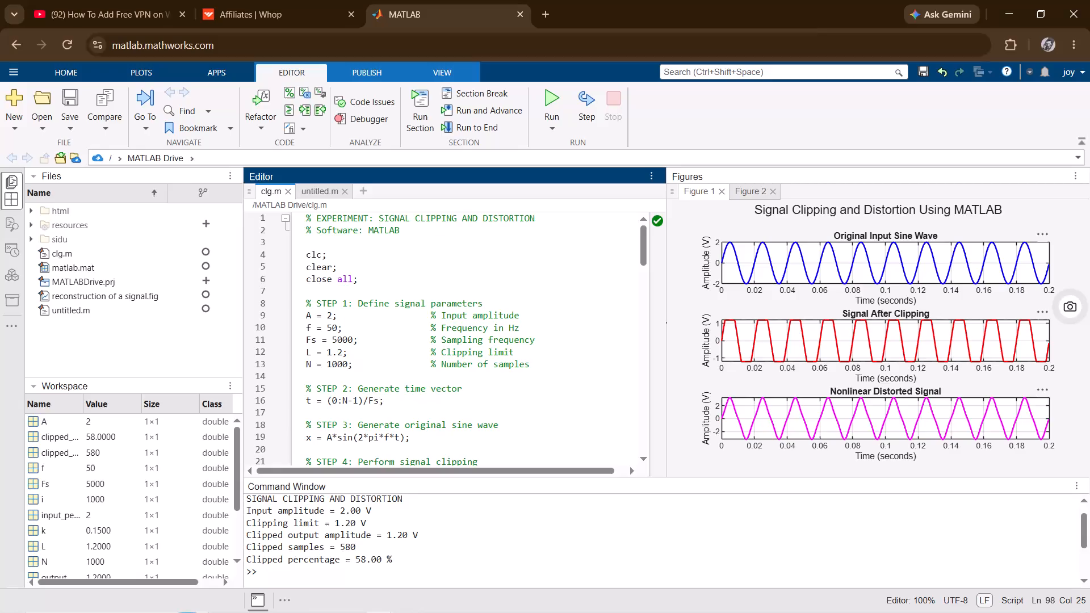
# Open a new browser tab and look up "adobe" to reach the Adobe site.
pyautogui.click(542, 14)
pyautogui.write('adobe')
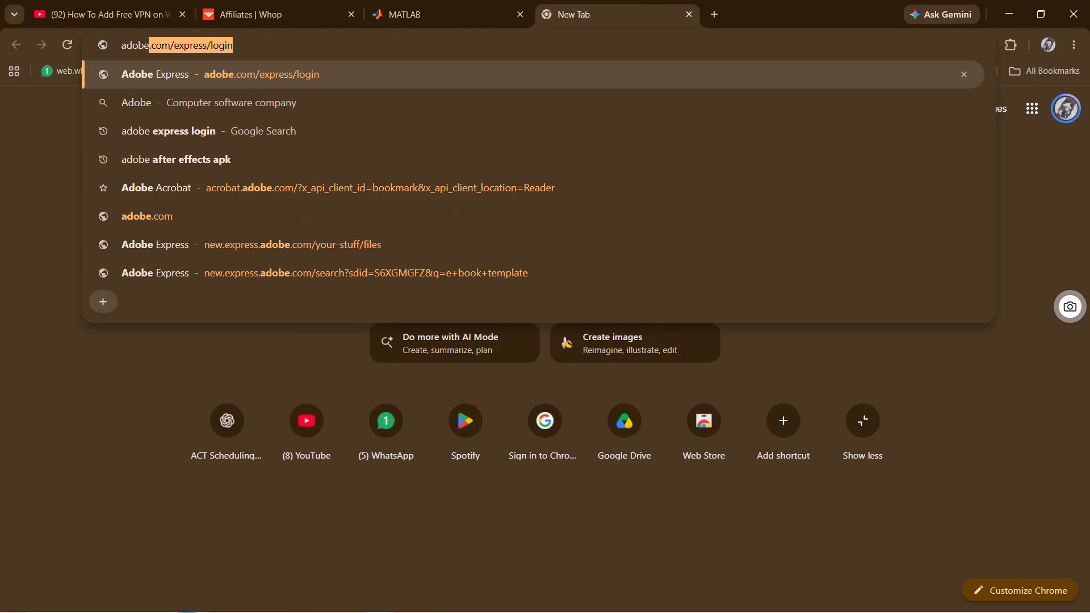
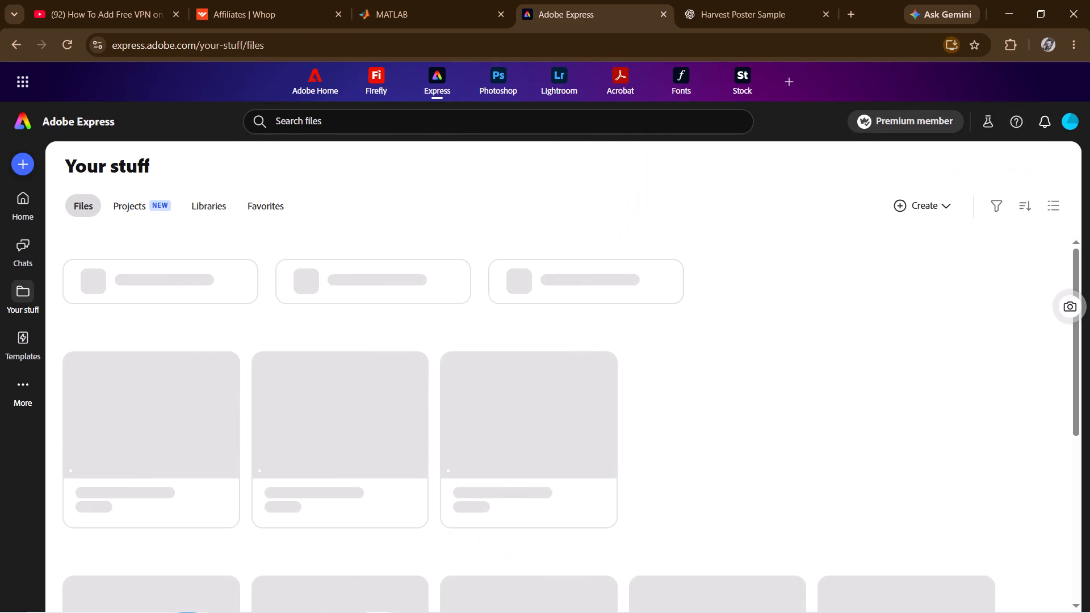
pyautogui.scroll(-1, 248, 293)
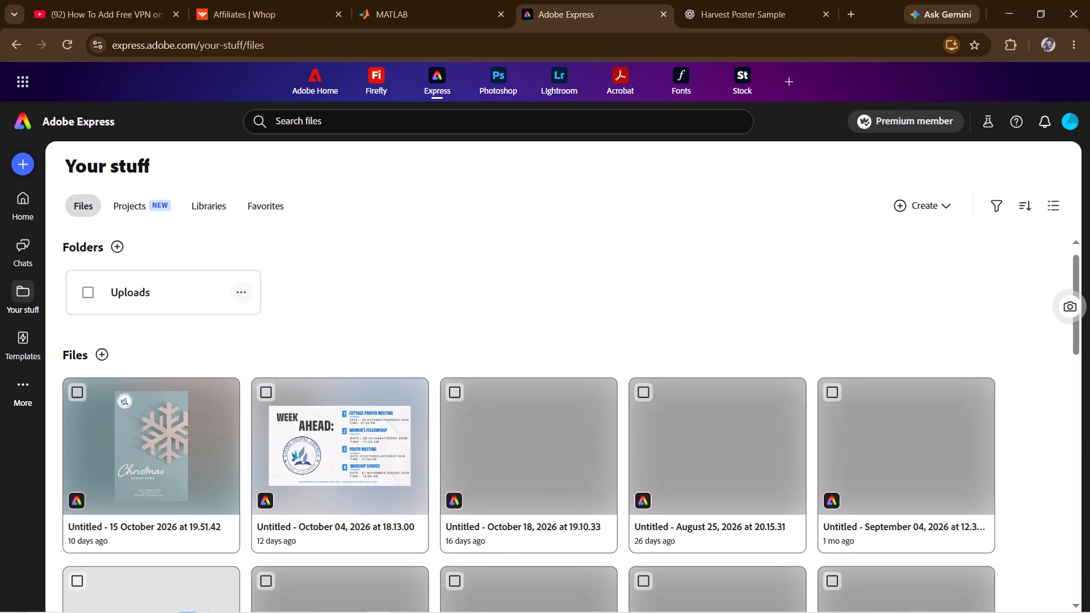
pyautogui.scroll(-1, 248, 293)
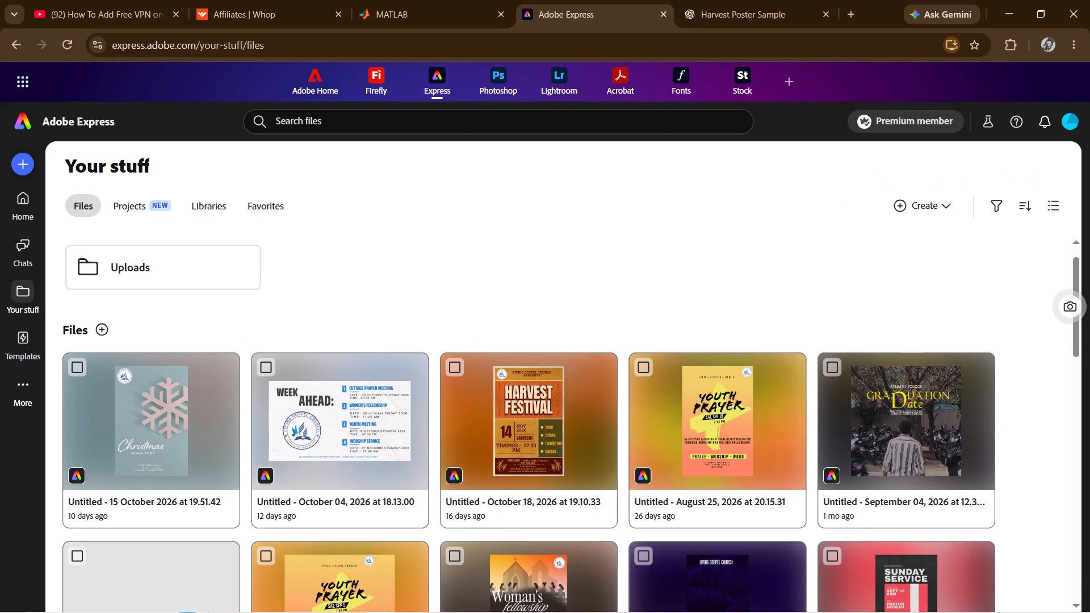
pyautogui.doubleClick(320, 420)
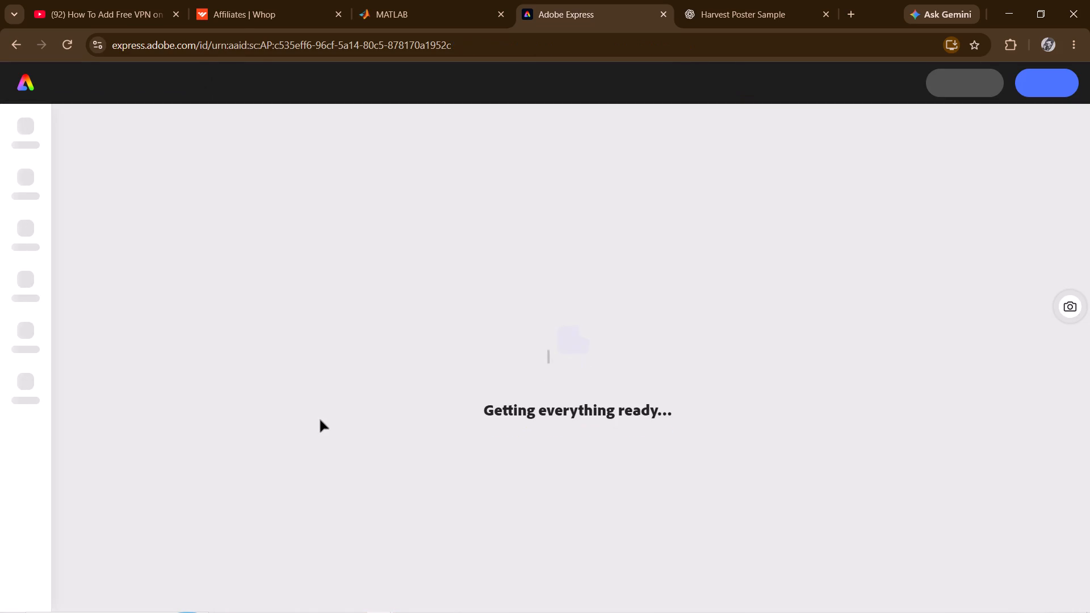
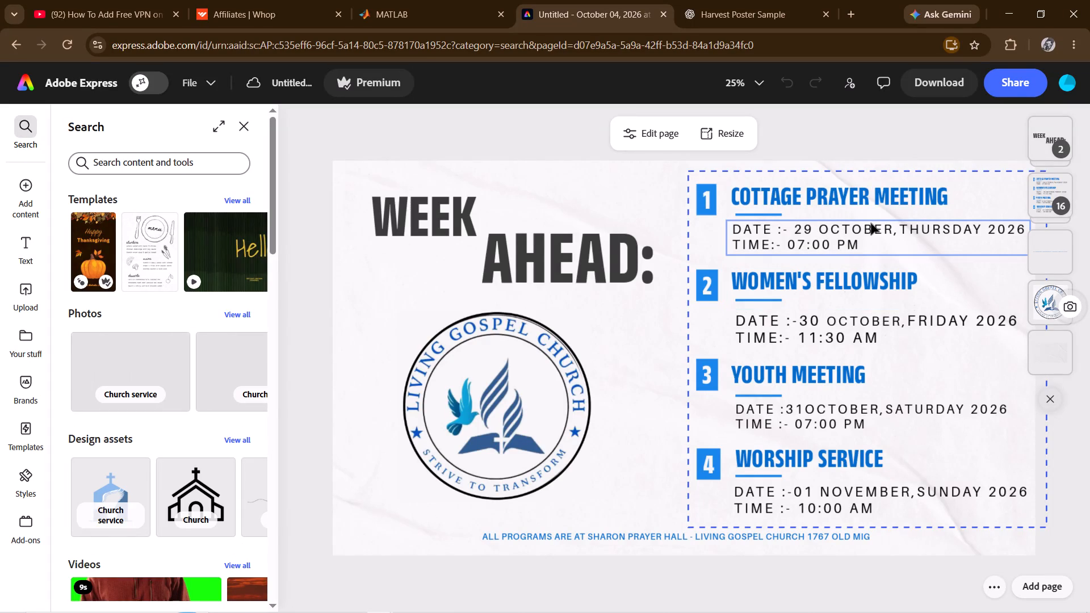
# Change the day and month in the Cottage Prayer Meeting date line to "12 NOVEMBER".
pyautogui.click(891, 224)
pyautogui.click(891, 224)
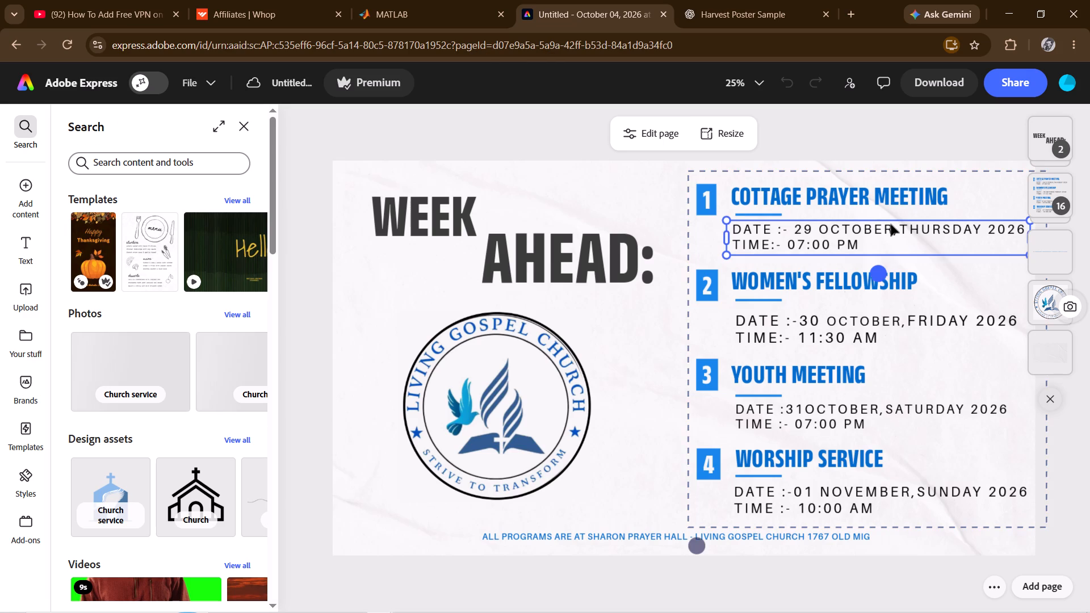
pyautogui.press('BackSpace')
pyautogui.press('BackSpace')
pyautogui.press('BackSpace')
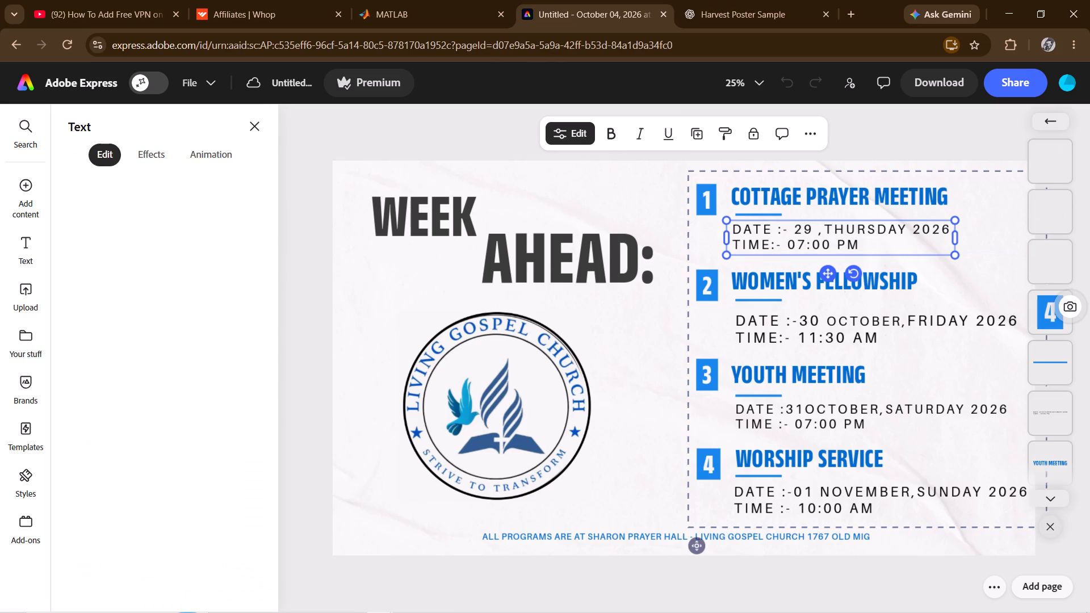
pyautogui.press('BackSpace')
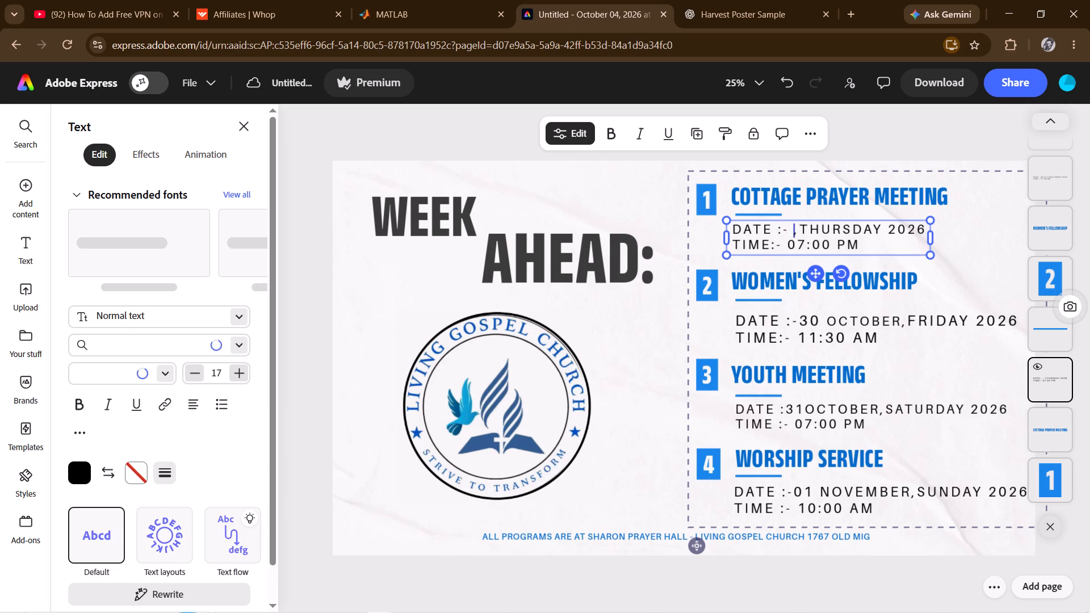
pyautogui.write('12')
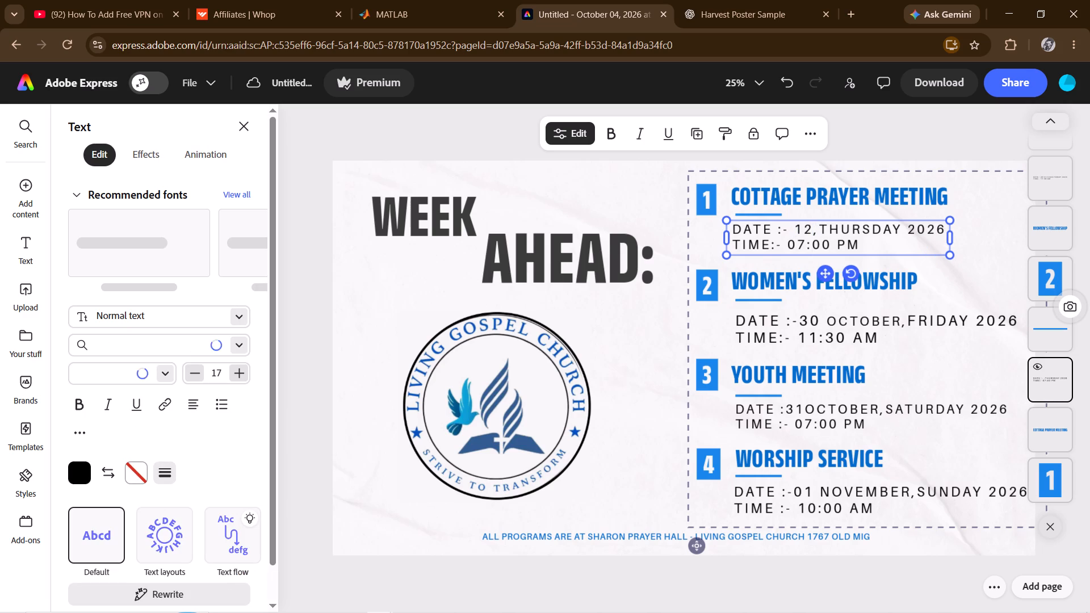
pyautogui.press('space')
pyautogui.write('n')
pyautogui.write('ov')
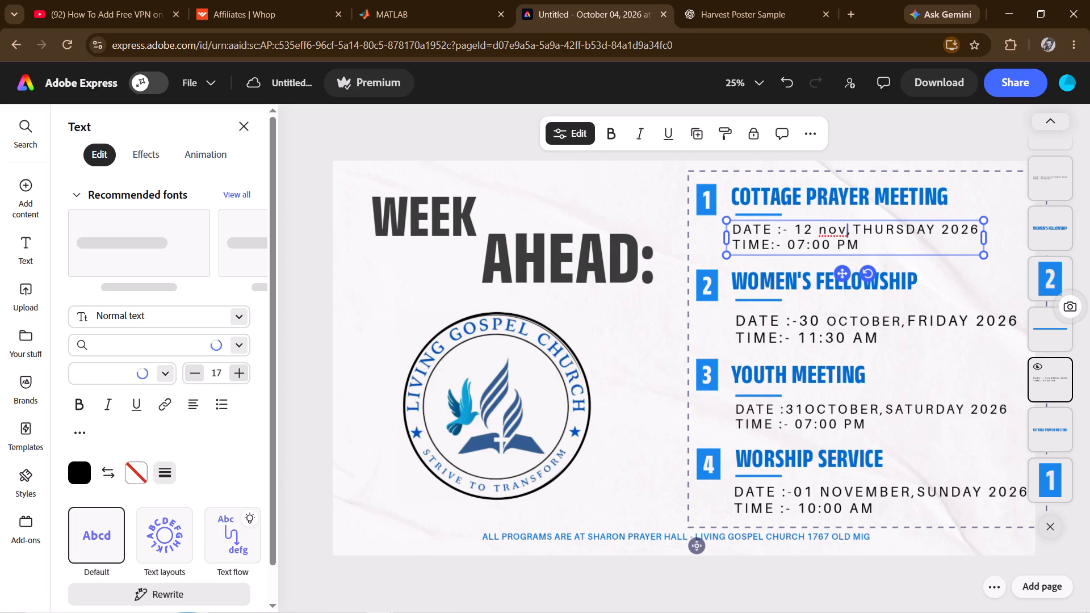
pyautogui.press('BackSpace')
pyautogui.press('BackSpace')
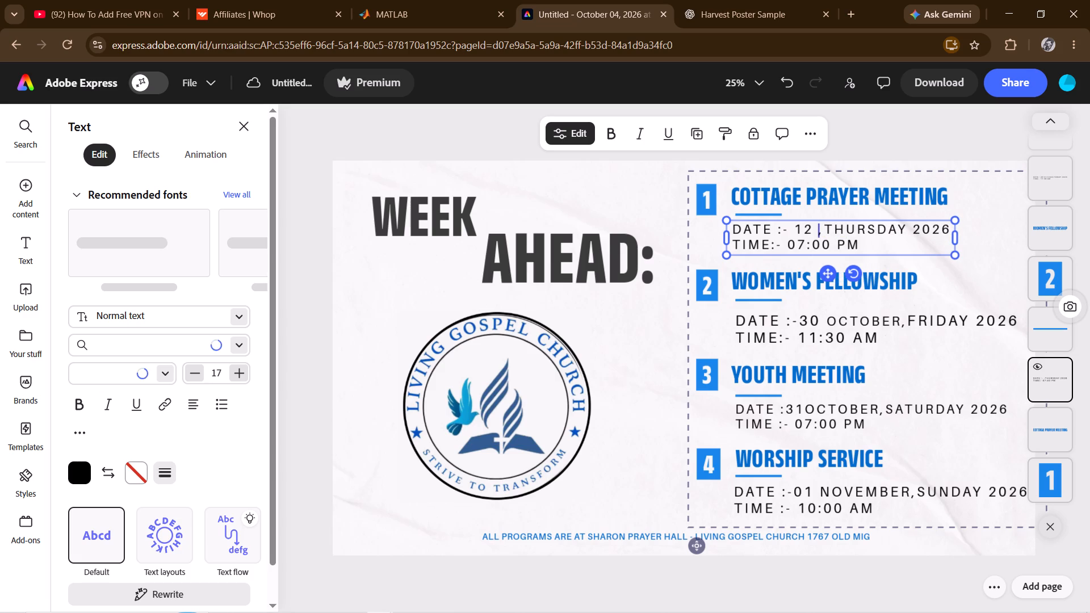
pyautogui.write('NO')
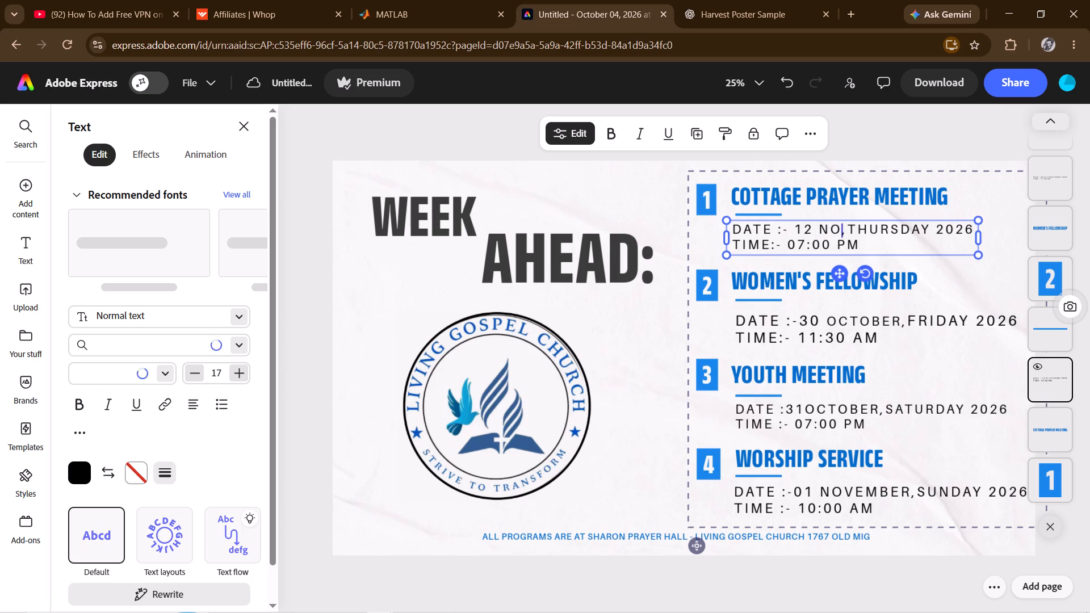
pyautogui.press('v')
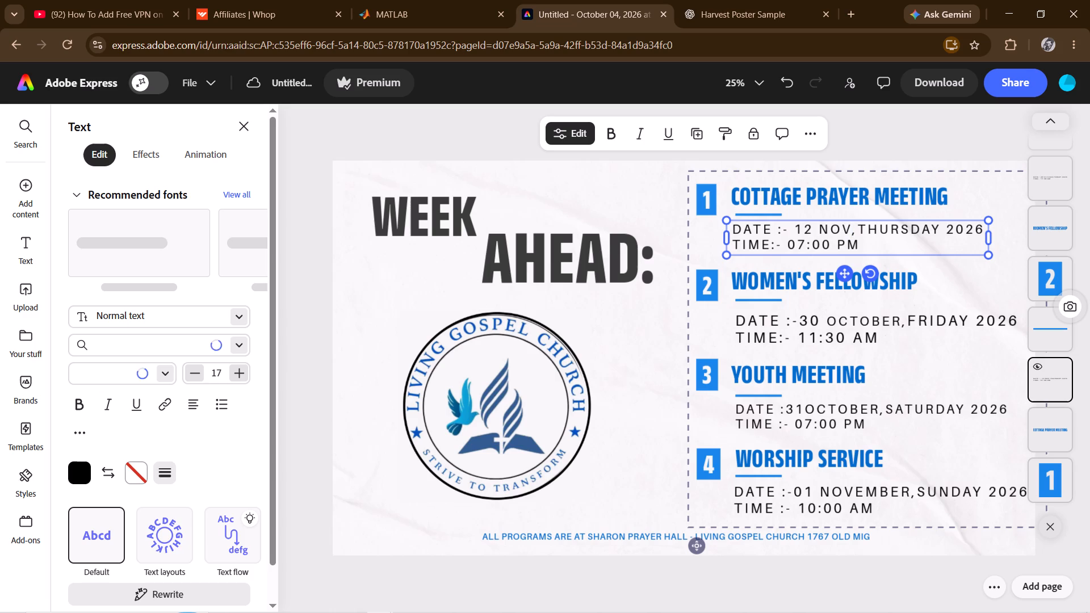
pyautogui.write('EMBER')
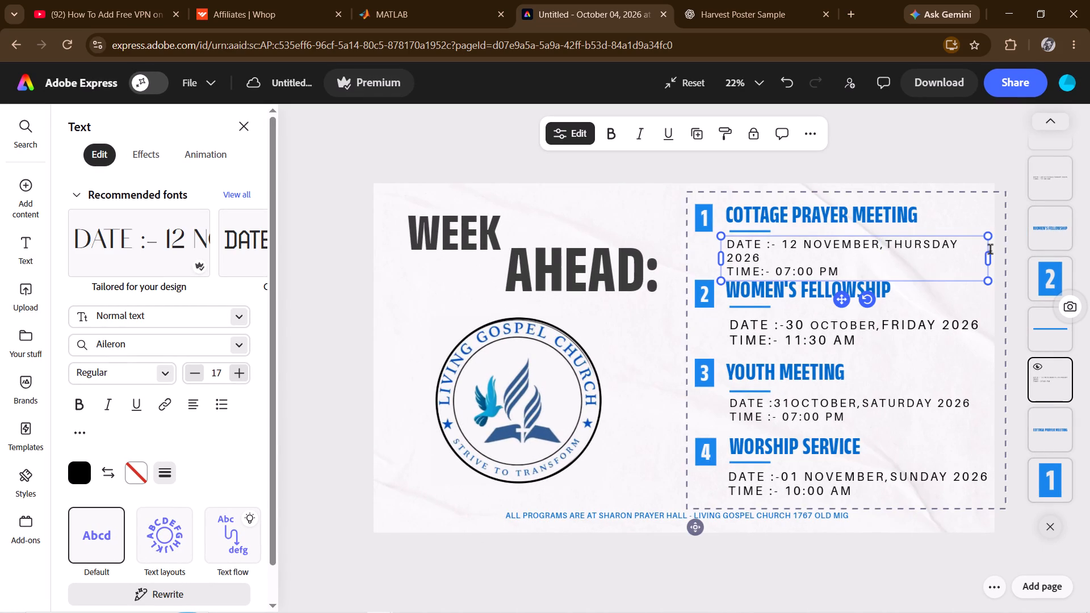
# Widen the Cottage Prayer Meeting date box so the date fits on one line, and shift it slightly left and down.
pyautogui.click(991, 260)
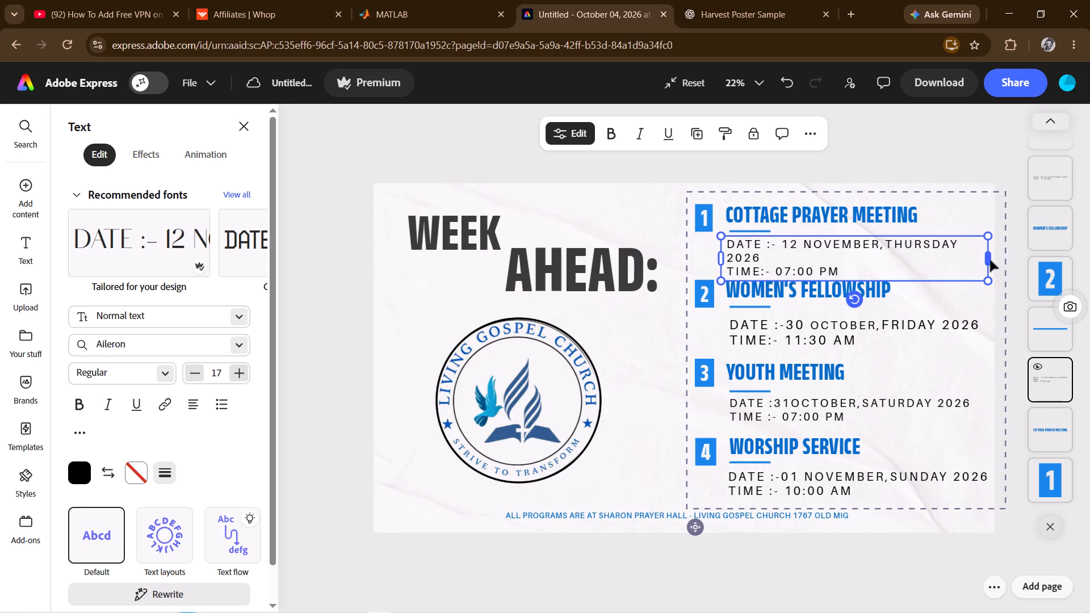
pyautogui.moveTo(992, 258); pyautogui.dragTo(1025, 253)
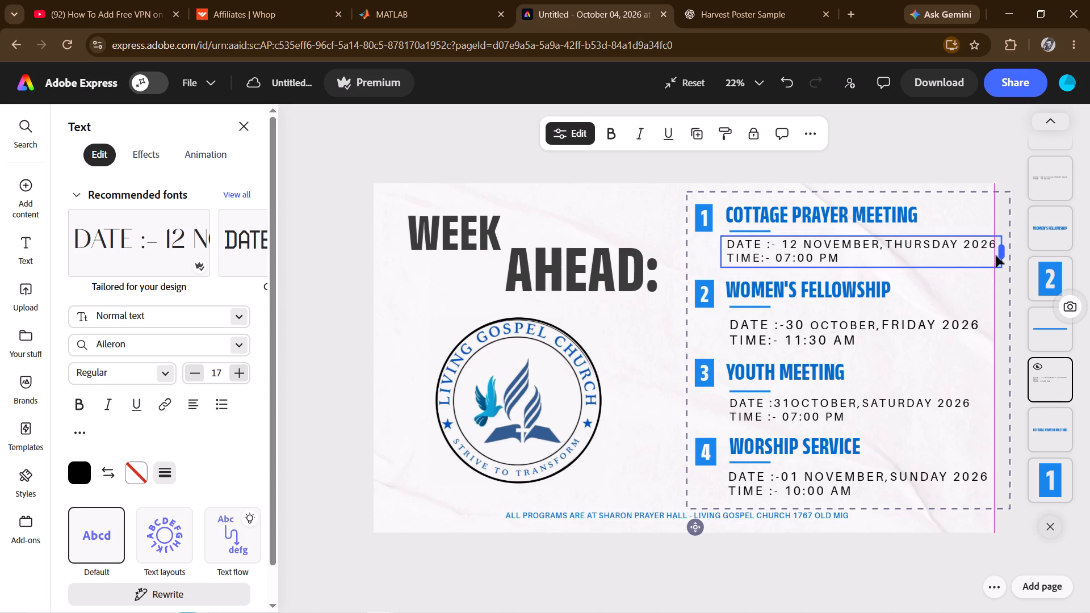
pyautogui.moveTo(951, 265); pyautogui.dragTo(938, 269)
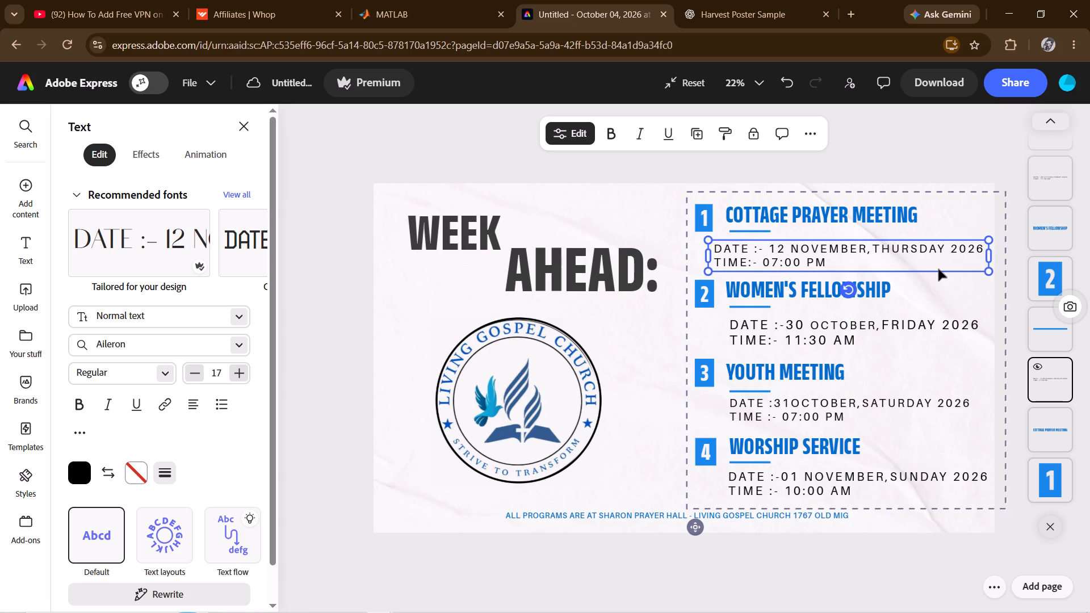
pyautogui.click(938, 269)
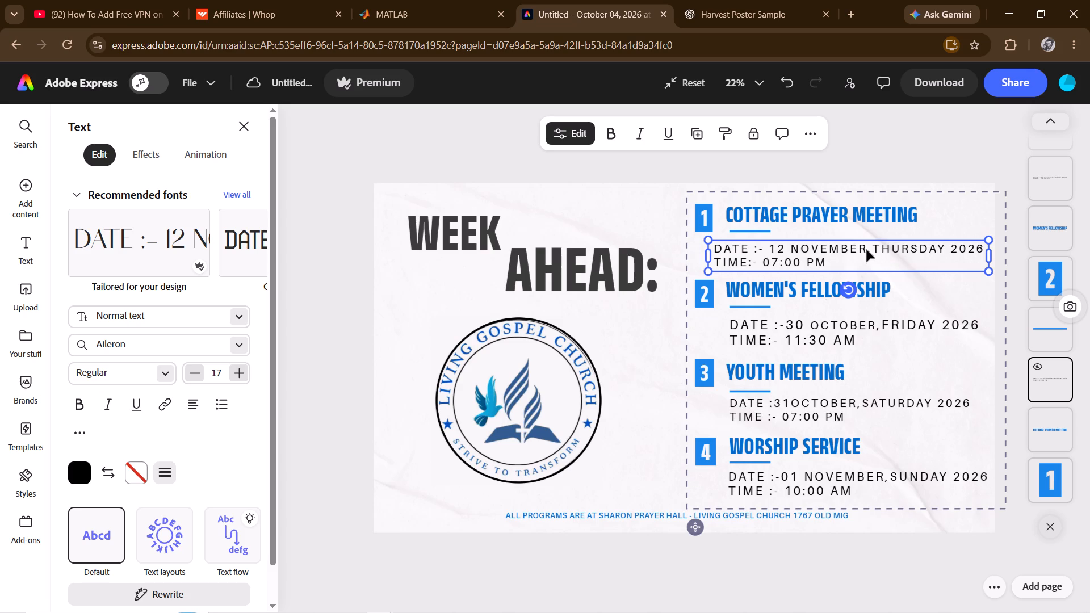
# Copy "12 NOVEMBER" from the Cottage Prayer Meeting date line.
pyautogui.click(866, 250)
pyautogui.hotkey('ctrl', 'shift', 'Left')
pyautogui.hotkey('ctrl', 'shift', 'Left')
pyautogui.hotkey('ctrl', 'shift', 'Left')
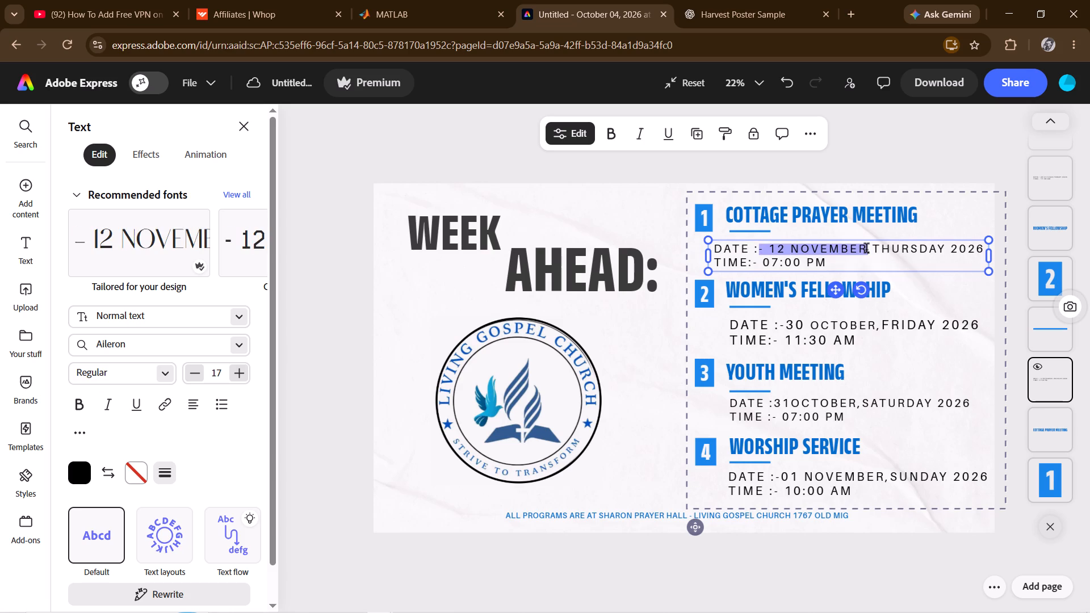
pyautogui.hotkey('ctrl', 'shift', 'Right')
pyautogui.hotkey('ctrl', 'c')
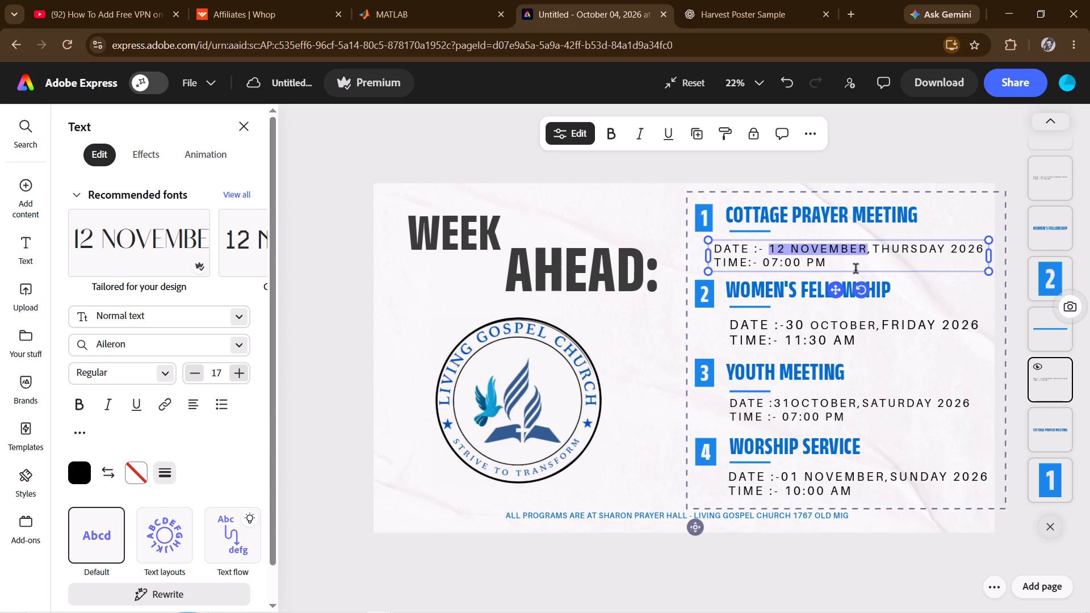
# Paste the copied date over the Women's Fellowship dash, day and month, and edit it to "13 NOVEMBER".
pyautogui.click(874, 326)
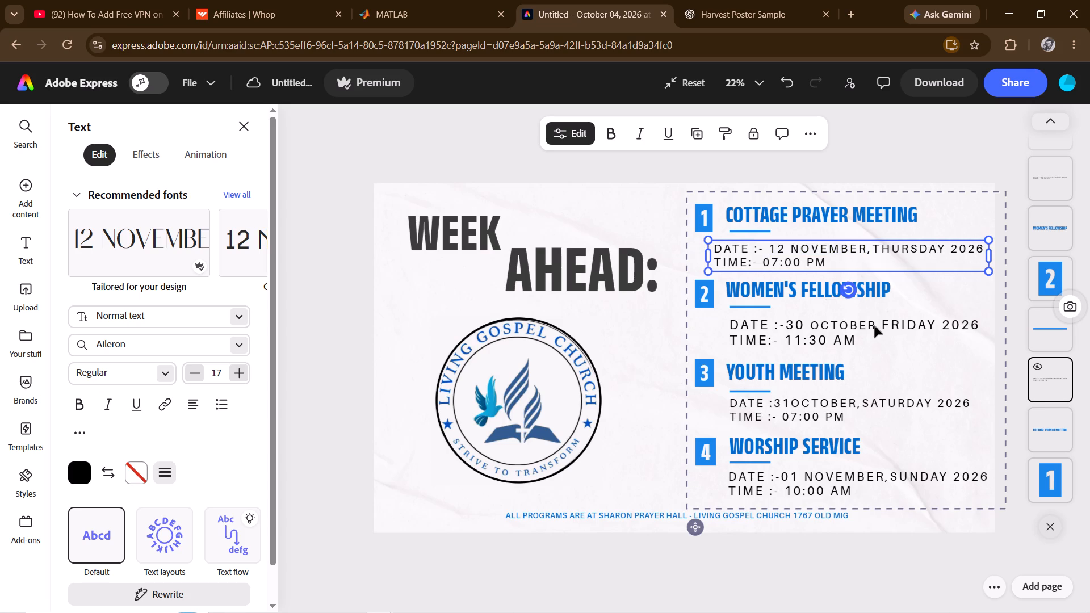
pyautogui.click(874, 326)
pyautogui.click(874, 326)
pyautogui.hotkey('ctrl', 'shift', 'Left')
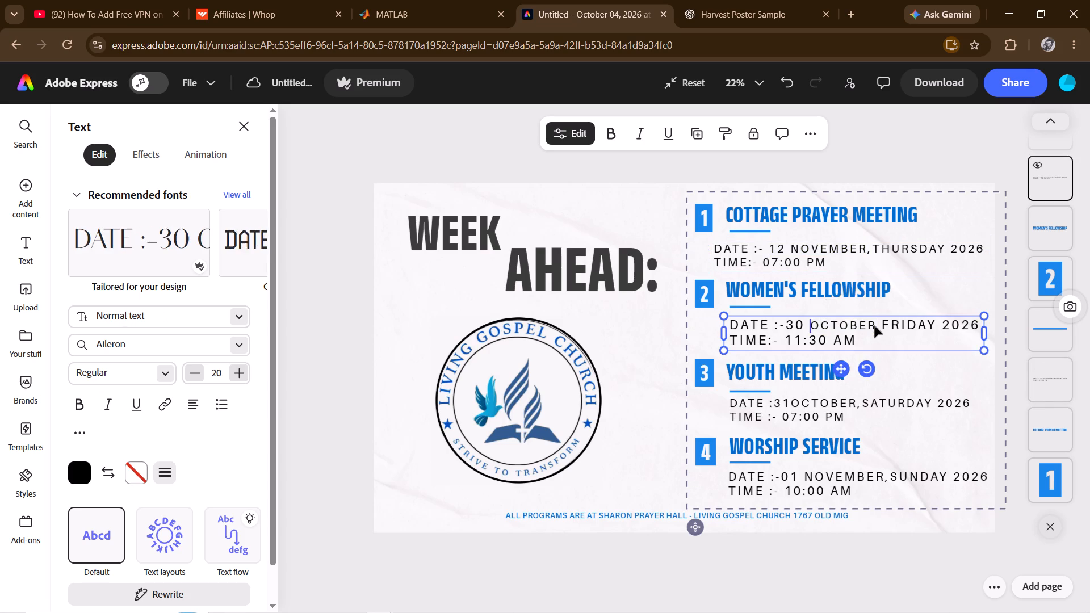
pyautogui.hotkey('ctrl', 'shift', 'Left')
pyautogui.click(874, 326)
pyautogui.hotkey('ctrl', 'shift', 'Left')
pyautogui.hotkey('ctrl', 'shift', 'Left')
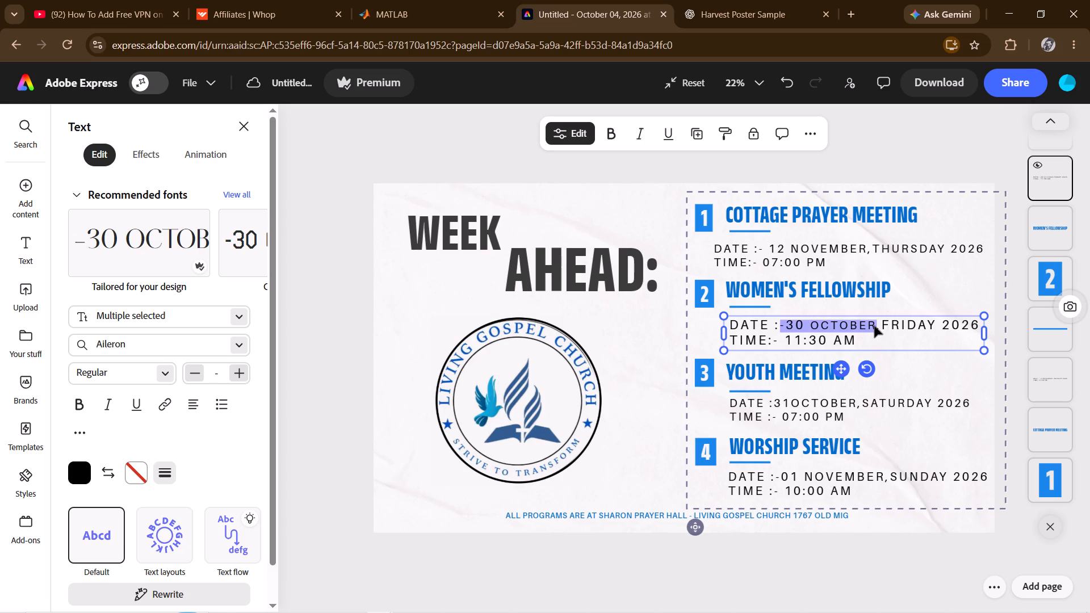
pyautogui.hotkey('ctrl', 'v')
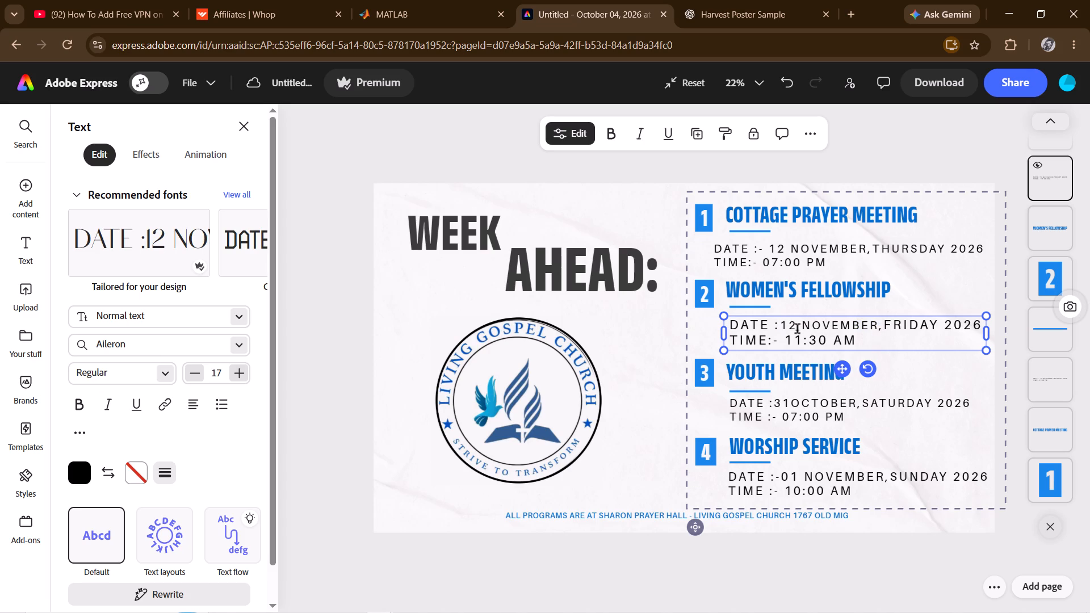
pyautogui.click(797, 329)
pyautogui.press('BackSpace')
pyautogui.press('3')
# Paste the copied date over the Youth Meeting day and month, and edit it to "14 NOVEMBER".
pyautogui.click(856, 401)
pyautogui.click(856, 401)
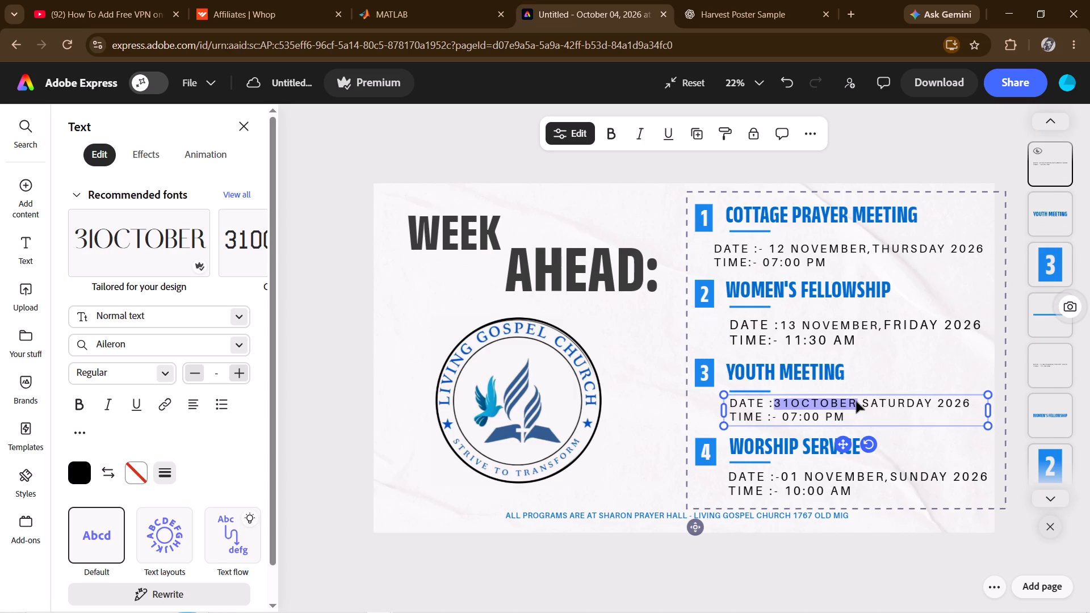
pyautogui.hotkey('ctrl', 'v')
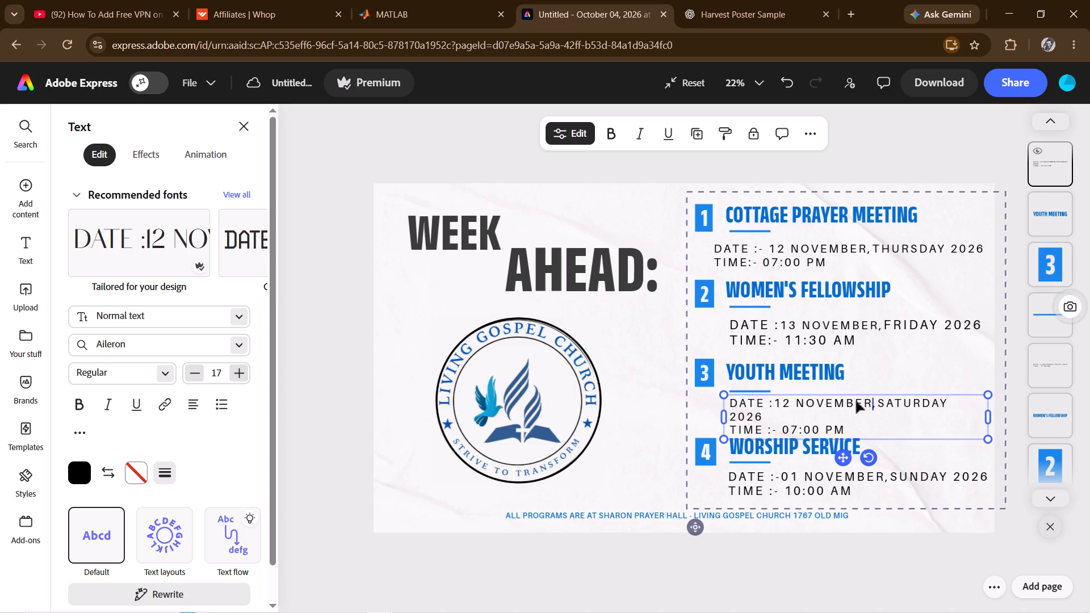
pyautogui.press('Left')
pyautogui.press('Left')
pyautogui.press('Left')
pyautogui.press('Left')
pyautogui.press('Left')
pyautogui.press('Left')
pyautogui.press('Left')
pyautogui.press('Left')
pyautogui.press('Left')
pyautogui.press('BackSpace')
pyautogui.press('4')
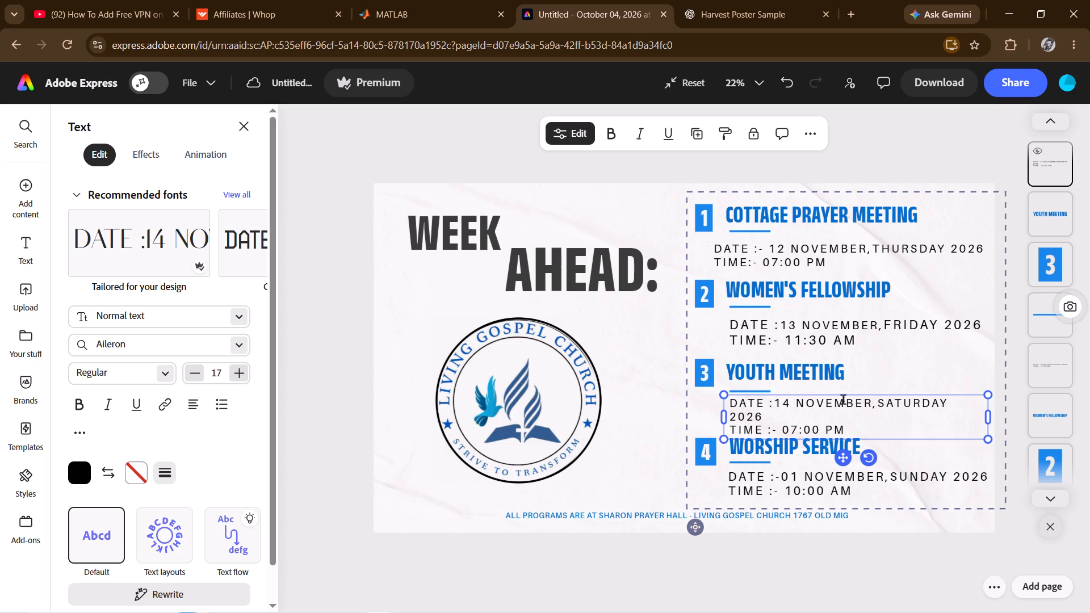
# Nudge the Youth Meeting date and time text slightly to the left beneath its heading.
pyautogui.moveTo(847, 394); pyautogui.dragTo(840, 394)
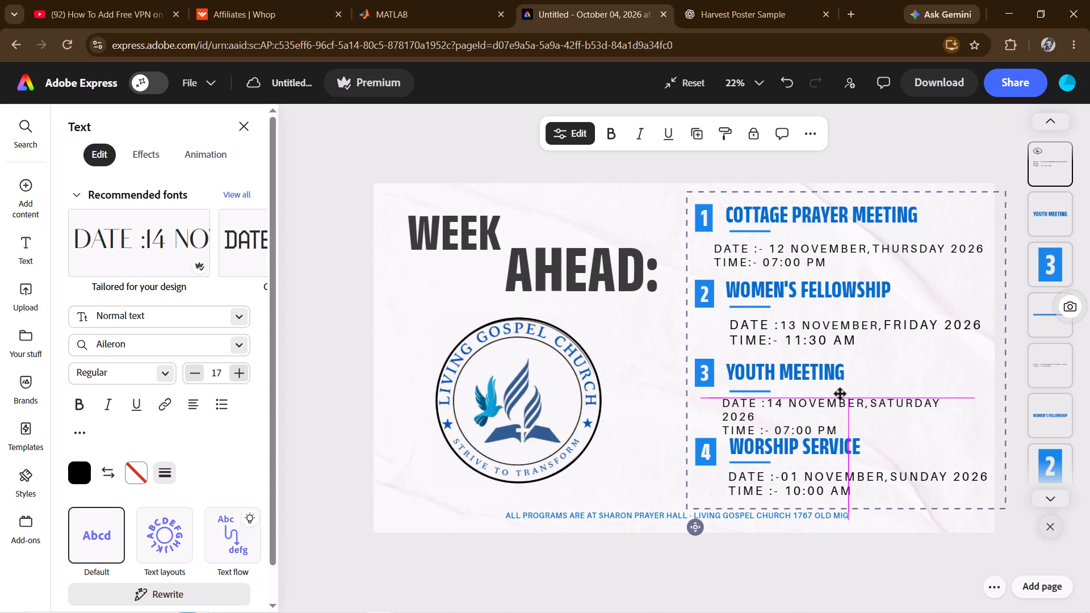
pyautogui.moveTo(840, 394); pyautogui.dragTo(837, 393)
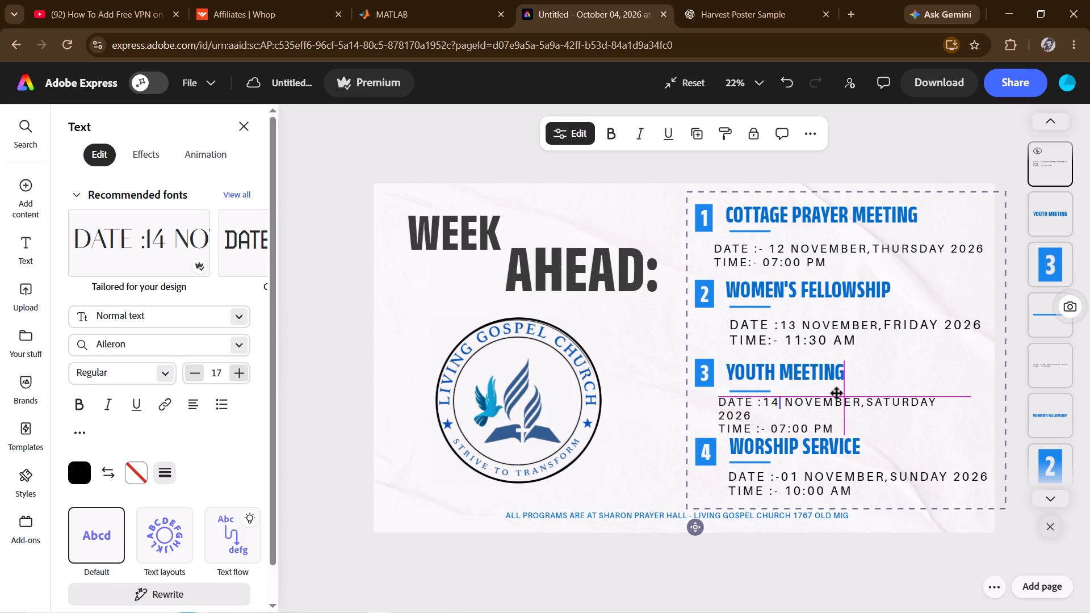
pyautogui.moveTo(837, 393); pyautogui.dragTo(835, 393)
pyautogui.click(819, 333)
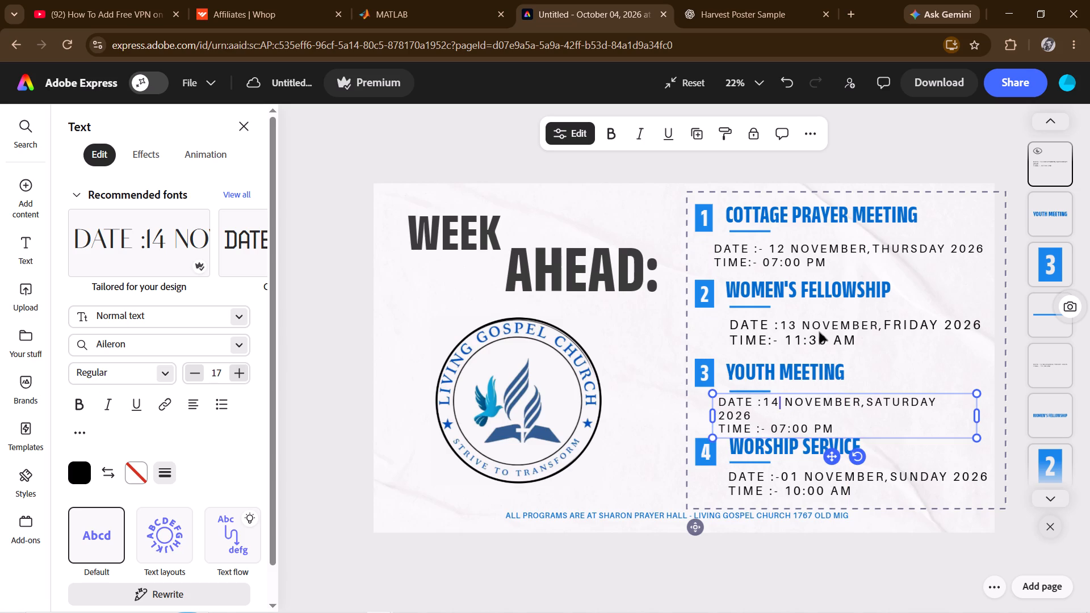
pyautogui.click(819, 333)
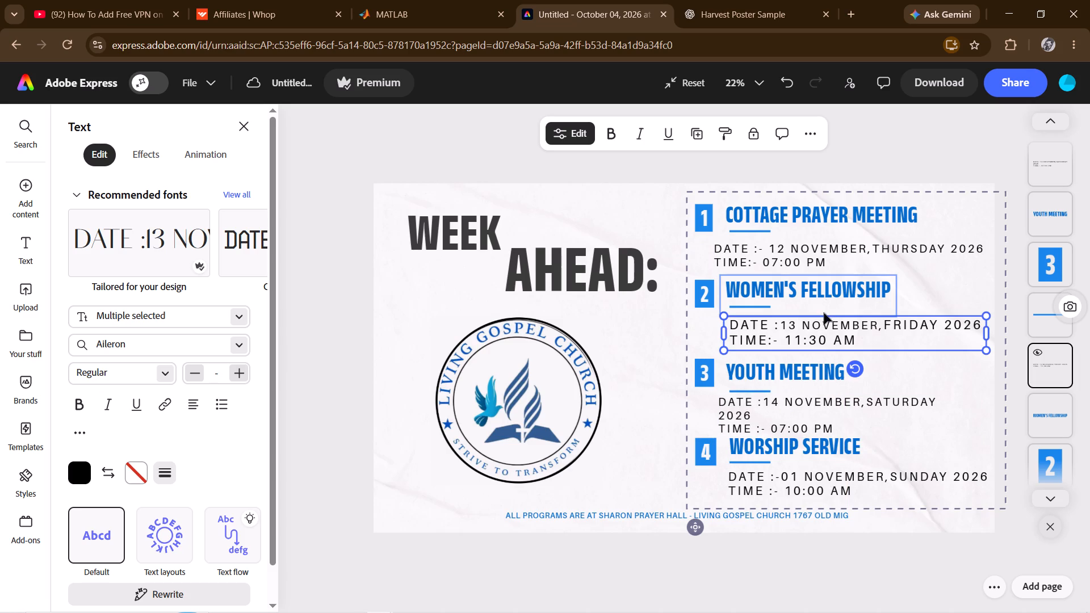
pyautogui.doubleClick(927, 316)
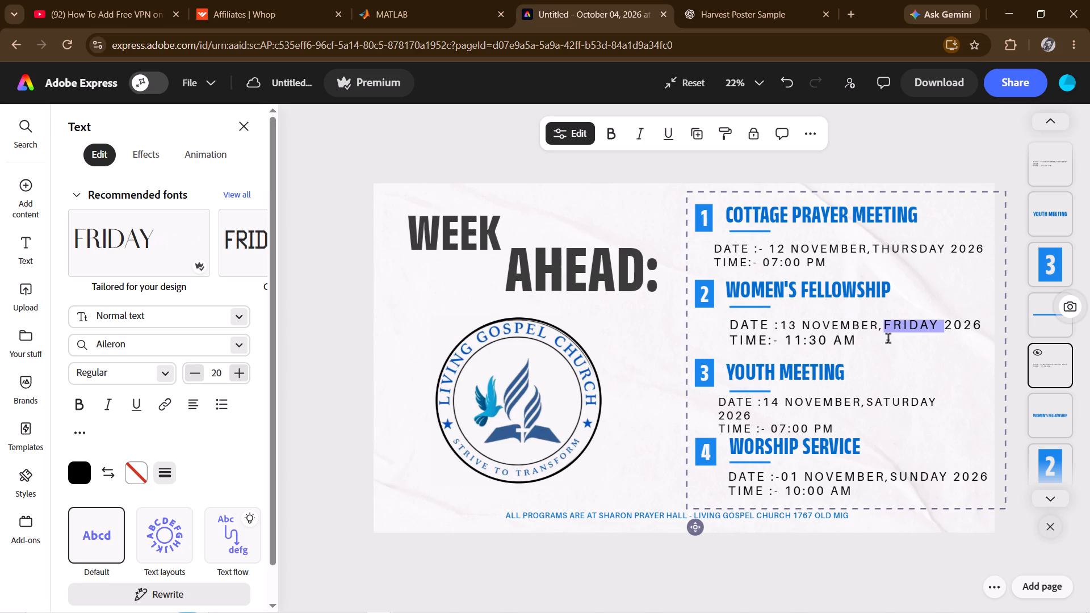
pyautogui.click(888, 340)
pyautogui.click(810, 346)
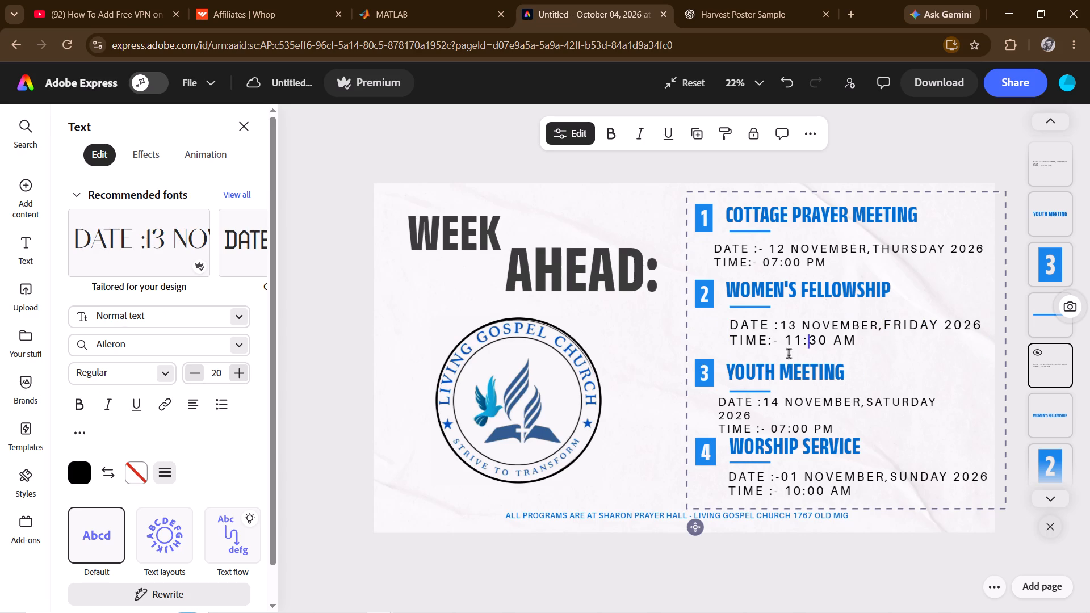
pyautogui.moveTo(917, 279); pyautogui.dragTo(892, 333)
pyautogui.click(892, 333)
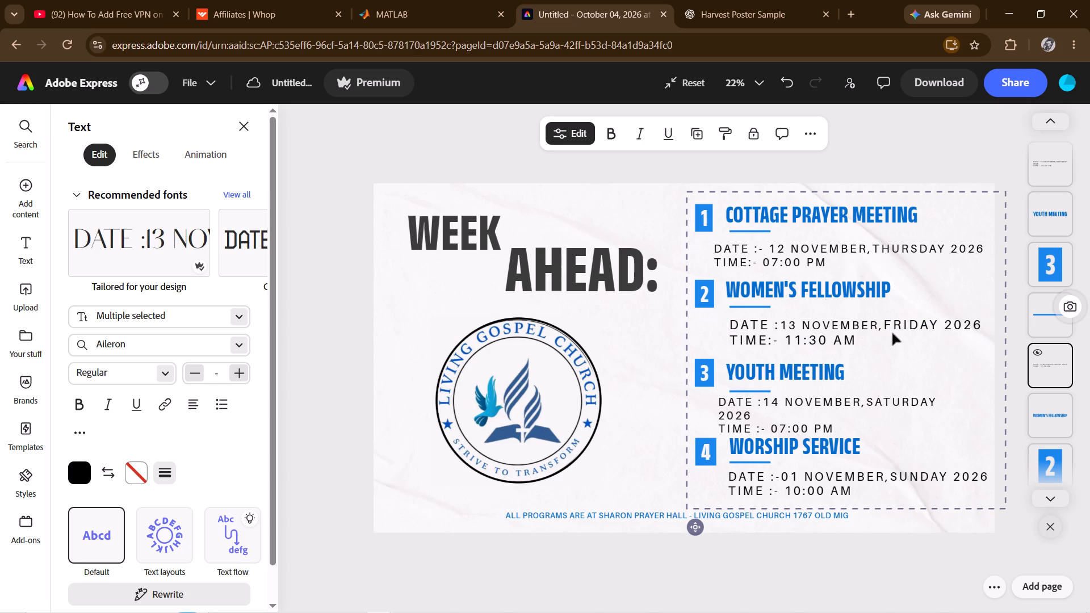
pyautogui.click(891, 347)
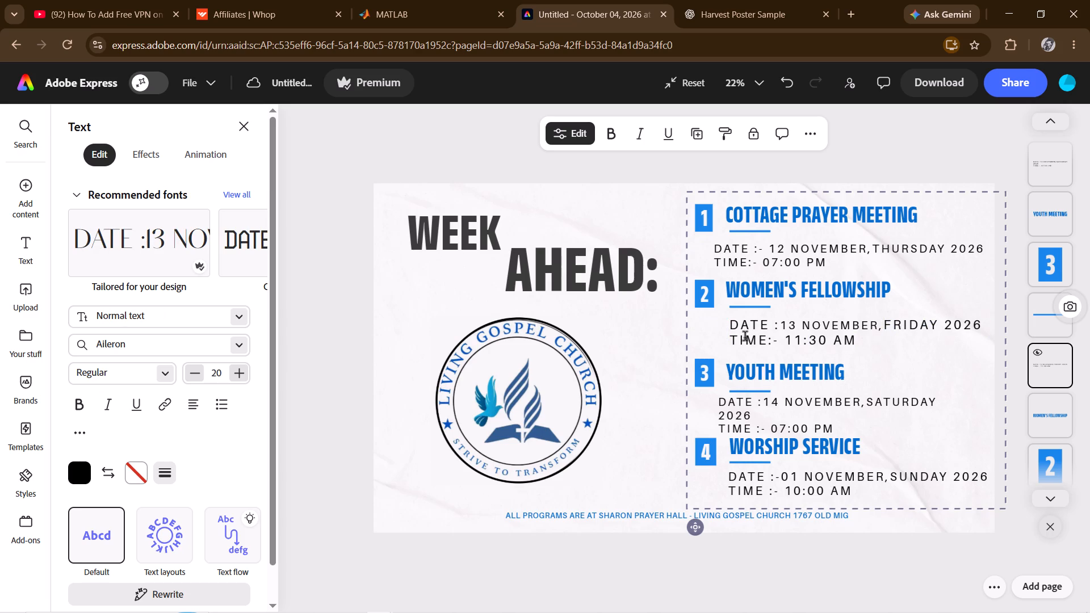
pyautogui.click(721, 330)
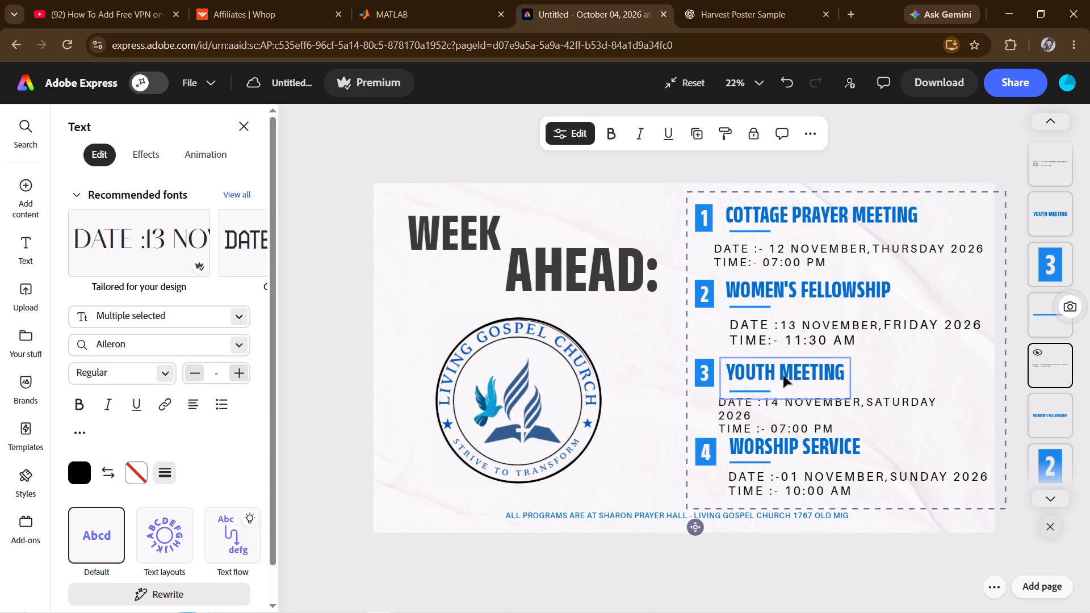
# Move the Women's Fellowship date and time text left to line up with the Cottage Prayer Meeting date text.
pyautogui.click(804, 417)
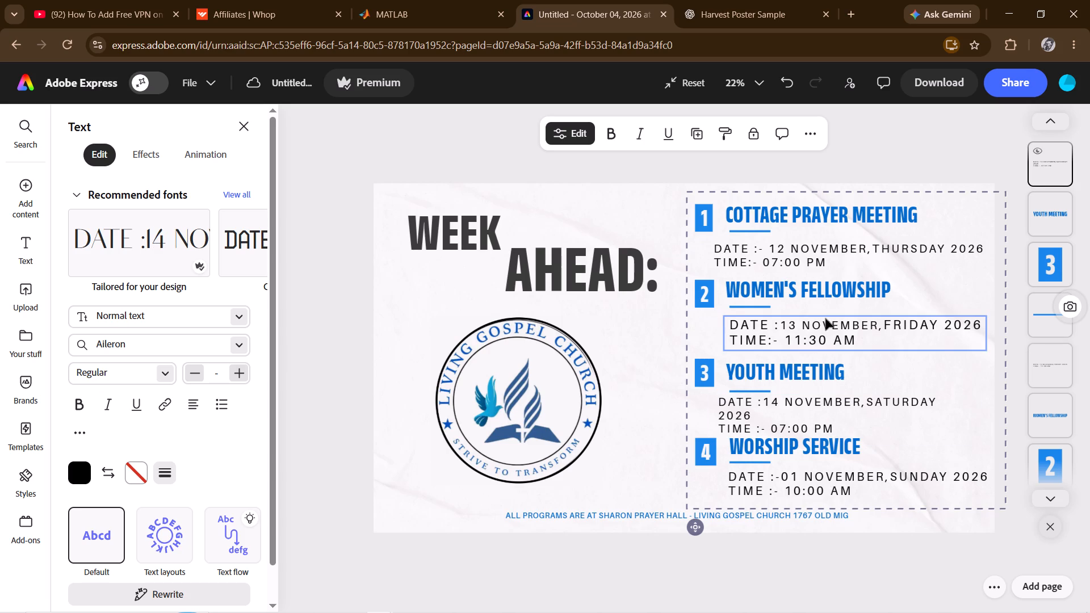
pyautogui.click(824, 325)
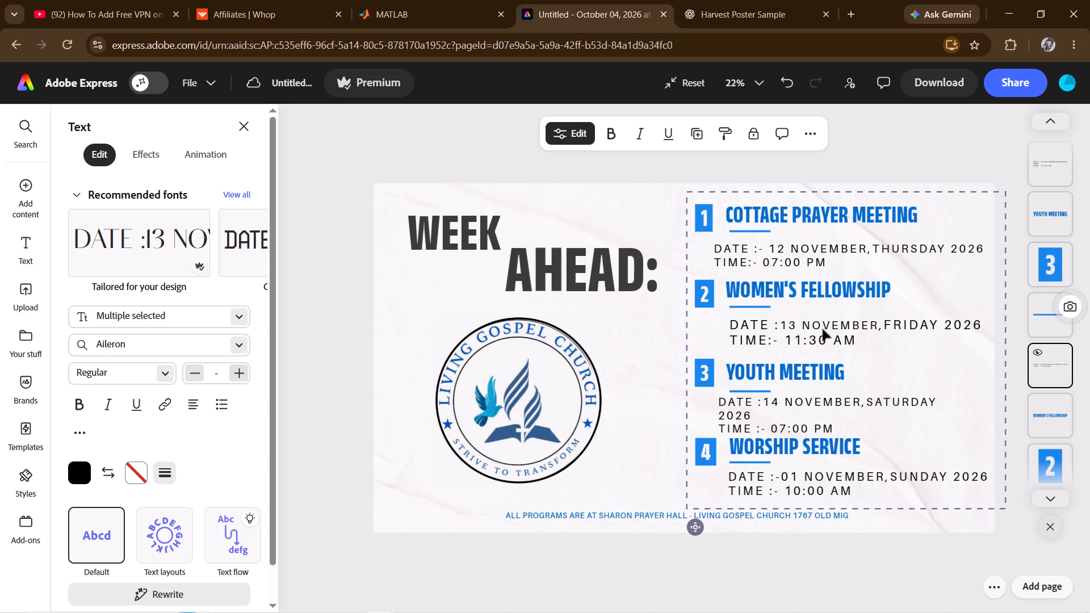
pyautogui.click(1058, 374)
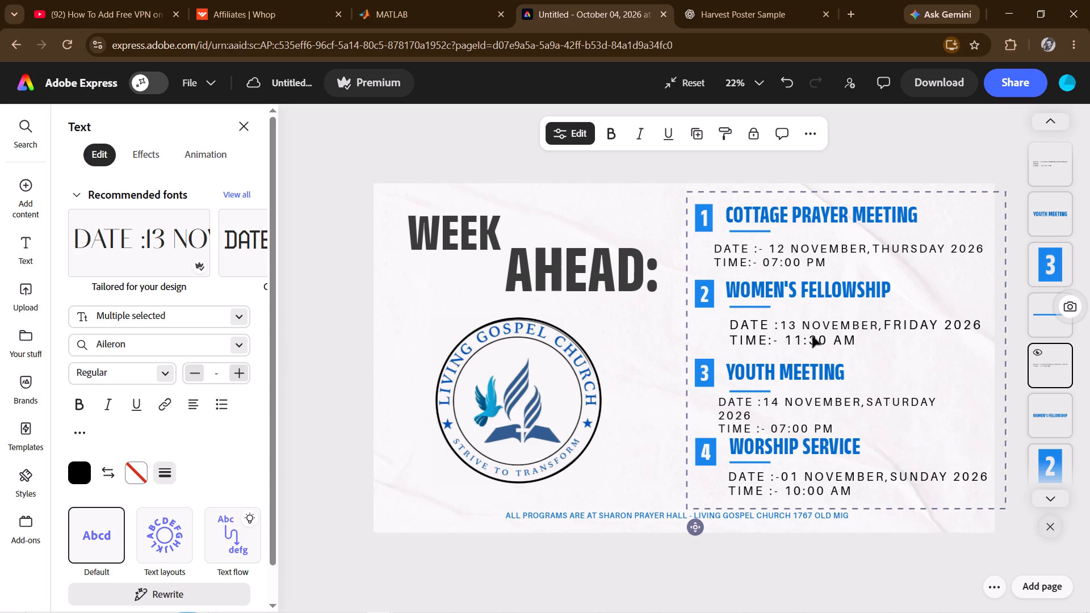
pyautogui.click(810, 337)
pyautogui.click(744, 345)
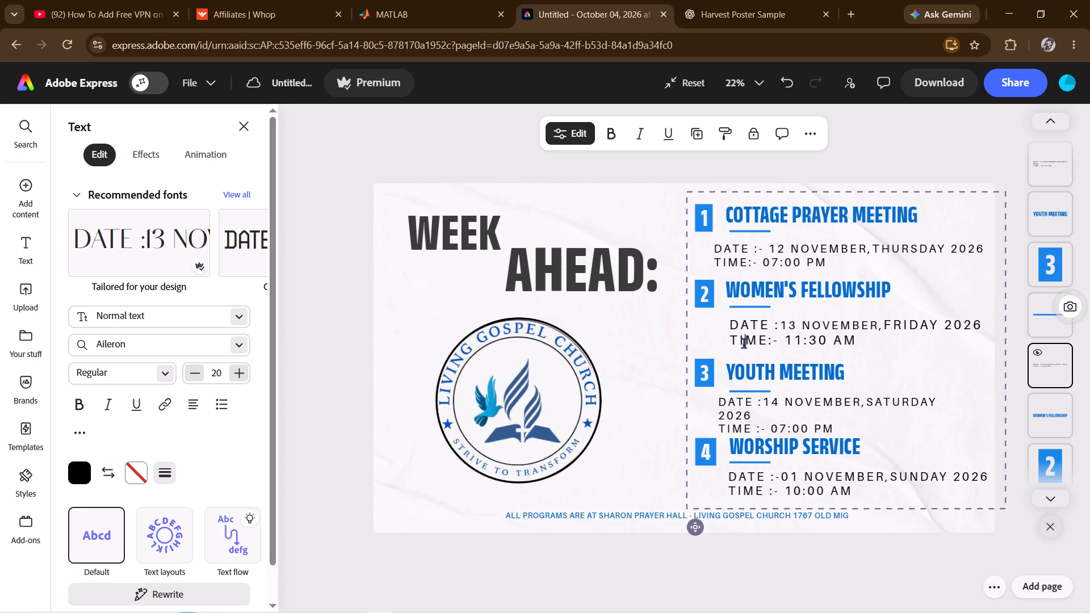
pyautogui.click(749, 302)
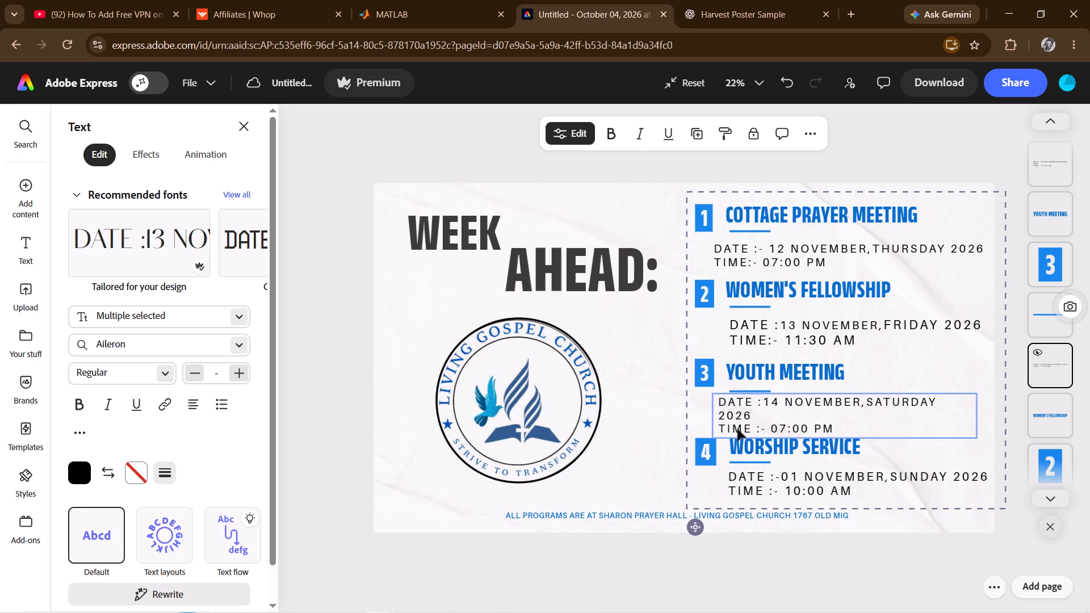
pyautogui.click(709, 325)
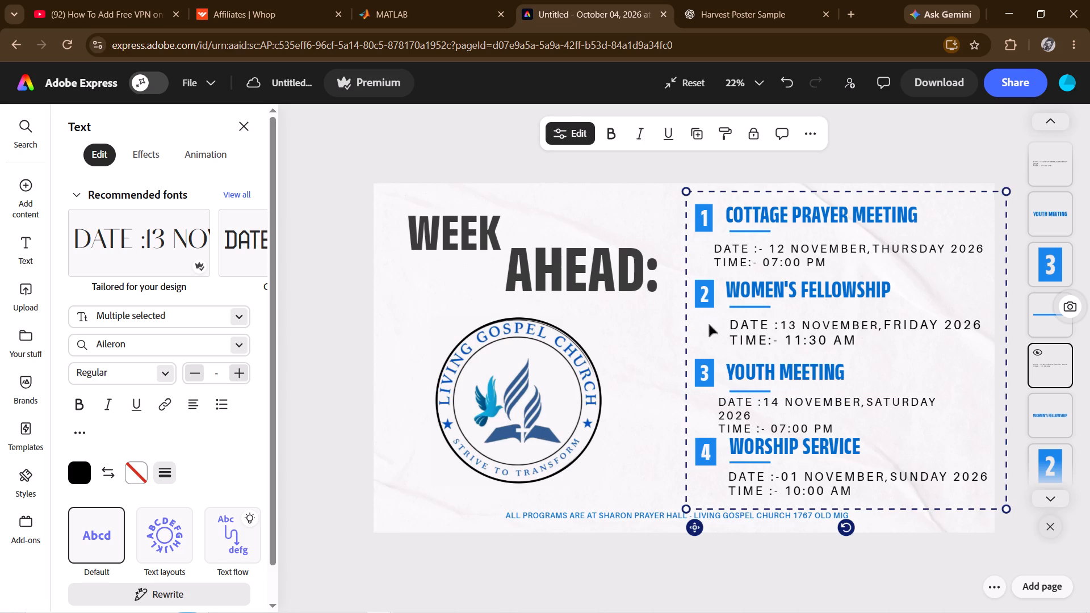
pyautogui.click(768, 323)
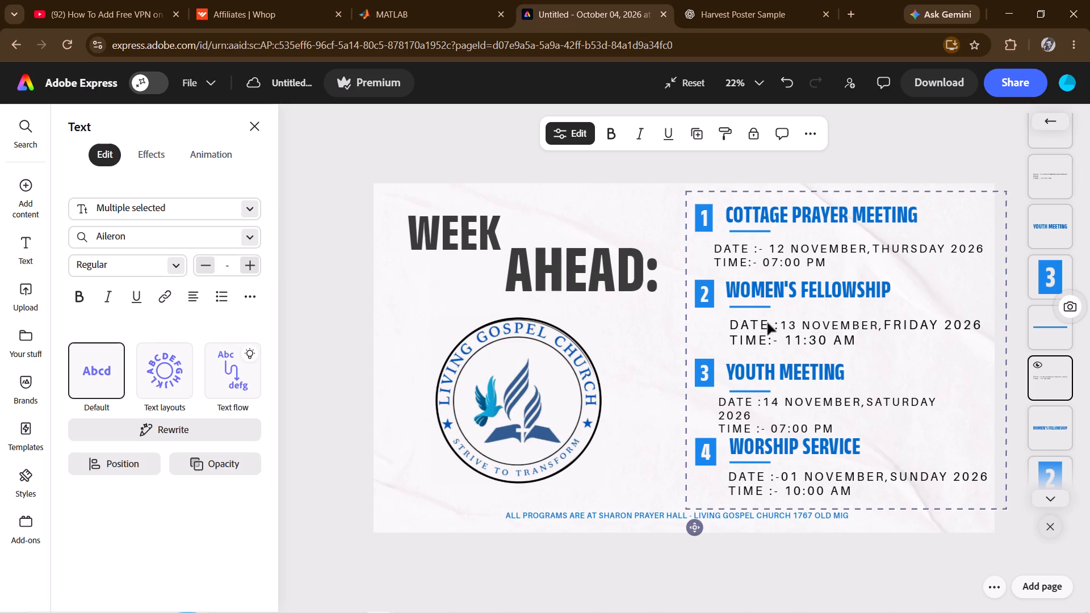
pyautogui.click(718, 324)
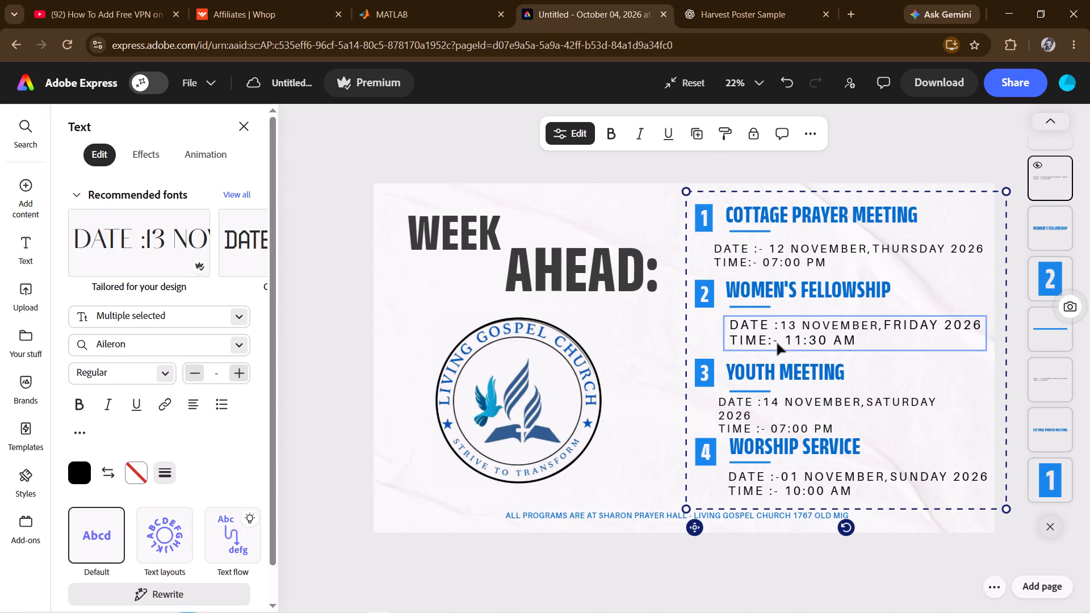
pyautogui.click(810, 349)
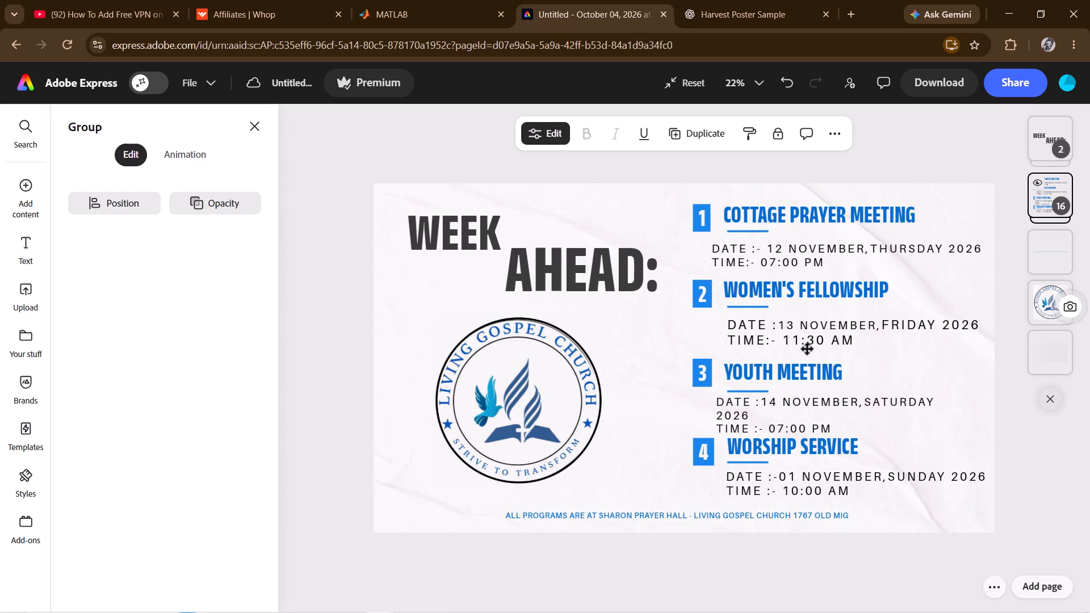
pyautogui.click(807, 349)
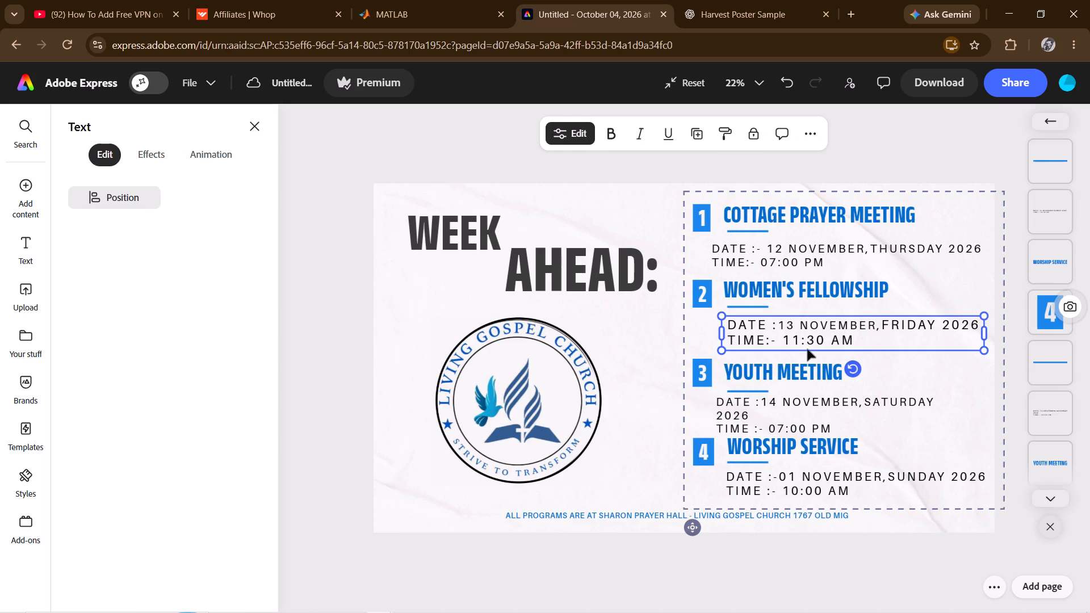
pyautogui.moveTo(807, 349); pyautogui.dragTo(787, 349)
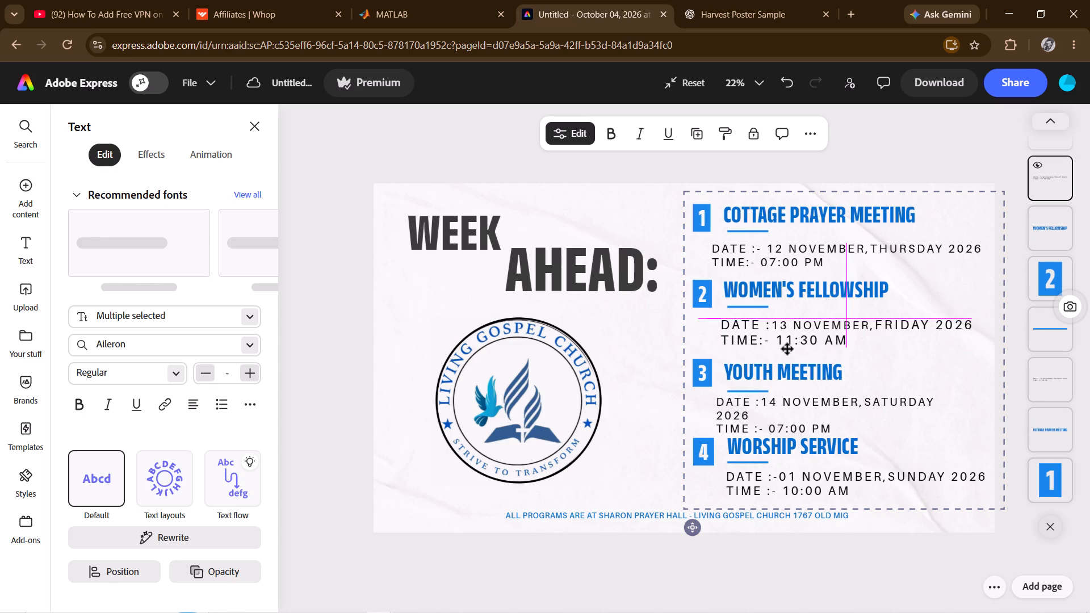
pyautogui.moveTo(787, 349); pyautogui.dragTo(793, 349)
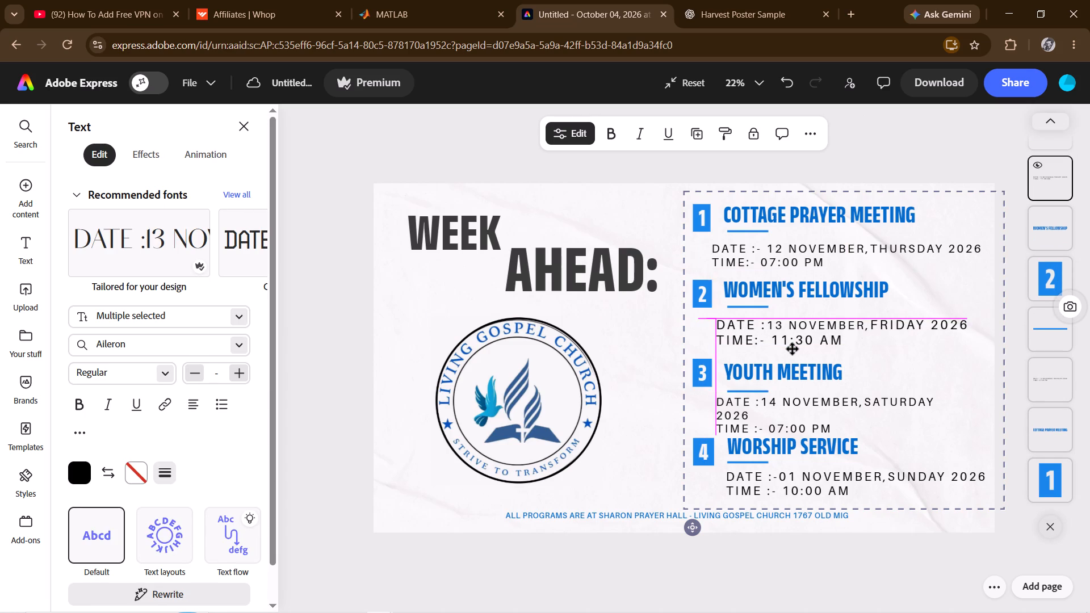
pyautogui.moveTo(793, 349); pyautogui.dragTo(790, 347)
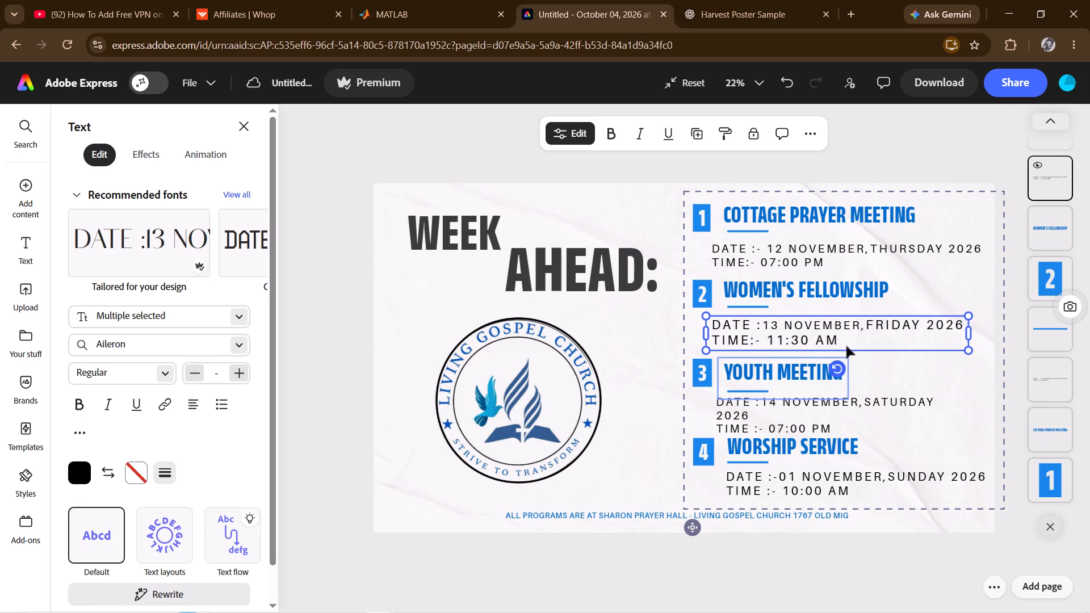
# Widen the Youth Meeting date text box so that "2026" fits on the date line.
pyautogui.click(862, 413)
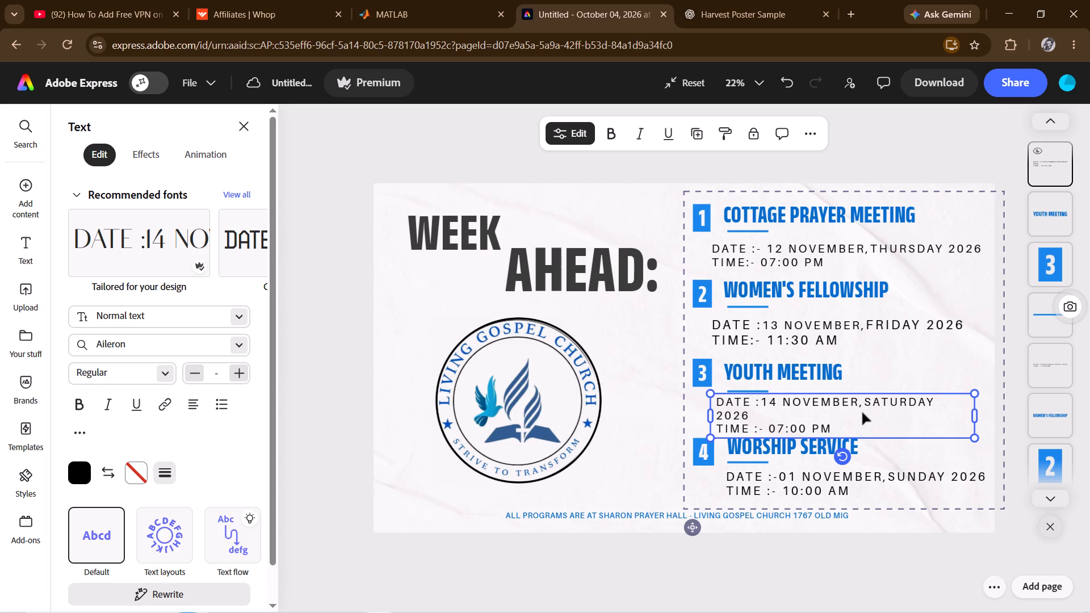
pyautogui.click(862, 413)
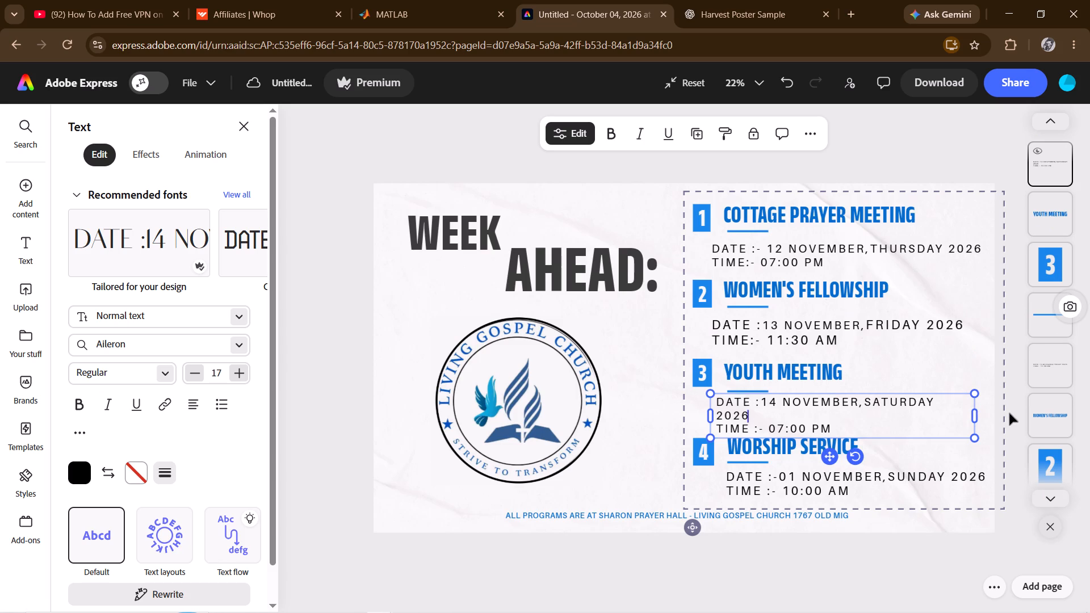
pyautogui.moveTo(976, 414); pyautogui.dragTo(991, 412)
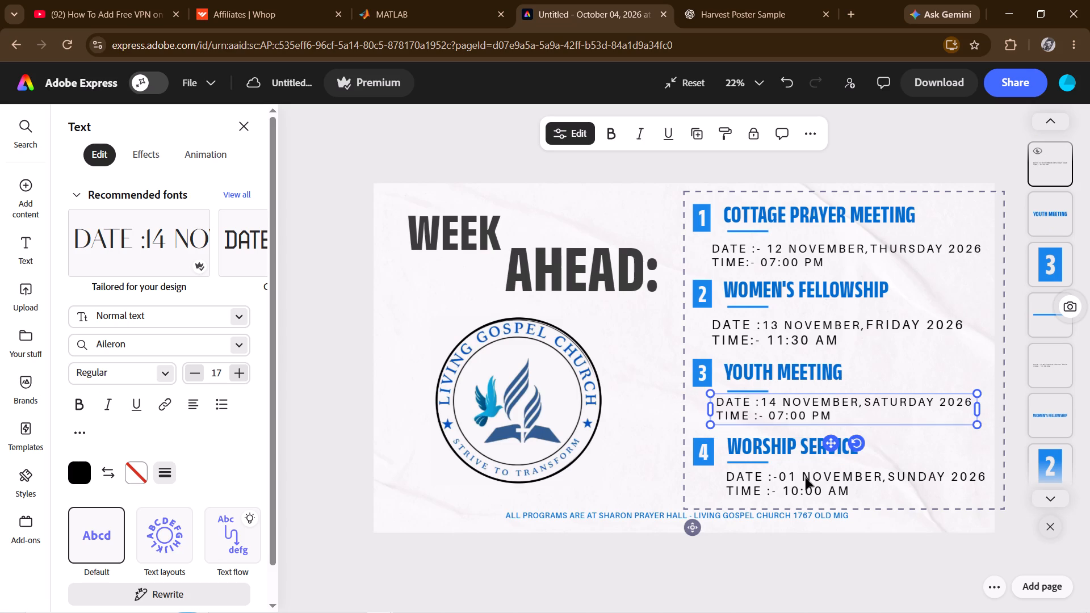
# Nudge the Worship Service date and time text slightly left and change its day to 15.
pyautogui.click(806, 478)
pyautogui.click(806, 478)
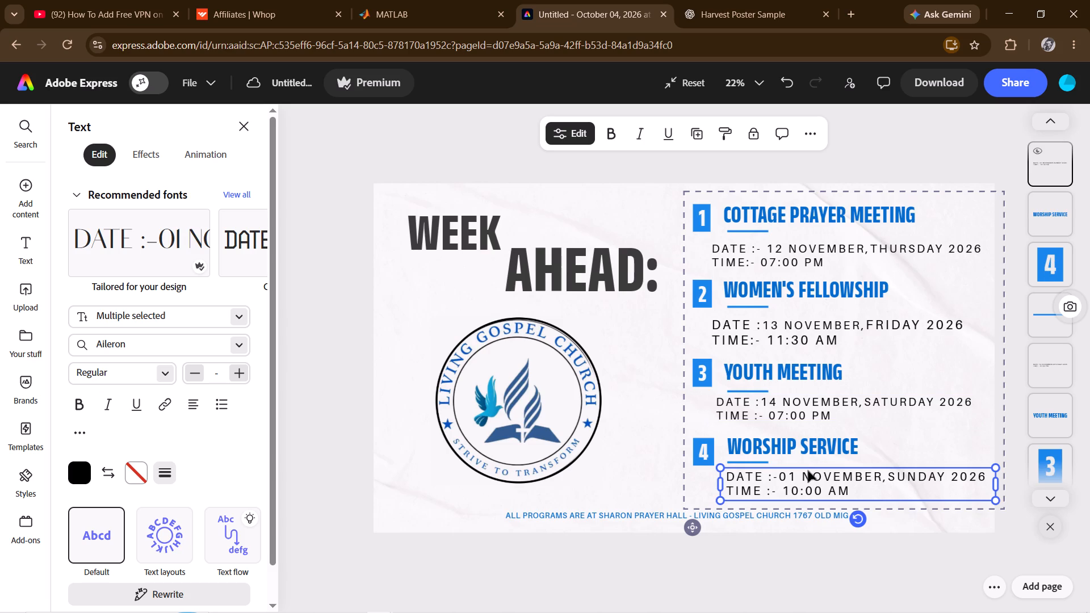
pyautogui.click(808, 468)
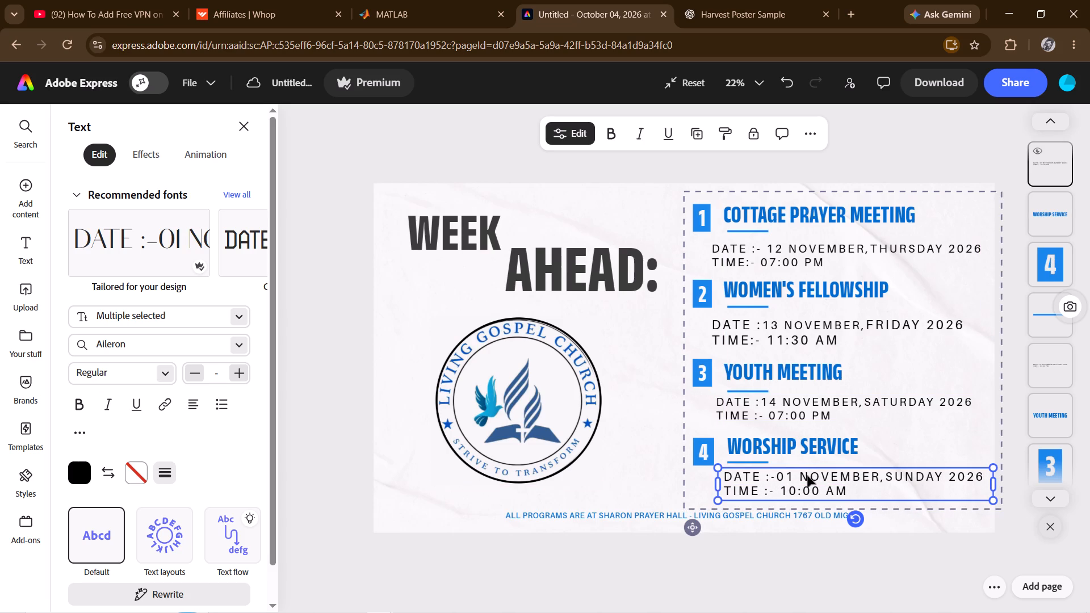
pyautogui.click(794, 476)
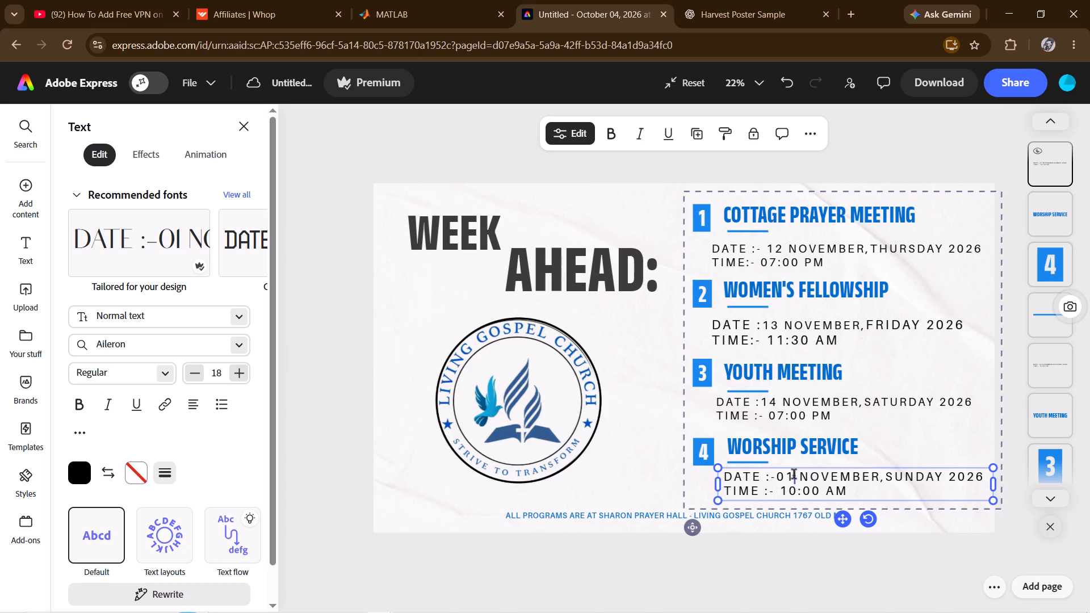
pyautogui.press('BackSpace')
pyautogui.press('BackSpace')
pyautogui.write('14')
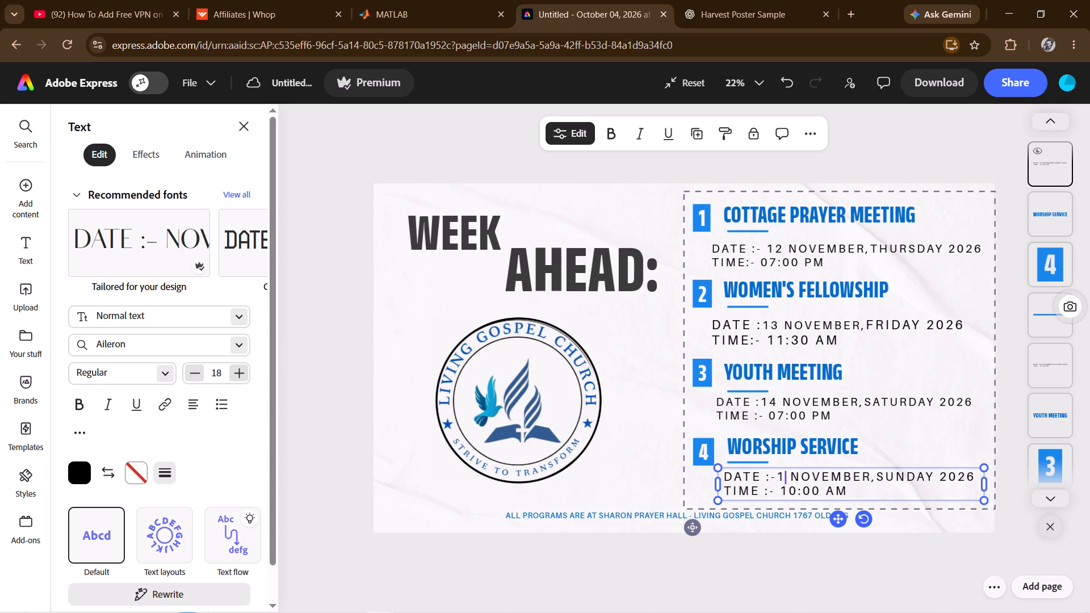
pyautogui.press('BackSpace')
pyautogui.press('5')
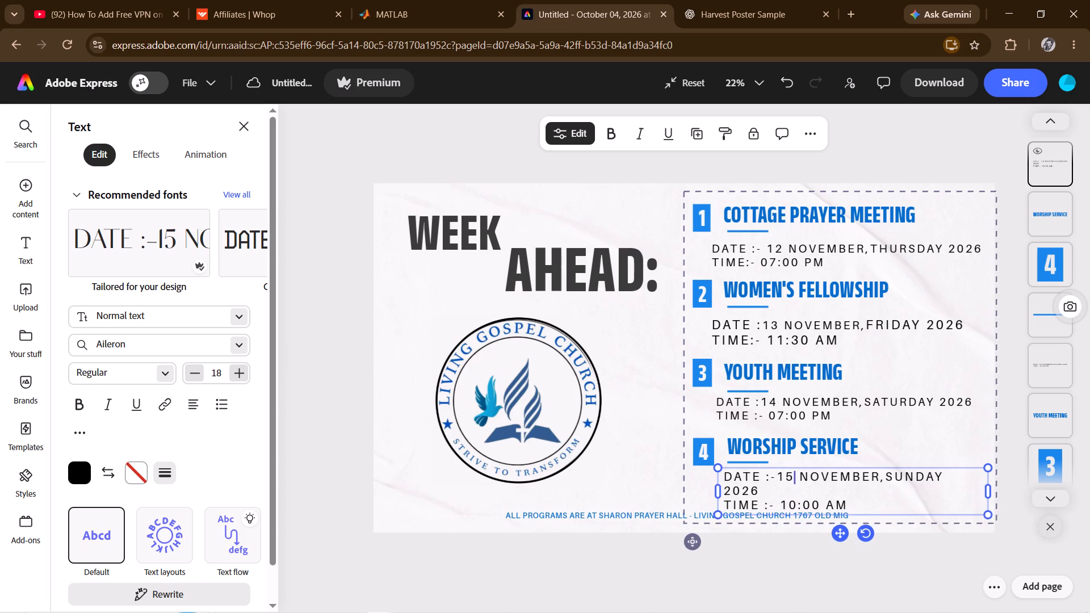
# Widen the Worship Service date text box so that "2026" fits on the date line.
pyautogui.click(988, 492)
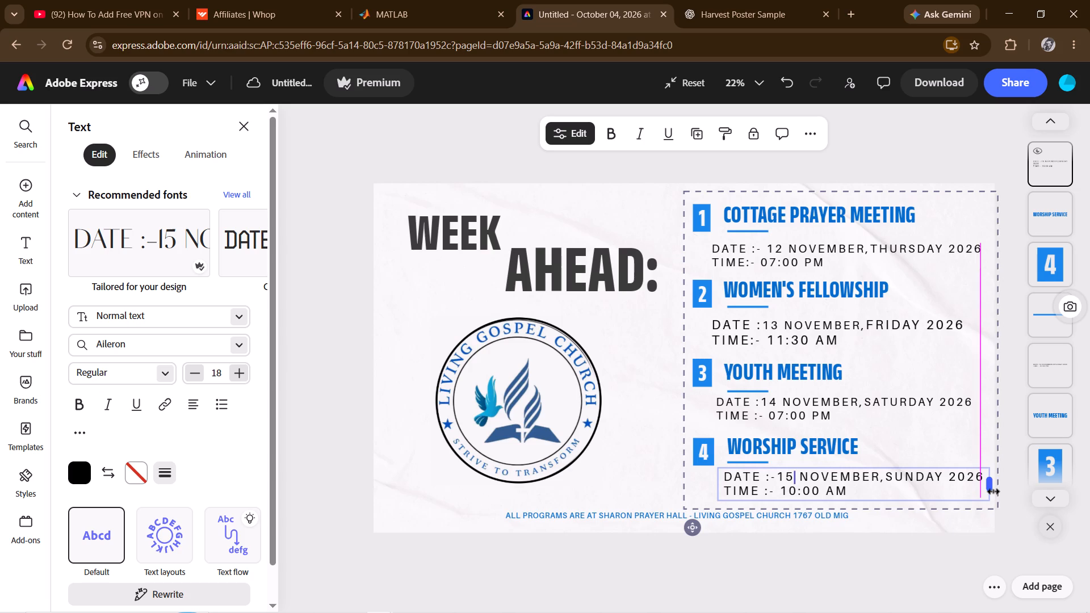
pyautogui.moveTo(996, 488); pyautogui.dragTo(990, 489)
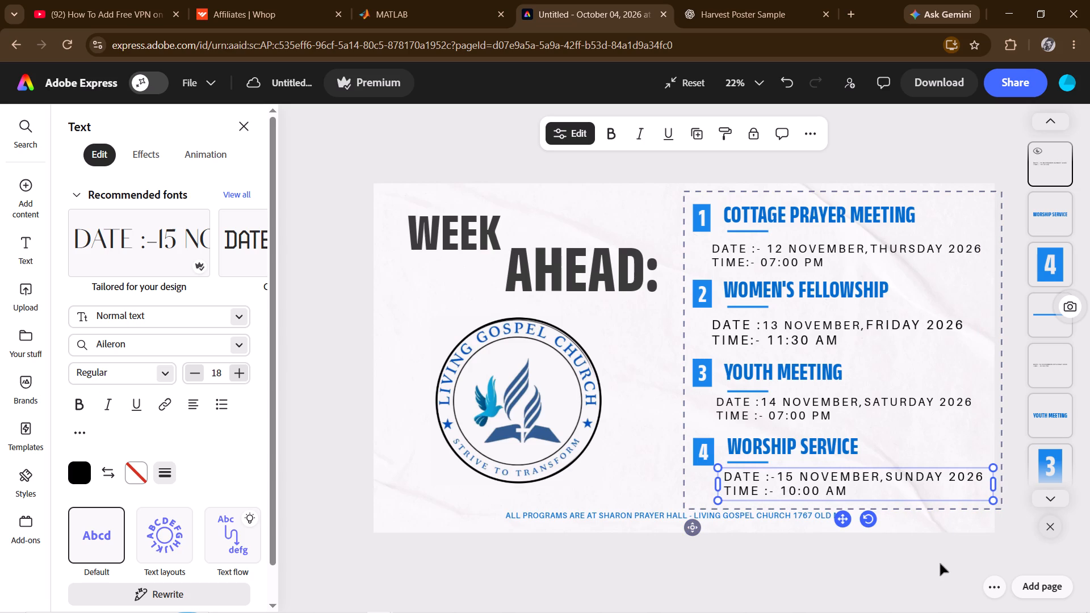
pyautogui.click(940, 564)
pyautogui.click(940, 564)
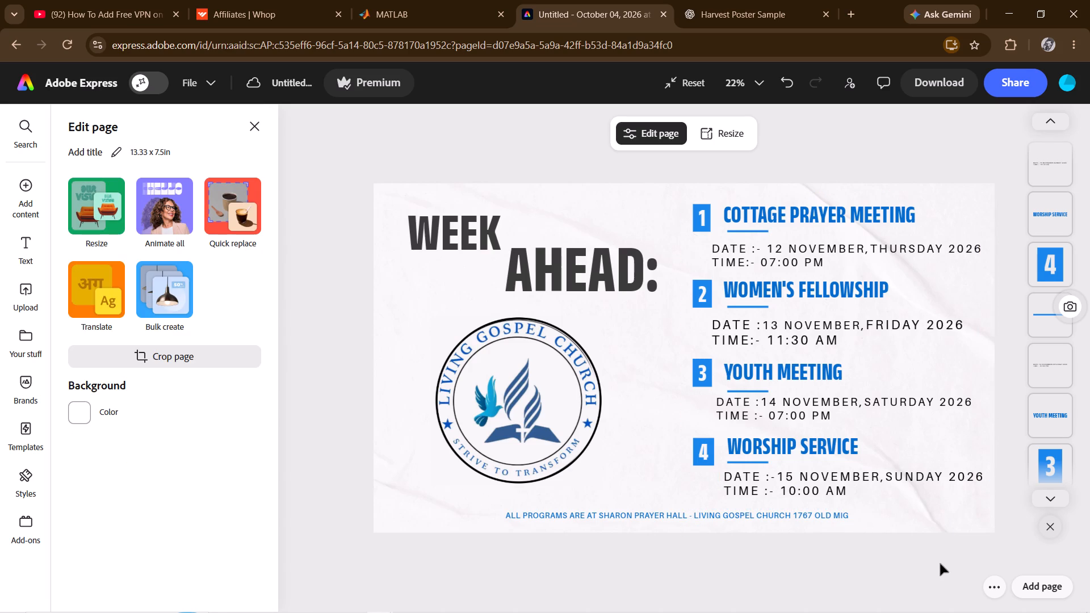
# Nudge the whole grouped list of four meetings slightly left and down on the page.
pyautogui.click(811, 479)
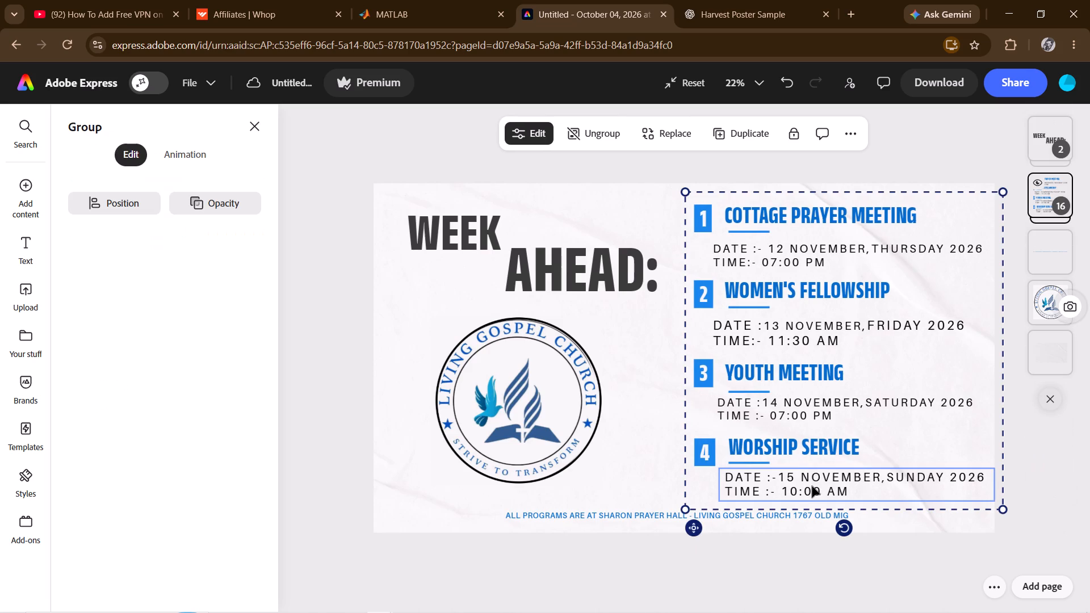
pyautogui.click(812, 486)
pyautogui.click(811, 486)
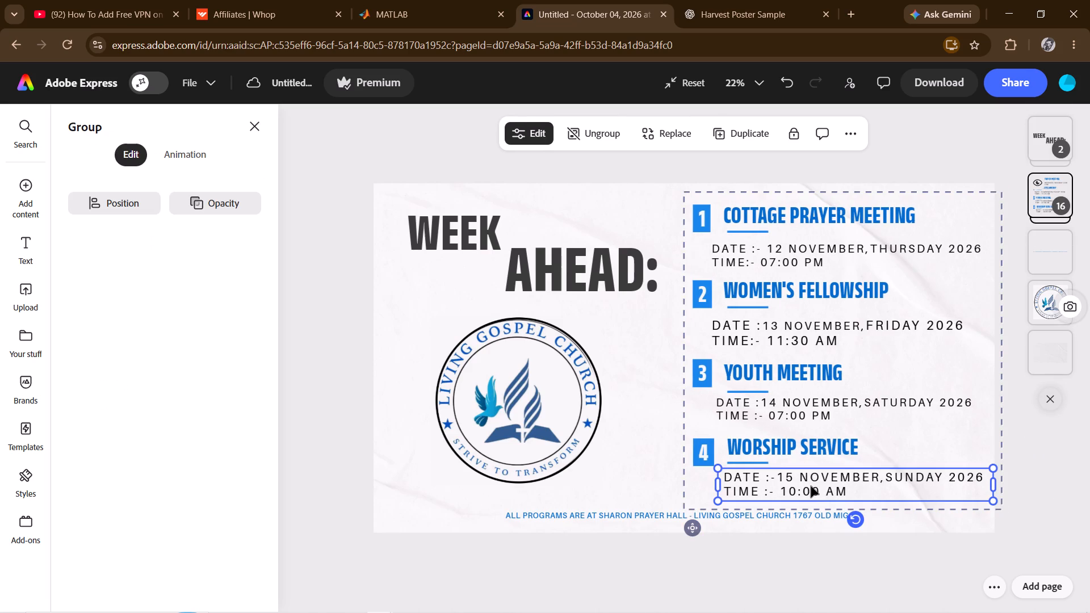
pyautogui.click(811, 499)
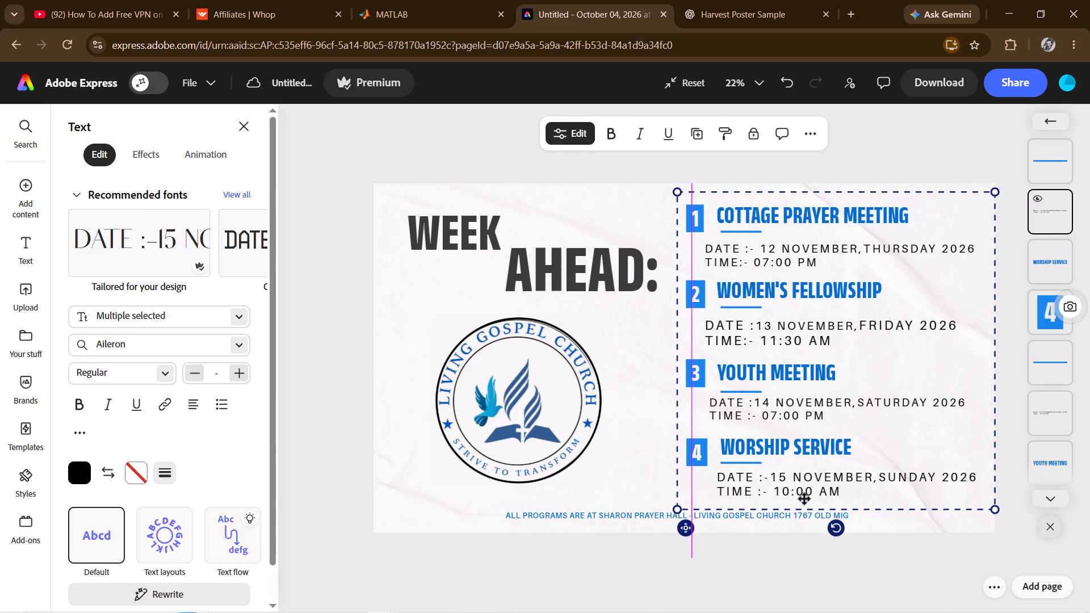
pyautogui.click(814, 494)
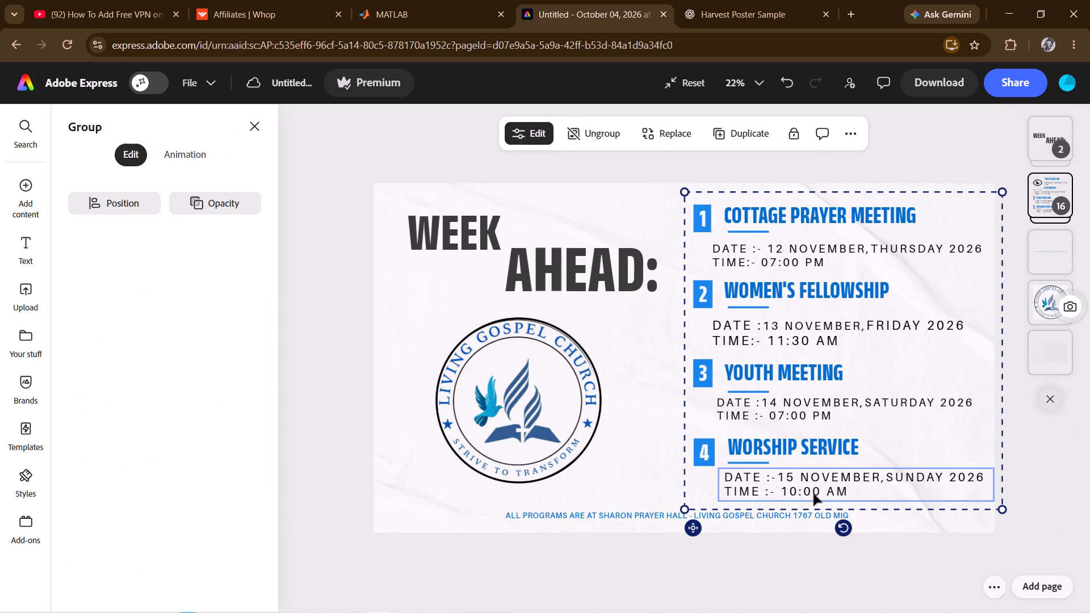
pyautogui.click(814, 500)
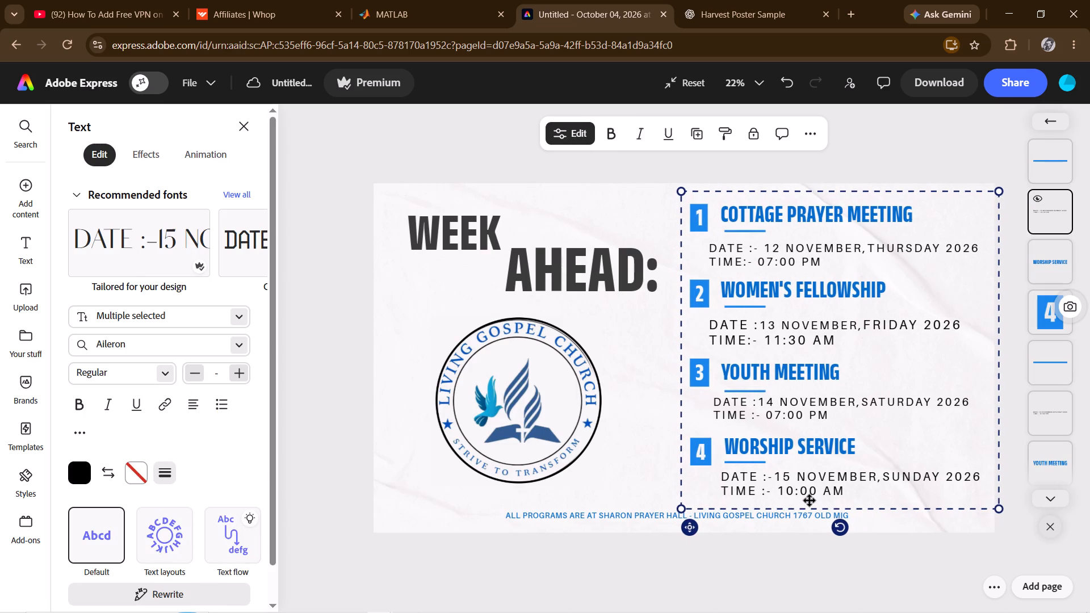
pyautogui.click(813, 488)
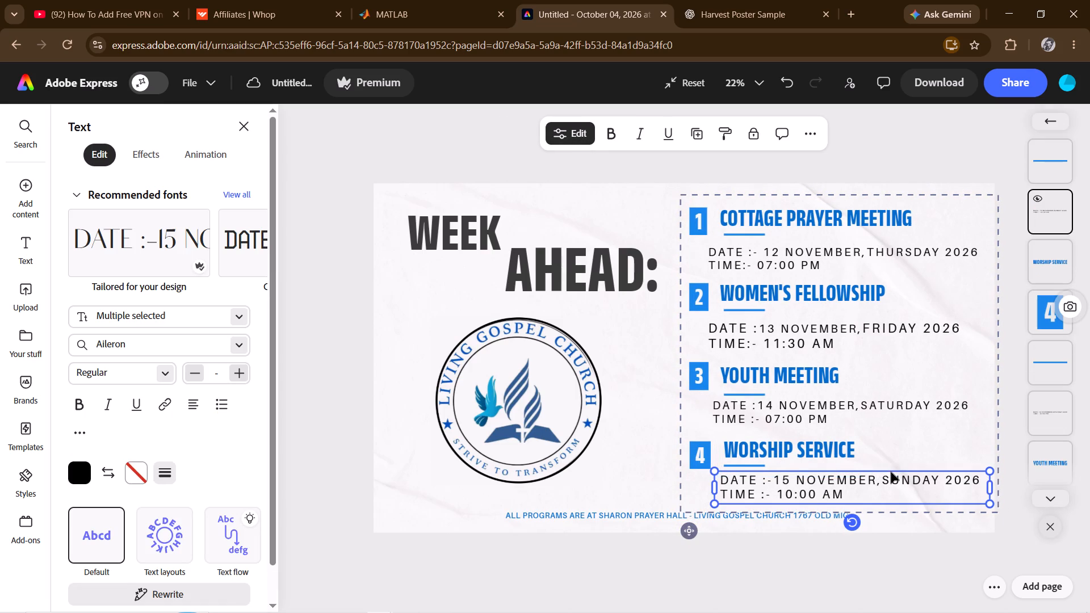
# Move the Youth Meeting and Worship Service date and time texts left to line up with the date texts above.
pyautogui.moveTo(891, 472); pyautogui.dragTo(882, 472)
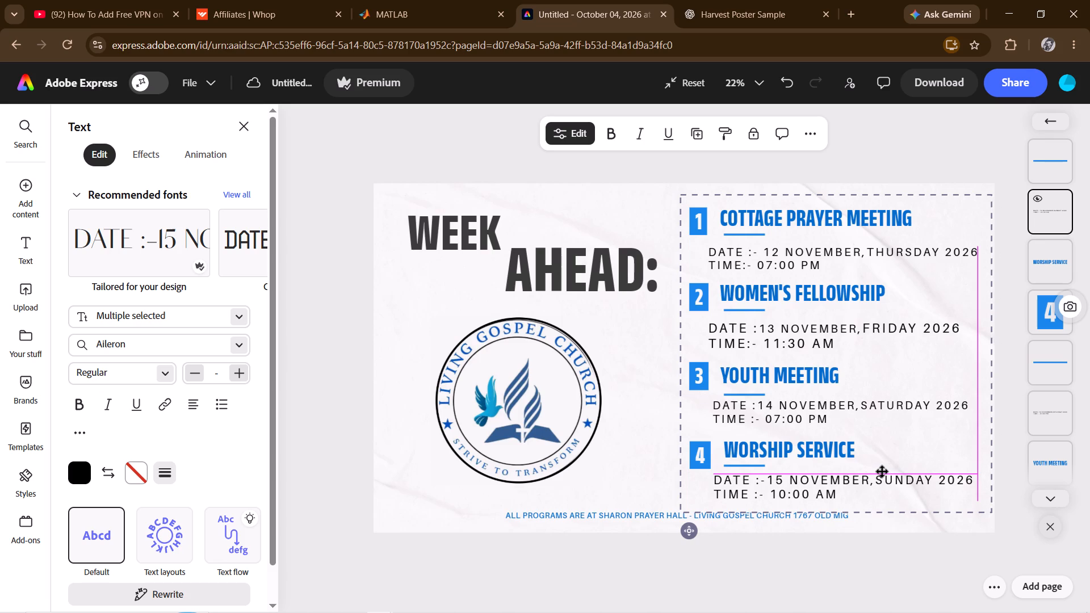
pyautogui.moveTo(882, 472); pyautogui.dragTo(884, 472)
pyautogui.click(858, 419)
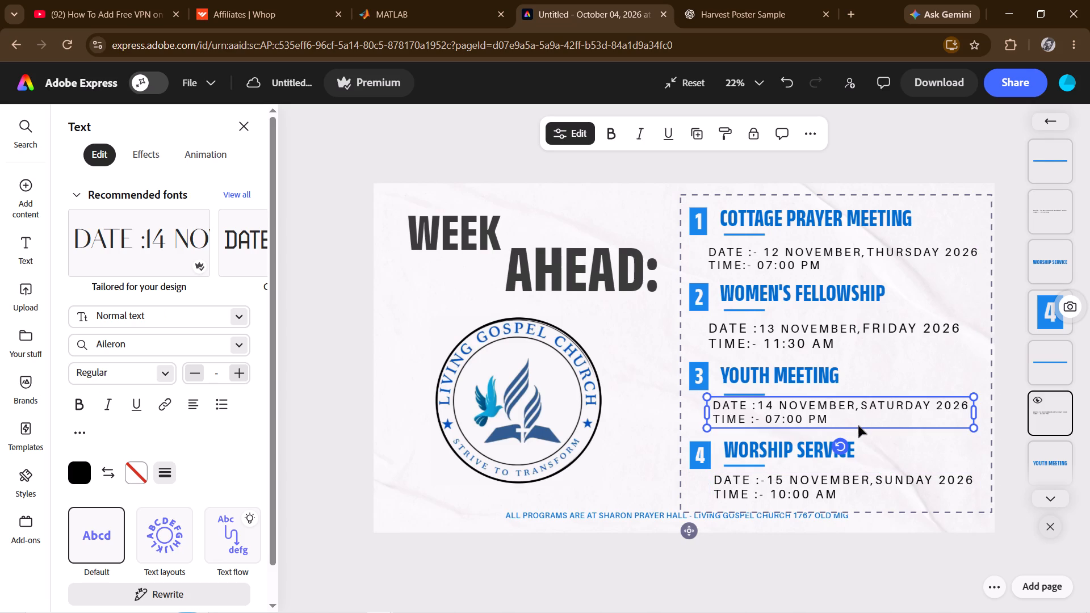
pyautogui.click(859, 426)
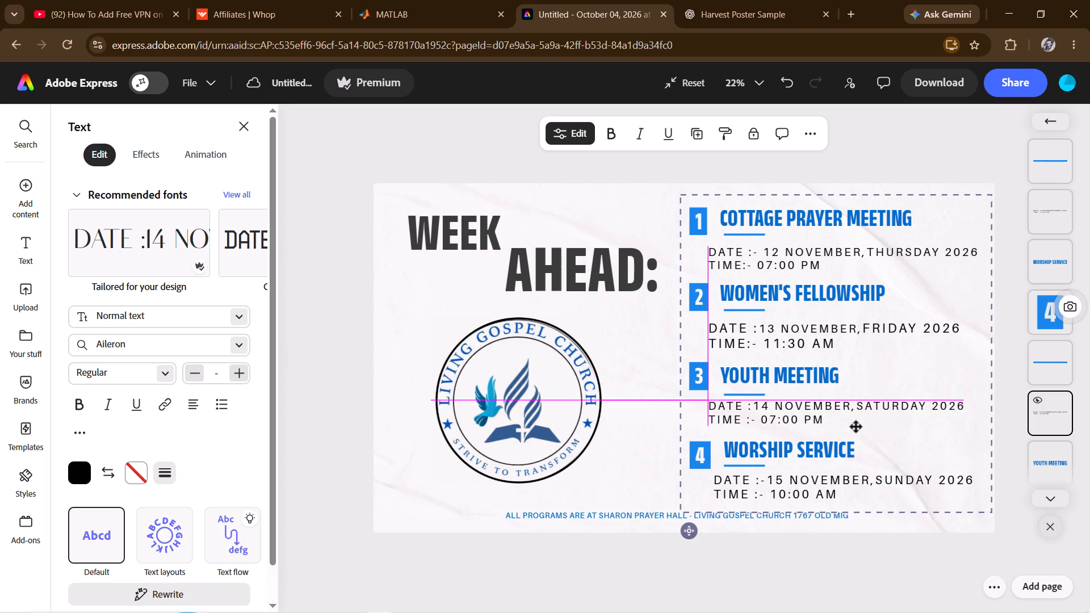
pyautogui.click(848, 479)
pyautogui.click(854, 472)
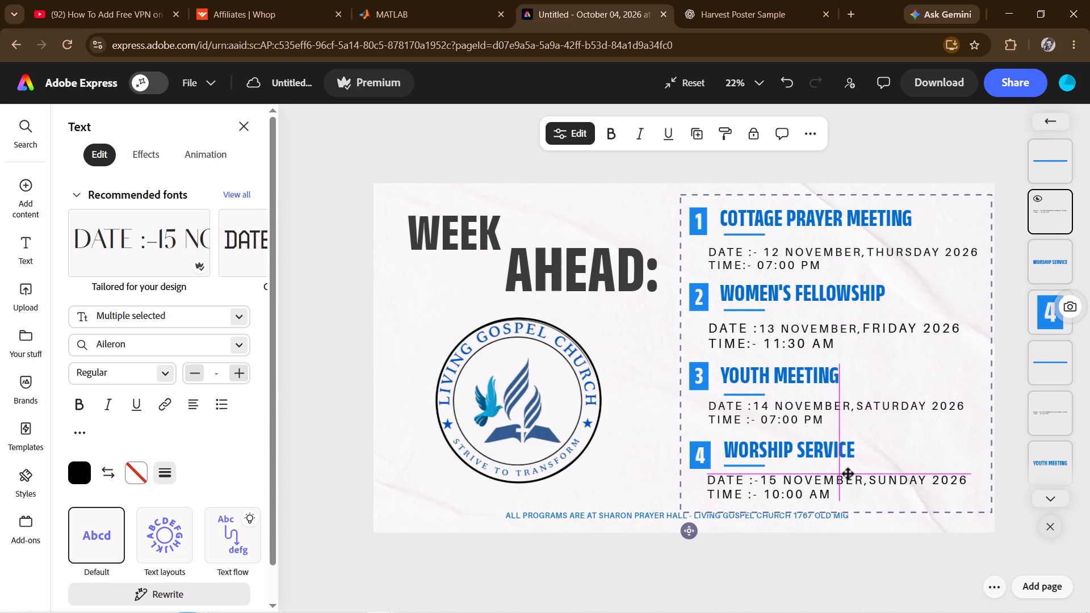
pyautogui.click(933, 153)
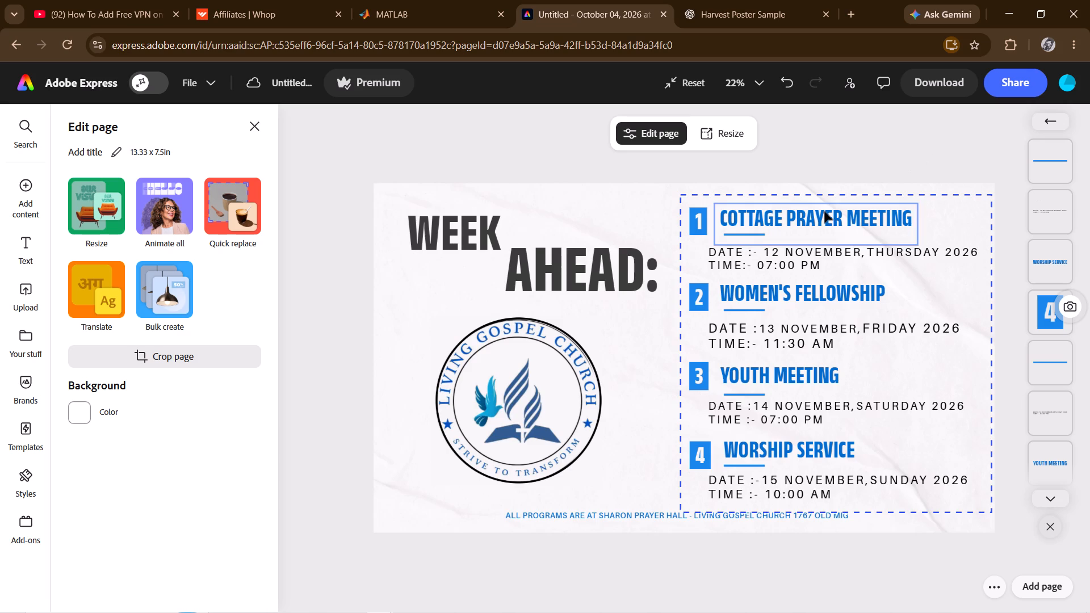
# In the Cottage Prayer Meeting details, remove the space before 12 and add a space between "TIME" and its colon.
pyautogui.click(766, 249)
pyautogui.click(764, 253)
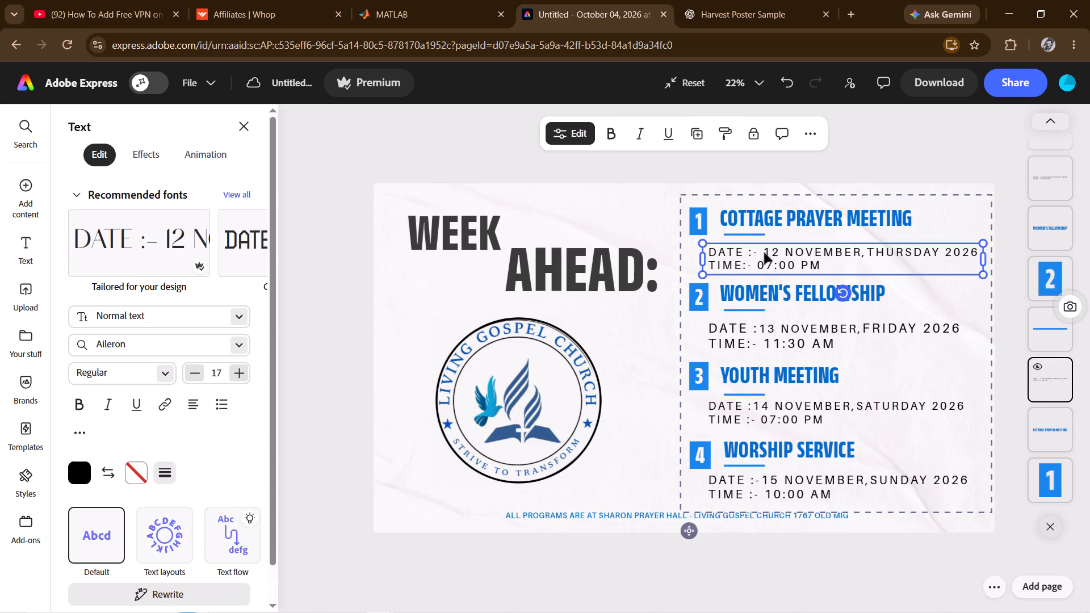
pyautogui.press('BackSpace')
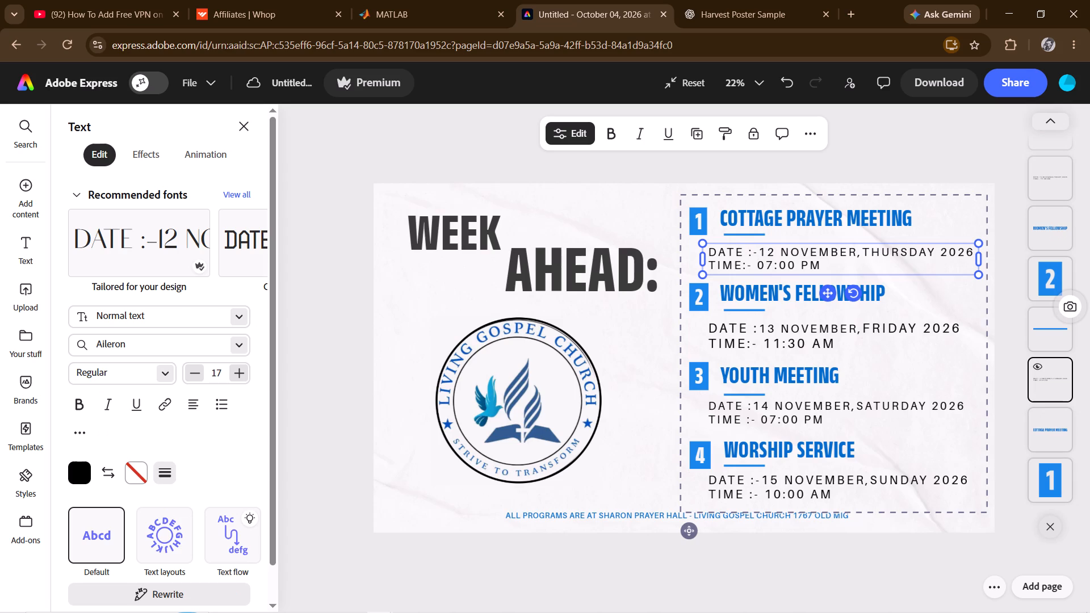
pyautogui.click(743, 266)
pyautogui.press('space')
pyautogui.click(751, 257)
pyautogui.press('BackSpace')
pyautogui.press('space')
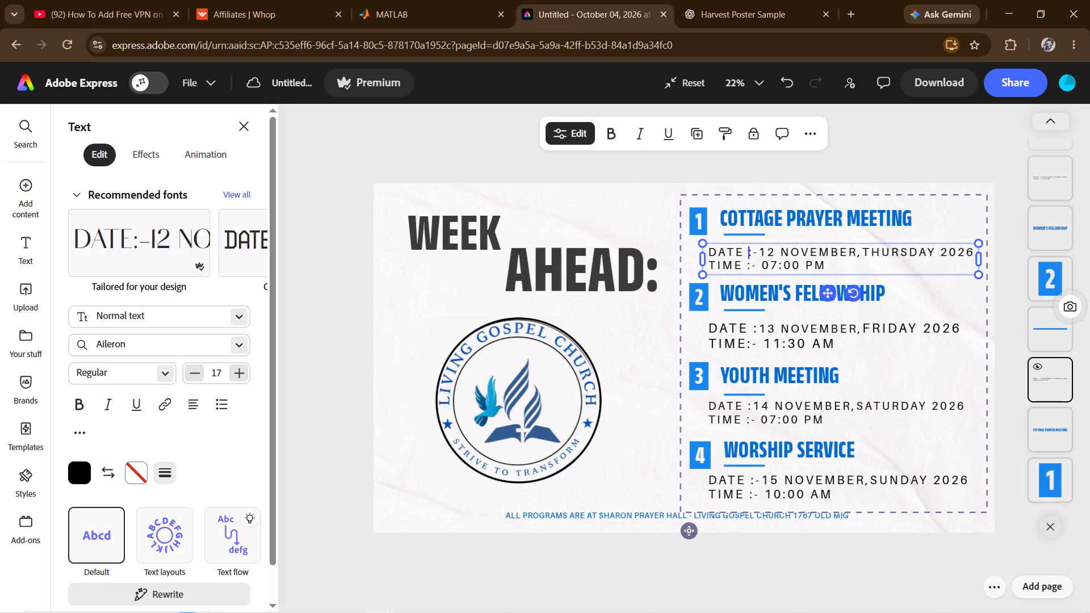
# In the Women's Fellowship details, add a space between "TIME" and its colon and a hyphen before 13.
pyautogui.click(747, 343)
pyautogui.click(747, 343)
pyautogui.click(747, 343)
pyautogui.press('space')
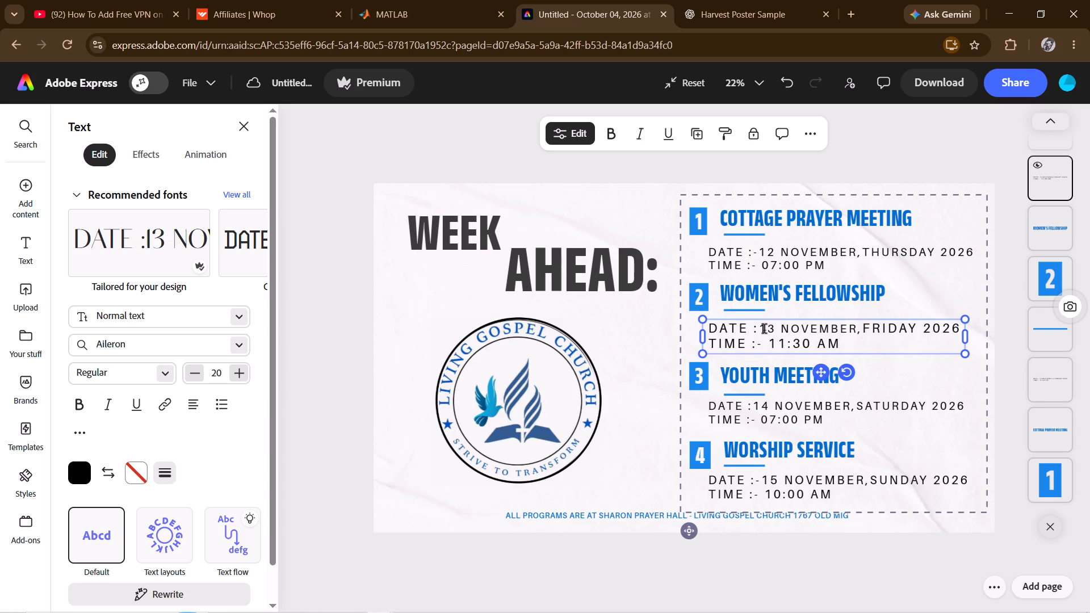
pyautogui.click(761, 332)
pyautogui.hotkey('shift', '_')
pyautogui.press('BackSpace')
pyautogui.press('-')
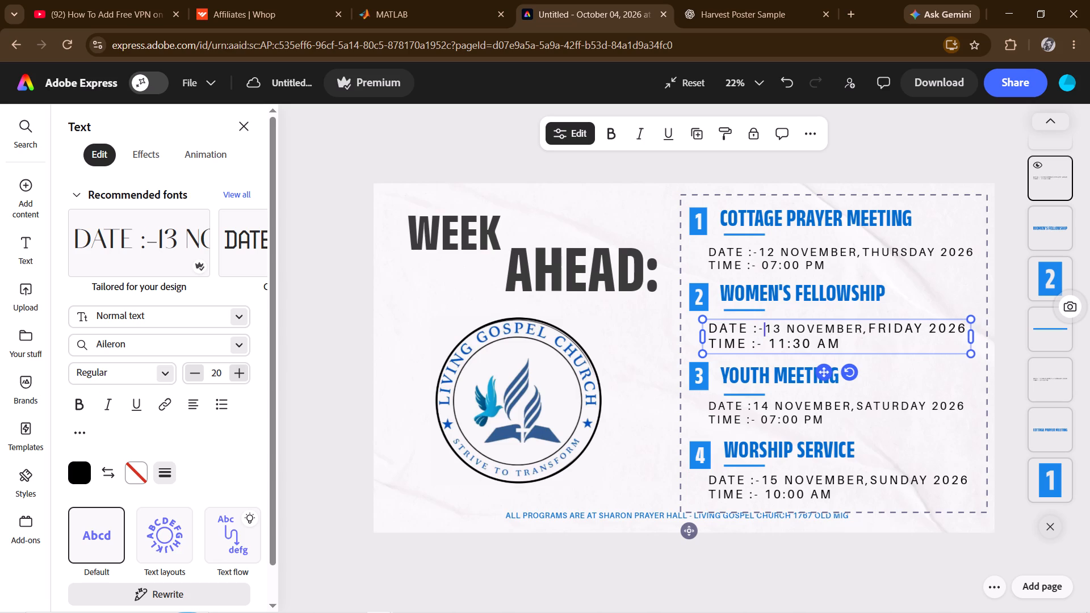
# Insert a hyphen directly before 14 in the Youth Meeting date line, with no space between them.
pyautogui.click(753, 406)
pyautogui.click(753, 406)
pyautogui.click(753, 406)
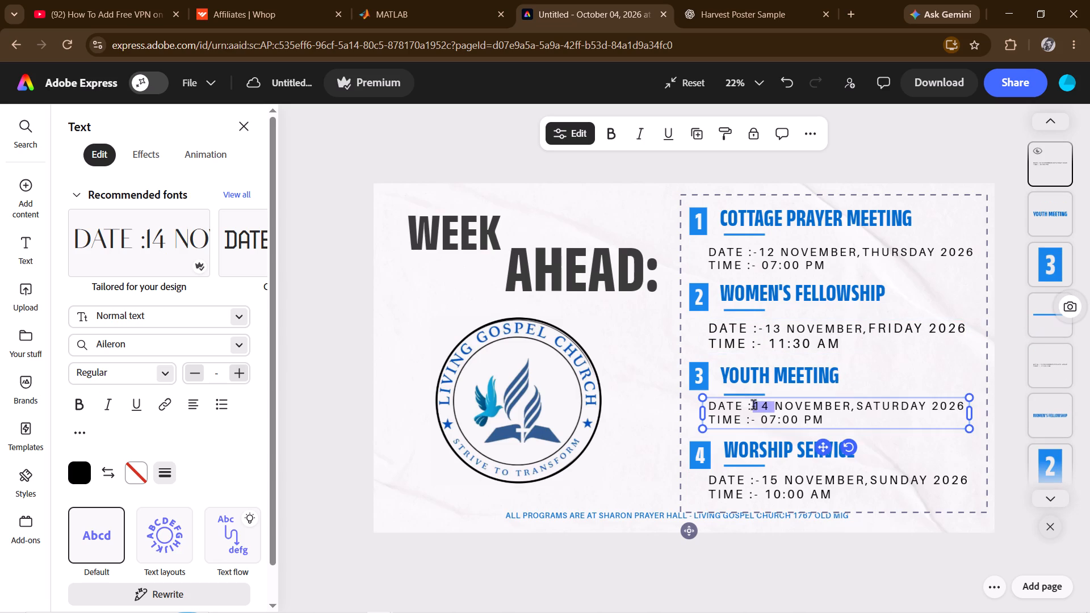
pyautogui.click(753, 406)
pyautogui.hotkey('shift', '_')
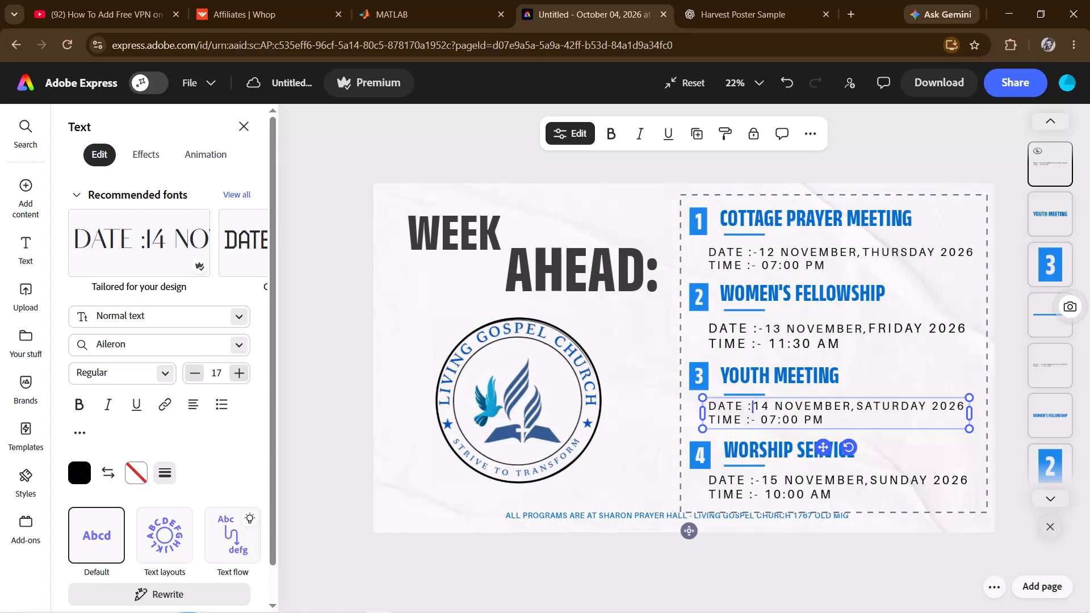
pyautogui.press('BackSpace')
pyautogui.press('-')
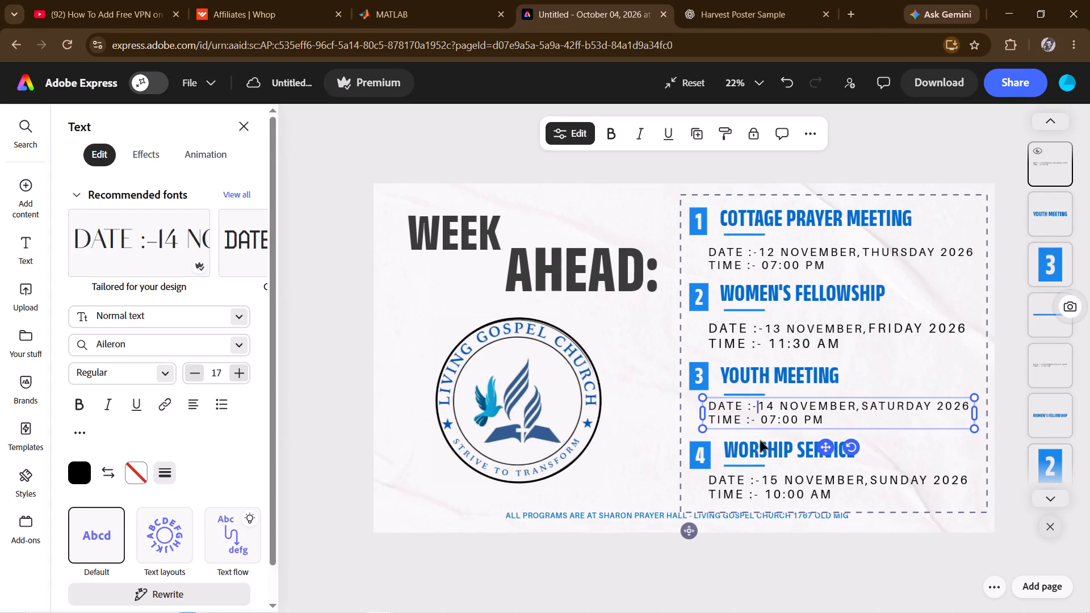
pyautogui.press('space')
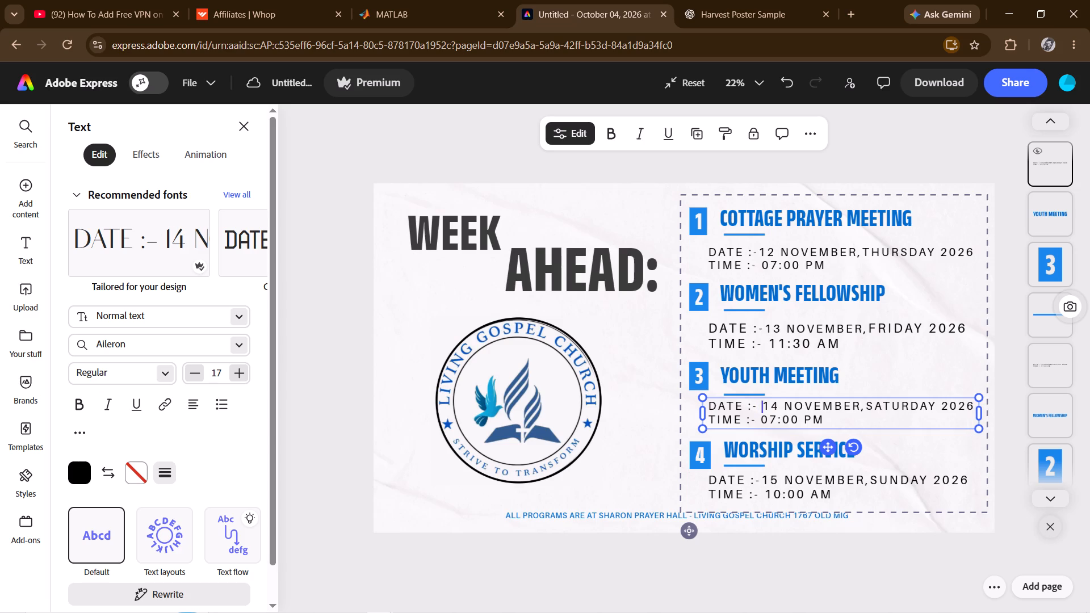
pyautogui.click(762, 476)
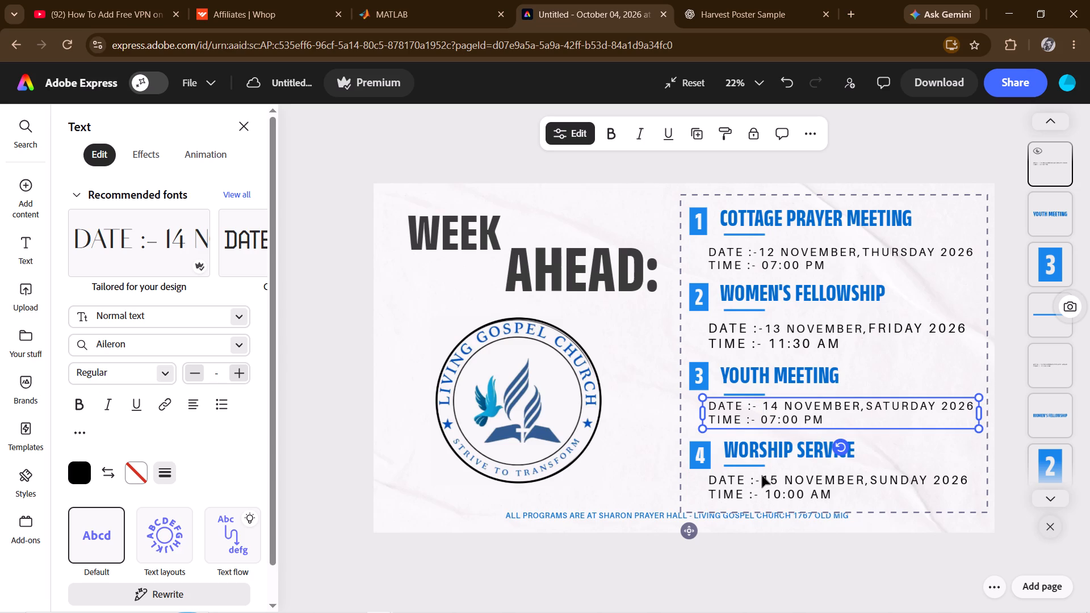
pyautogui.click(762, 408)
pyautogui.click(762, 408)
pyautogui.press('BackSpace')
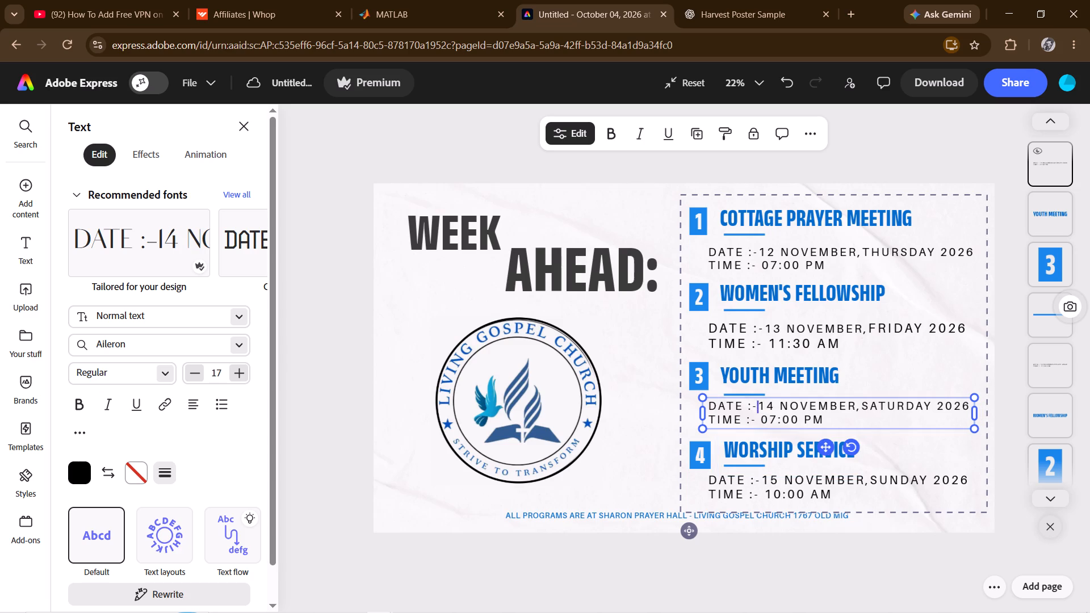
# Remove the space before 10:00 AM in the Worship Service time line.
pyautogui.click(761, 479)
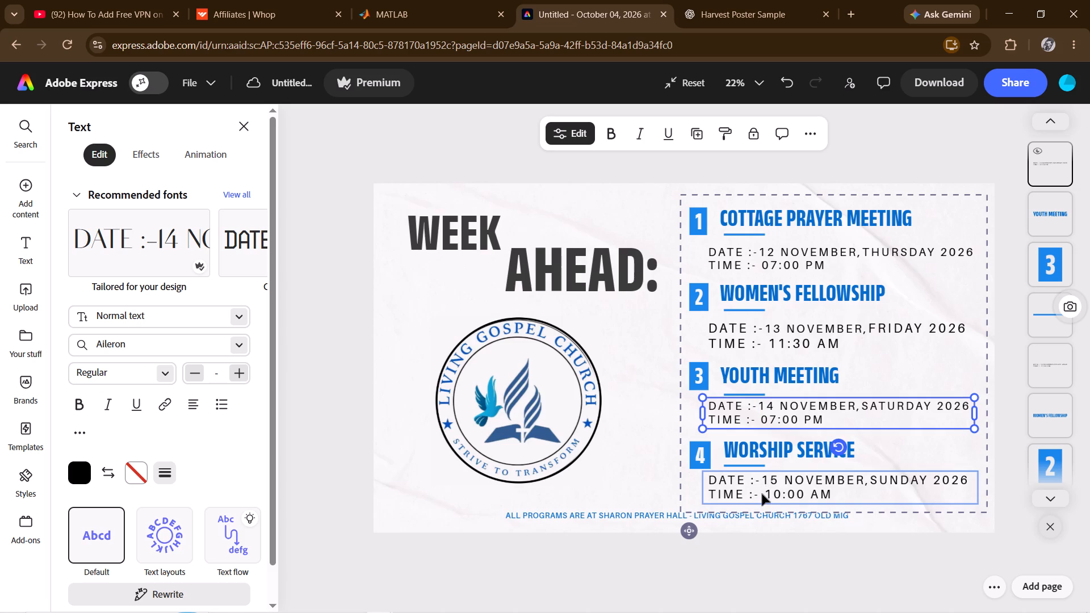
pyautogui.click(762, 494)
pyautogui.click(762, 494)
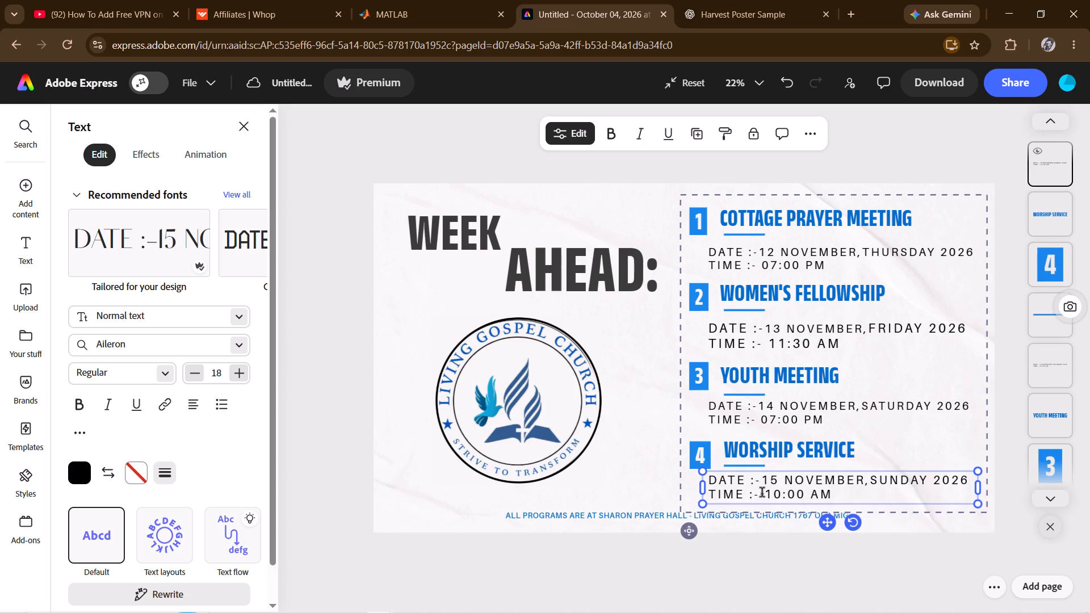
pyautogui.press('Right')
pyautogui.press('BackSpace')
pyautogui.click(914, 154)
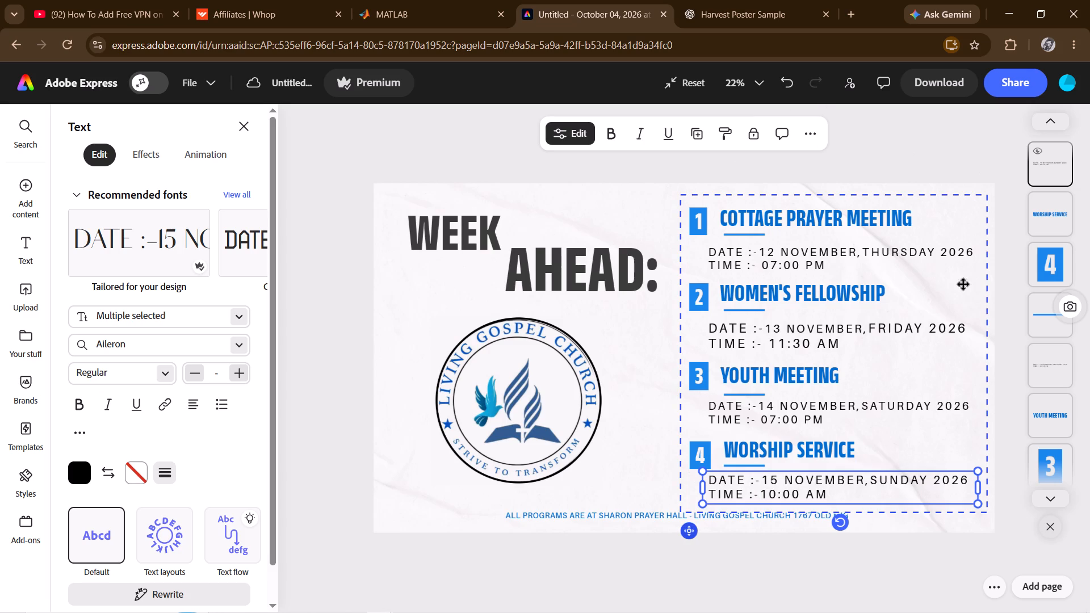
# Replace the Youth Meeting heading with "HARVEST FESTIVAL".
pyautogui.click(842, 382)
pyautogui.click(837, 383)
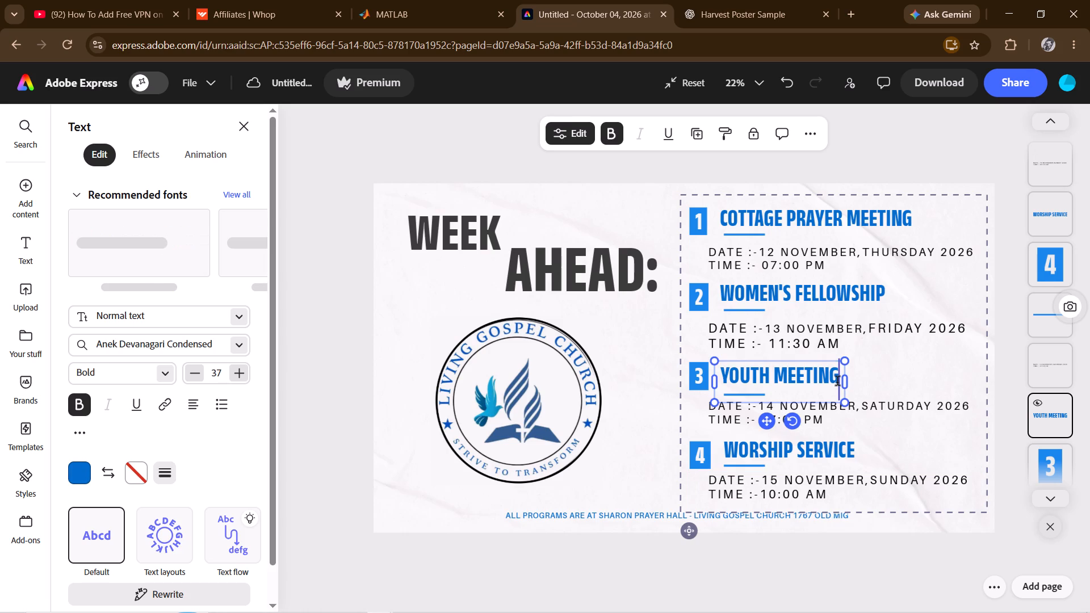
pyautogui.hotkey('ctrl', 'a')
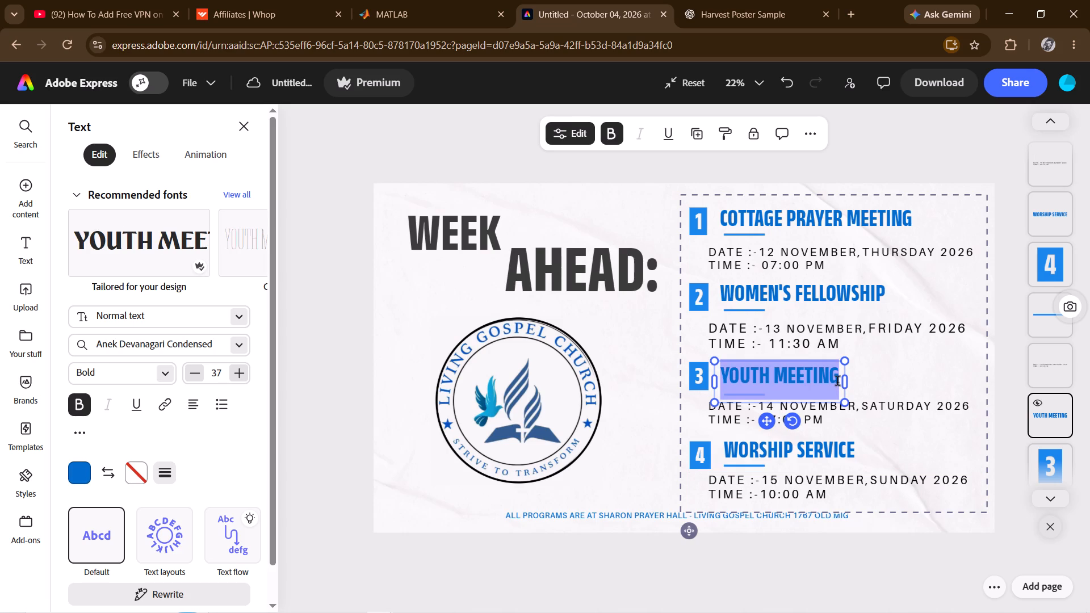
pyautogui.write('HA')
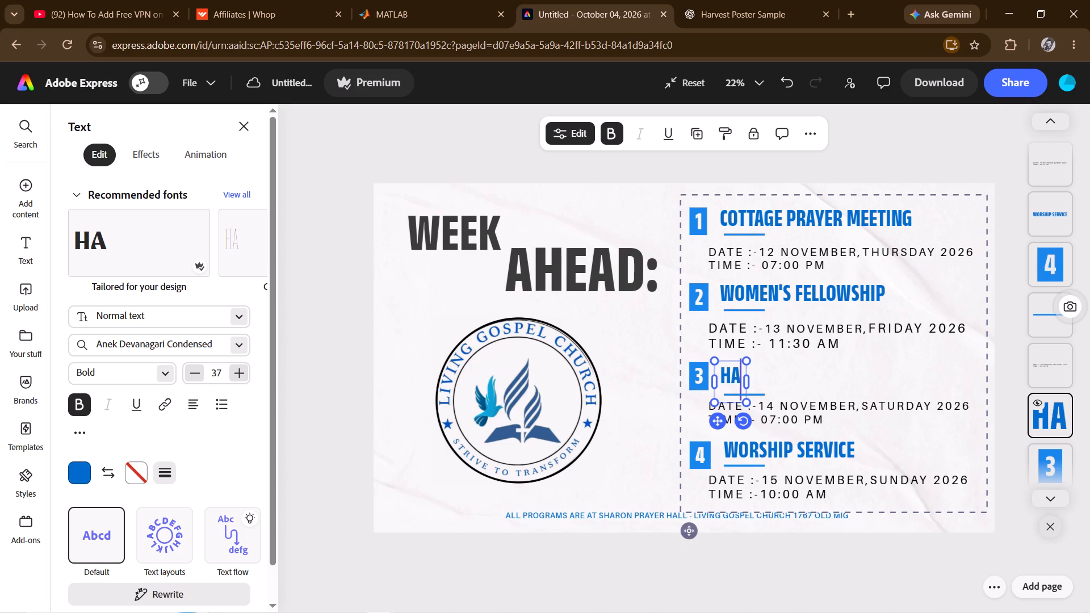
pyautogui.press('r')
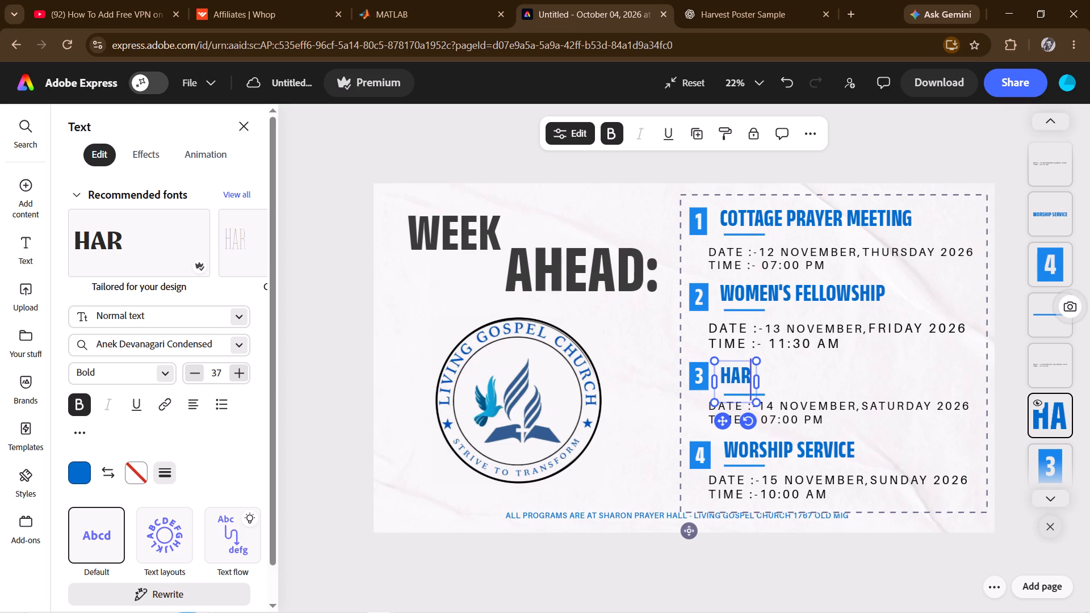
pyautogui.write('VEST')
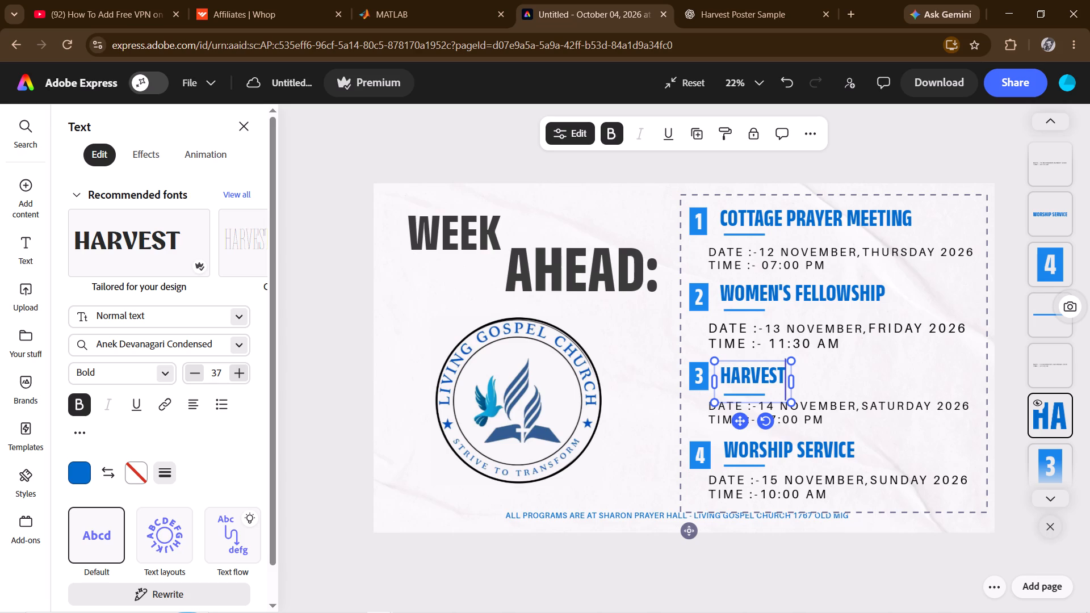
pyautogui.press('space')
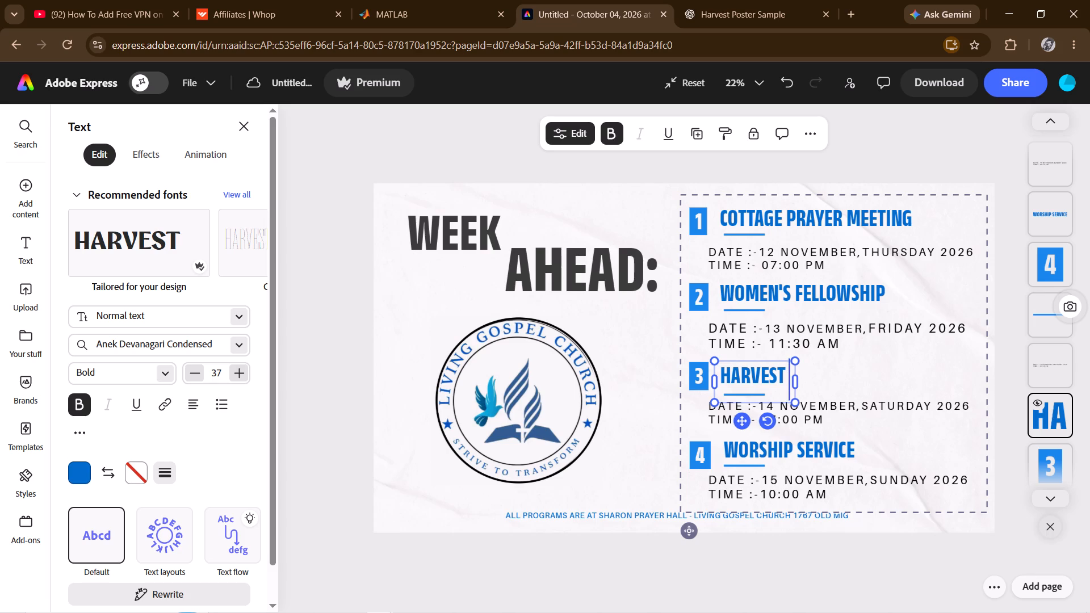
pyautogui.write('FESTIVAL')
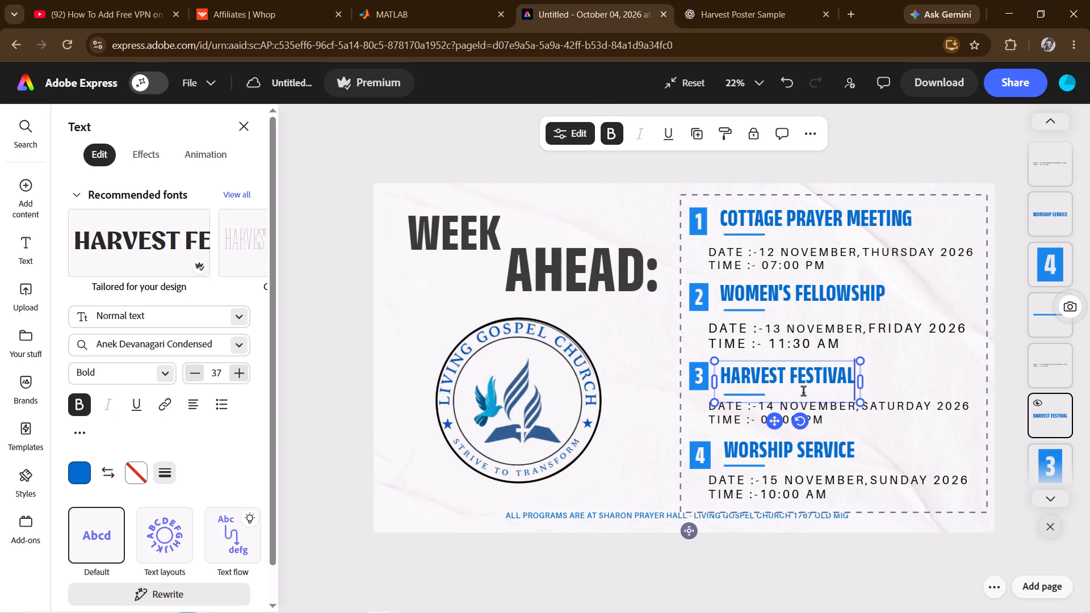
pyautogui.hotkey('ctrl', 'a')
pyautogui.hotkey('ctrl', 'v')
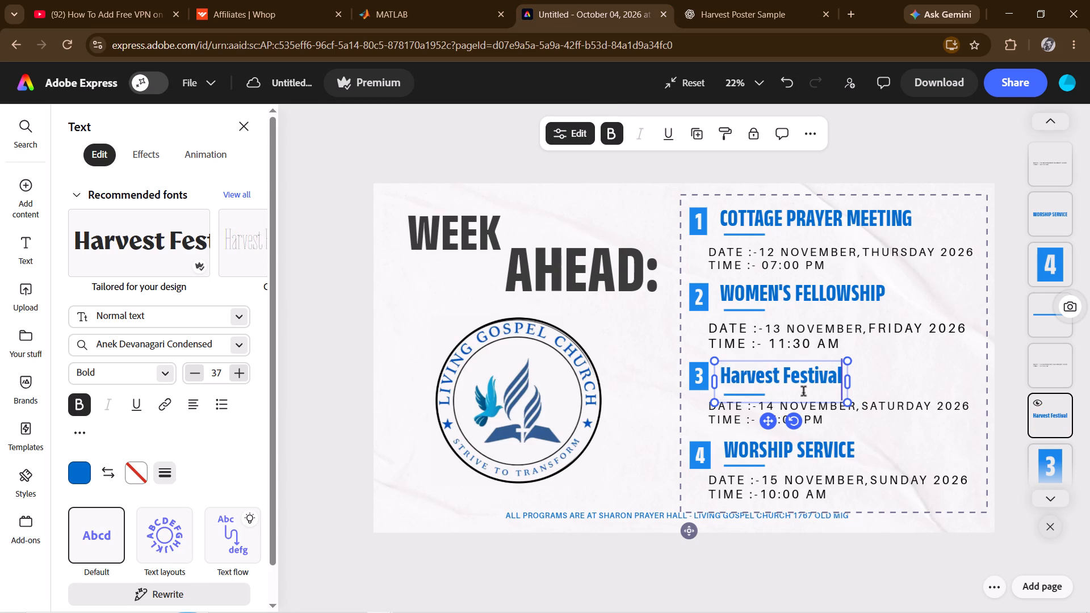
# Retype the lowercase letters of the first word in the third meeting's heading as capitals, making it "HARVEST".
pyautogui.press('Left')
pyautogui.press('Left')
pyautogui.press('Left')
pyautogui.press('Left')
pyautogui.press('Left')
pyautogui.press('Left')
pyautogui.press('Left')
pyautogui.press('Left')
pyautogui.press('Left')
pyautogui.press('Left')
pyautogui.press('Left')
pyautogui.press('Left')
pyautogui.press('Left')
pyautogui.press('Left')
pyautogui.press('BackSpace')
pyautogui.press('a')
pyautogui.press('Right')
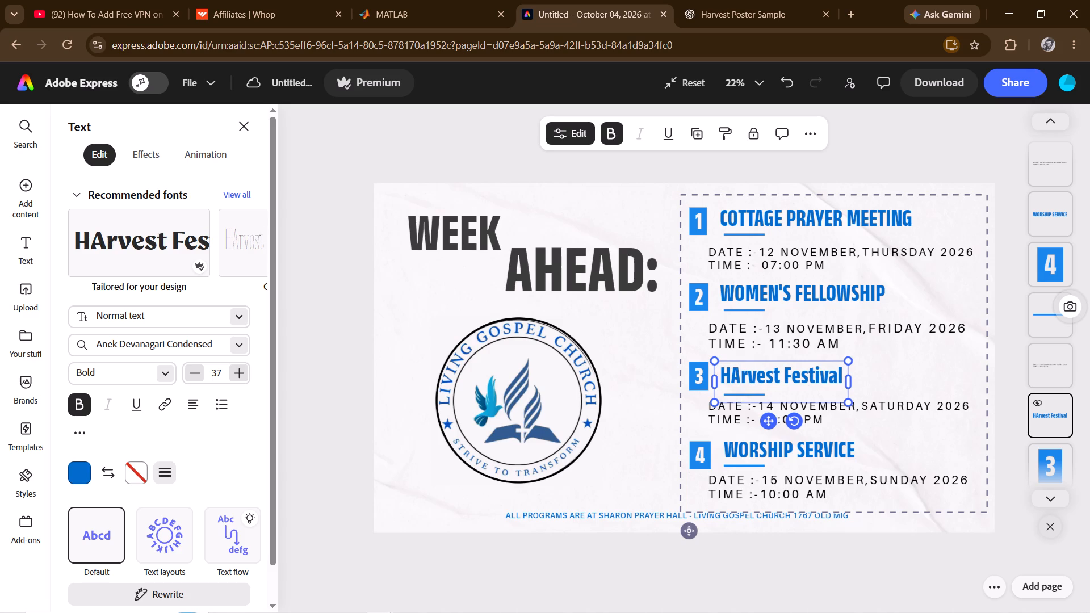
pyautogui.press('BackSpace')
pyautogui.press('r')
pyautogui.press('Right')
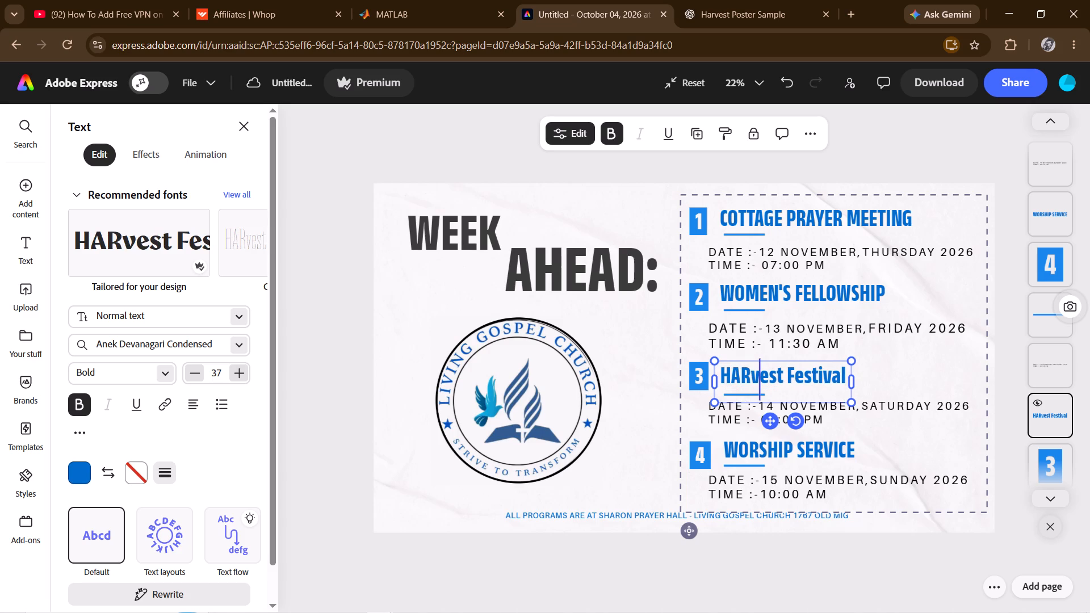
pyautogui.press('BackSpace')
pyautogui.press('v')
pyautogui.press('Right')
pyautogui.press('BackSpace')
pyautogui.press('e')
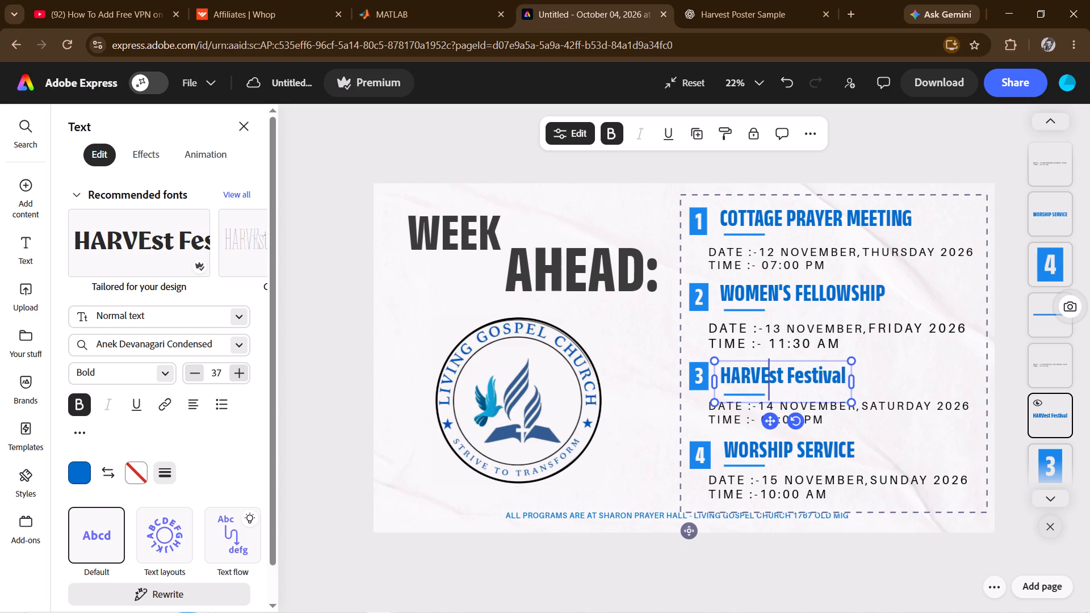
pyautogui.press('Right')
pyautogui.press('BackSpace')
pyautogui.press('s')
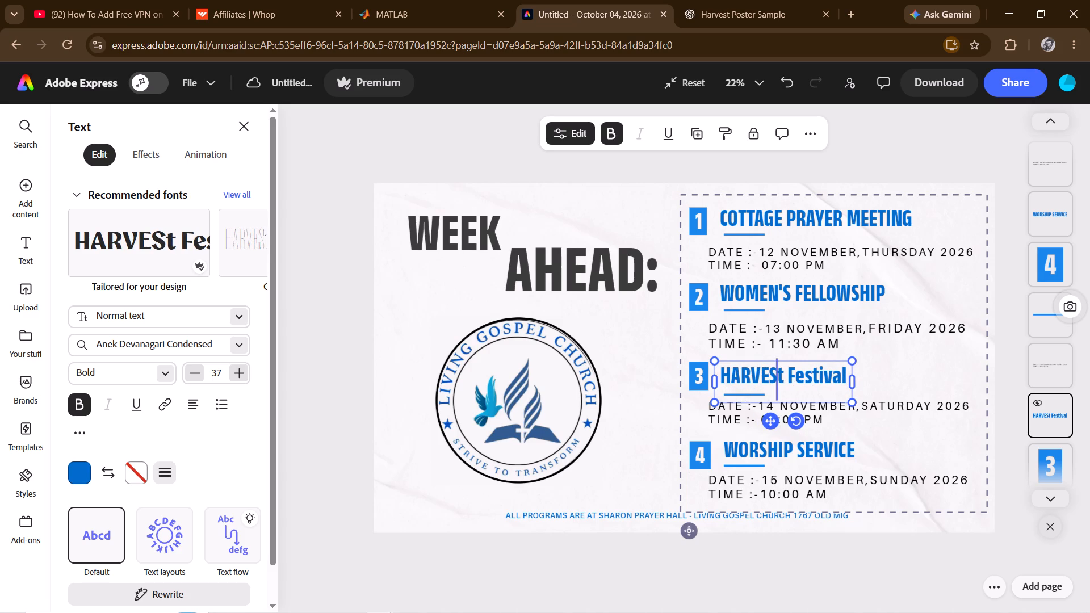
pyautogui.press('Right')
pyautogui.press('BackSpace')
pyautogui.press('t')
# Retype "estiva" in the second word of the third meeting's heading as capitals, leaving only the final l lowercase.
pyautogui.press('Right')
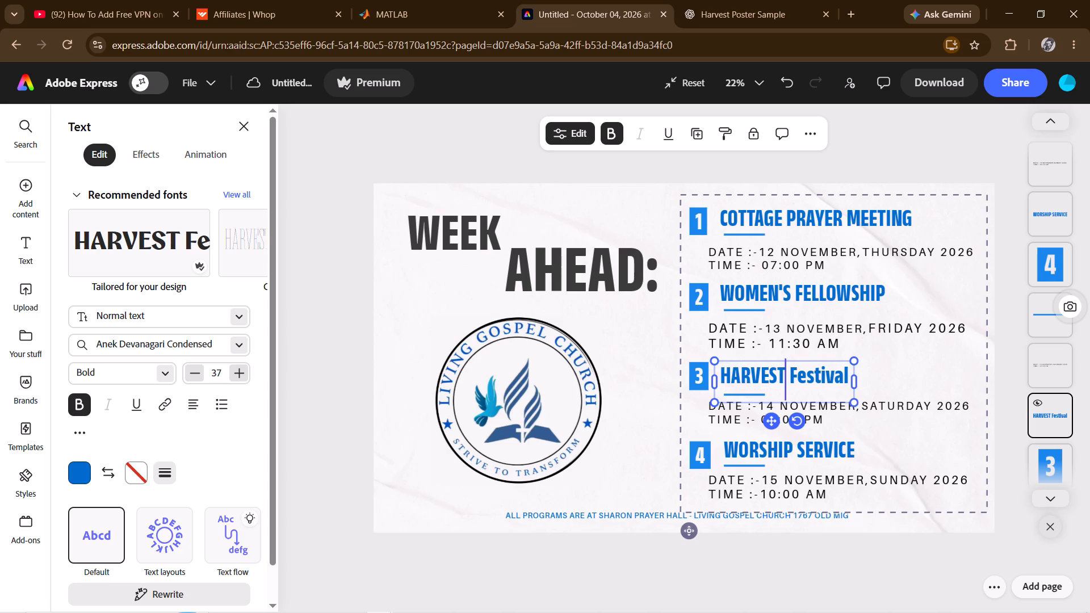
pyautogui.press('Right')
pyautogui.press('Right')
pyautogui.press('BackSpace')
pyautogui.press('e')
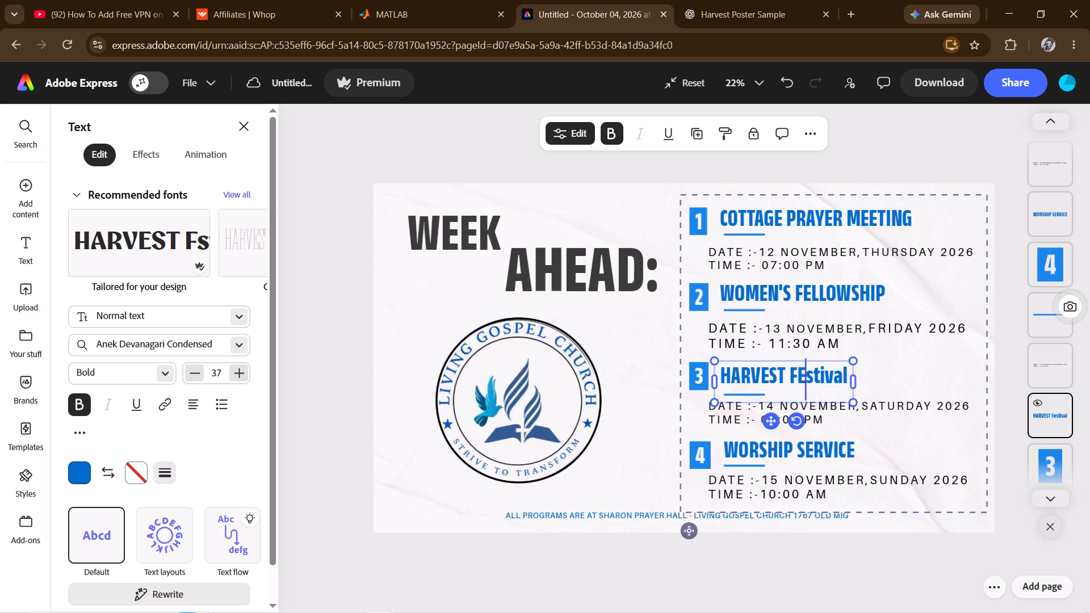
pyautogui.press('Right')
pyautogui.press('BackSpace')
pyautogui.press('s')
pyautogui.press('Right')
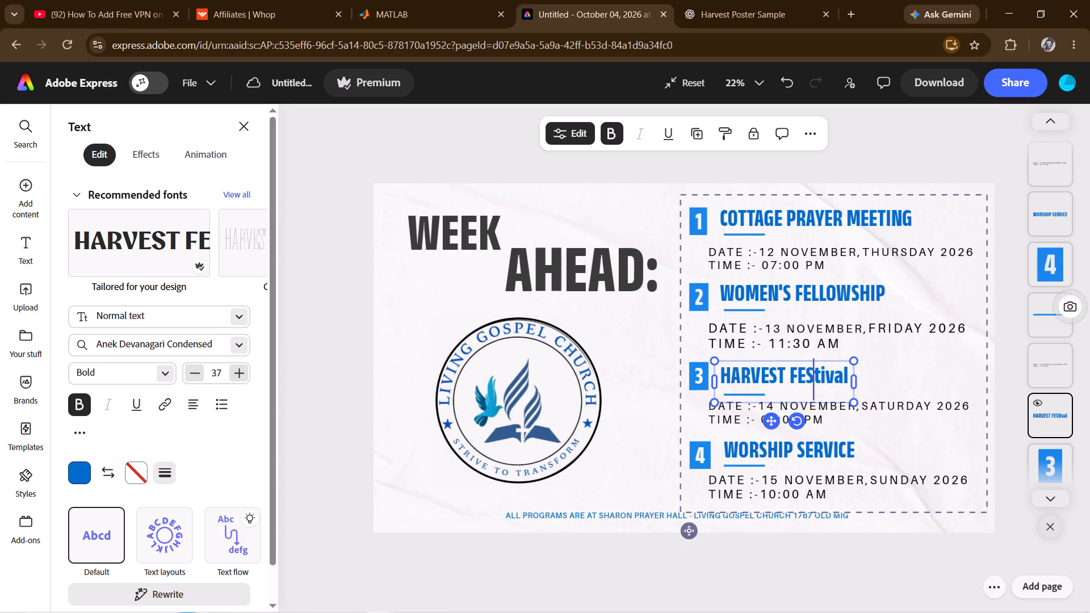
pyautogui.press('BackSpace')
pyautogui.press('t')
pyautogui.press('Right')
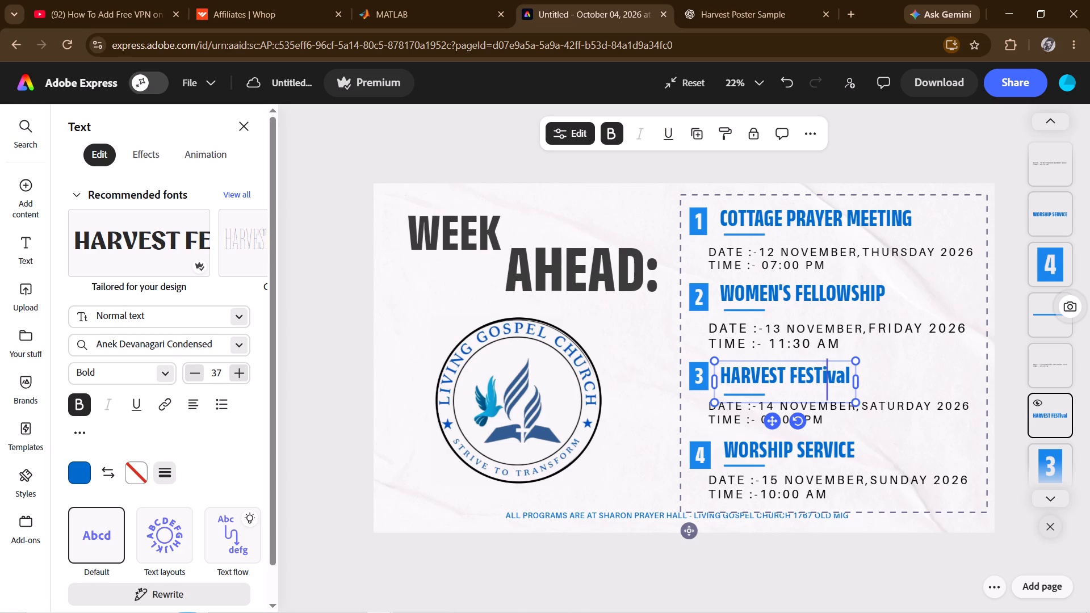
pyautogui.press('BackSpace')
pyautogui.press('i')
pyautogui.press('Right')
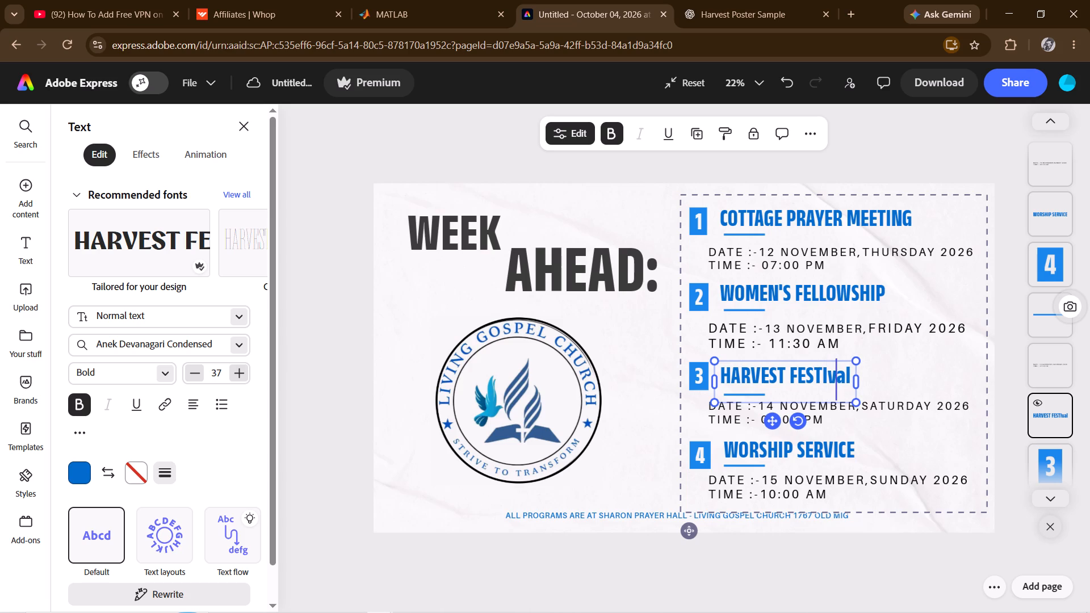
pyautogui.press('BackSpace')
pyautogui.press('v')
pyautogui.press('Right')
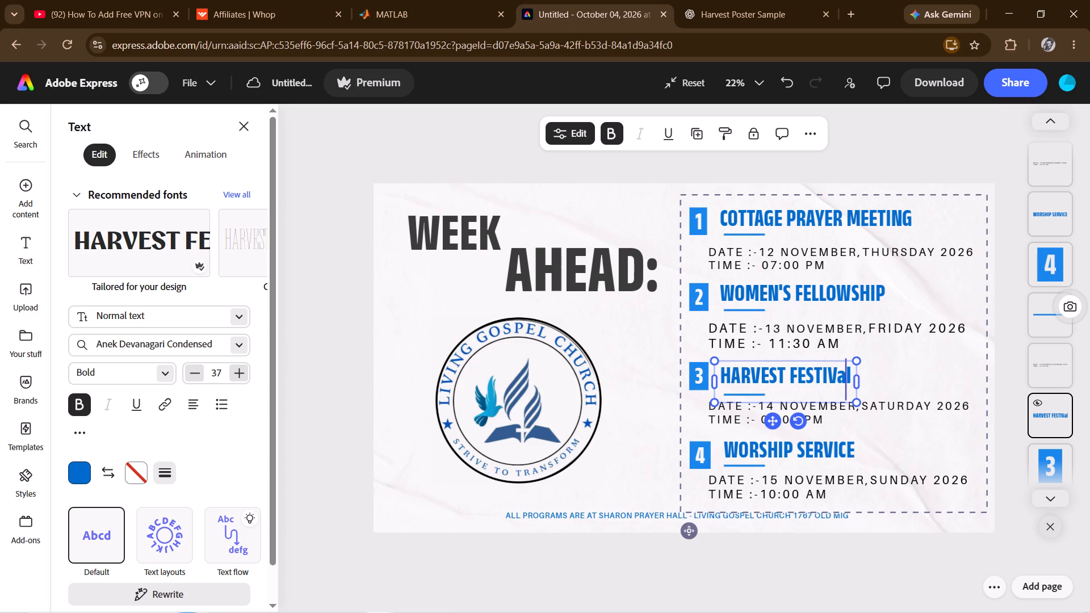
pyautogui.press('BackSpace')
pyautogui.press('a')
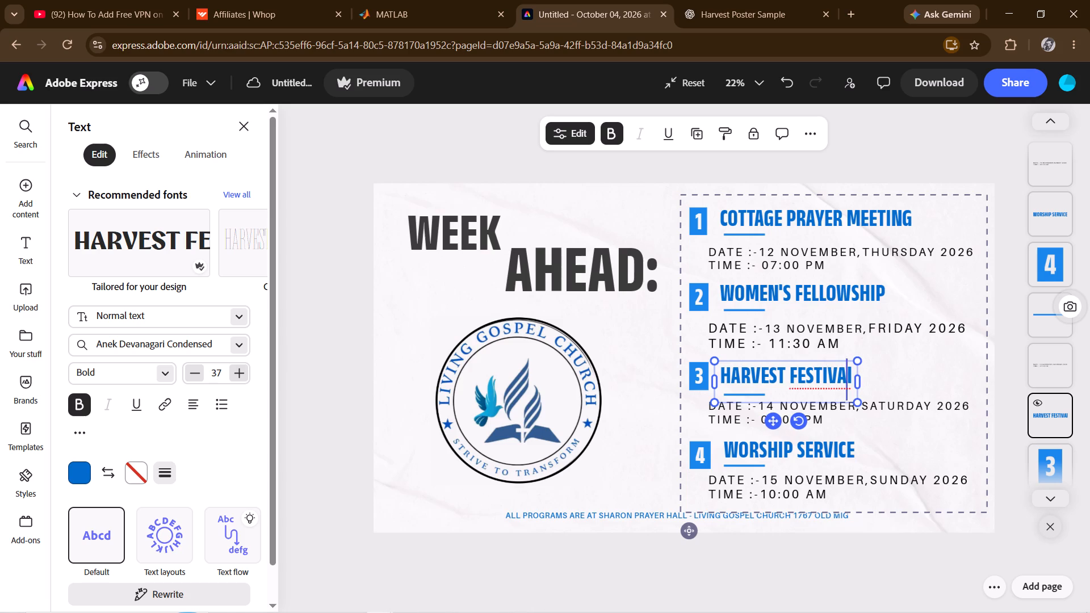
# Replace the final lowercase l with a capital L to complete the "HARVEST FESTIVAL" heading, and finish editing the text.
pyautogui.click(906, 382)
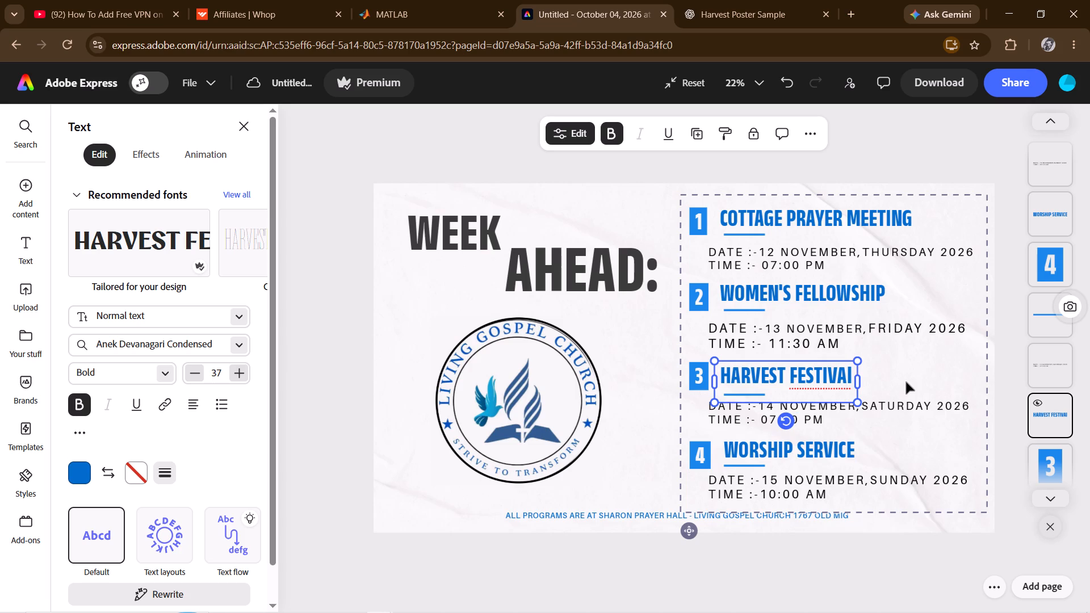
pyautogui.click(852, 377)
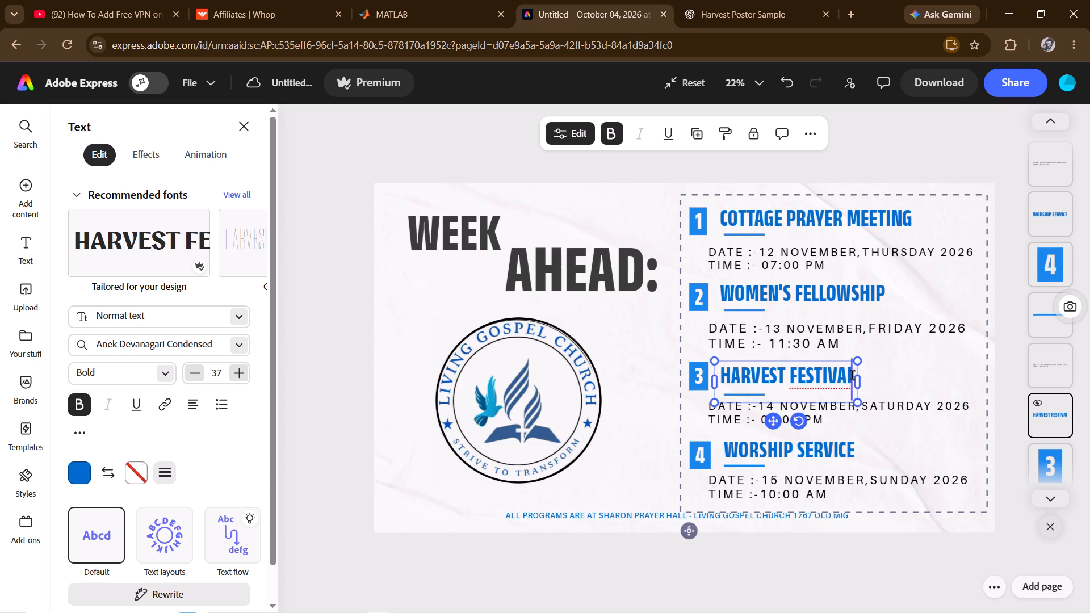
pyautogui.press('BackSpace')
pyautogui.press('l')
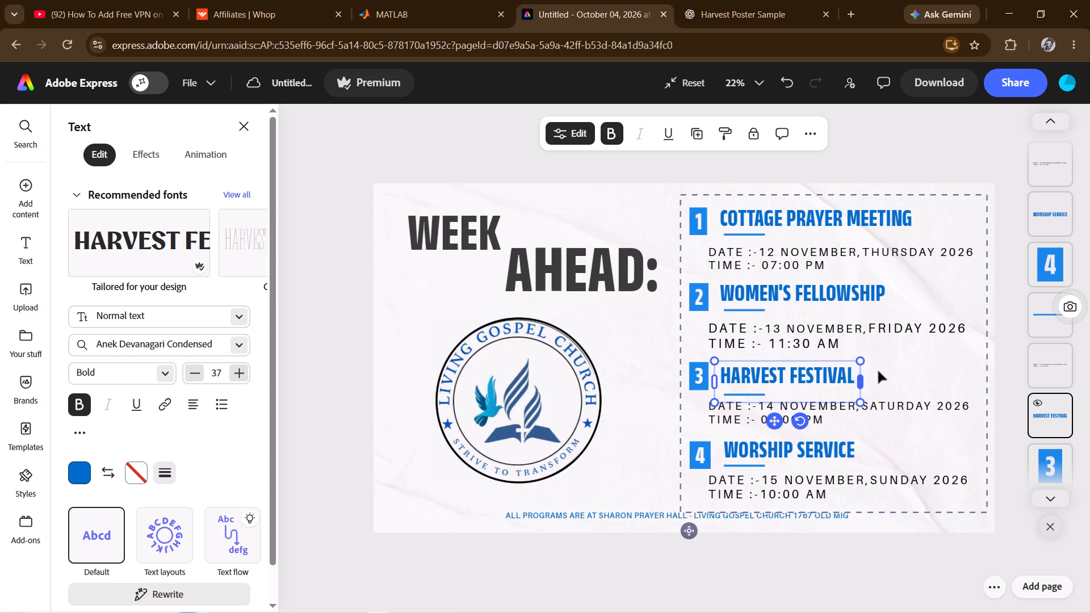
pyautogui.click(878, 371)
pyautogui.click(878, 371)
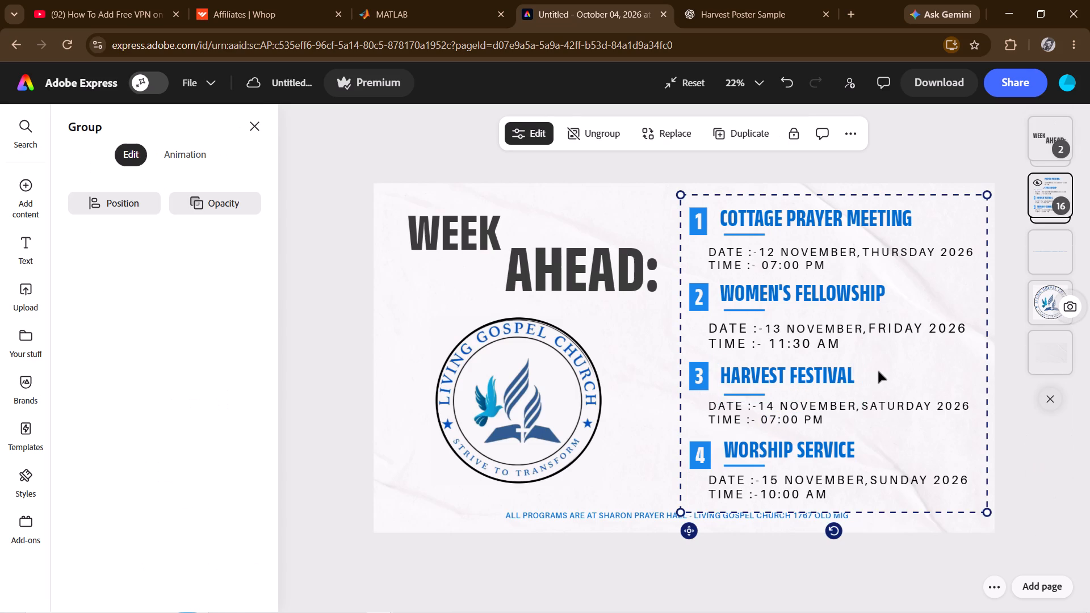
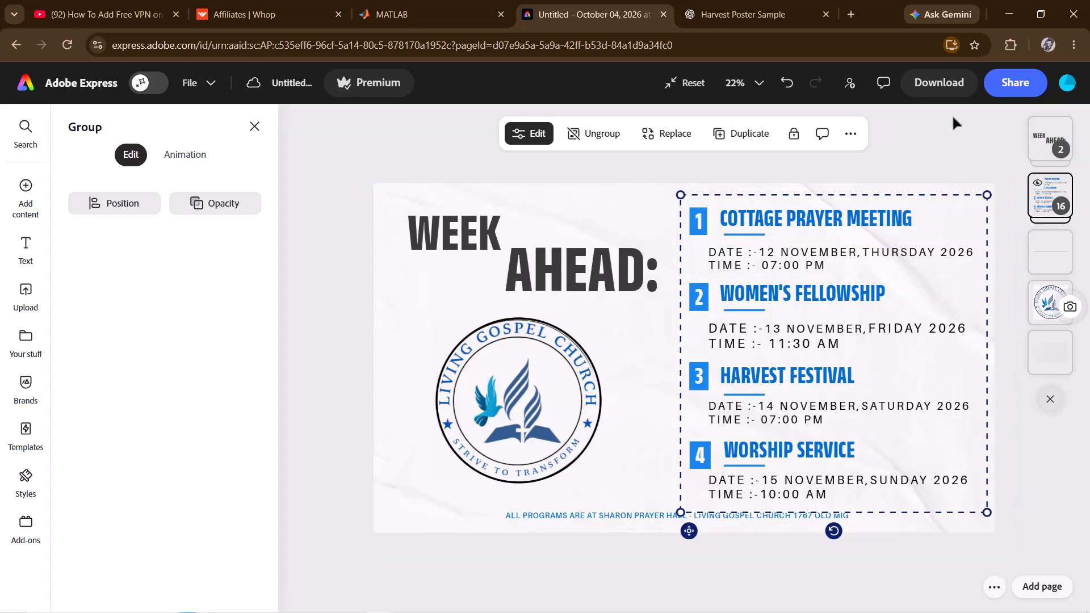
# Download the finished Week Ahead design as a PNG image named "WEEK 1" in the Documents folder, and dismiss the scan notification.
pyautogui.click(961, 77)
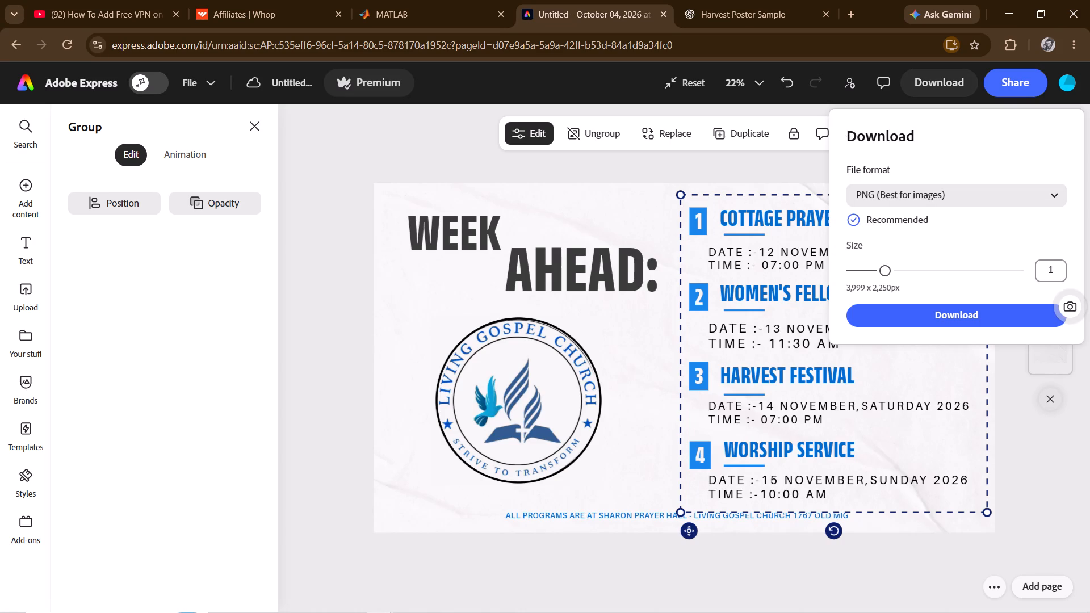
pyautogui.click(903, 316)
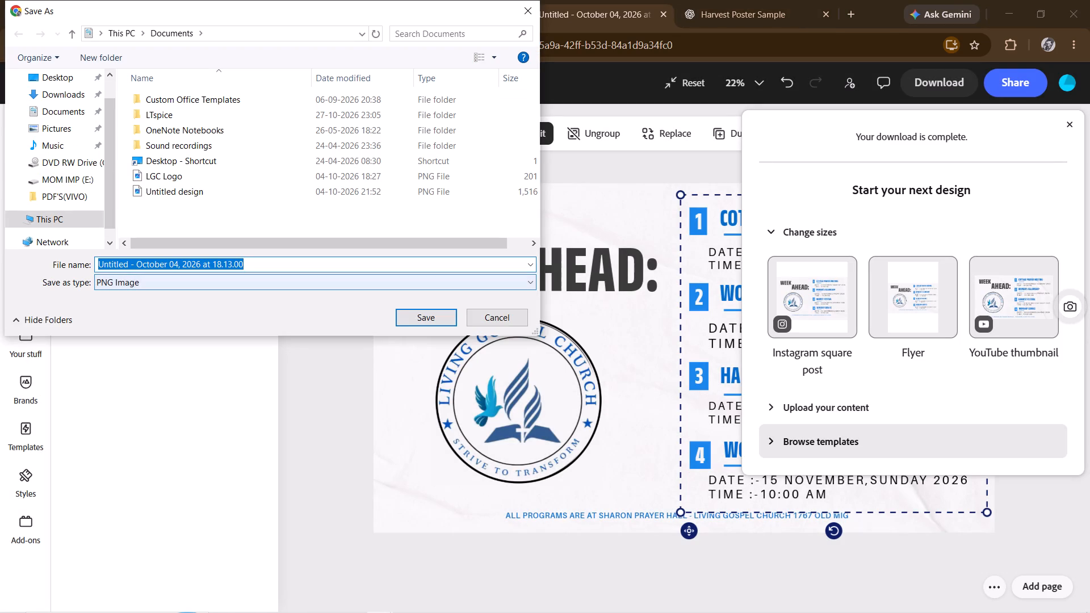
pyautogui.press('BackSpace')
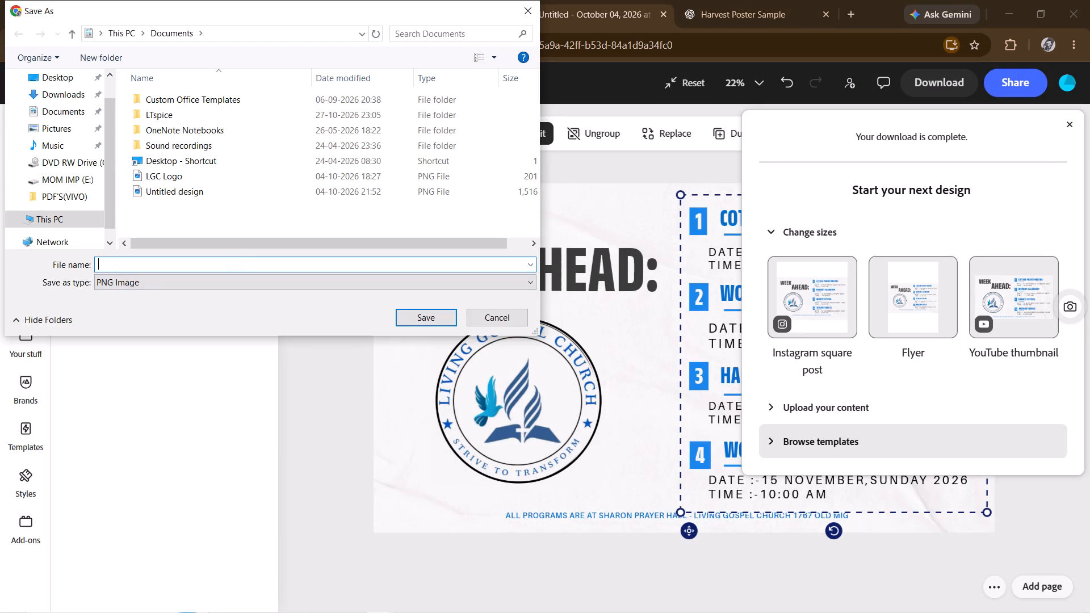
pyautogui.write('WE')
pyautogui.write('EK 1')
pyautogui.press('Return')
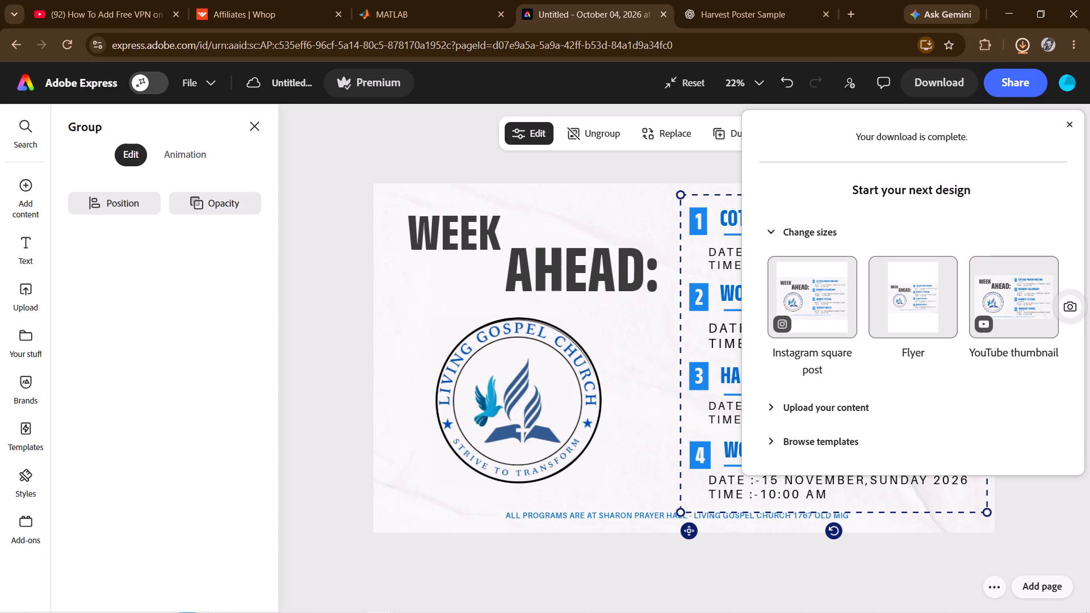
pyautogui.click(523, 171)
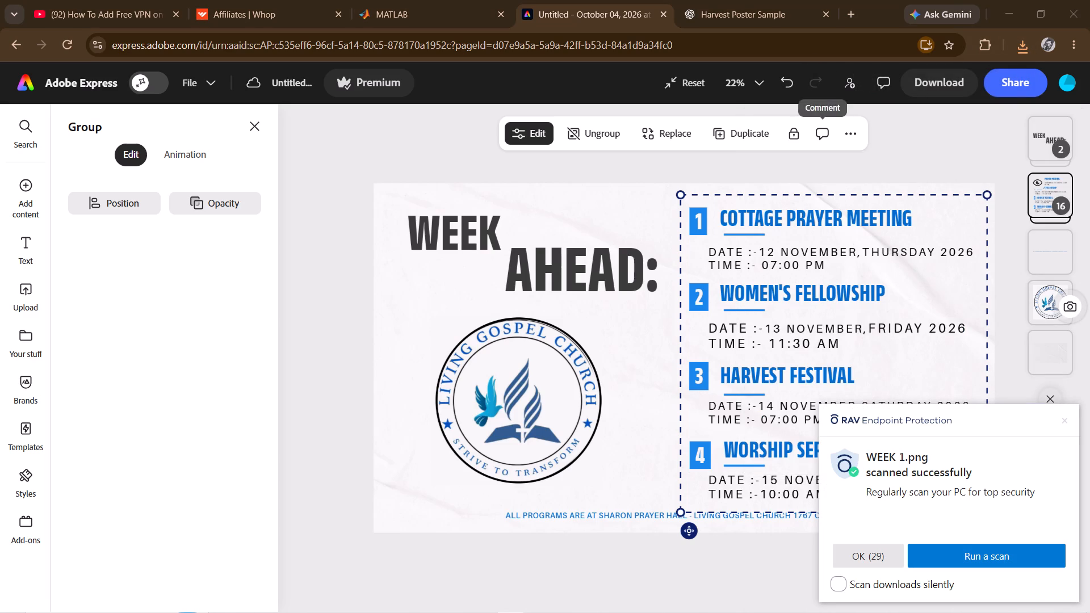
pyautogui.click(1065, 421)
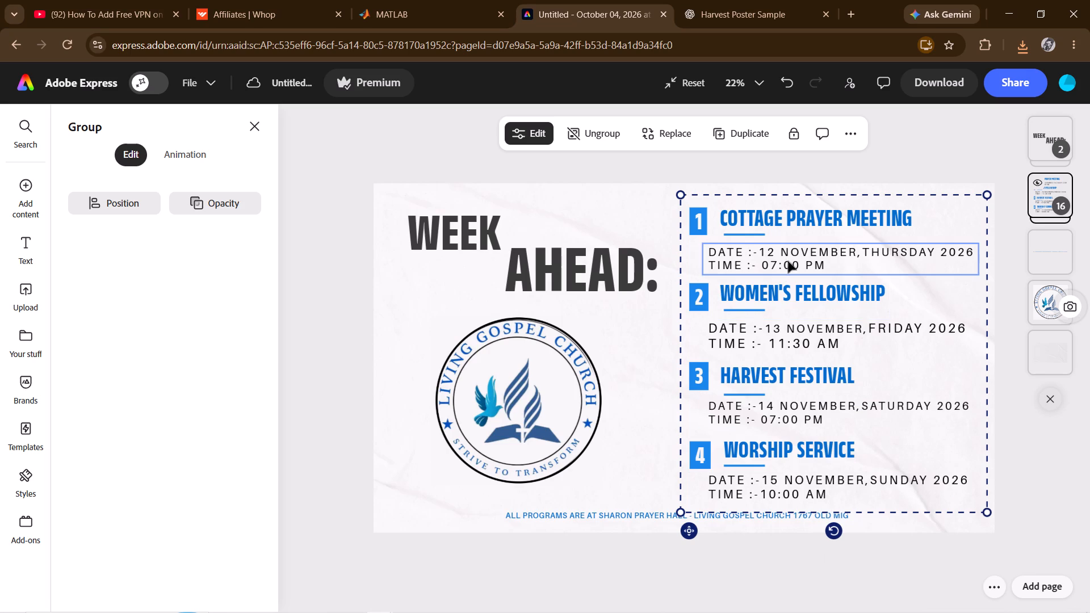
# Set the Cottage Prayer Meeting's date to 19 November, keeping Thursday 2026.
pyautogui.click(774, 255)
pyautogui.doubleClick(774, 255)
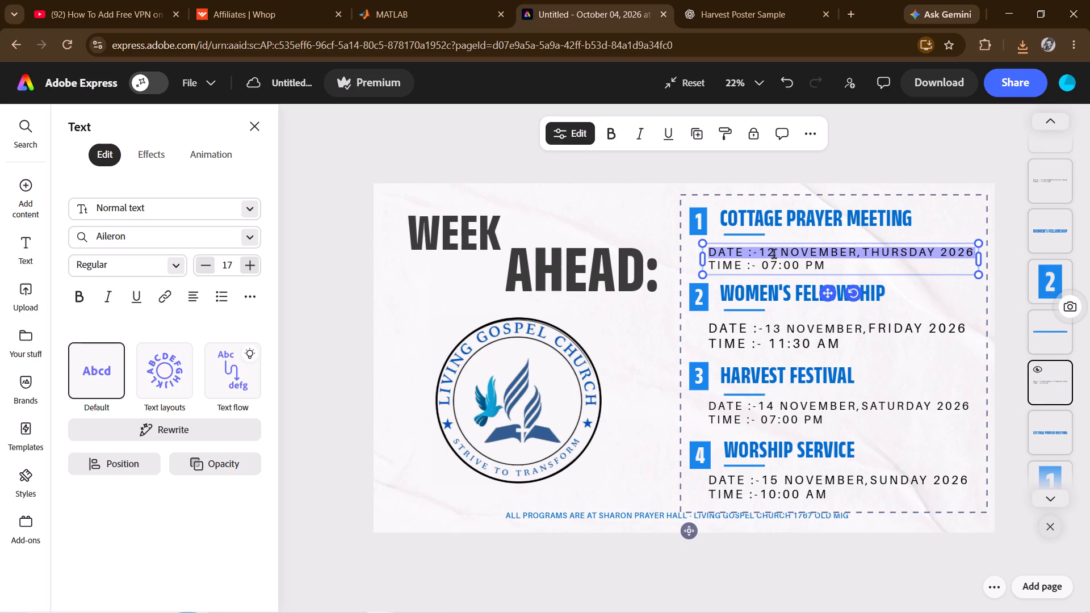
pyautogui.click(774, 255)
pyautogui.click(774, 255)
pyautogui.click(774, 255)
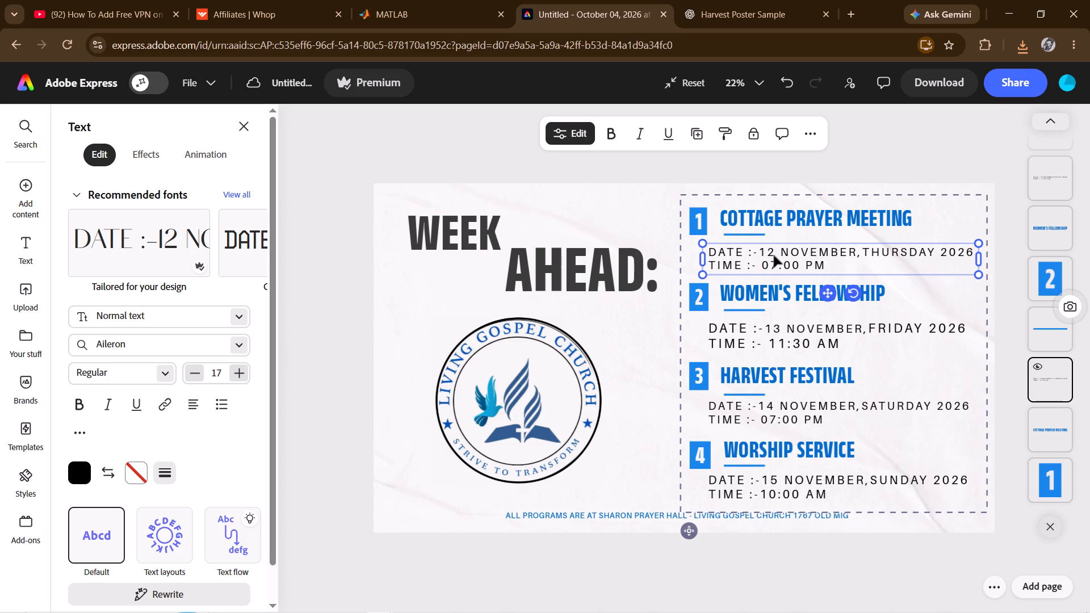
pyautogui.press('BackSpace')
pyautogui.press('9')
# Set the day in the Women's Fellowship date line to 20, making it 20 November.
pyautogui.doubleClick(781, 327)
pyautogui.click(781, 327)
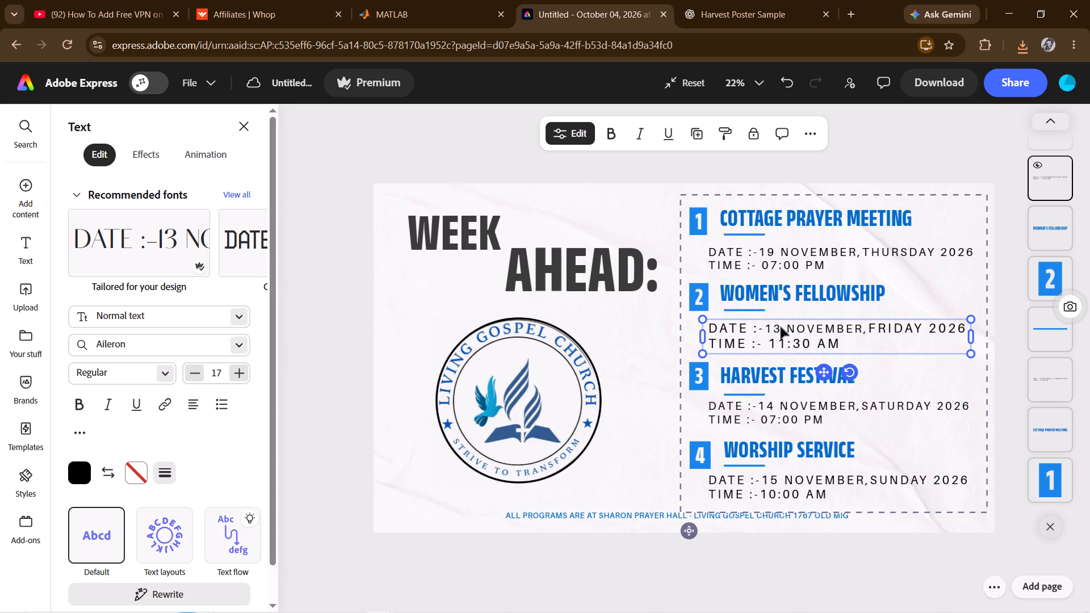
pyautogui.press('BackSpace')
pyautogui.press('BackSpace')
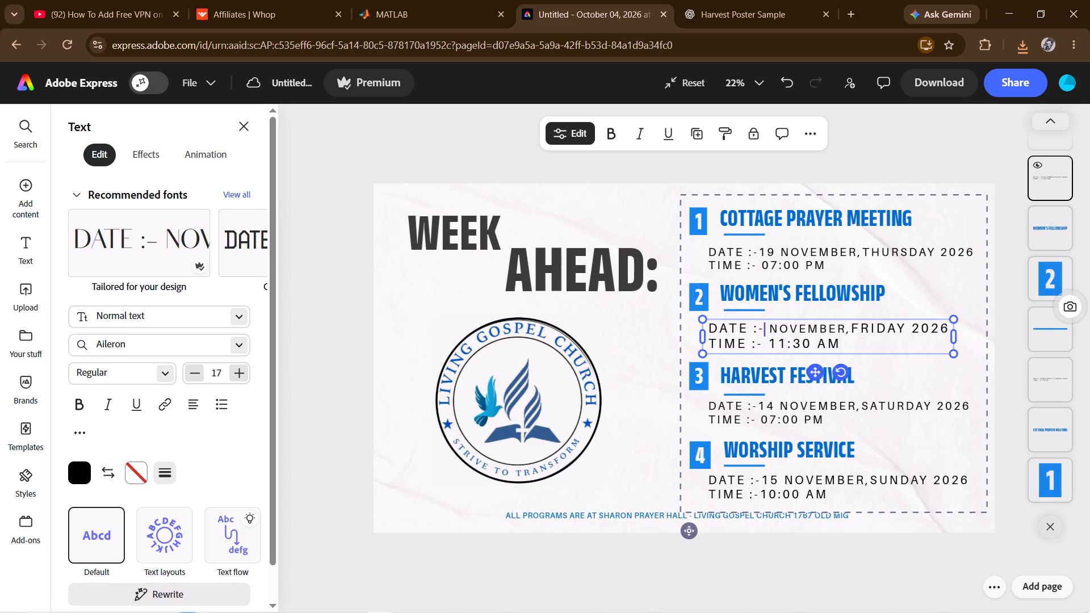
pyautogui.write('20')
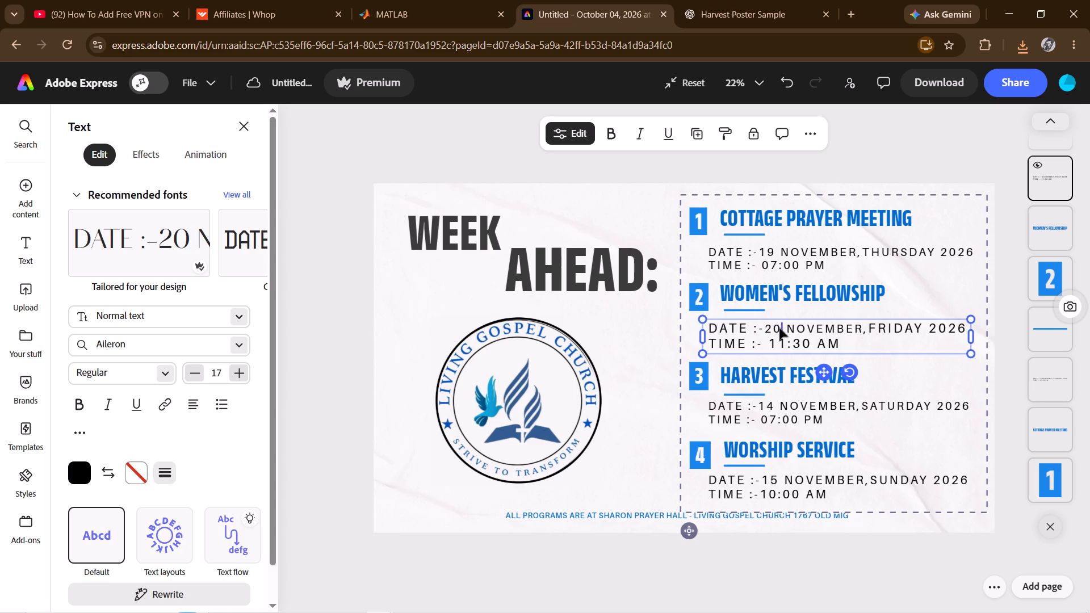
# Set the day in the Harvest Festival date line to 21, making it 21 November.
pyautogui.click(777, 408)
pyautogui.click(777, 408)
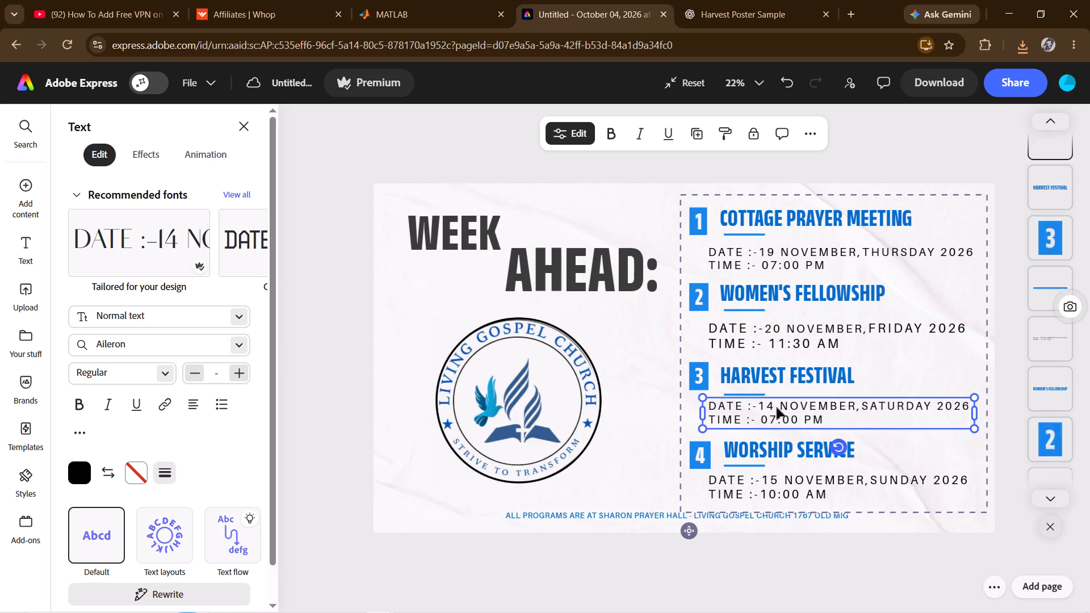
pyautogui.click(777, 408)
pyautogui.press('BackSpace')
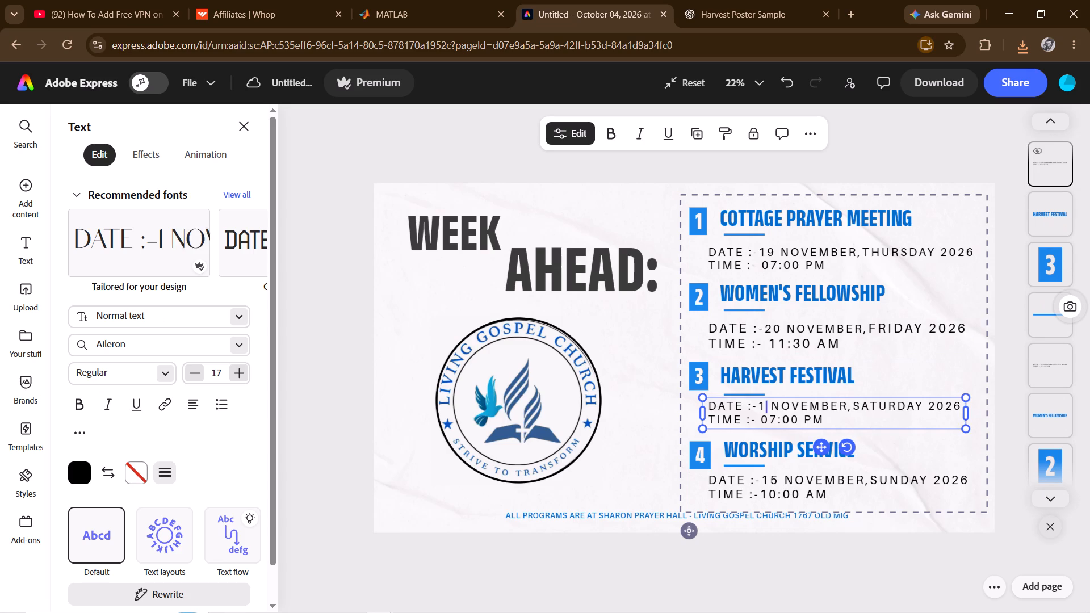
pyautogui.press('BackSpace')
pyautogui.write('21')
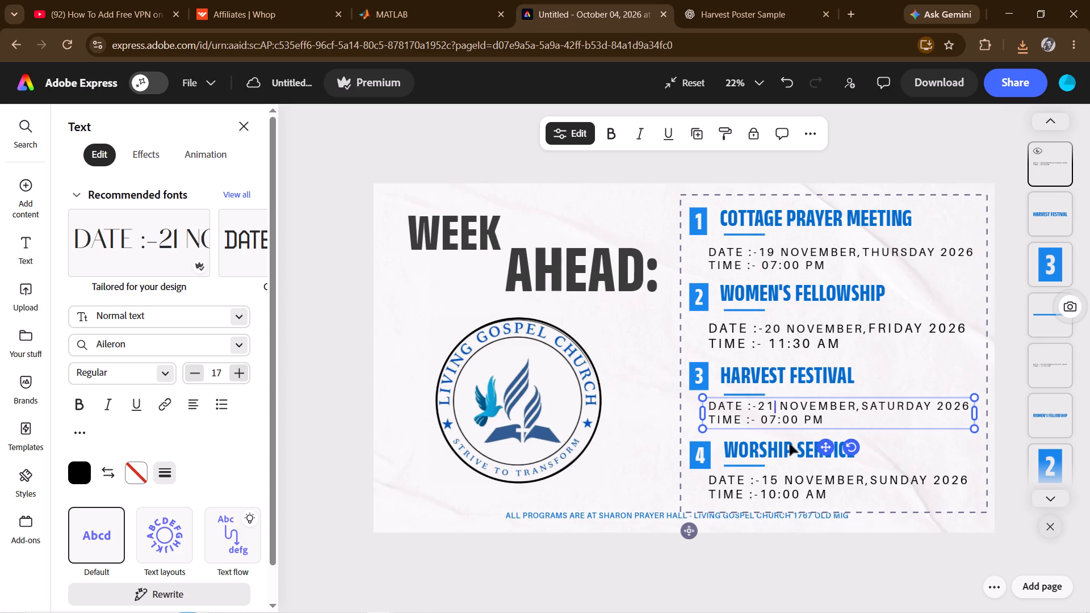
# Set the day in the Worship Service date line to 22, making it 22 November.
pyautogui.click(779, 476)
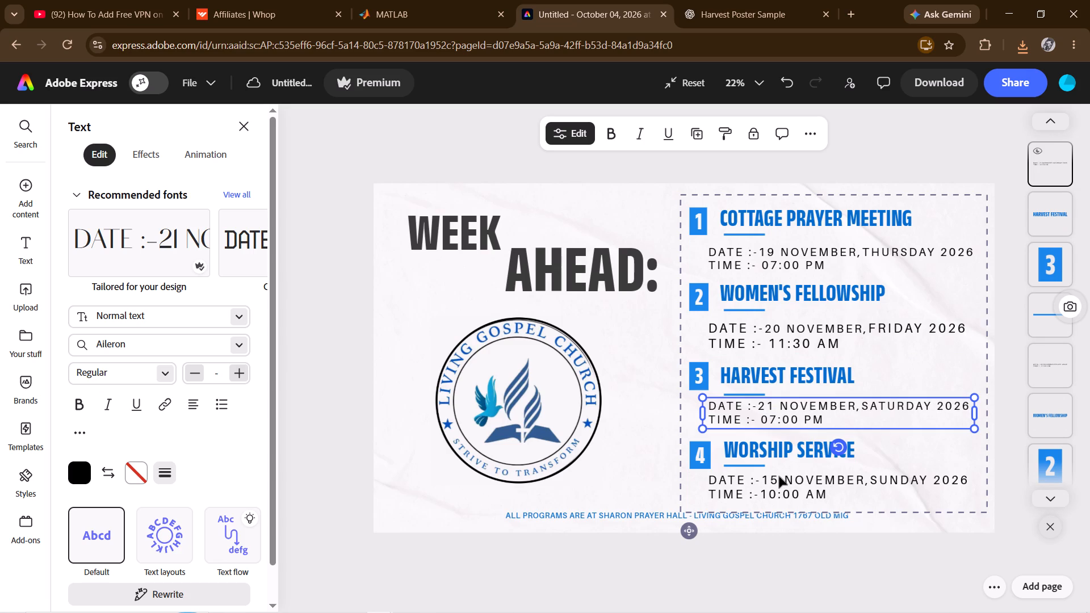
pyautogui.click(779, 476)
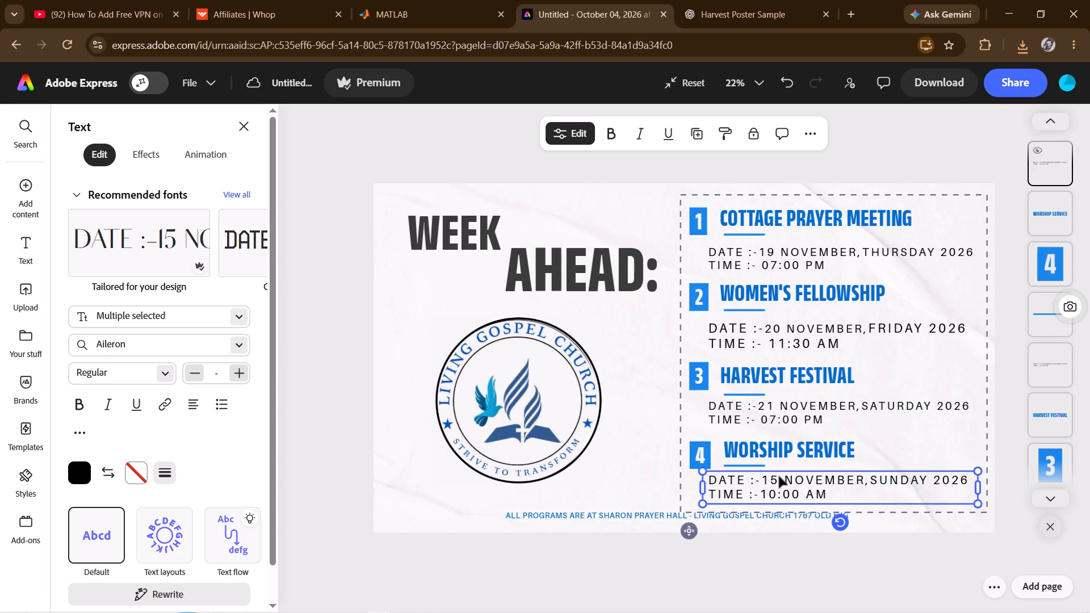
pyautogui.click(779, 476)
pyautogui.press('BackSpace')
pyautogui.press('BackSpace')
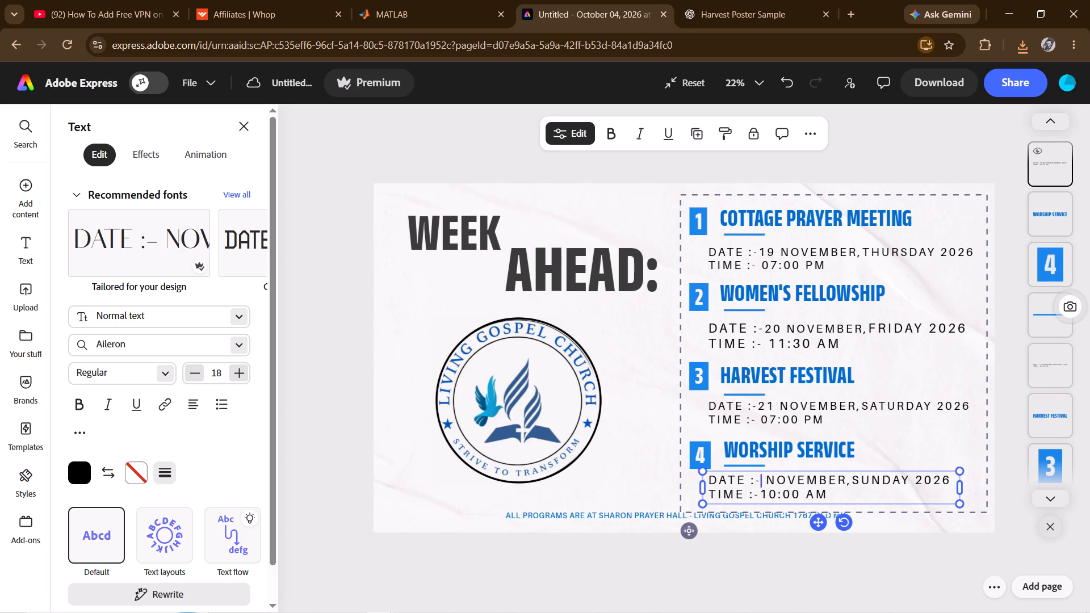
pyautogui.write('22')
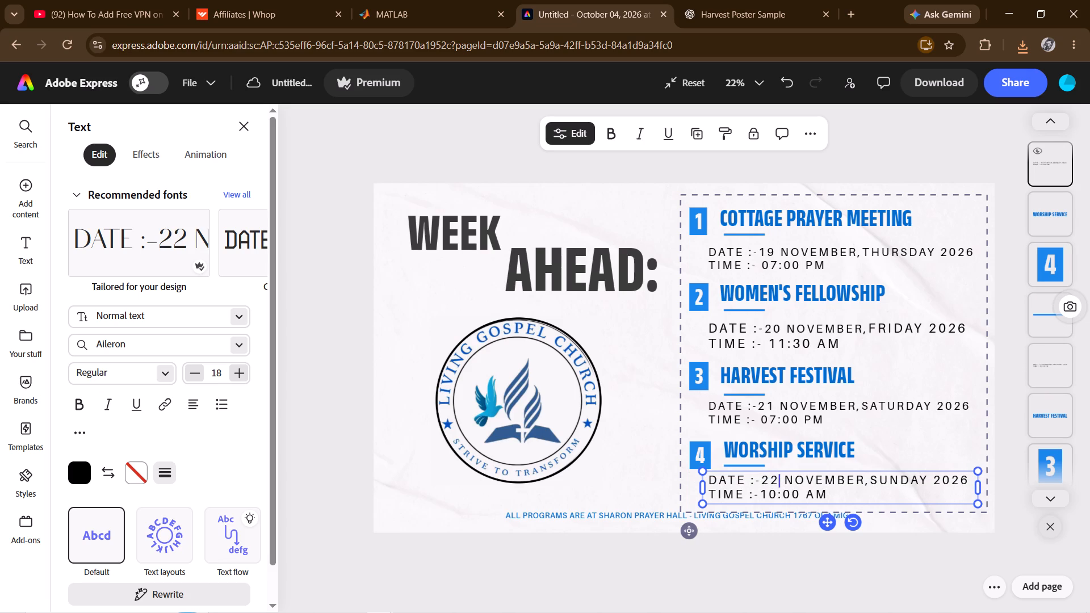
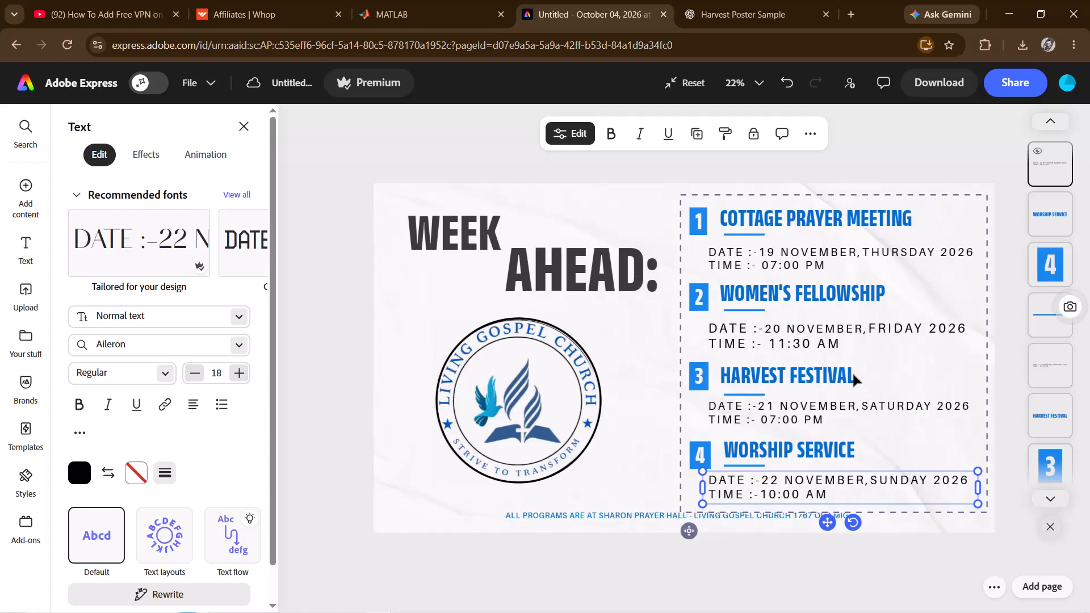
# Replace the third programme's heading, Harvest Festival, with YOUTH MEETING.
pyautogui.click(852, 374)
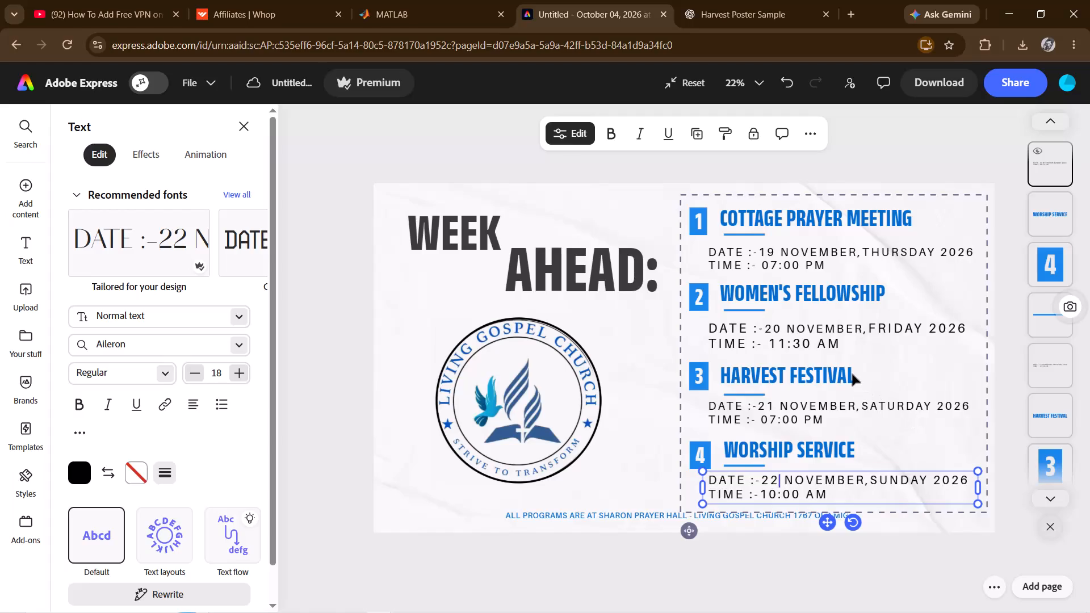
pyautogui.click(852, 374)
pyautogui.click(852, 374)
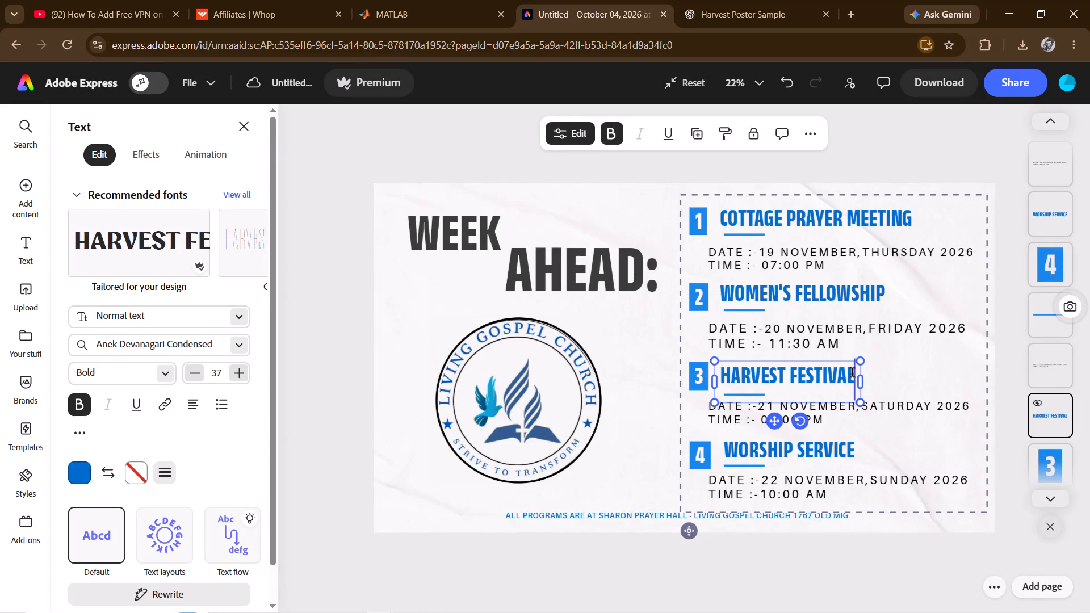
pyautogui.hotkey('ctrl', 'a')
pyautogui.write('YOUTH')
pyautogui.press('space')
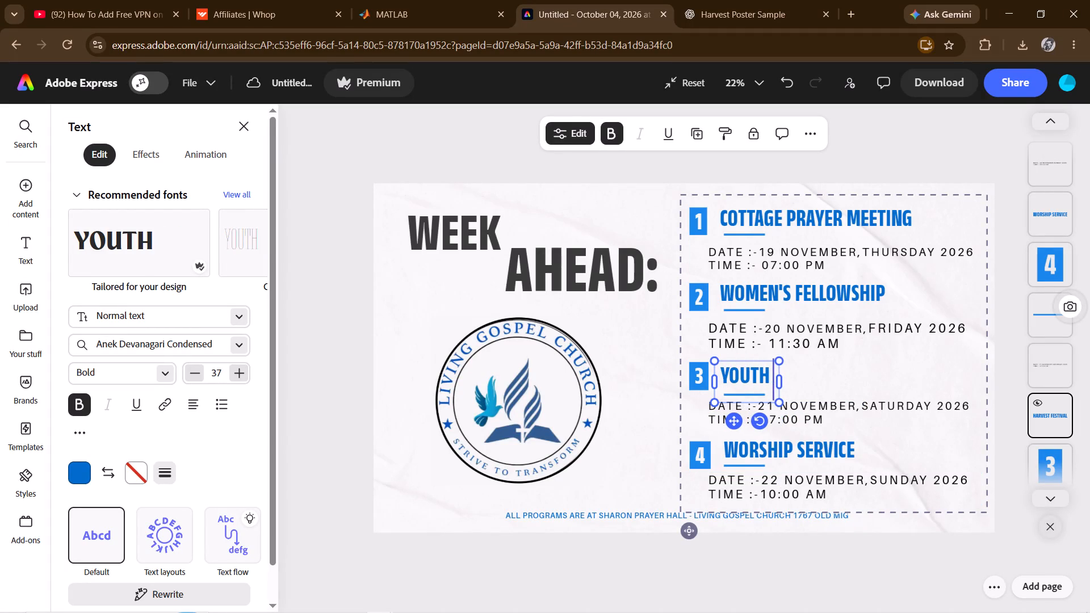
pyautogui.write('MEETING')
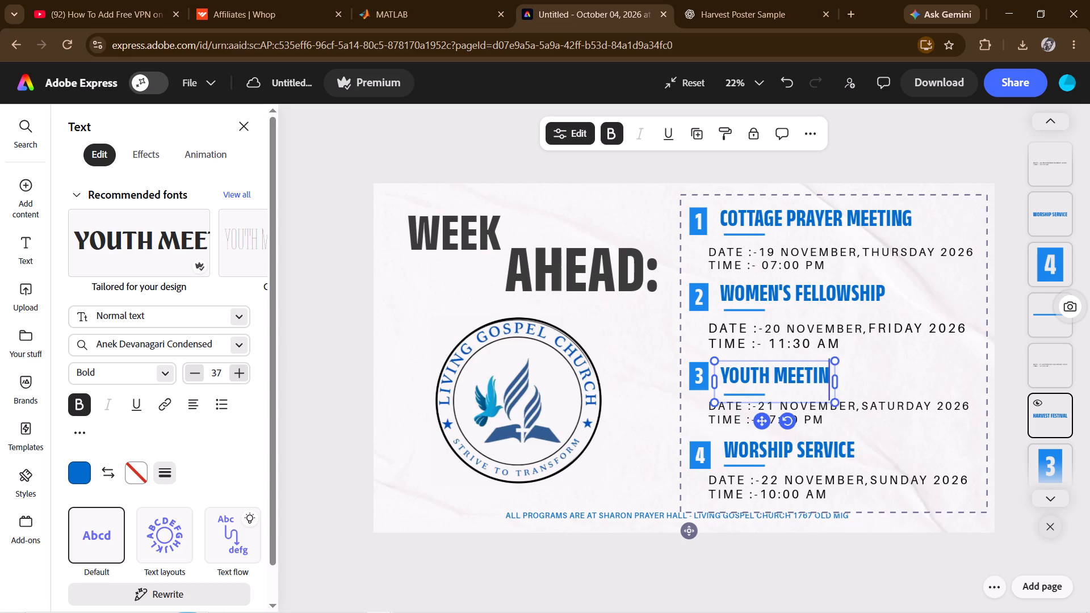
# Download the finished week-ahead poster as a PNG image named WEEK 2 in the Documents folder.
pyautogui.click(911, 142)
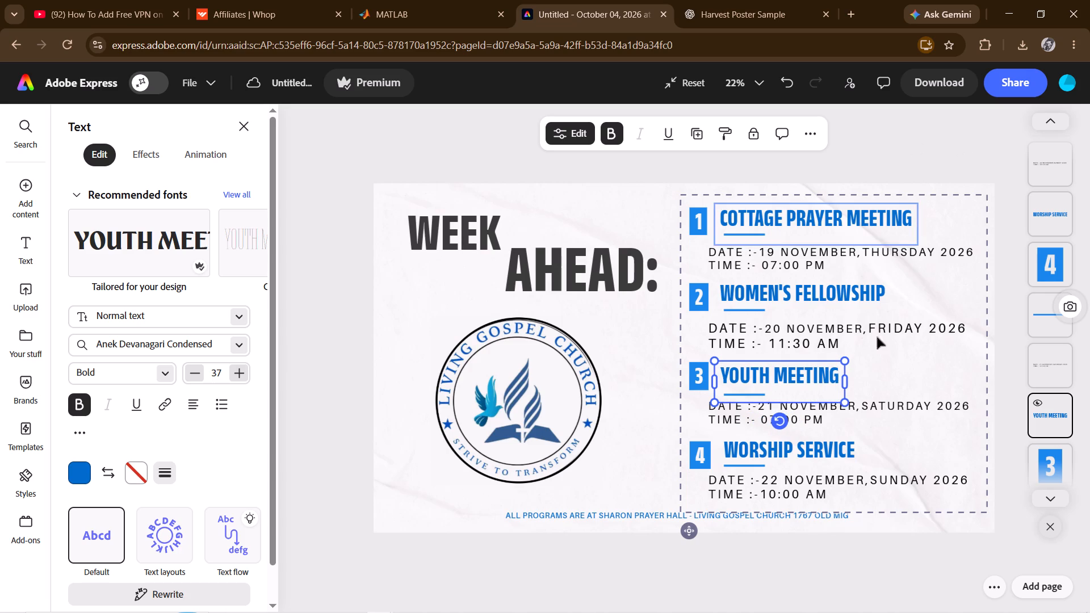
pyautogui.click(862, 154)
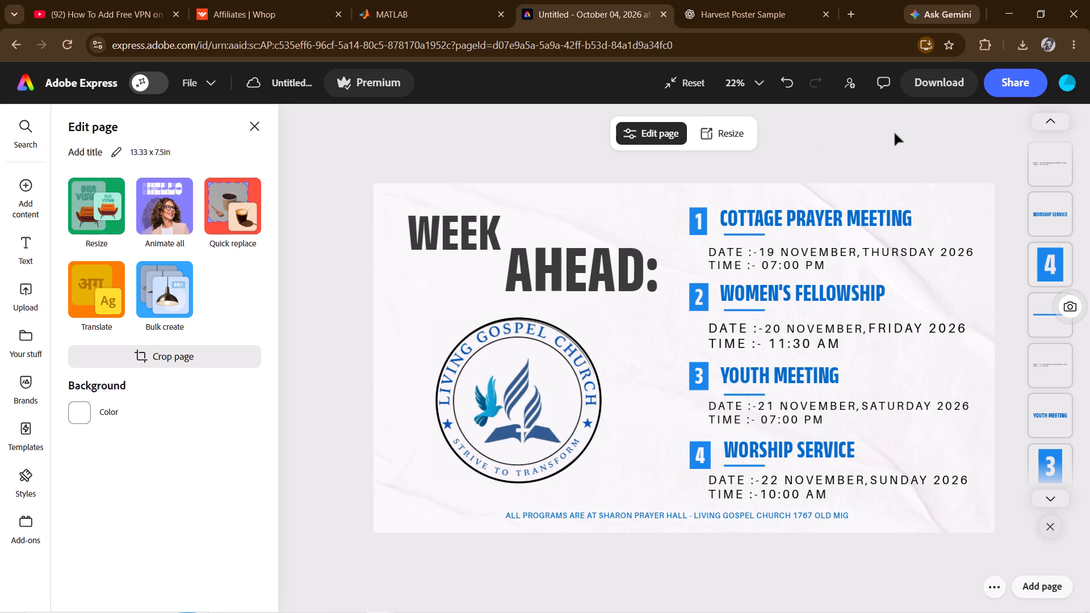
pyautogui.click(942, 80)
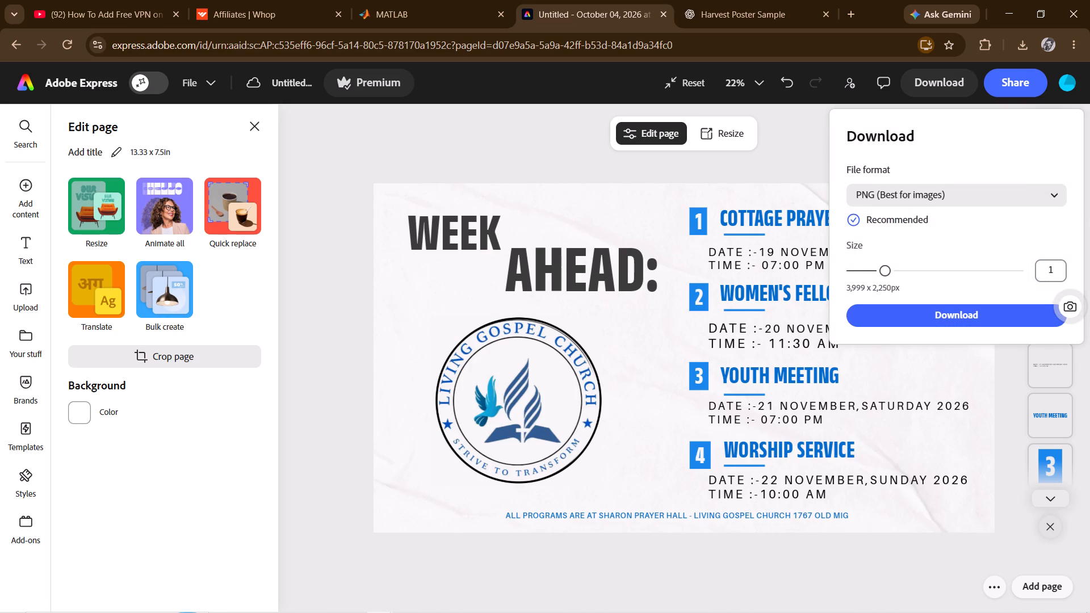
pyautogui.click(946, 306)
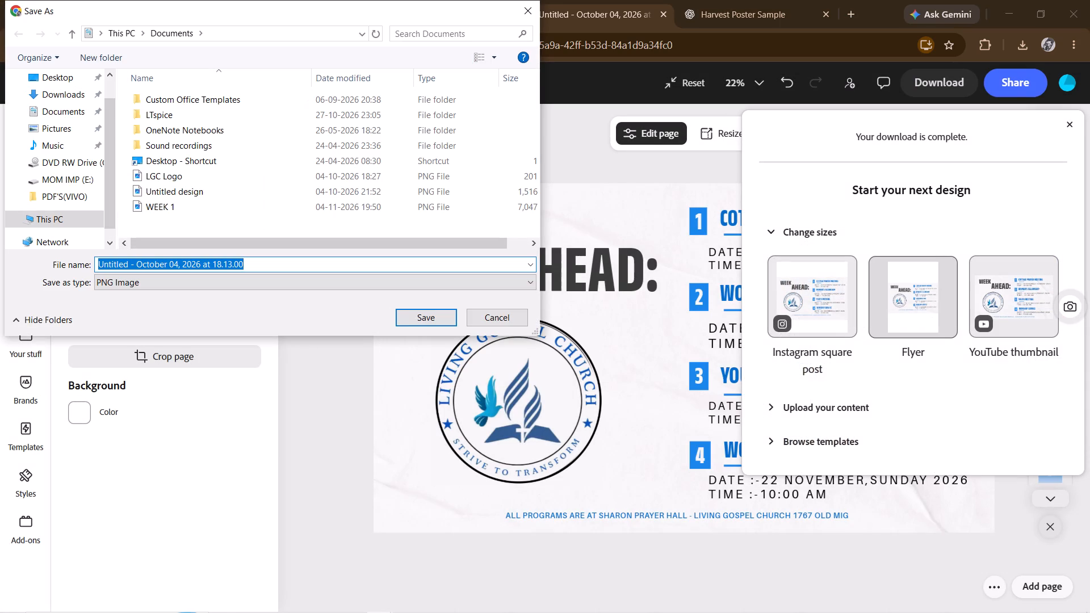
pyautogui.press('BackSpace')
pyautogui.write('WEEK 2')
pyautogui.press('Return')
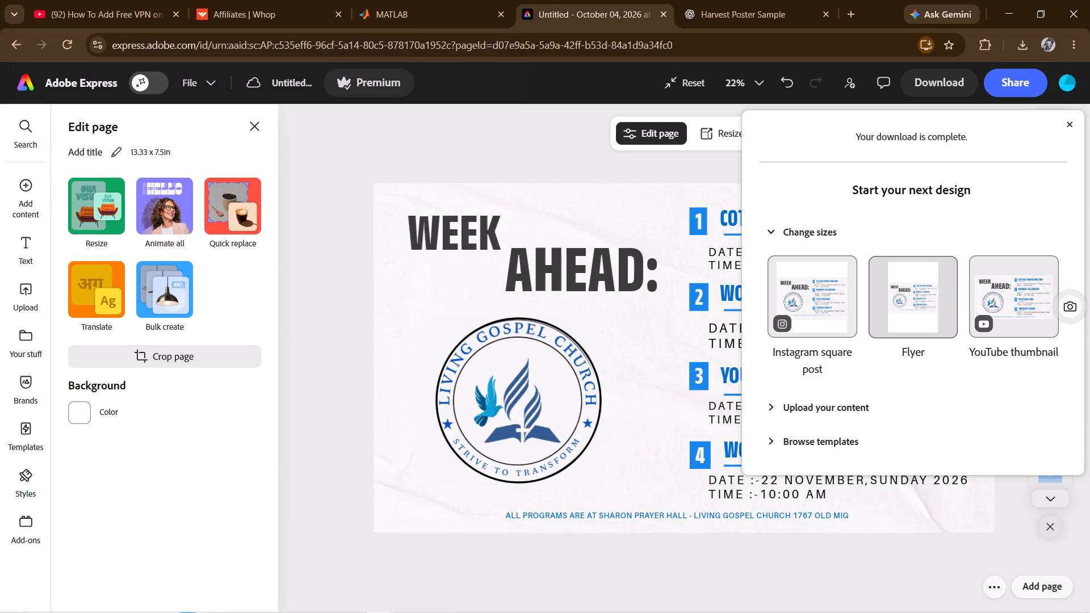
pyautogui.click(588, 163)
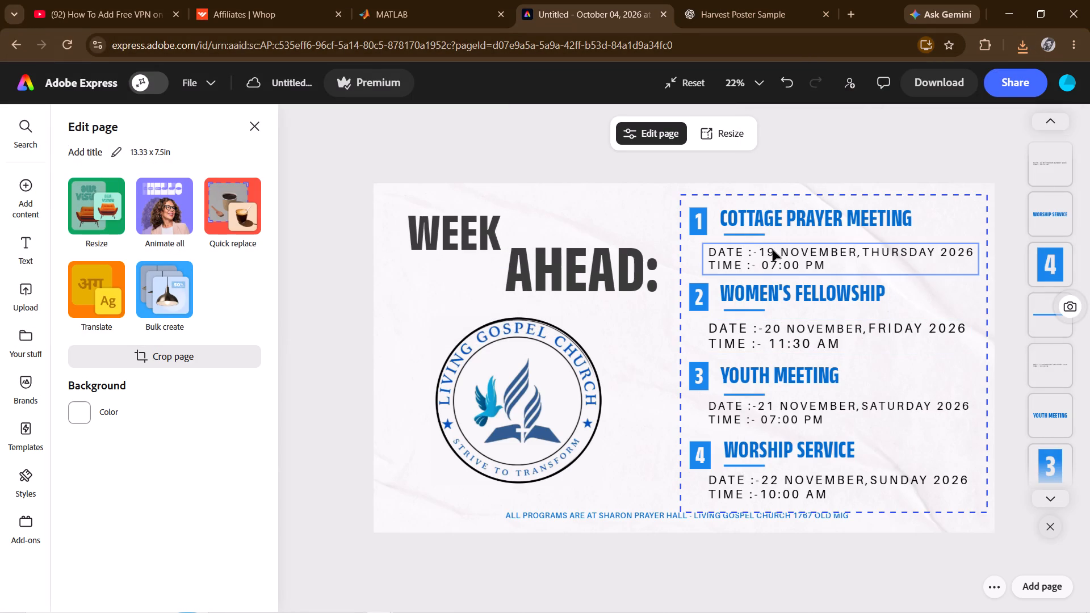
# Open the Cottage Prayer Meeting date line for editing, right after the day number.
pyautogui.doubleClick(772, 250)
pyautogui.click(772, 250)
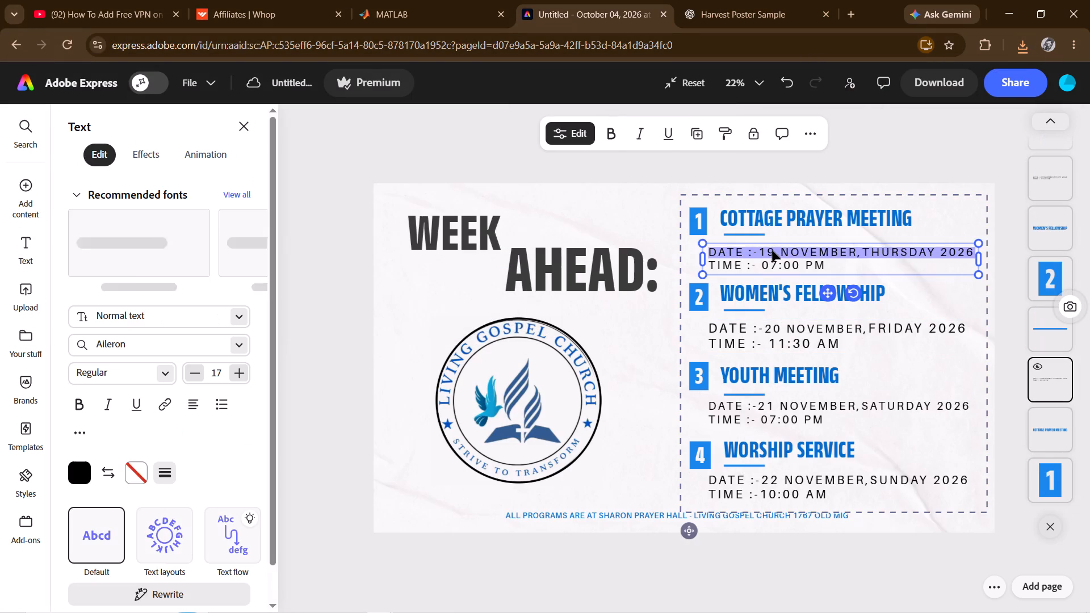
pyautogui.click(772, 250)
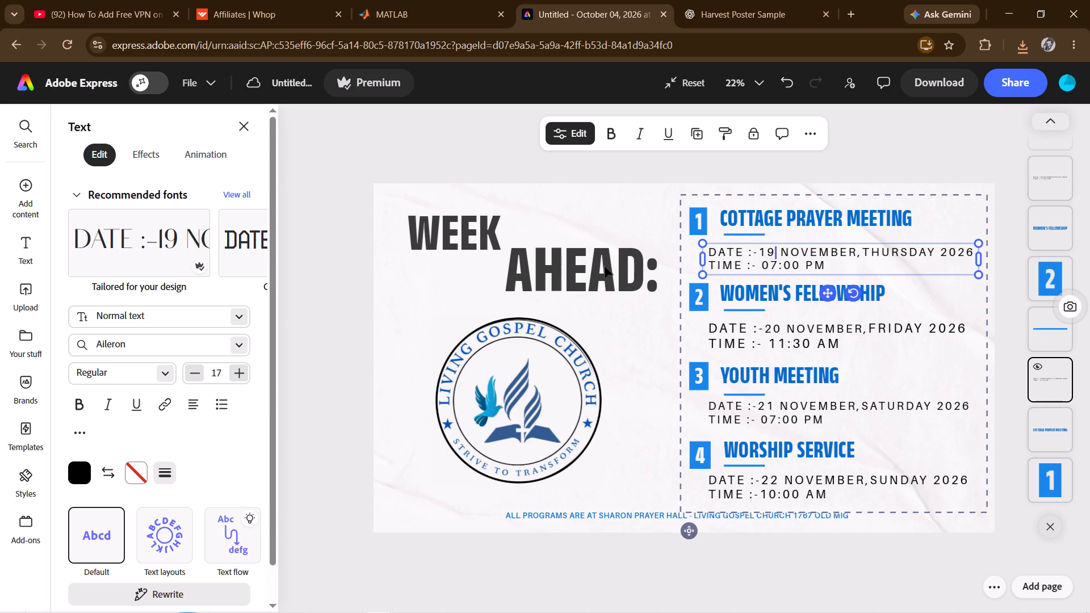
# Set the day in the Cottage Prayer Meeting date line to 26, making it 26 November.
pyautogui.press('BackSpace')
pyautogui.press('BackSpace')
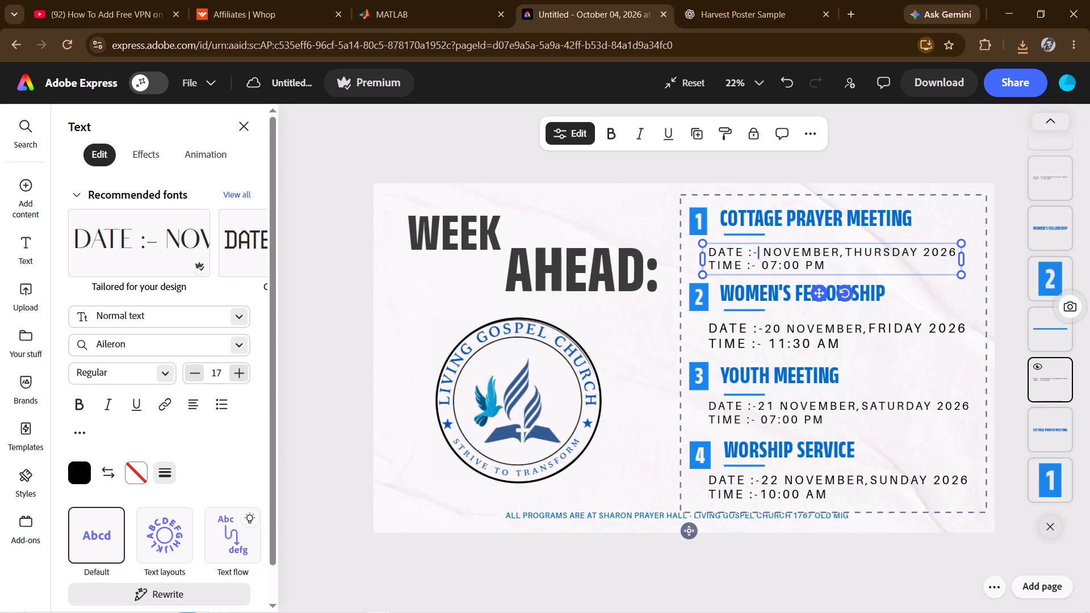
pyautogui.write('26')
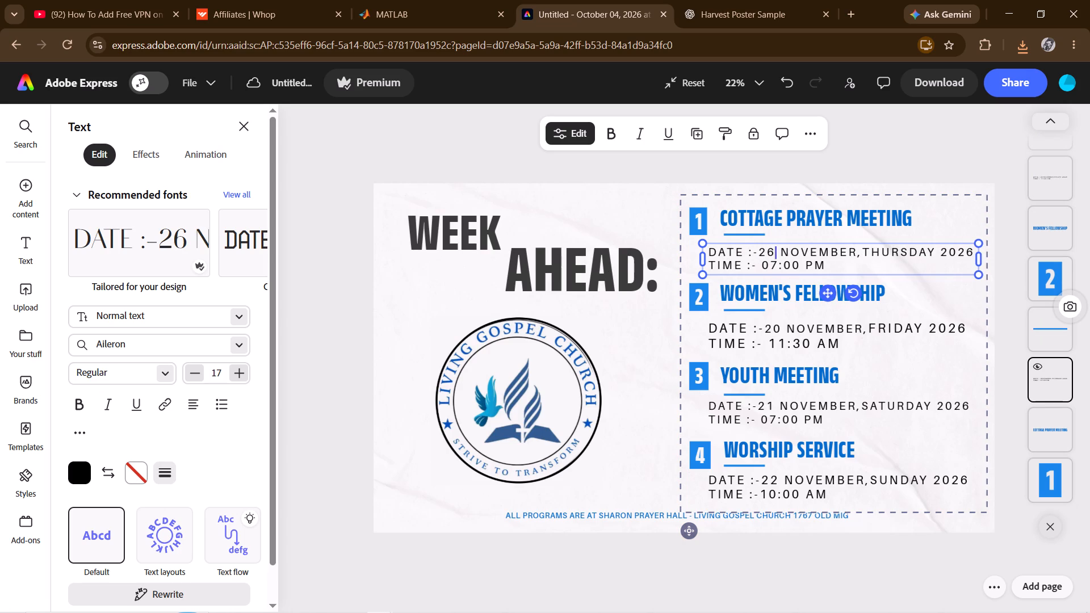
# Set the day in the Women's Fellowship date line to 27, making it 27 November.
pyautogui.doubleClick(781, 331)
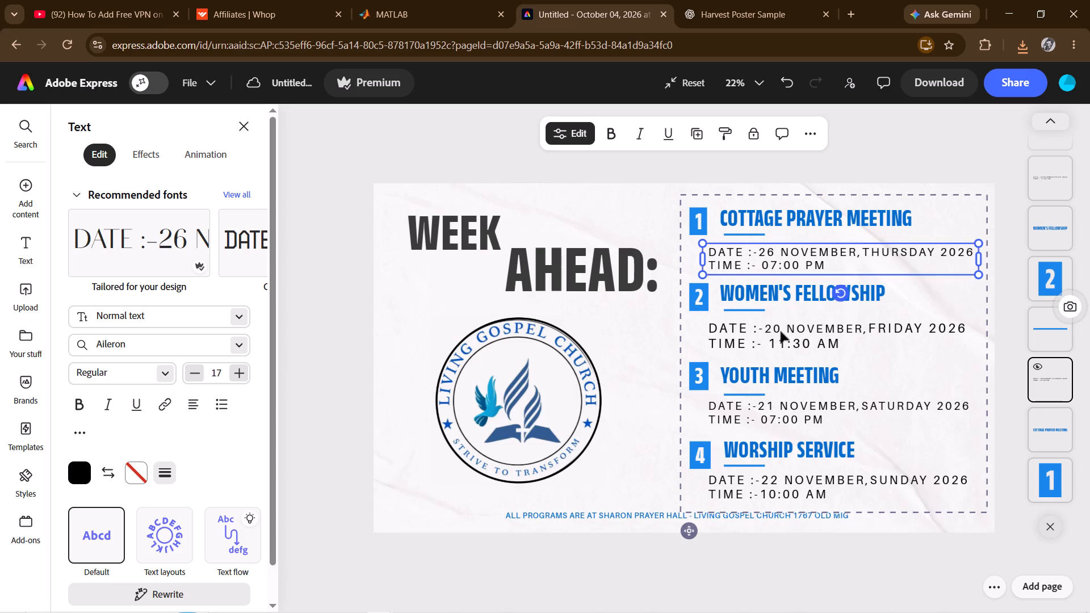
pyautogui.click(781, 331)
pyautogui.press('BackSpace')
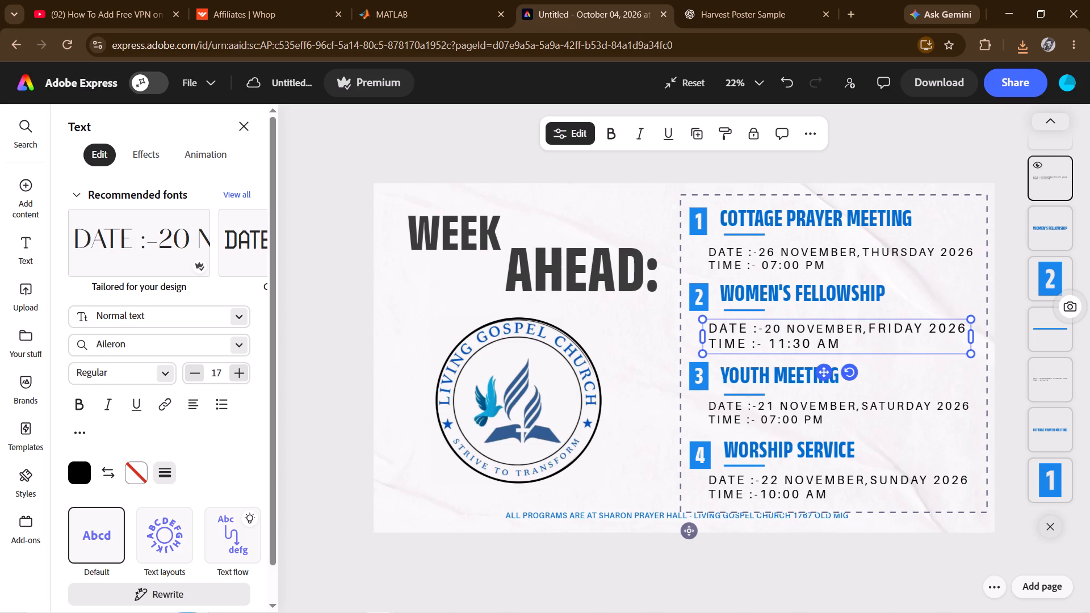
pyautogui.press('7')
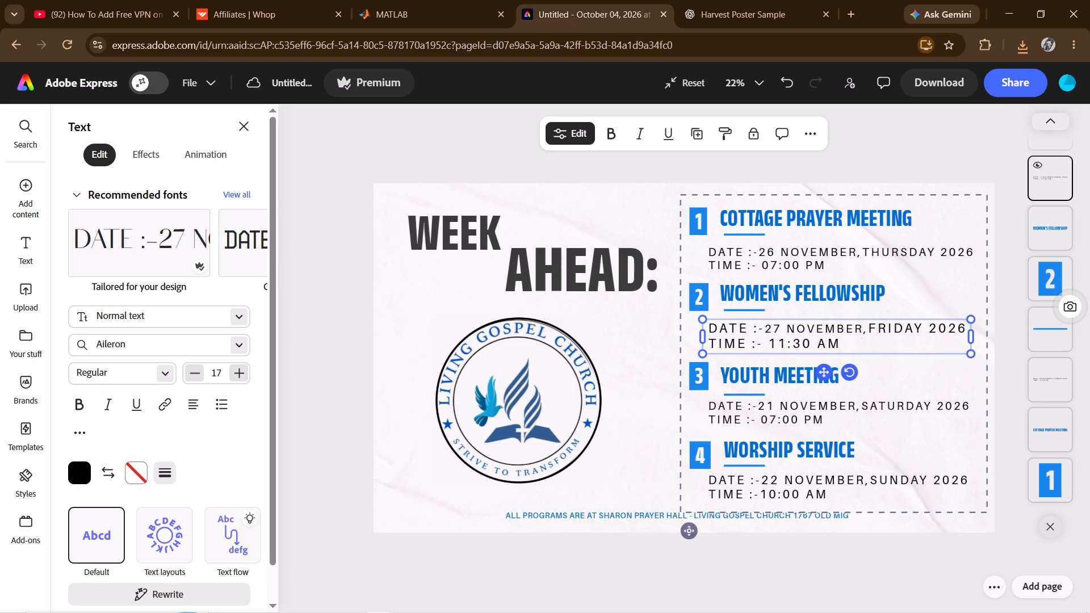
# Set the day in the Youth Meeting date line to 28, making it 28 November.
pyautogui.doubleClick(773, 406)
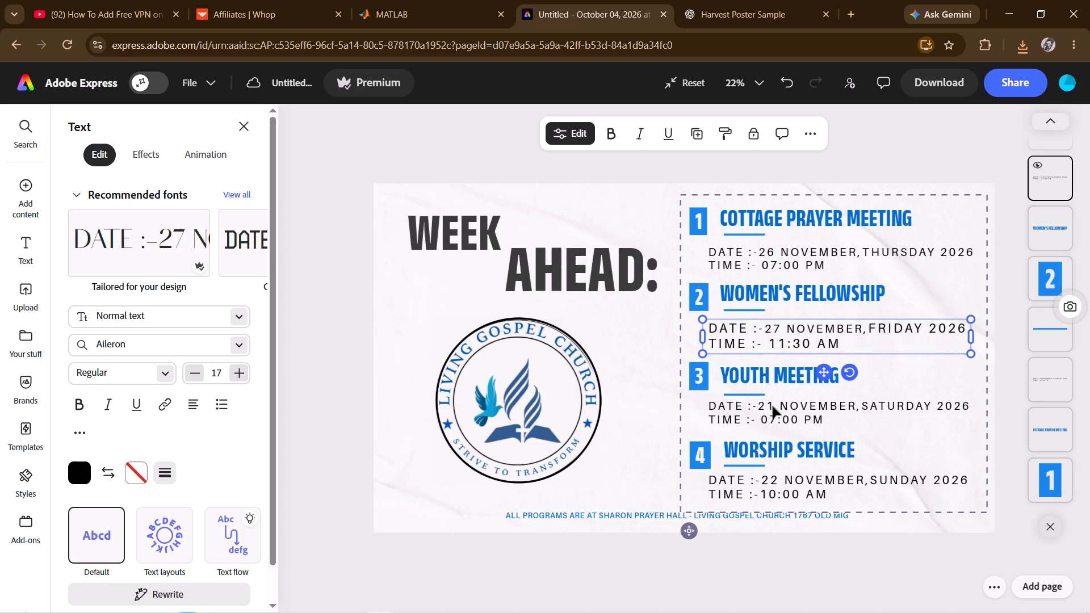
pyautogui.click(773, 406)
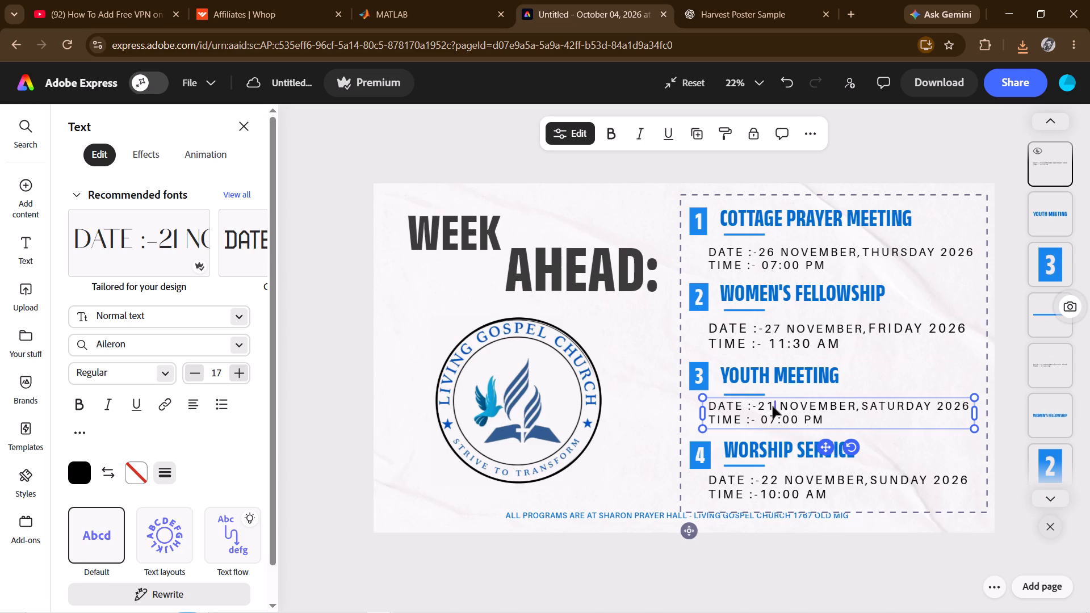
pyautogui.press('BackSpace')
pyautogui.press('8')
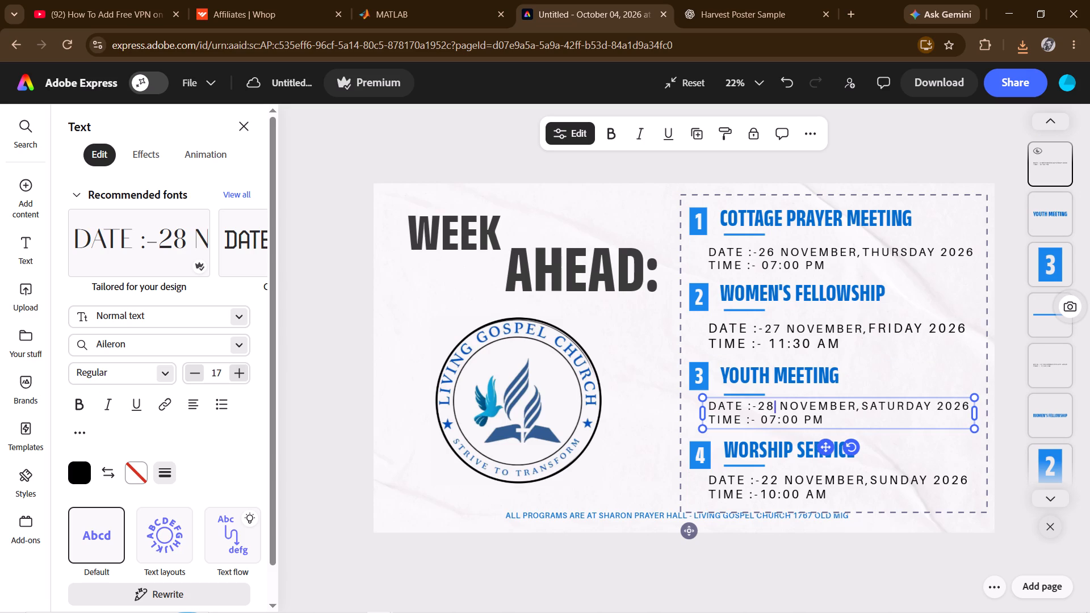
# Set the day in the Worship Service date line to 29, making it 29 November.
pyautogui.doubleClick(782, 484)
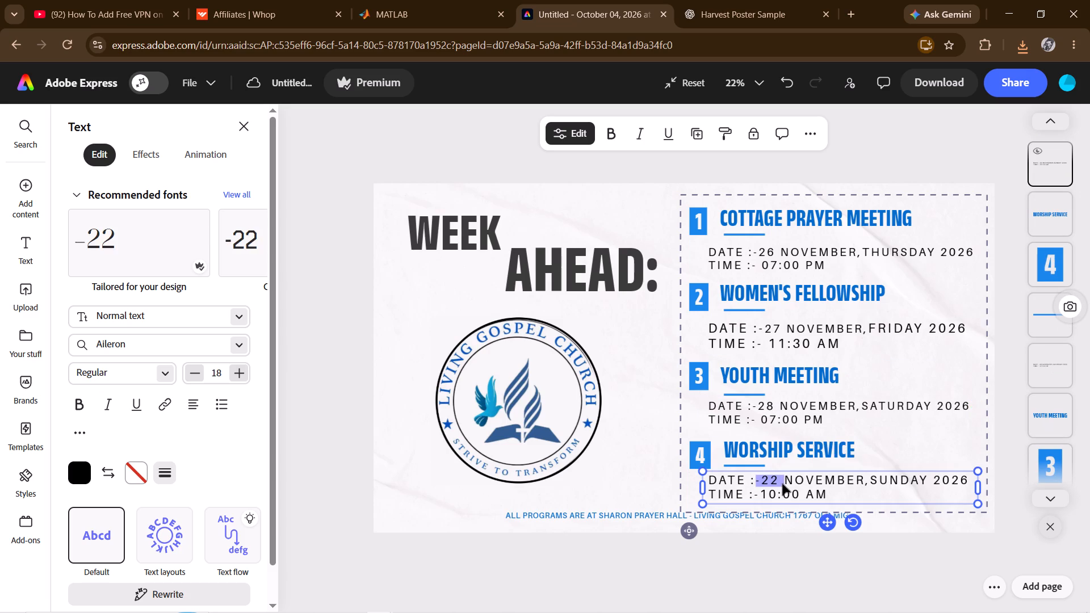
pyautogui.click(782, 484)
pyautogui.click(776, 482)
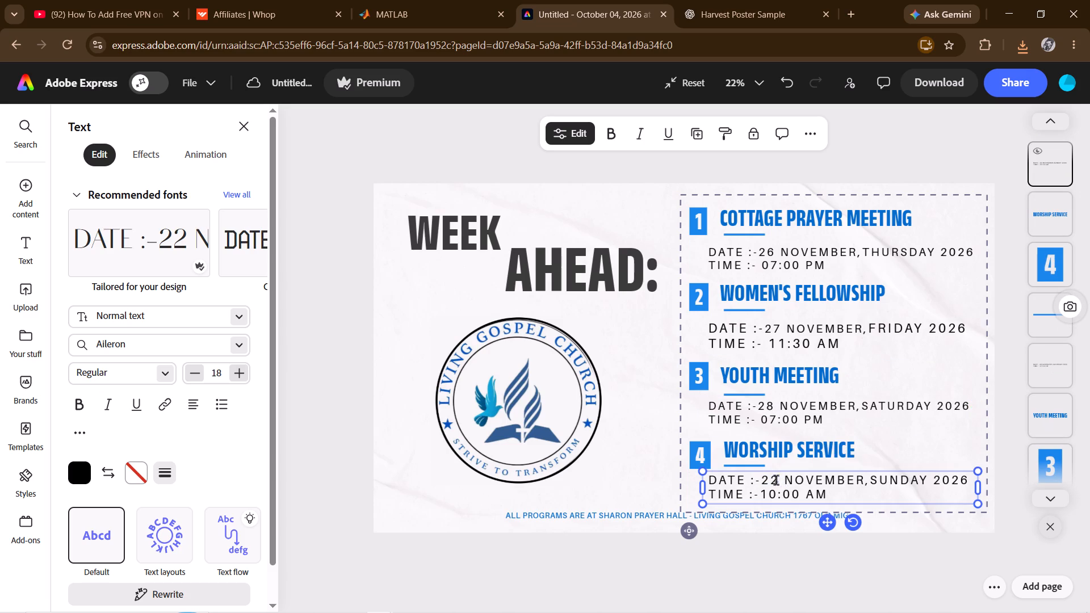
pyautogui.press('BackSpace')
pyautogui.press('9')
pyautogui.click(906, 146)
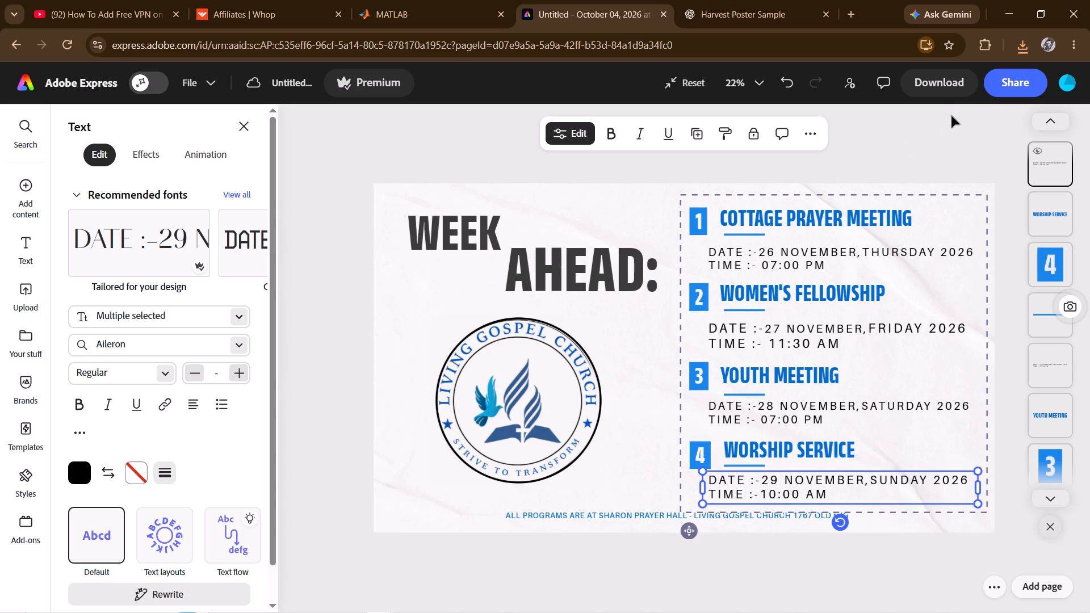
# Download the 26–29 November design as a PNG at size 1, saving it in Documents as WEEK 3.
pyautogui.click(941, 85)
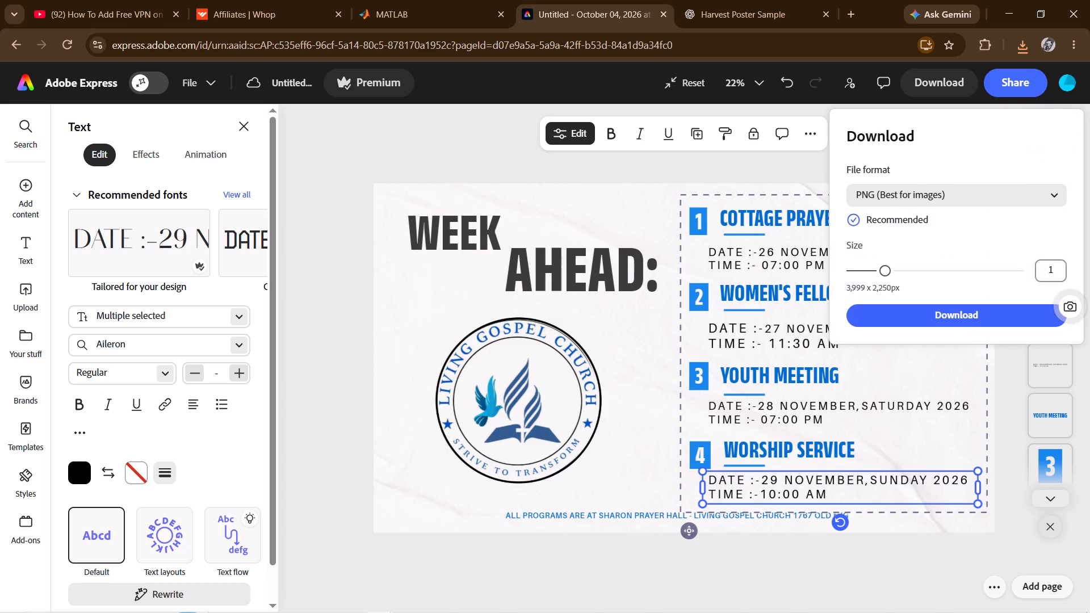
pyautogui.click(955, 313)
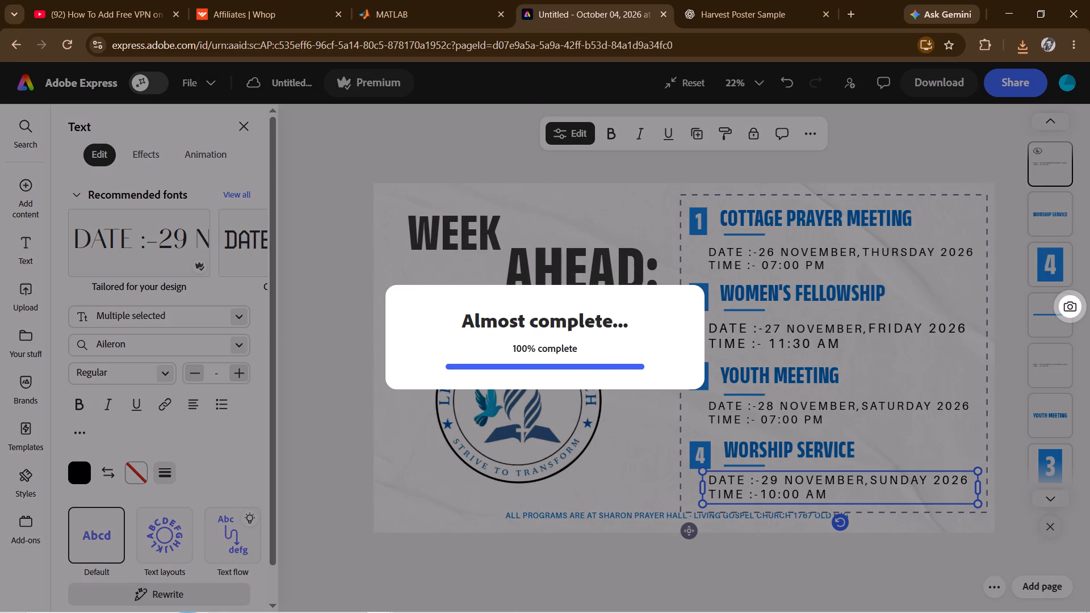
pyautogui.press('BackSpace')
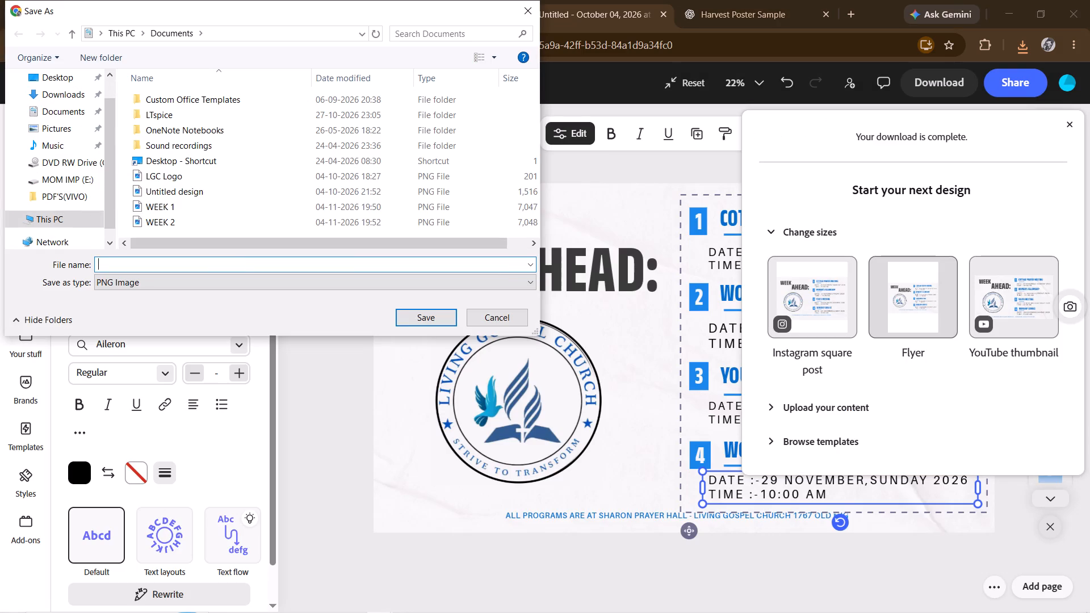
pyautogui.write('WEEK')
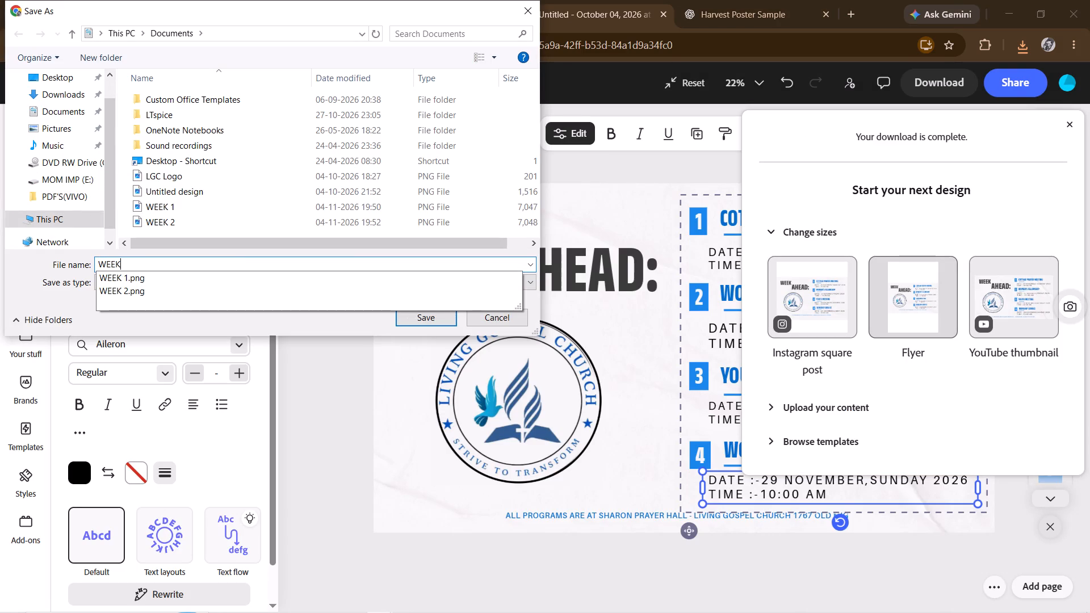
pyautogui.press('space')
pyautogui.write('3')
pyautogui.press('Return')
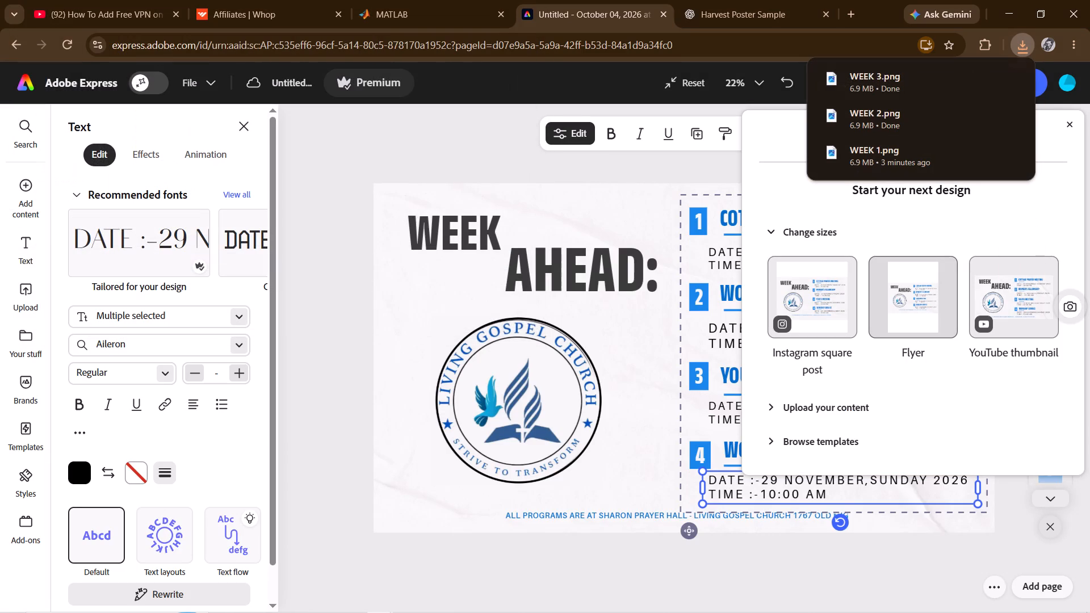
pyautogui.click(456, 159)
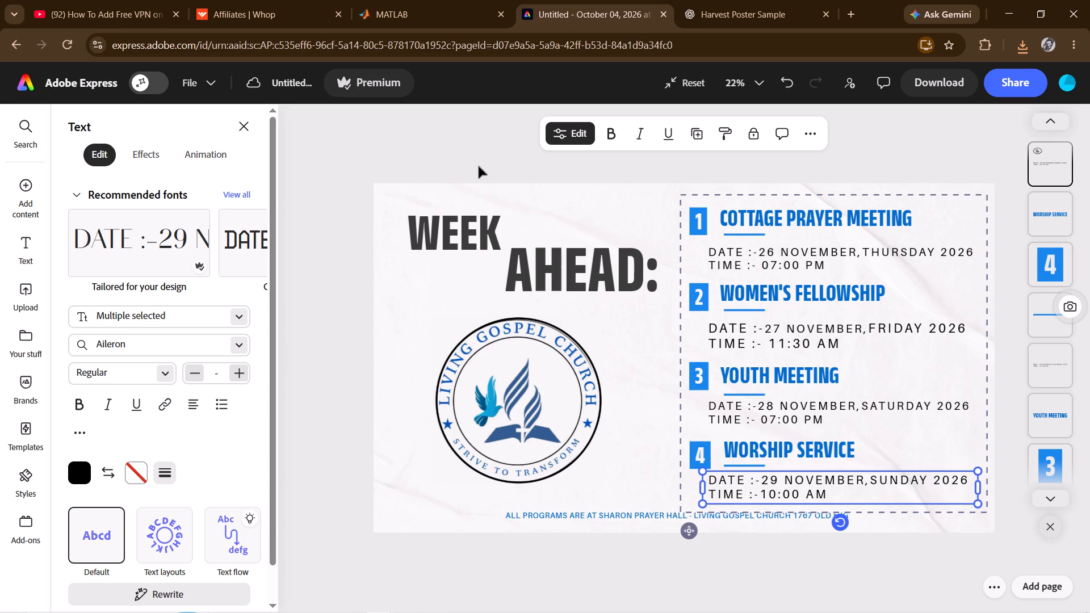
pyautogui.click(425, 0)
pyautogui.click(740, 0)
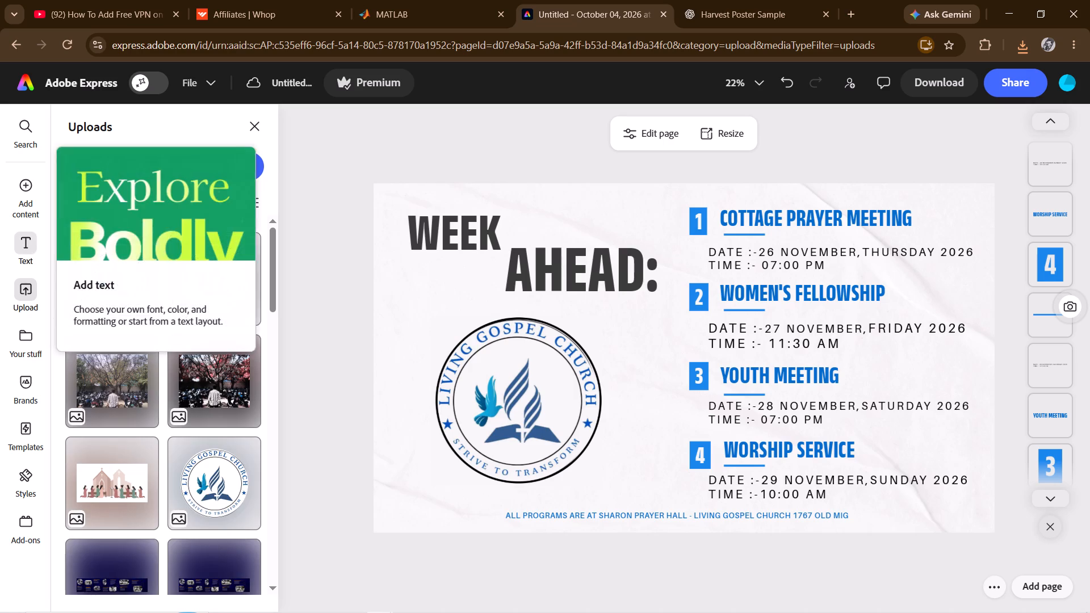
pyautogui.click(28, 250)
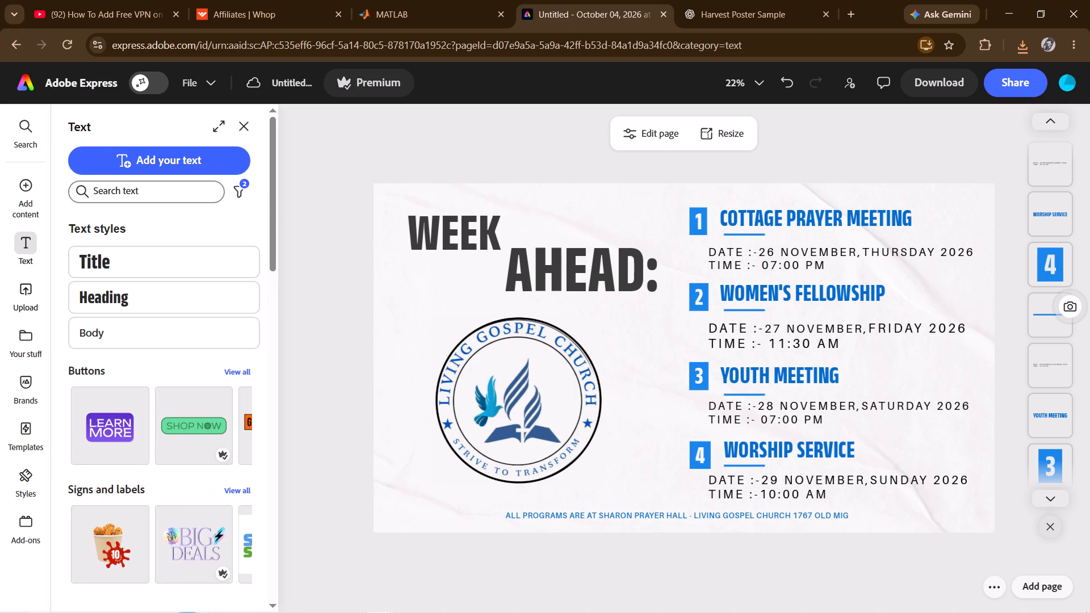
# Leave the finished 26–29 November design and return to the harvest festival template search results.
pyautogui.click(16, 44)
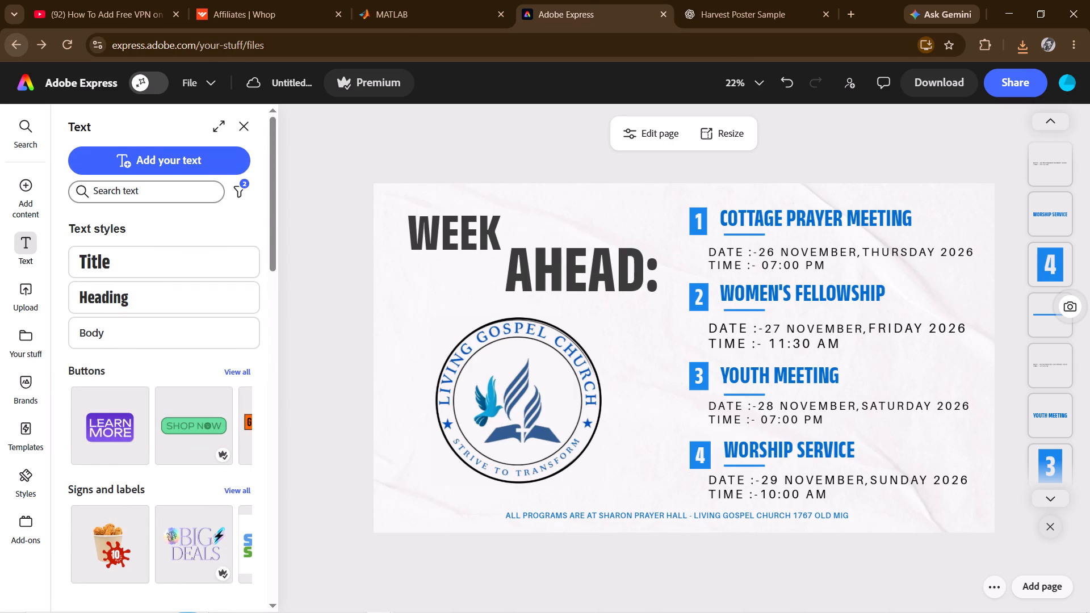
pyautogui.click(16, 44)
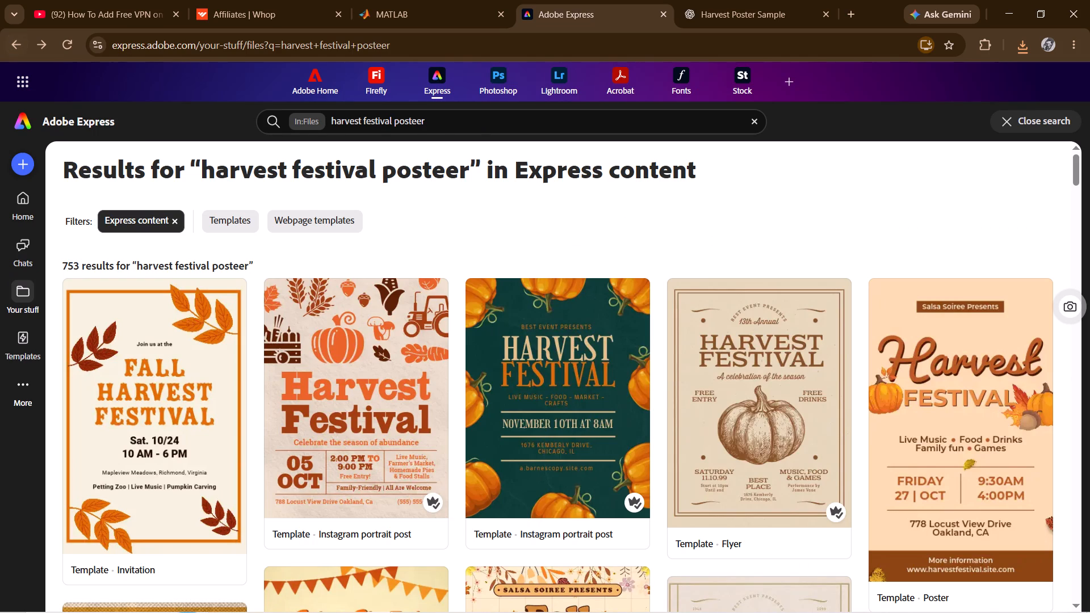
# Look through the harvest festival search results for a suitable poster template, down to the end of the loaded list.
pyautogui.scroll(-1, 212, 414)
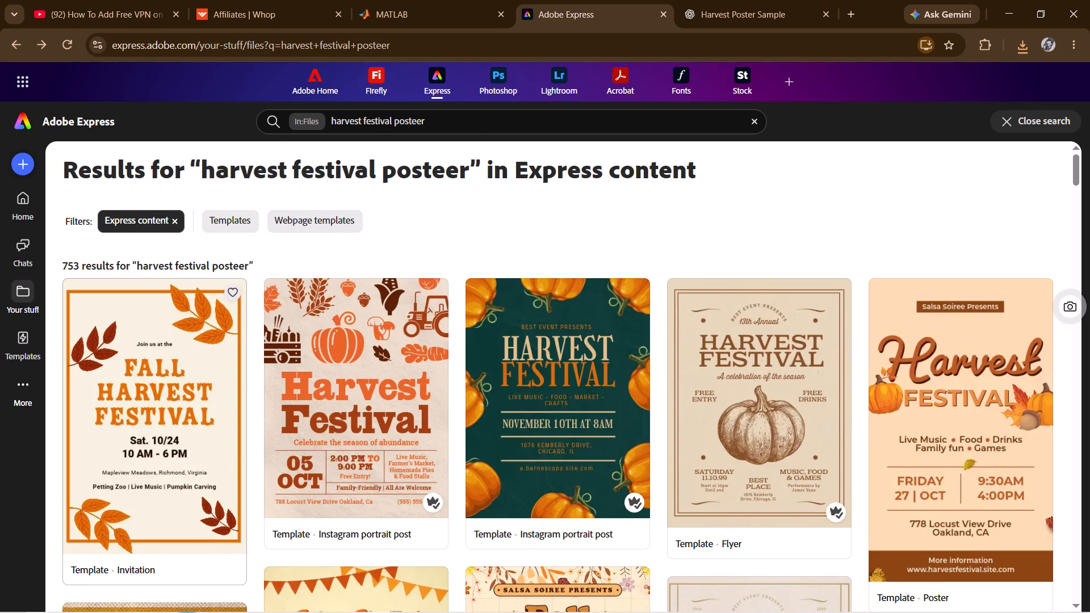
pyautogui.scroll(-1, 212, 414)
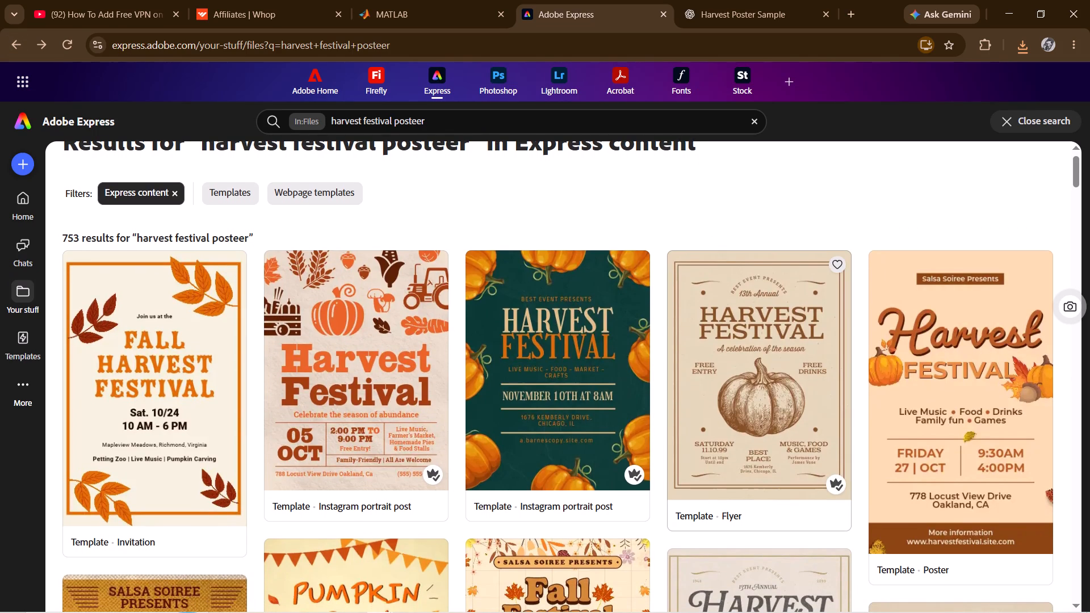
pyautogui.scroll(-6, 695, 398)
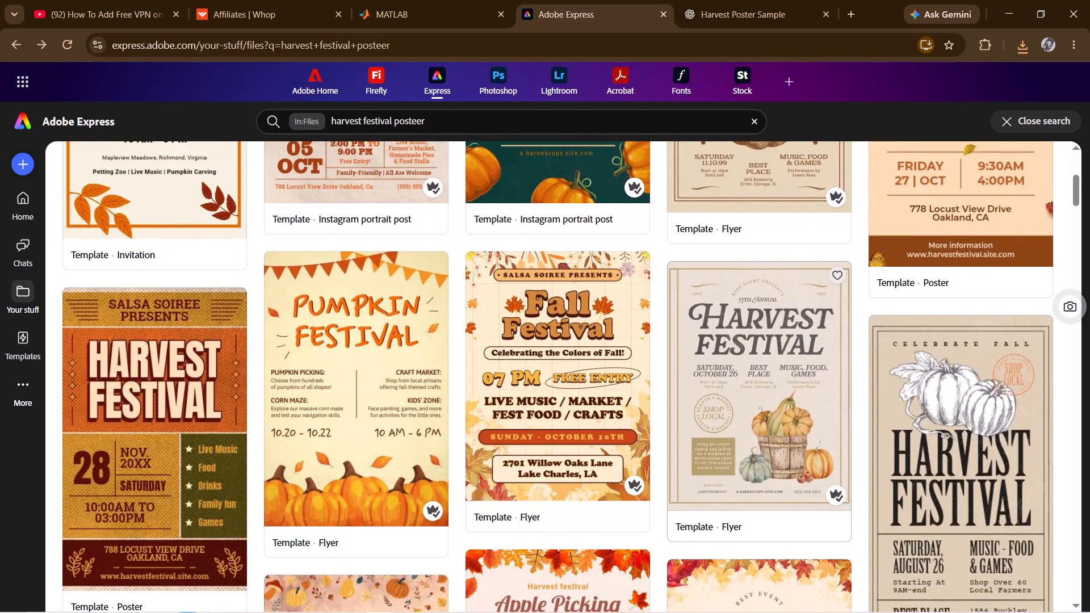
pyautogui.scroll(-2, 695, 398)
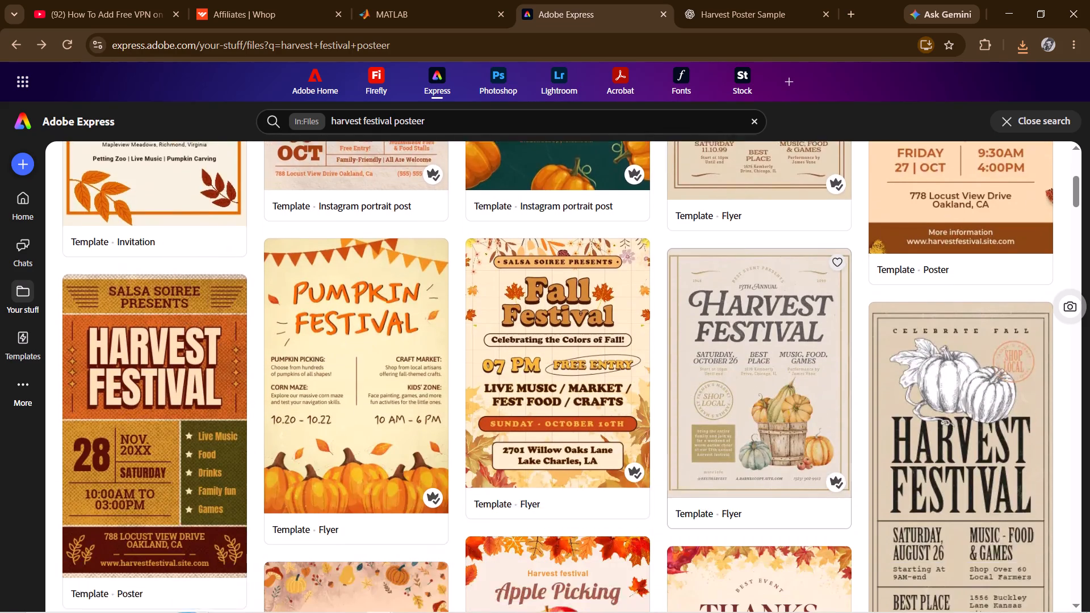
pyautogui.scroll(-5, 695, 398)
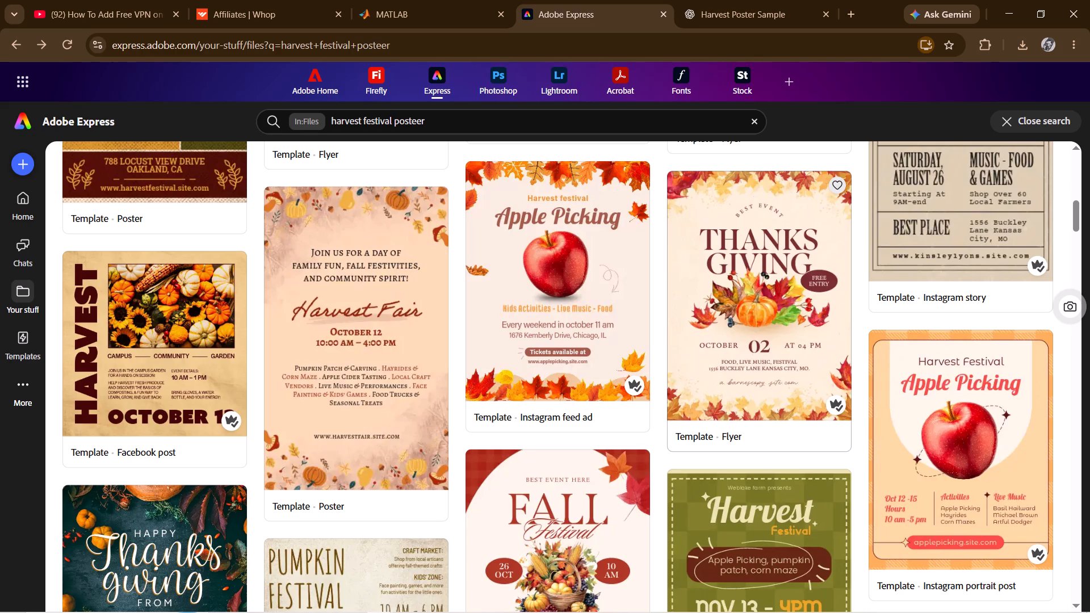
pyautogui.scroll(-3, 695, 398)
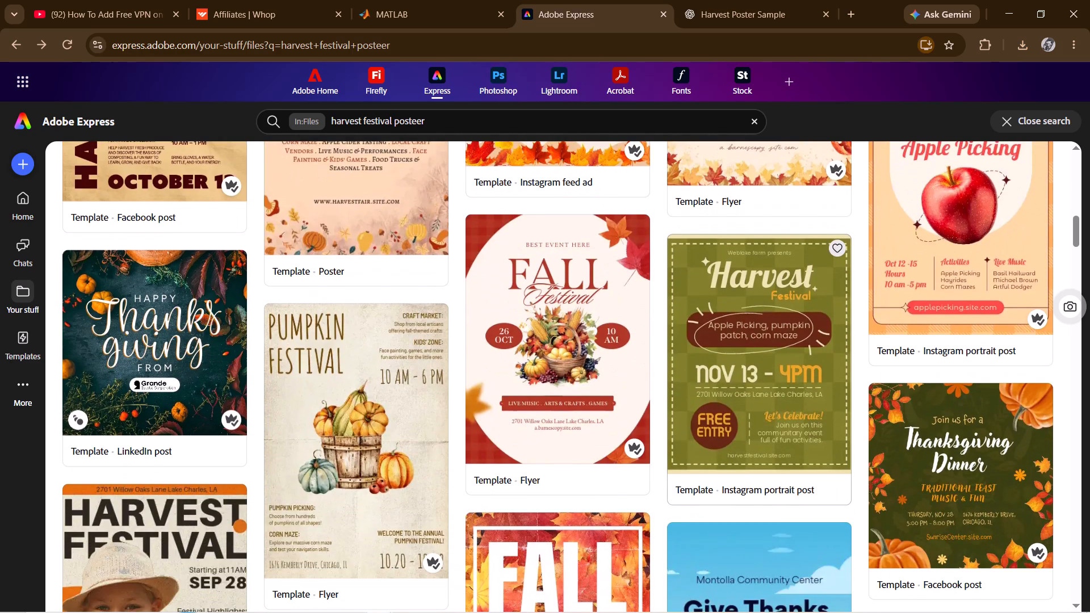
pyautogui.scroll(-2, 695, 398)
pyautogui.scroll(-2, 615, 459)
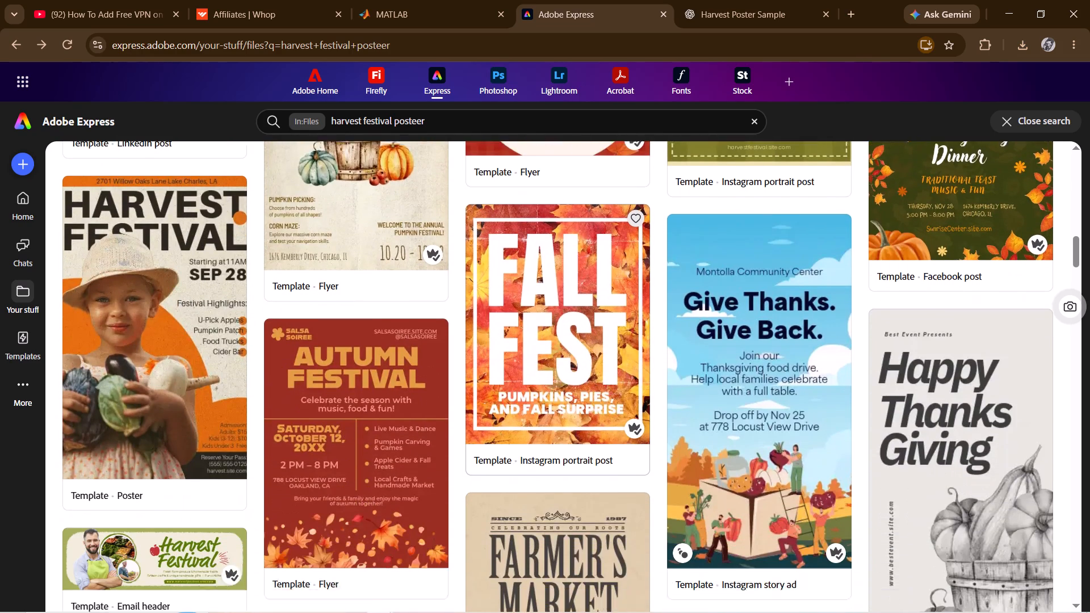
pyautogui.scroll(-5, 615, 459)
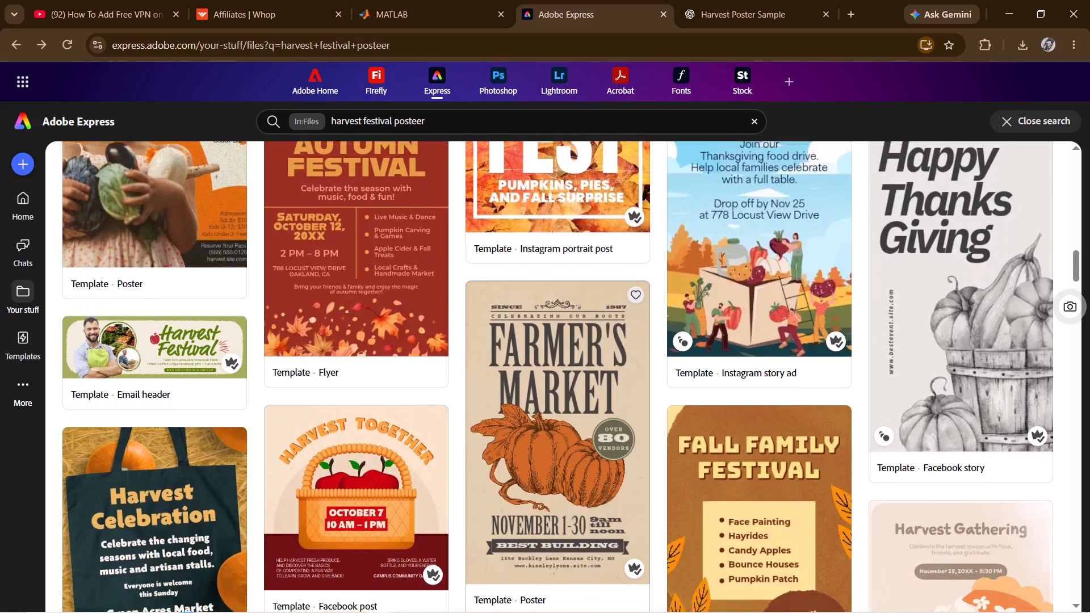
pyautogui.scroll(-7, 615, 459)
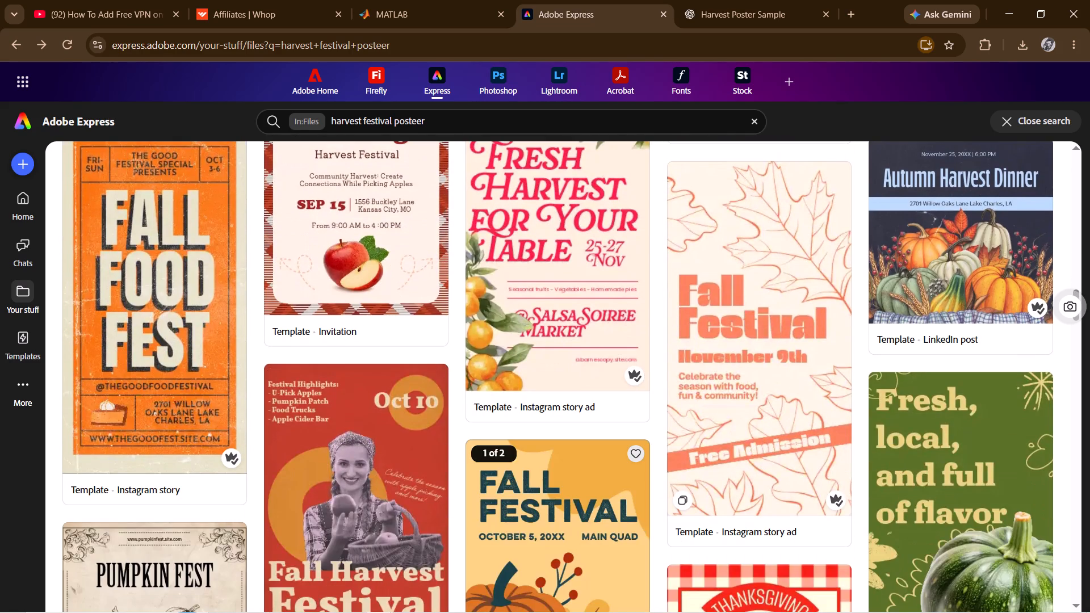
pyautogui.scroll(-5, 615, 459)
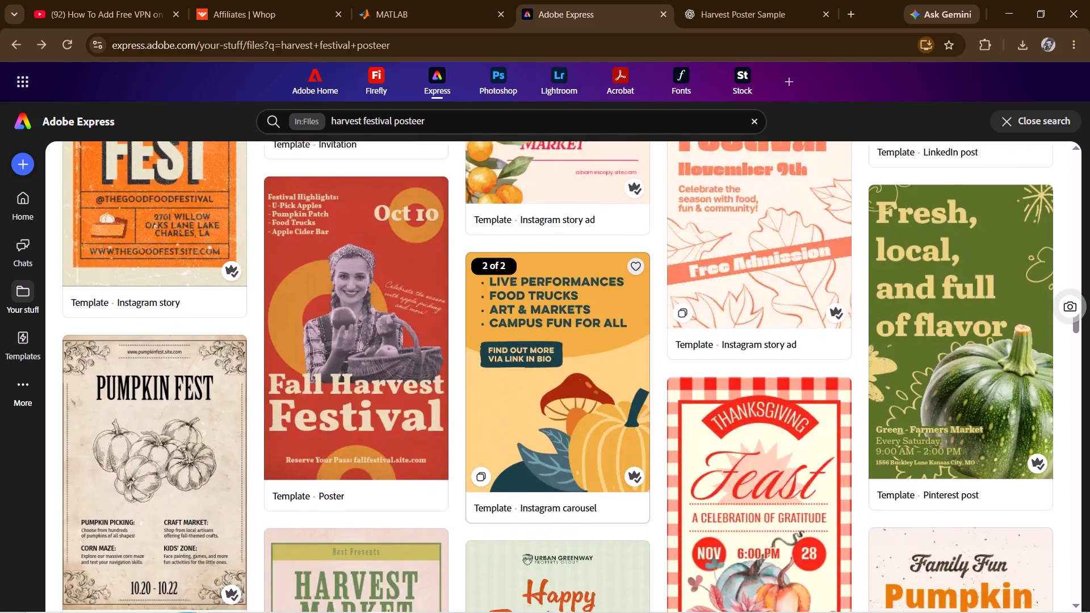
pyautogui.scroll(-7, 615, 459)
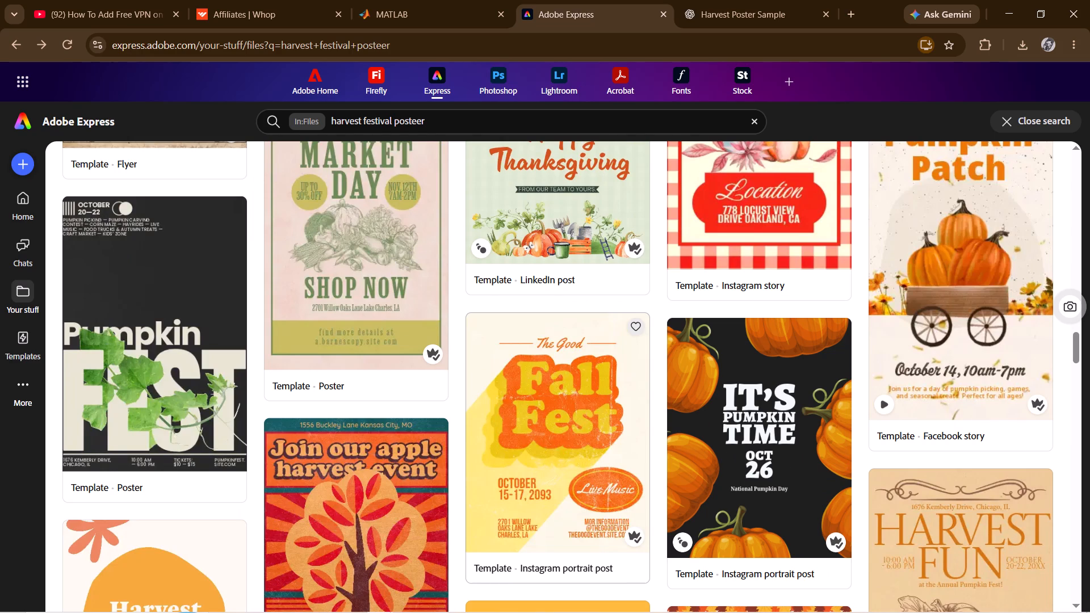
pyautogui.scroll(-5, 615, 459)
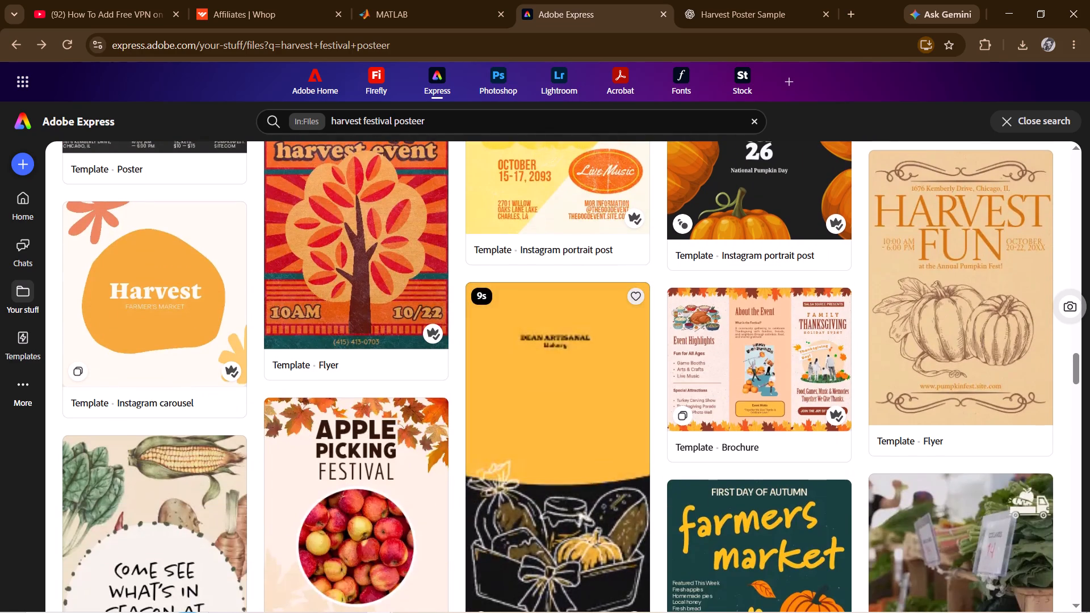
pyautogui.scroll(-5, 615, 459)
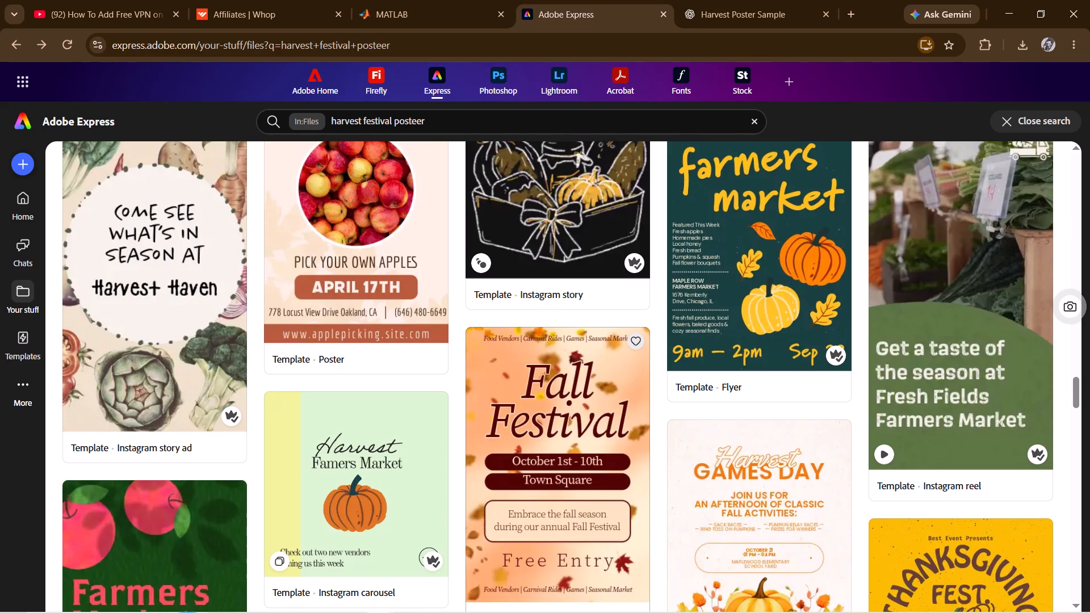
pyautogui.scroll(-3, 615, 459)
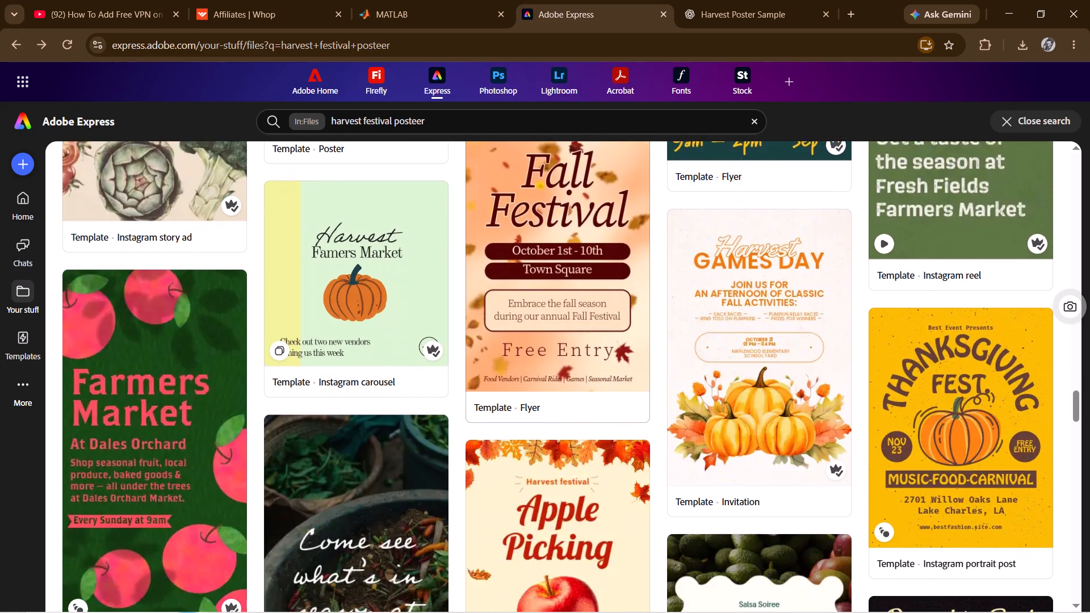
pyautogui.scroll(-7, 615, 459)
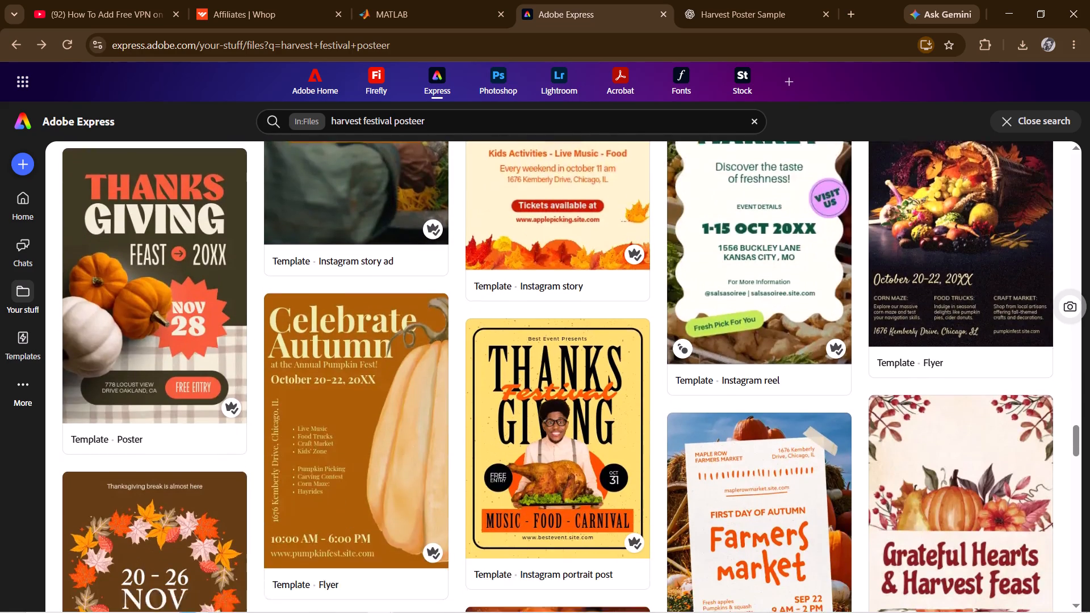
pyautogui.scroll(-6, 615, 459)
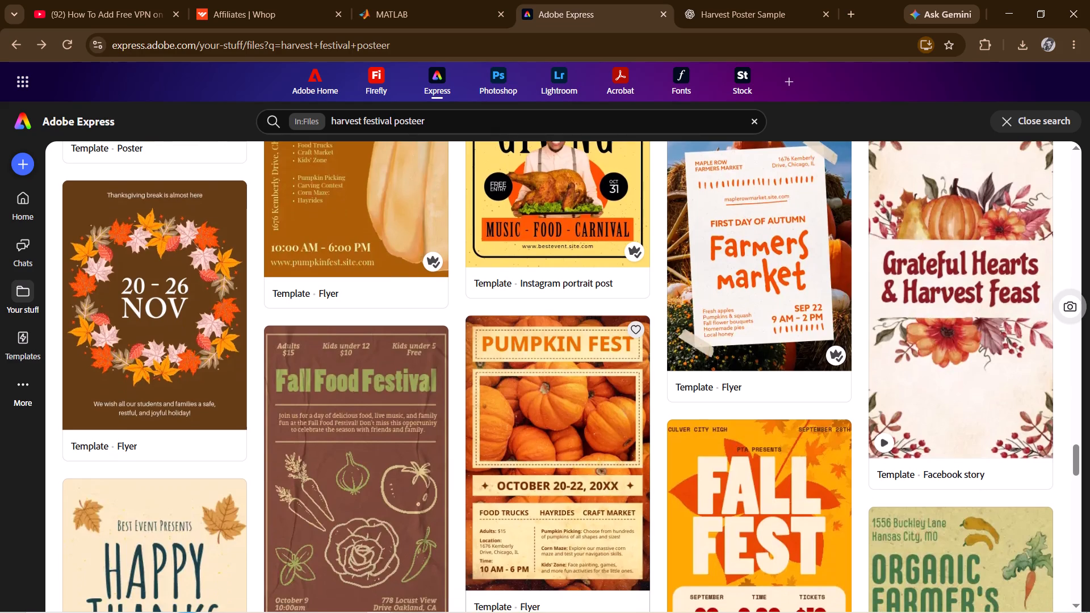
pyautogui.scroll(-3, 615, 459)
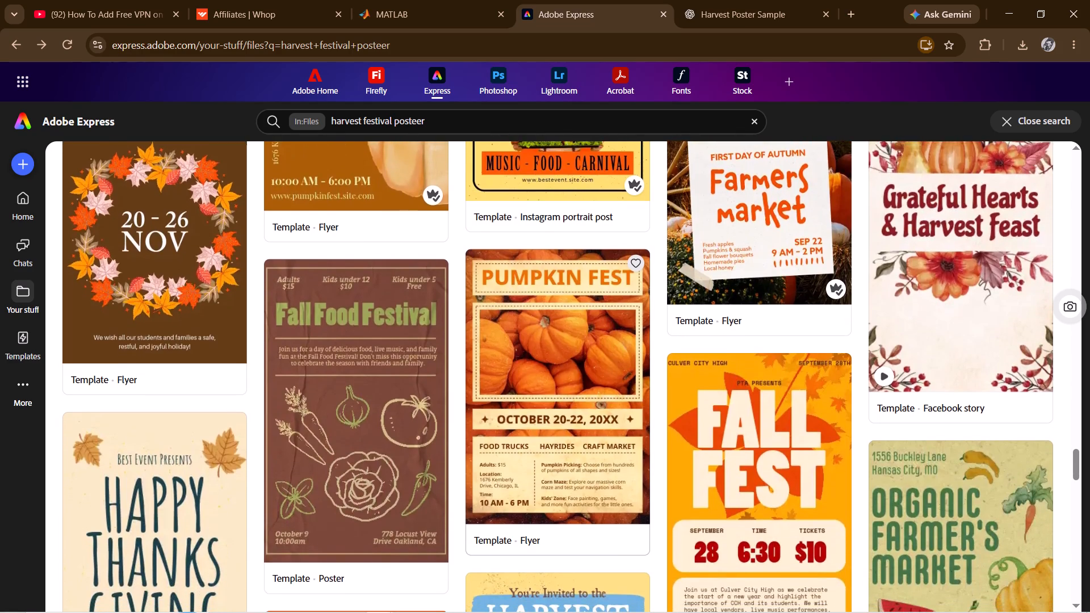
pyautogui.scroll(-1, 615, 459)
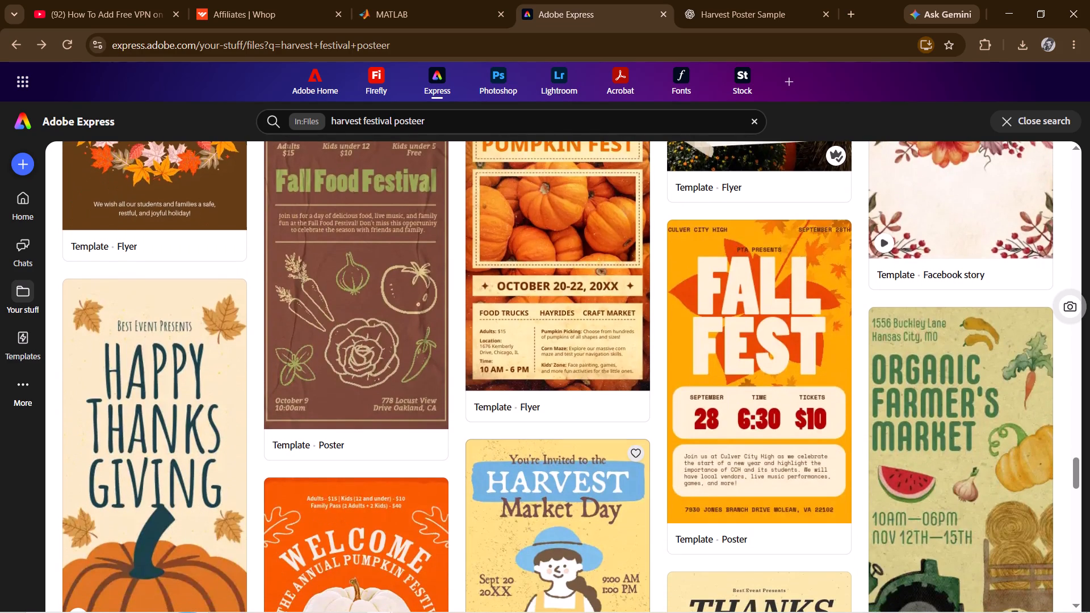
pyautogui.scroll(-3, 615, 459)
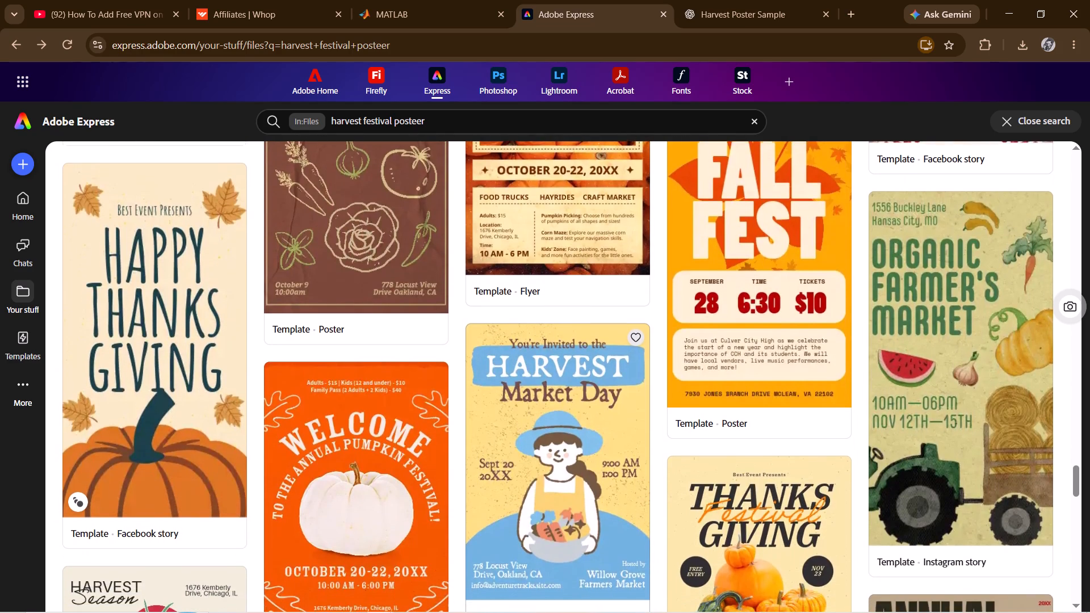
pyautogui.scroll(-1, 615, 459)
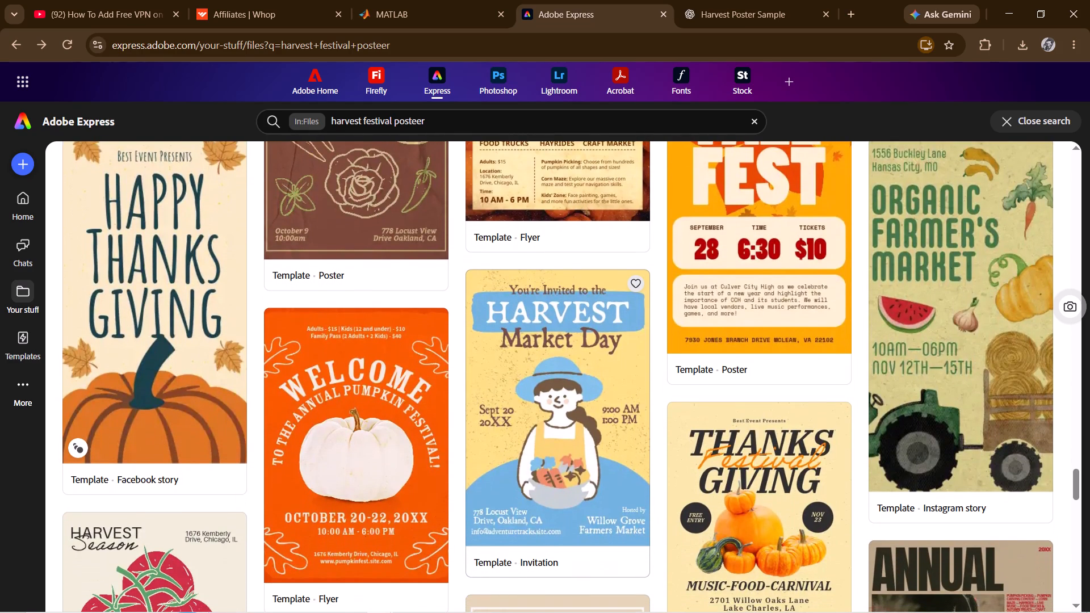
pyautogui.scroll(-6, 615, 459)
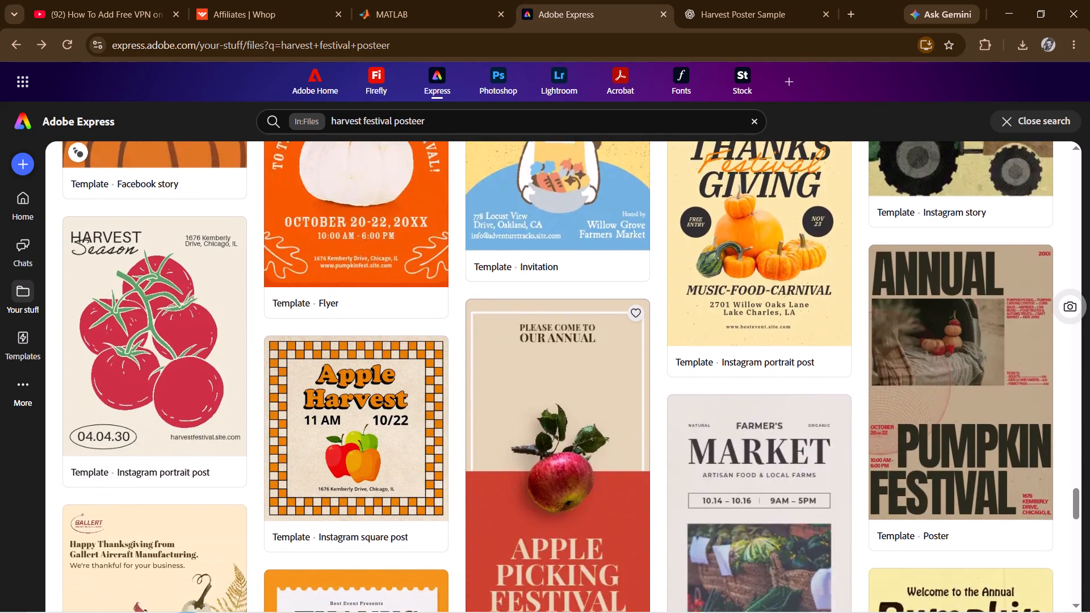
pyautogui.scroll(-6, 615, 459)
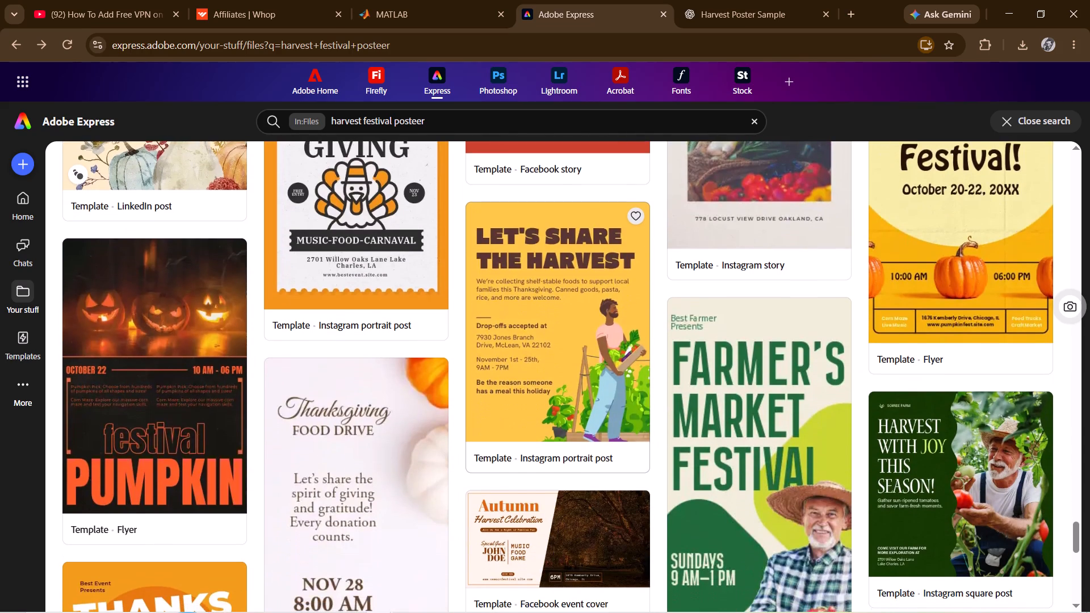
pyautogui.scroll(-5, 615, 455)
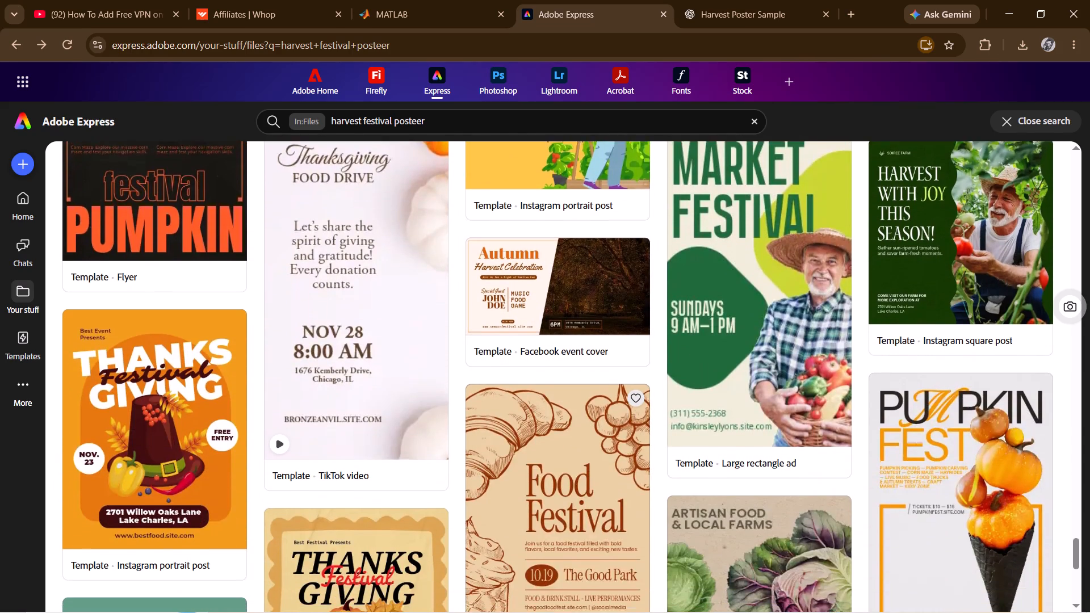
pyautogui.scroll(-5, 615, 447)
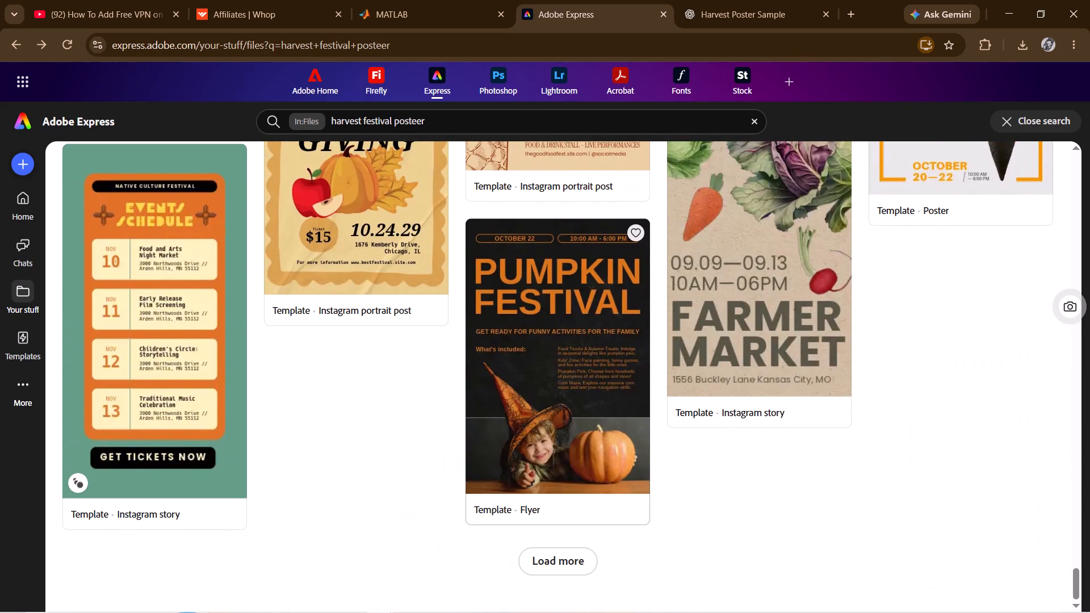
pyautogui.scroll(-1, 587, 435)
# Load more harvest festival search results beyond the end of the list and check the newly added templates.
pyautogui.click(580, 573)
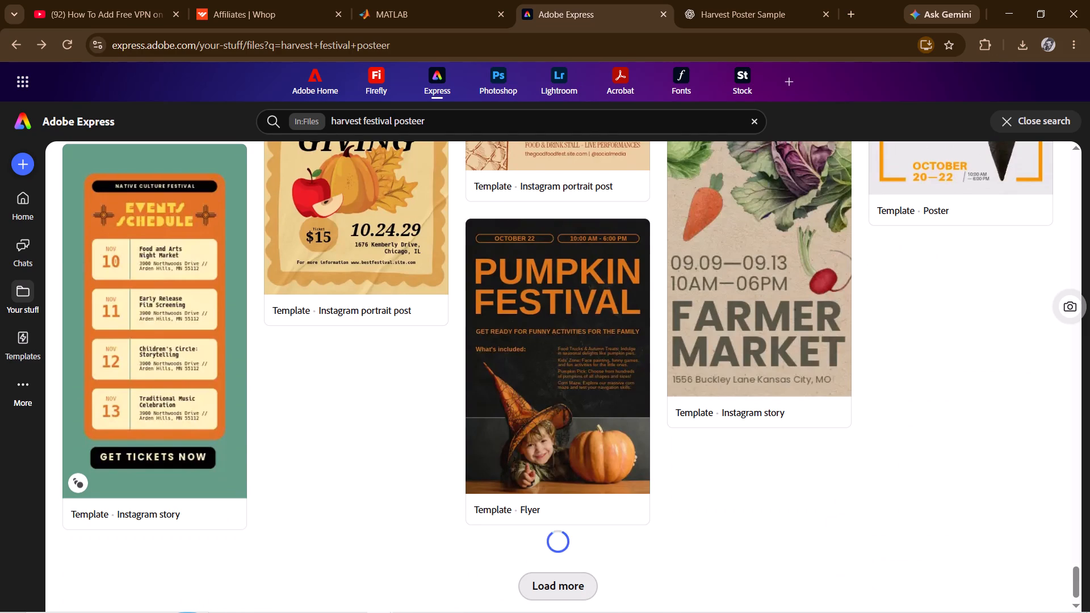
pyautogui.scroll(-2, 580, 573)
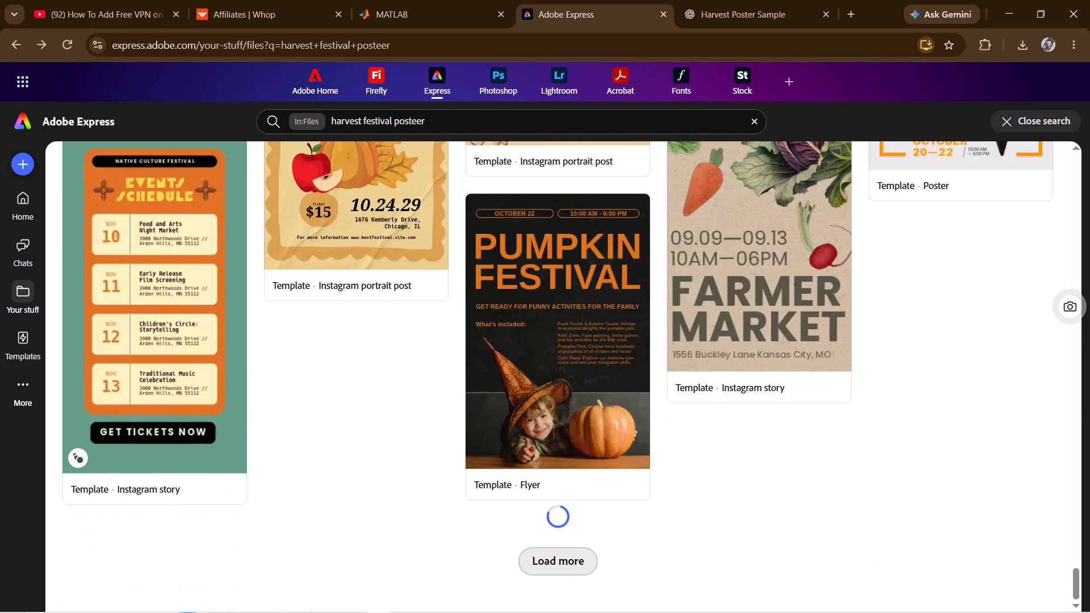
pyautogui.scroll(-2, 580, 573)
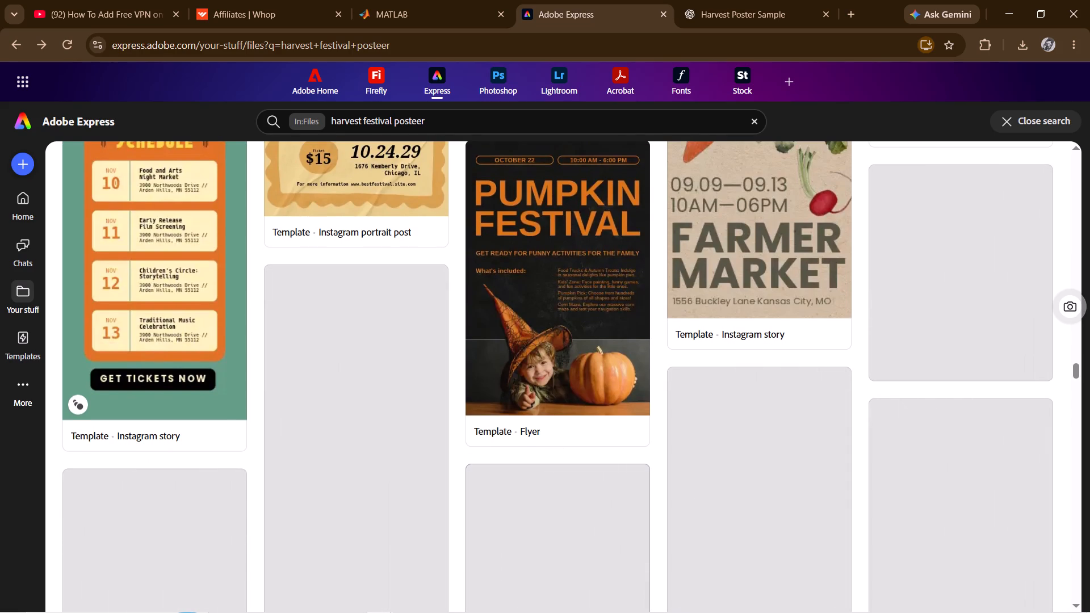
pyautogui.scroll(-1, 350, 506)
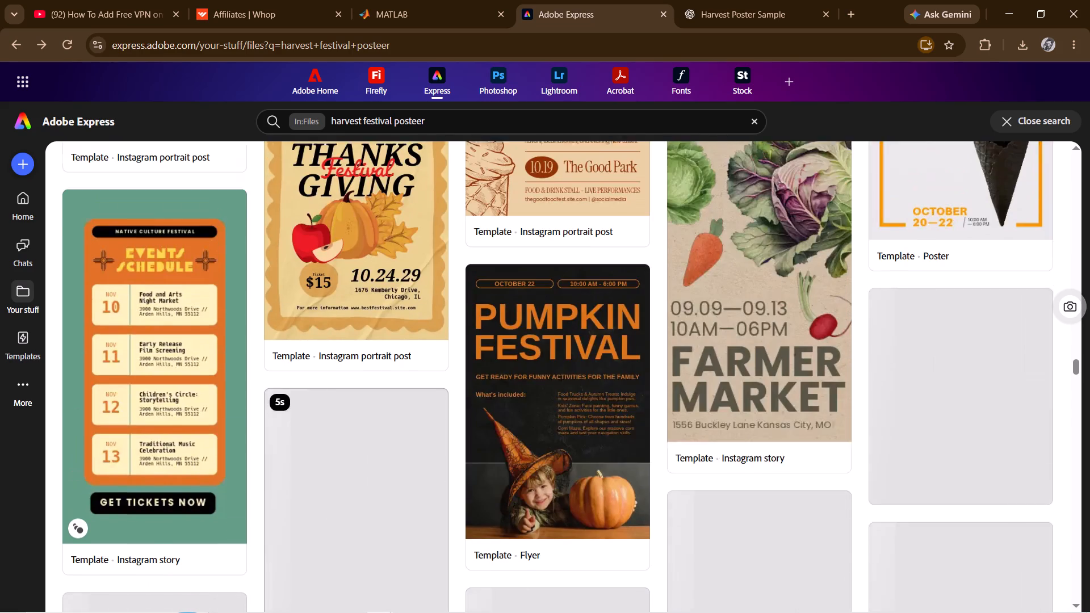
pyautogui.scroll(-2, 350, 506)
pyautogui.hscroll(1, 350, 506)
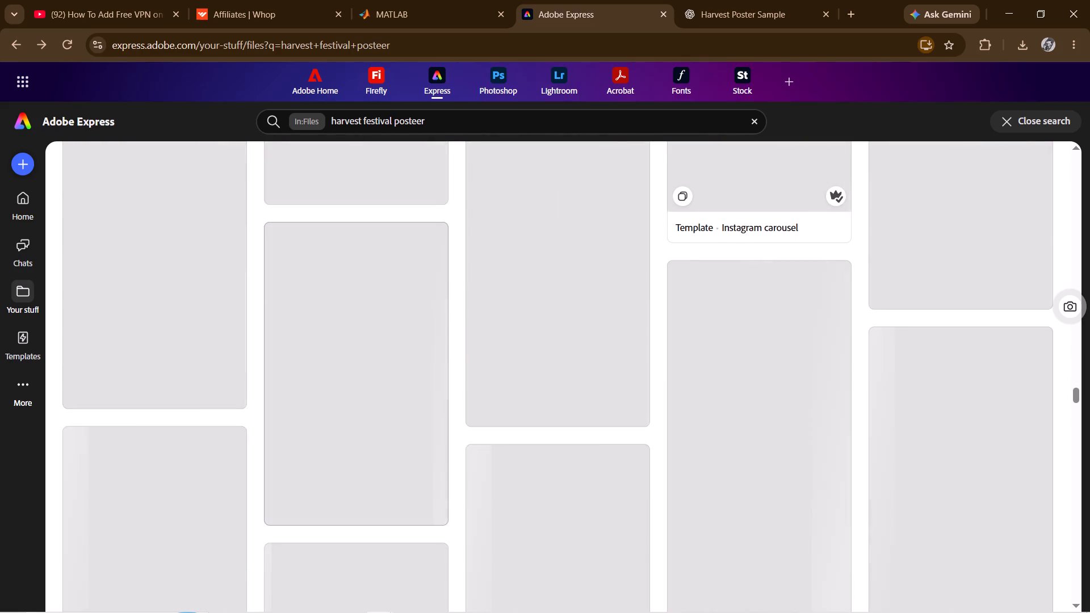
pyautogui.hscroll(1, 350, 506)
pyautogui.scroll(1, 350, 506)
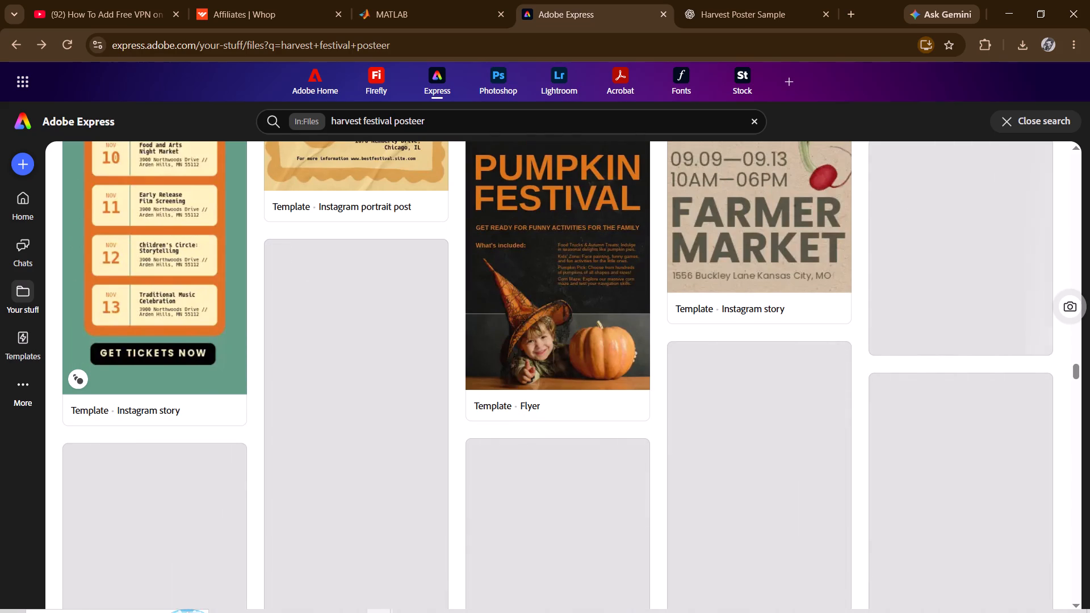
# Switch the computer's Wi-Fi connection to the NAHID network and return to the template search results.
pyautogui.click(1015, 604)
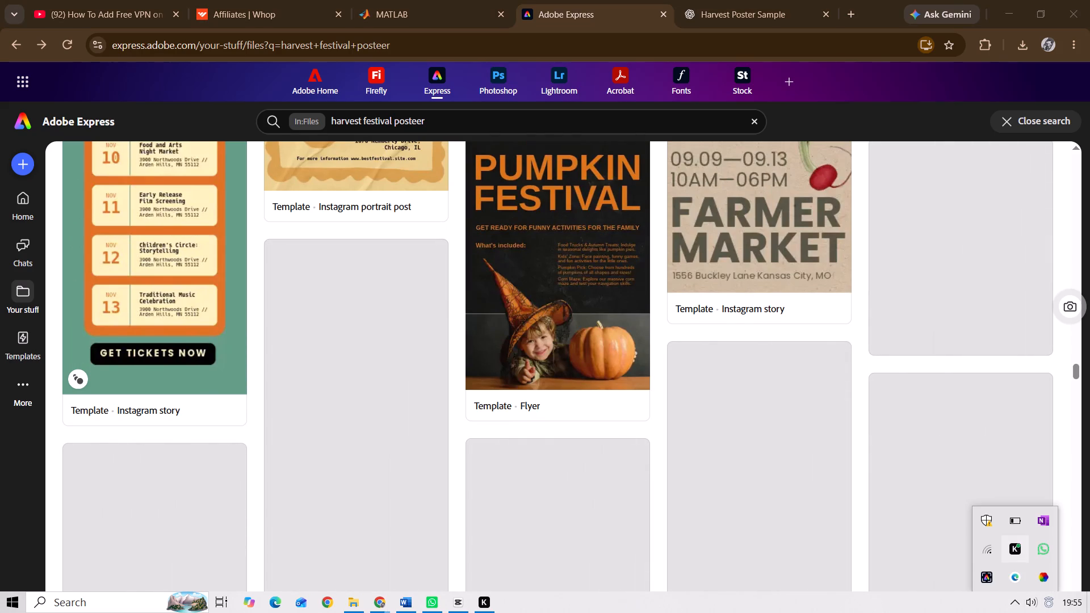
pyautogui.click(980, 555)
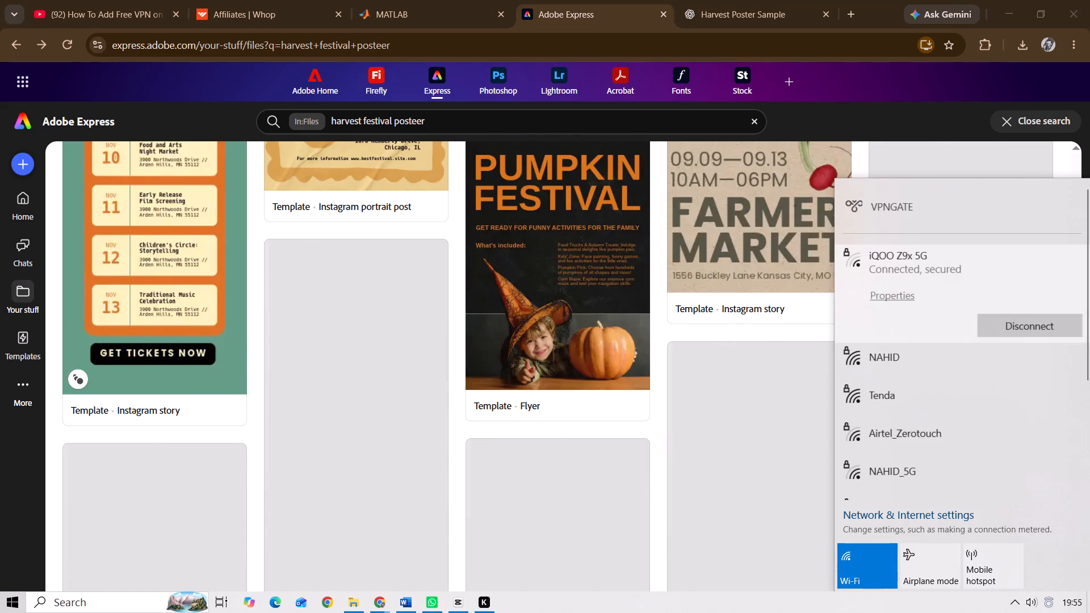
pyautogui.click(917, 365)
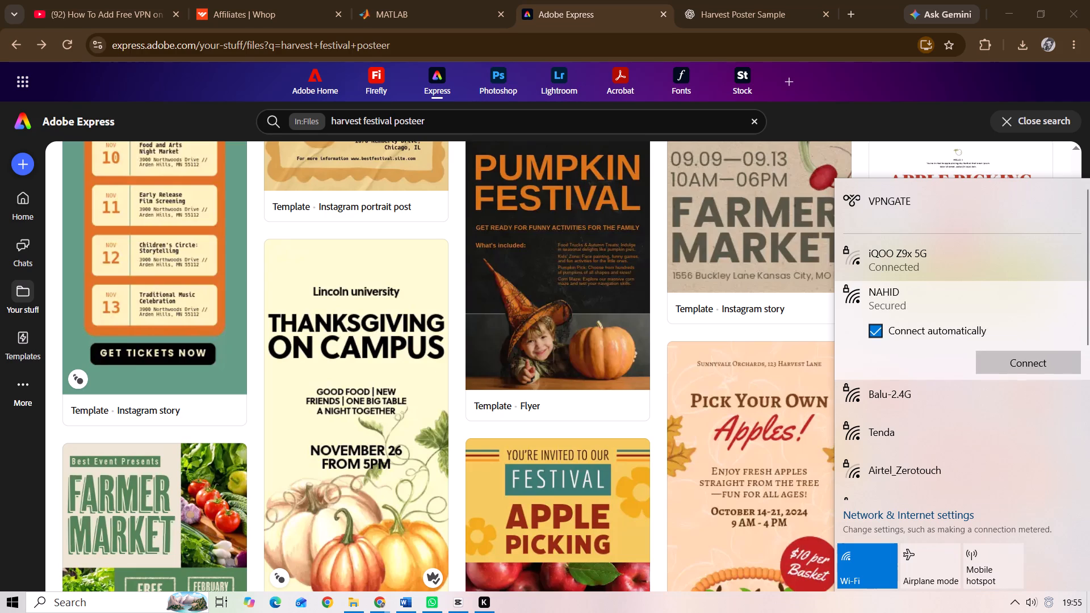
pyautogui.click(1011, 360)
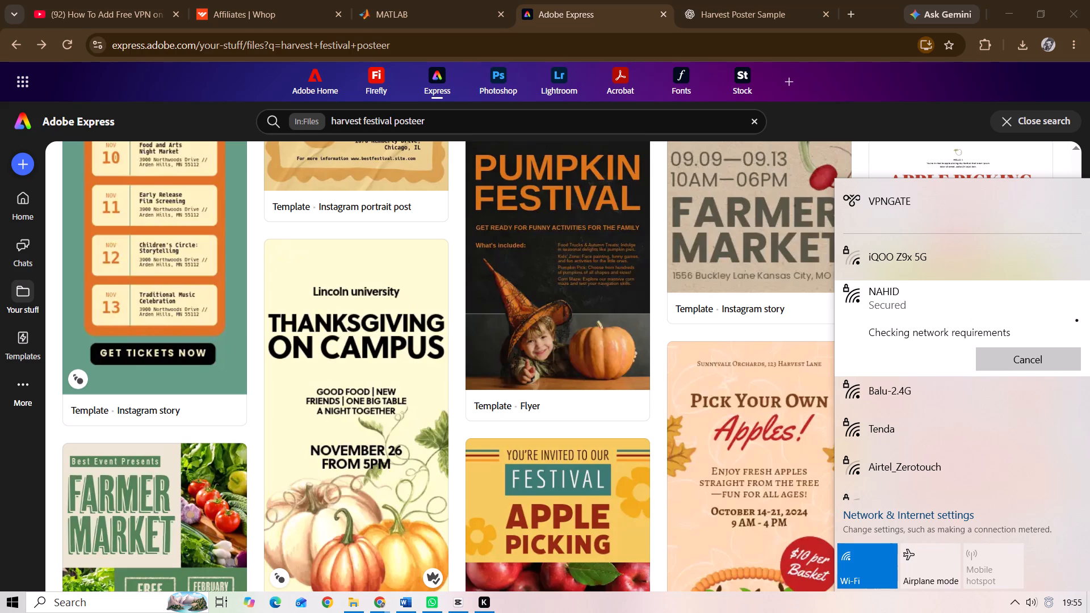
pyautogui.click(617, 264)
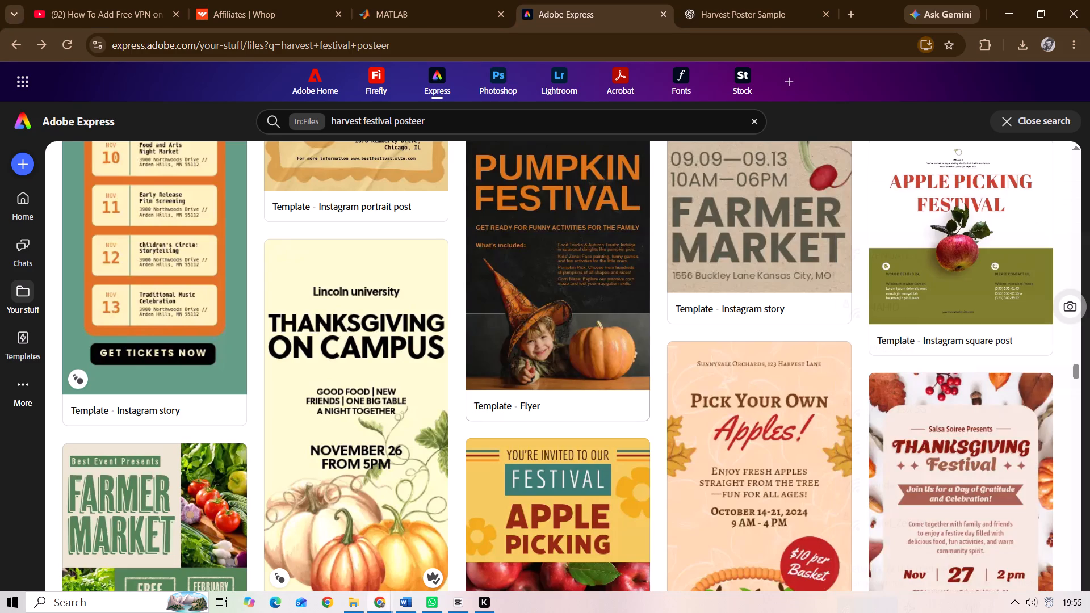
# Close the Pumpkin Festival flyer preview and look through the newly loaded harvest festival results for a suitable poster template.
pyautogui.scroll(-4, 617, 264)
pyautogui.scroll(1, 617, 264)
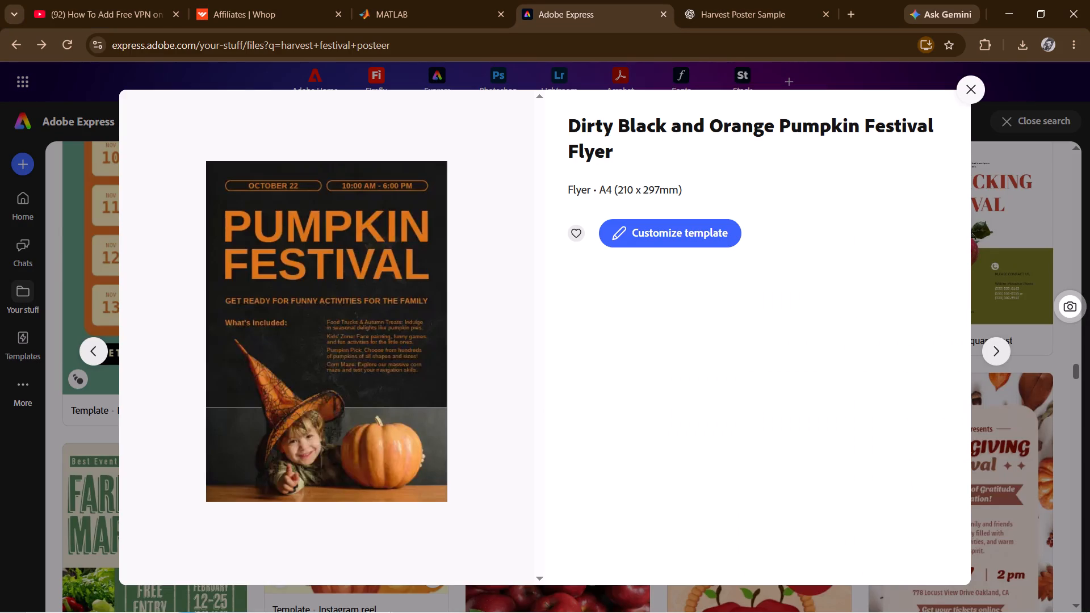
pyautogui.click(968, 88)
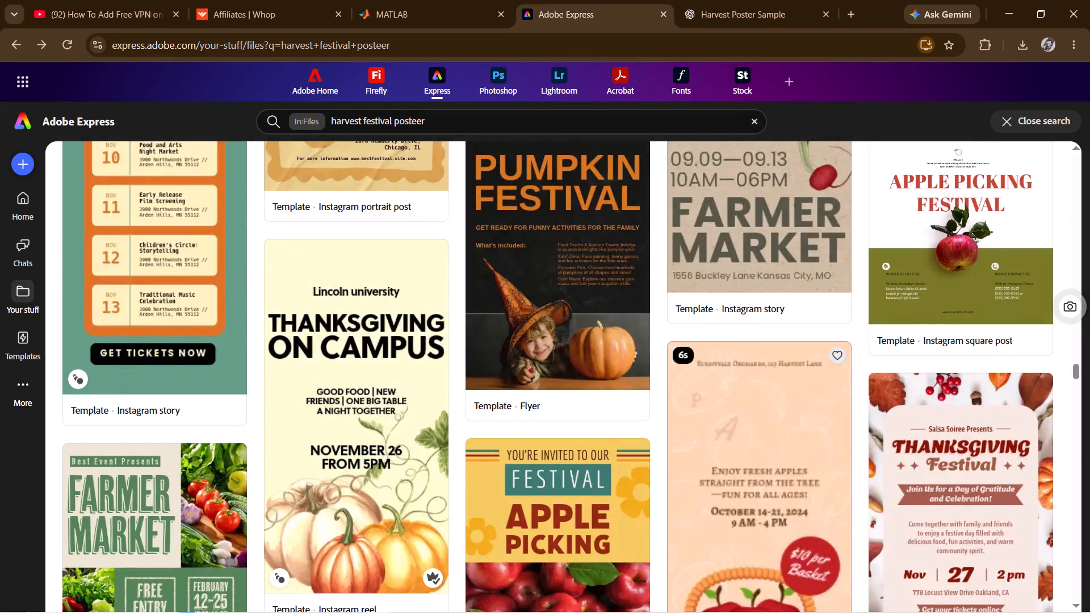
pyautogui.scroll(-10, 669, 361)
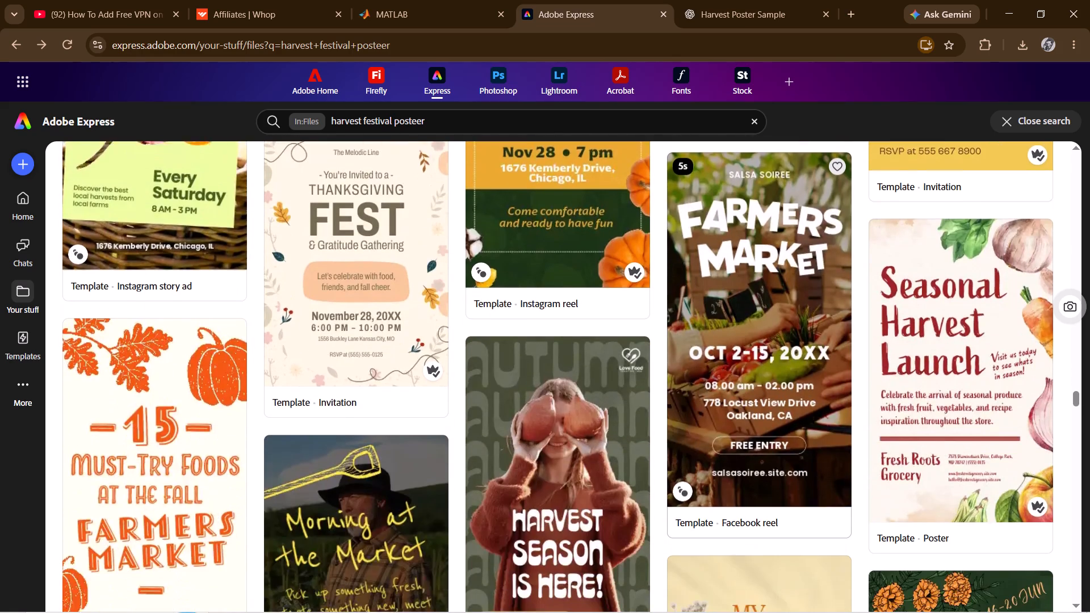
pyautogui.scroll(-9, 669, 361)
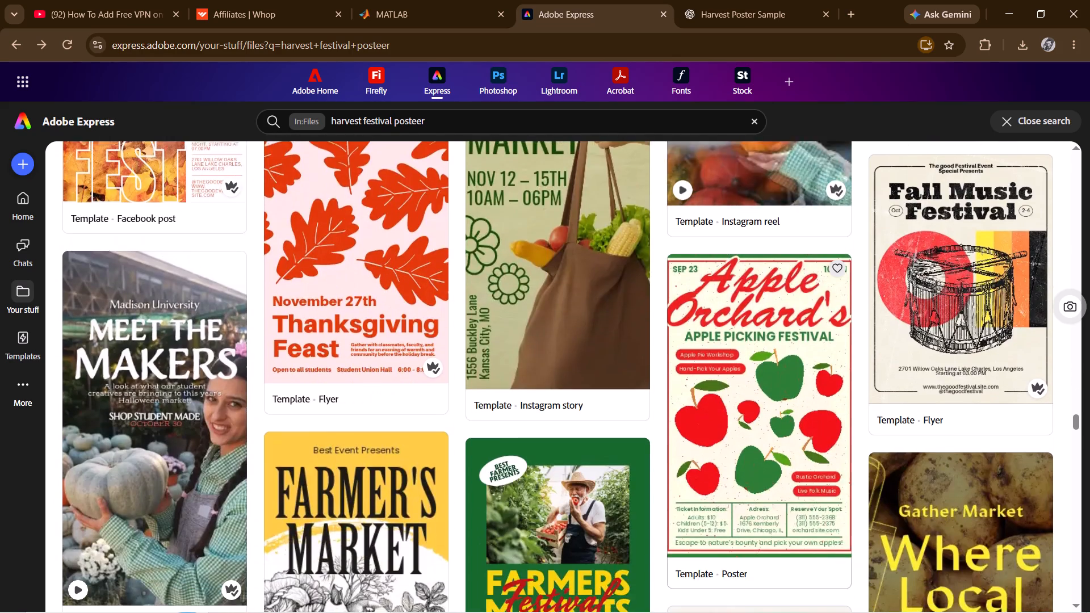
pyautogui.scroll(-8, 669, 361)
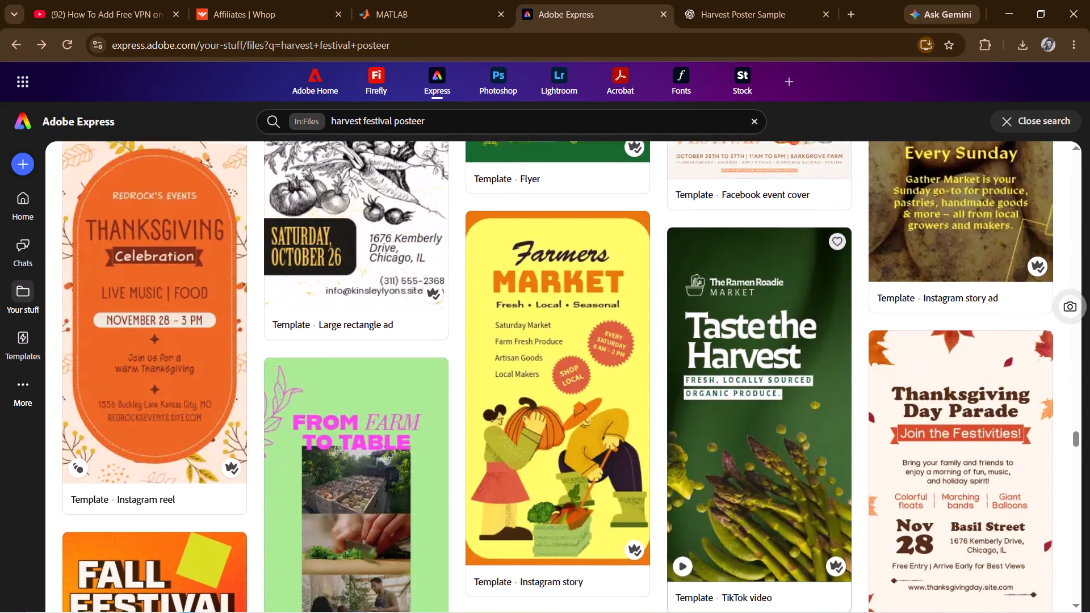
pyautogui.scroll(-3, 669, 361)
pyautogui.hscroll(1, 669, 361)
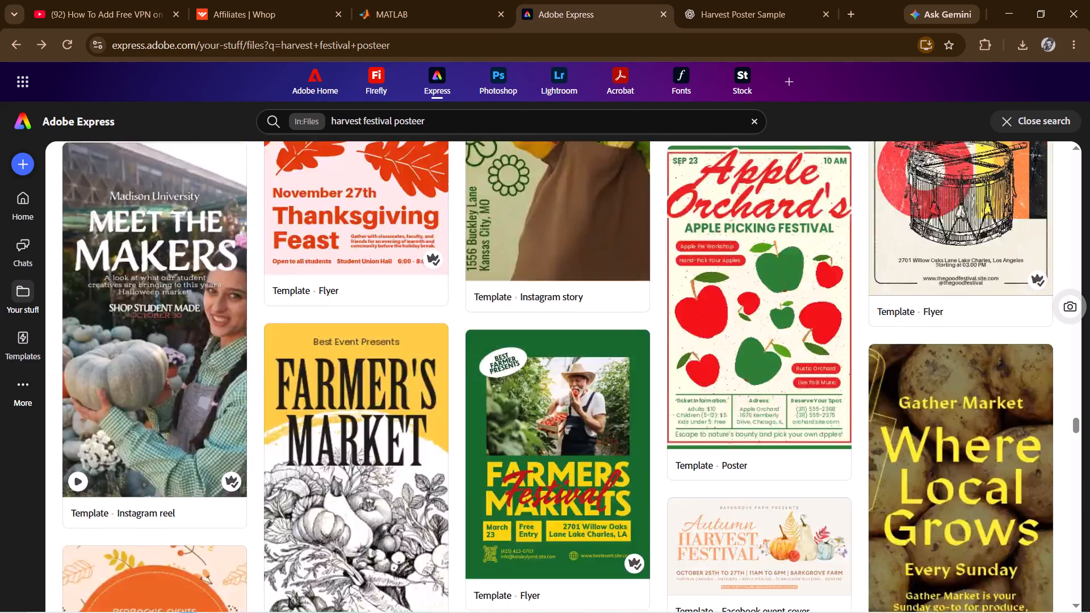
# Go back to the start of the harvest festival results and examine the first templates again for a suitable poster.
pyautogui.scroll(12, 669, 361)
pyautogui.scroll(15, 669, 361)
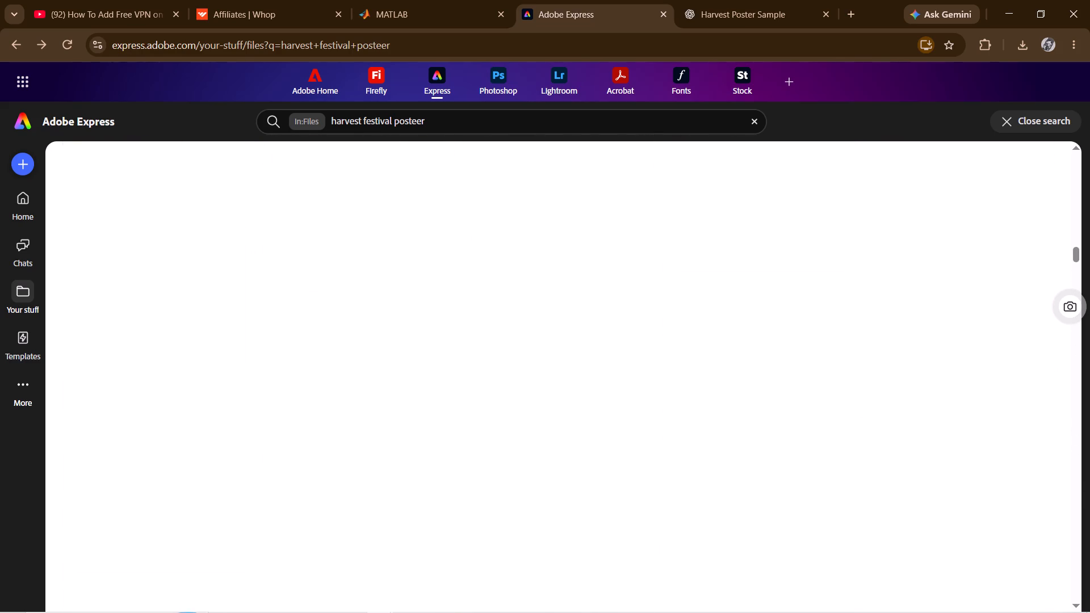
pyautogui.scroll(19, 669, 361)
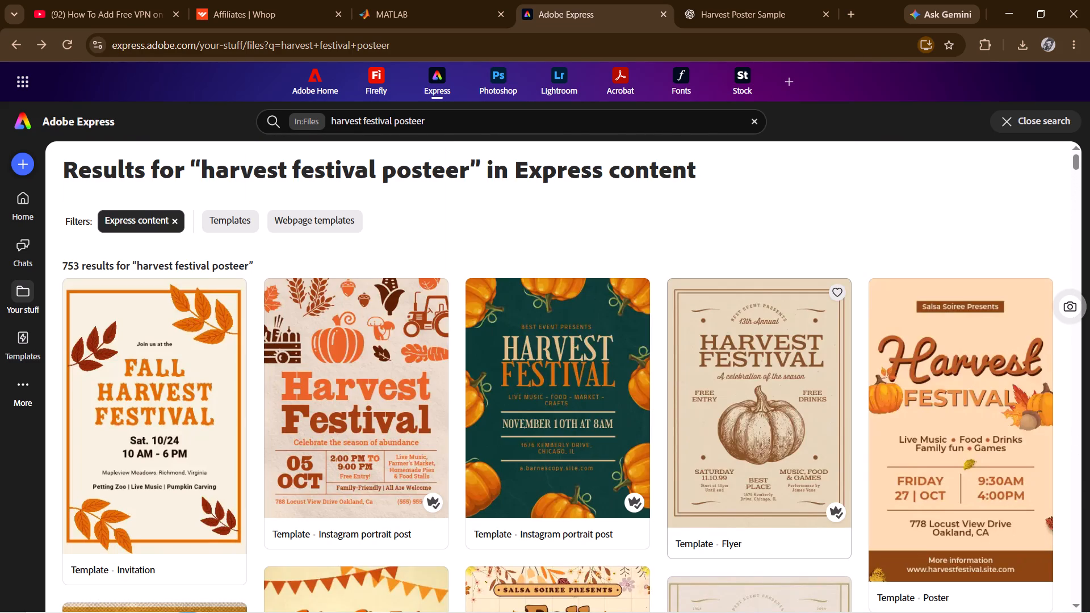
pyautogui.scroll(-2, 669, 361)
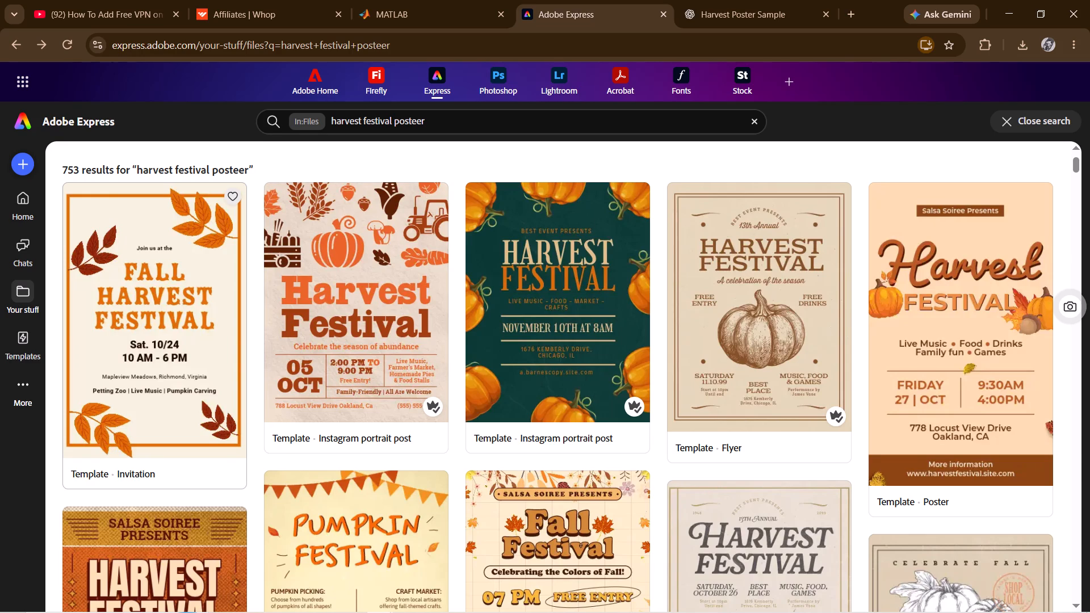
pyautogui.scroll(-1, 192, 402)
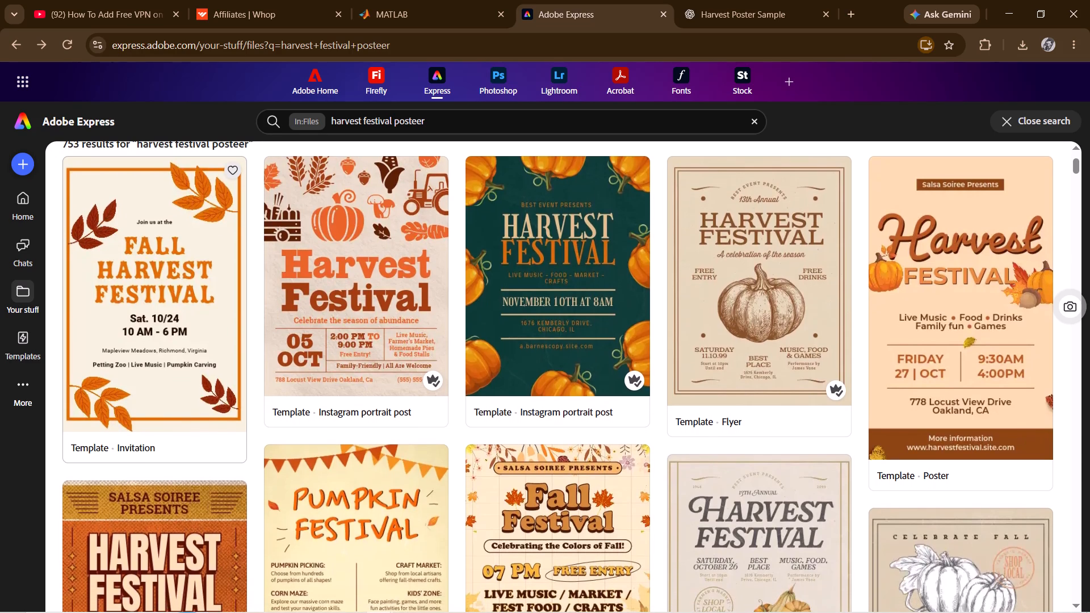
pyautogui.scroll(-1, 192, 402)
pyautogui.scroll(-4, 280, 250)
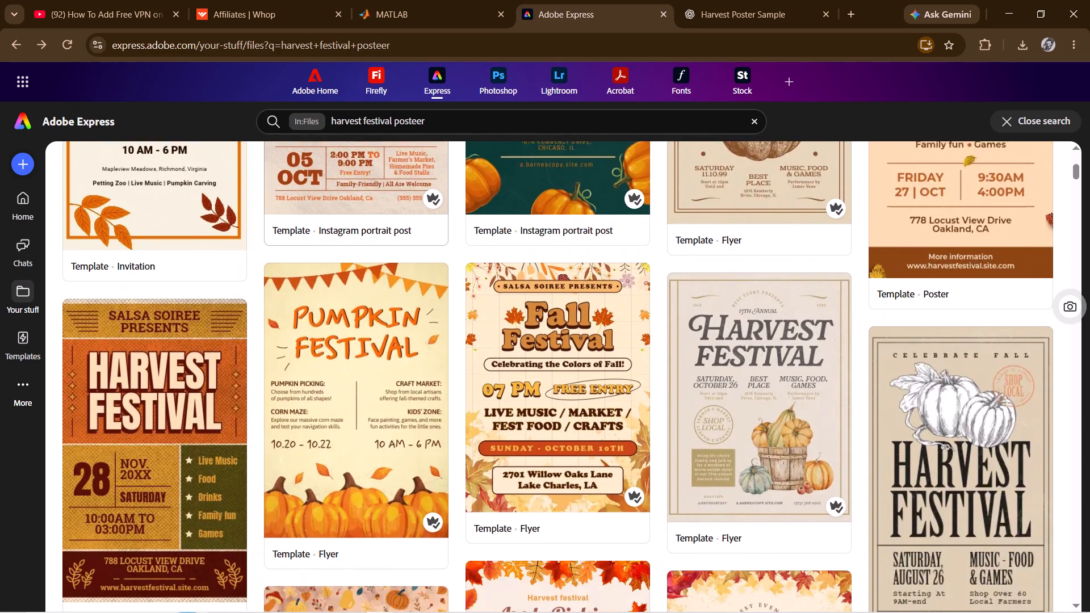
pyautogui.scroll(-1, 280, 250)
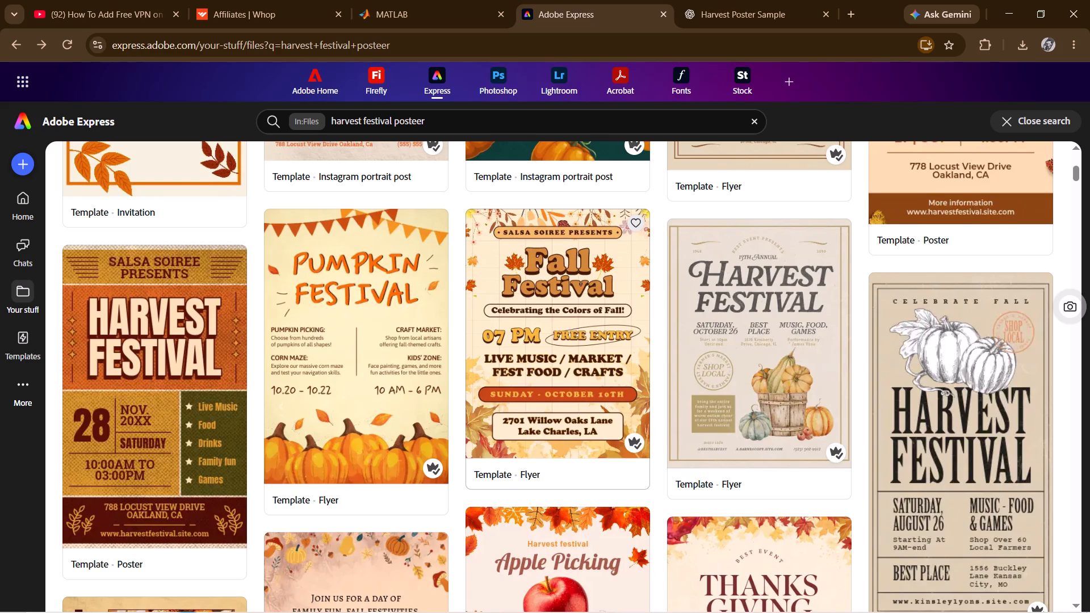
# Look through the first harvest festival results again and preview the green Harvest Festival Instagram portrait post template dated Nov 13.
pyautogui.scroll(-2, 561, 386)
pyautogui.scroll(-2, 609, 356)
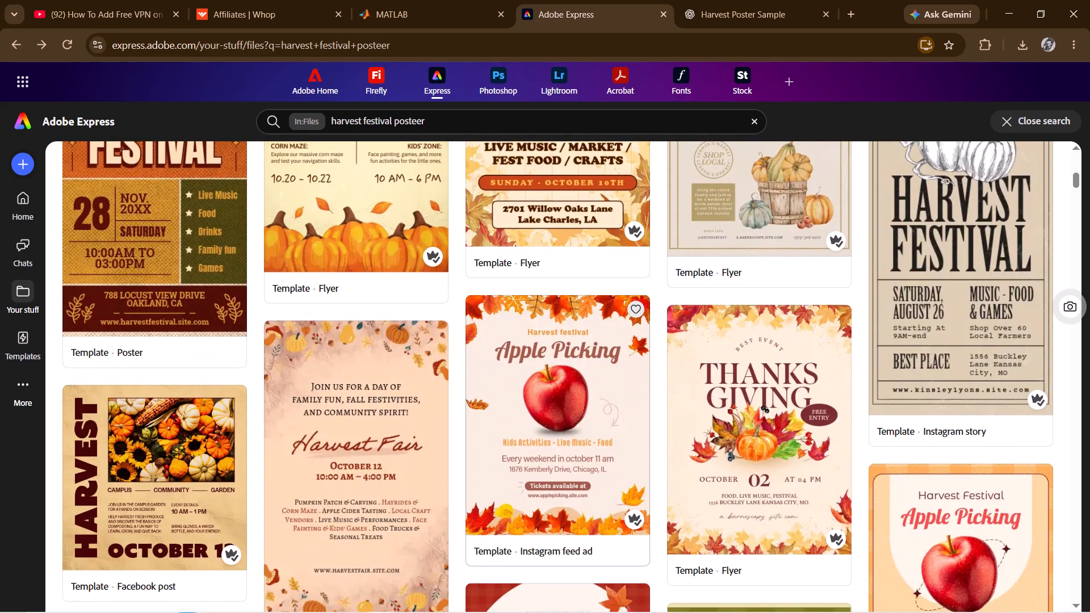
pyautogui.scroll(-6, 604, 335)
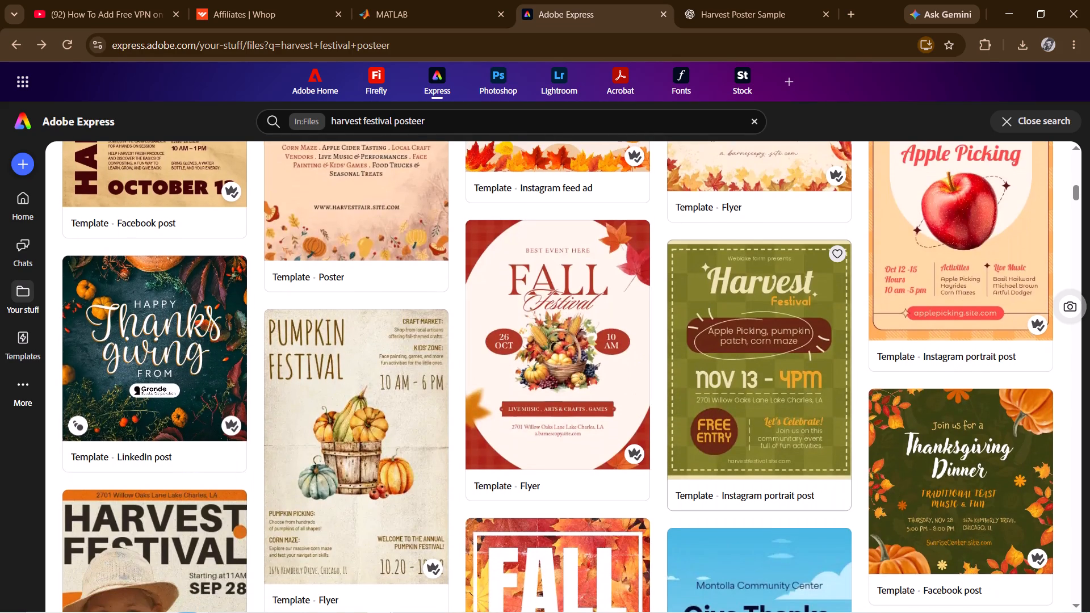
pyautogui.scroll(-8, 791, 388)
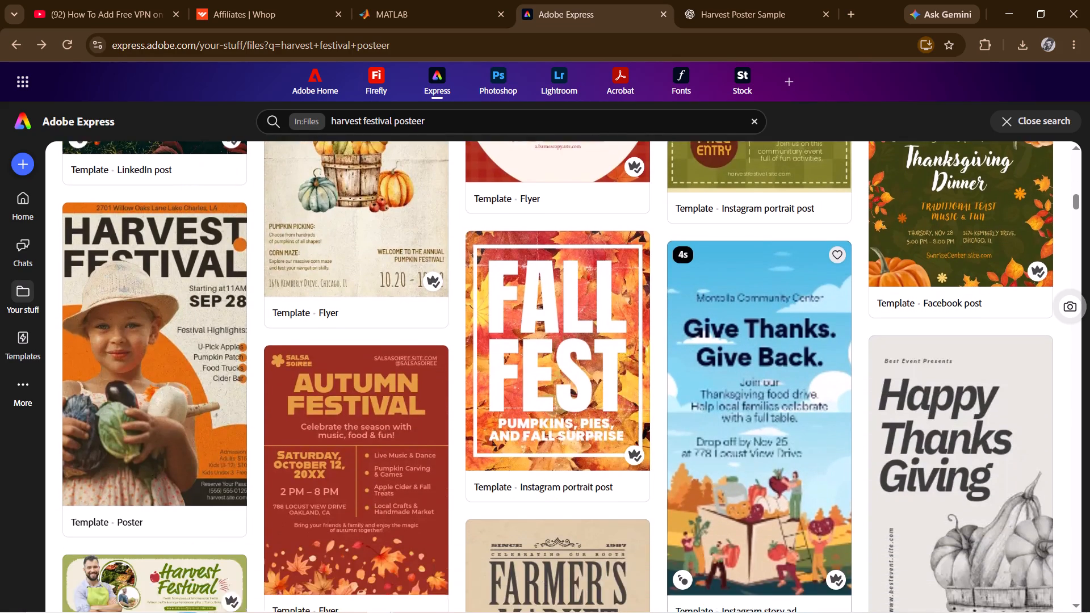
pyautogui.scroll(-5, 791, 388)
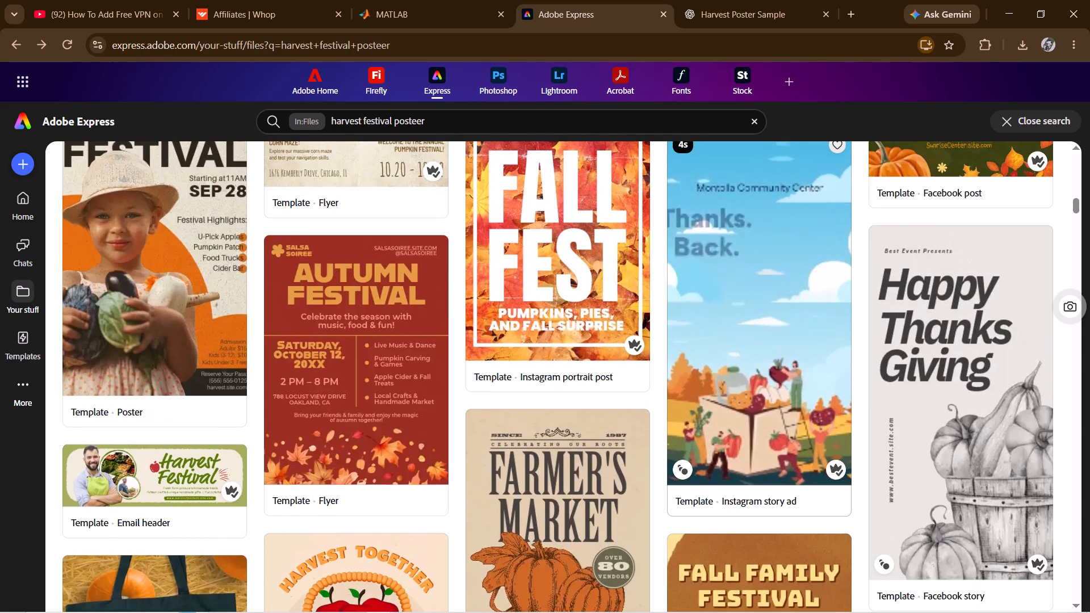
pyautogui.scroll(-2, 791, 388)
pyautogui.scroll(11, 791, 388)
pyautogui.scroll(-2, 791, 388)
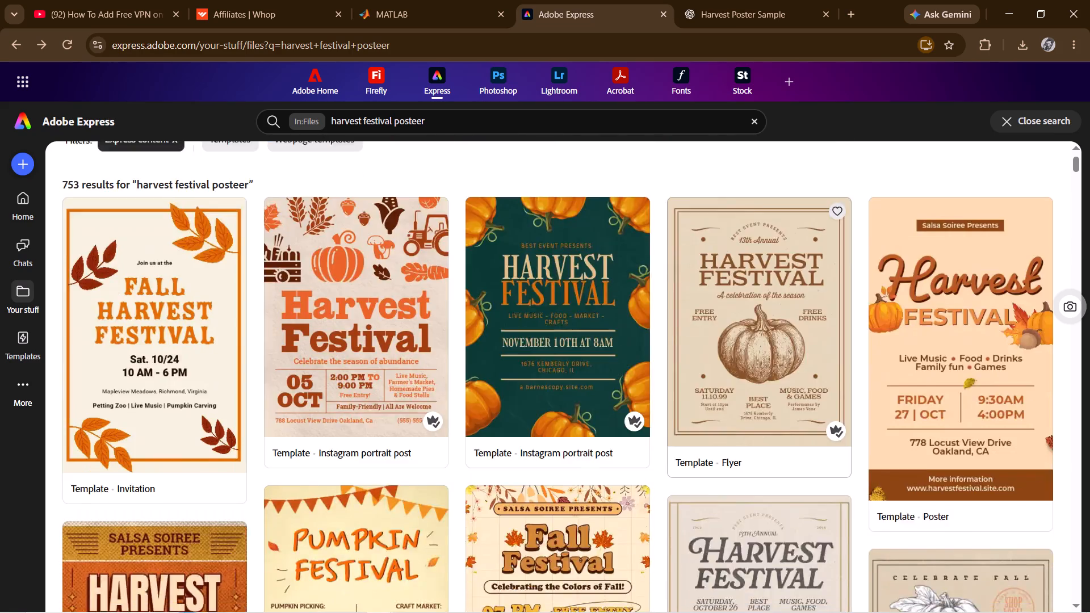
pyautogui.scroll(-11, 791, 388)
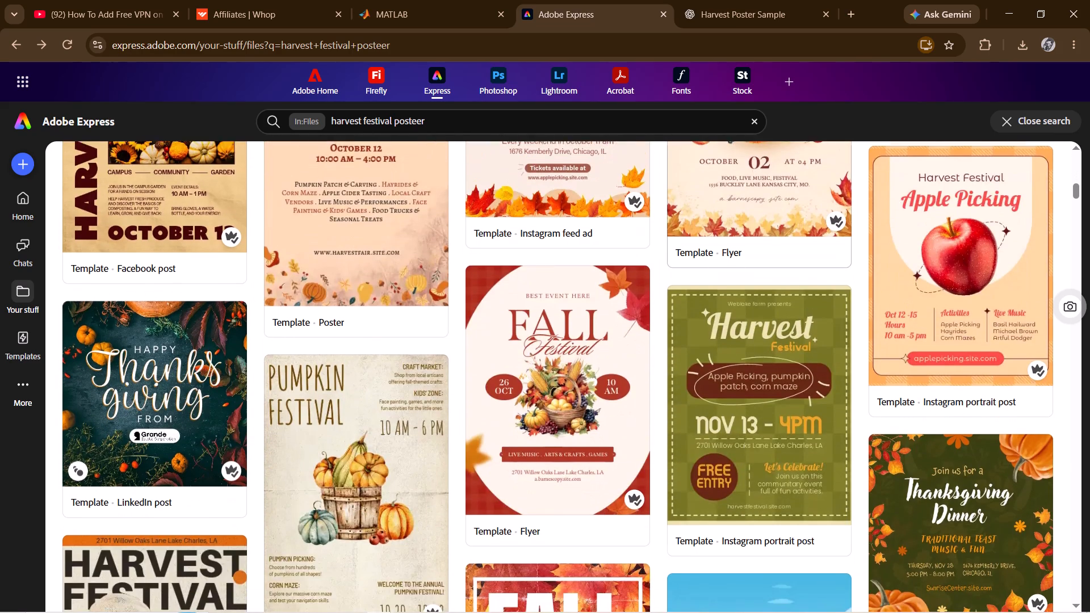
pyautogui.click(760, 412)
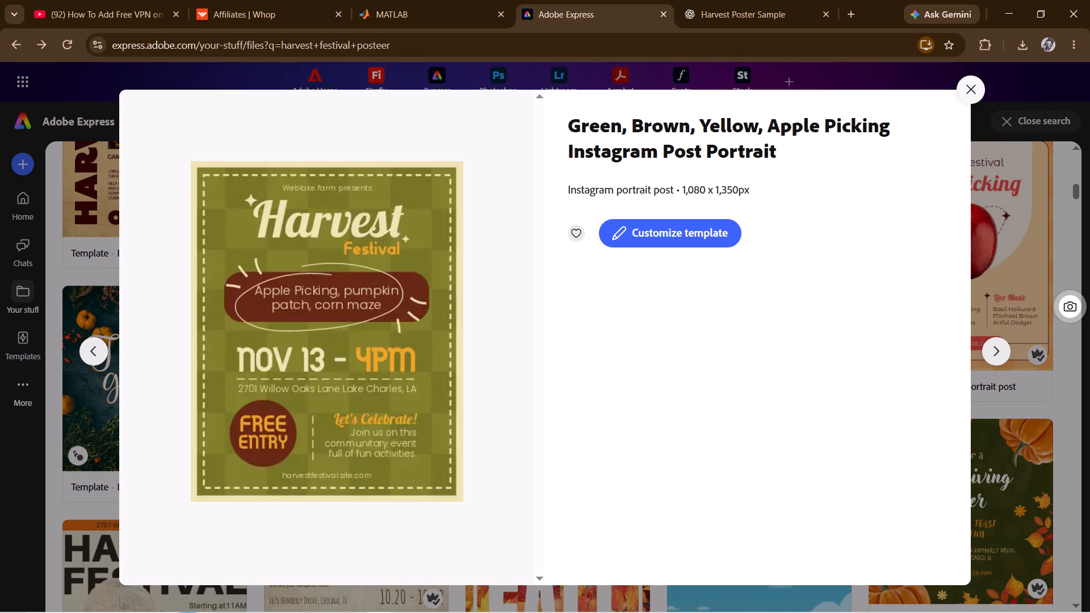
pyautogui.scroll(-2, 545, 518)
# Return from the green template preview to the first harvest festival results and preview the Orange & Red Minimal Fall Leaf Invitation.
pyautogui.scroll(-1, 714, 397)
pyautogui.scroll(3, 390, 387)
pyautogui.click(963, 86)
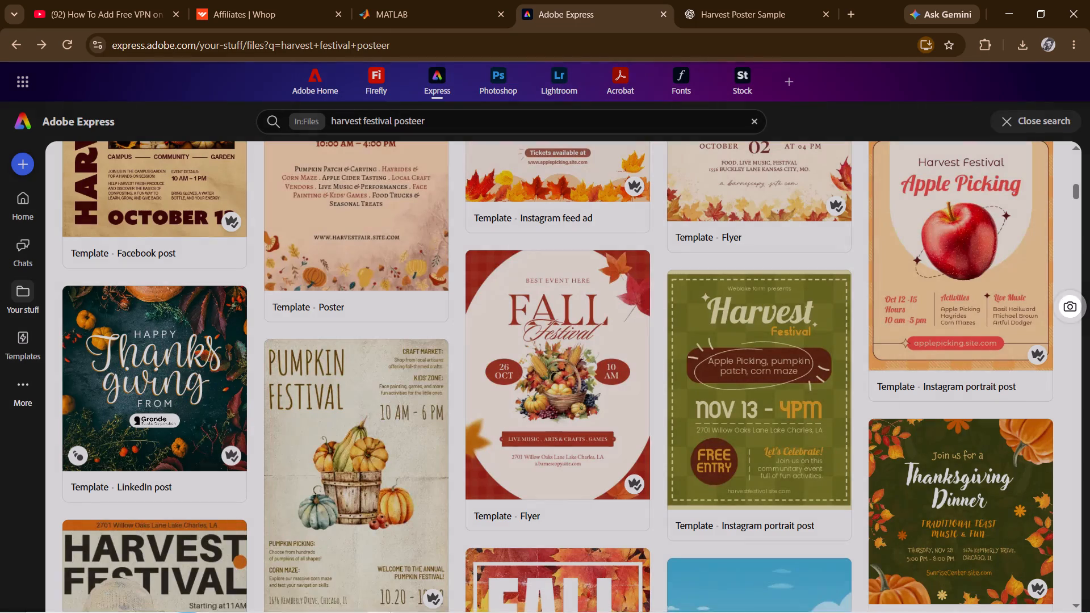
pyautogui.scroll(11, 487, 393)
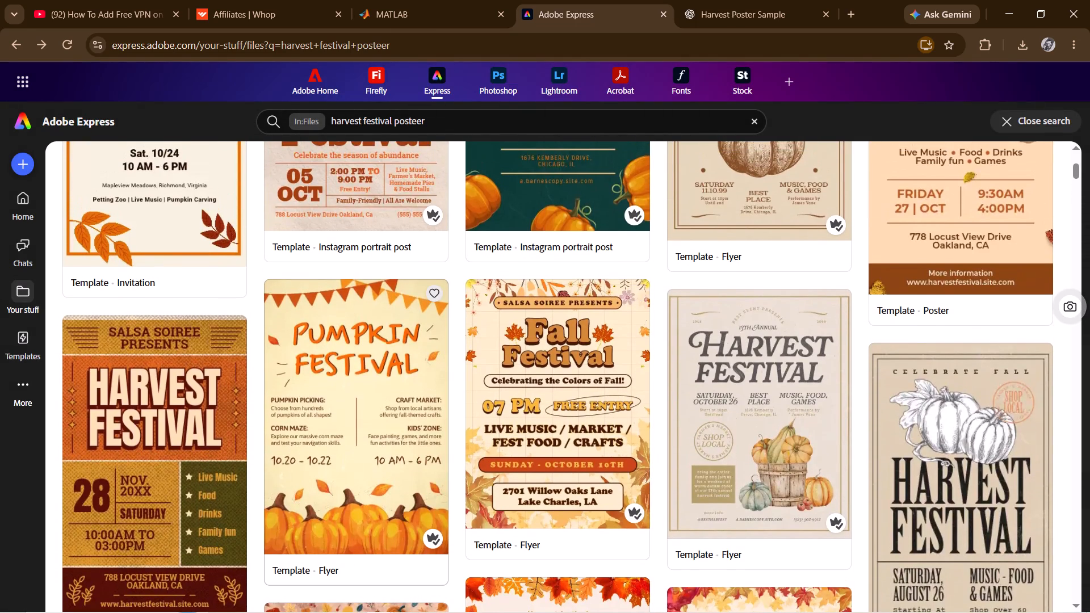
pyautogui.scroll(4, 379, 456)
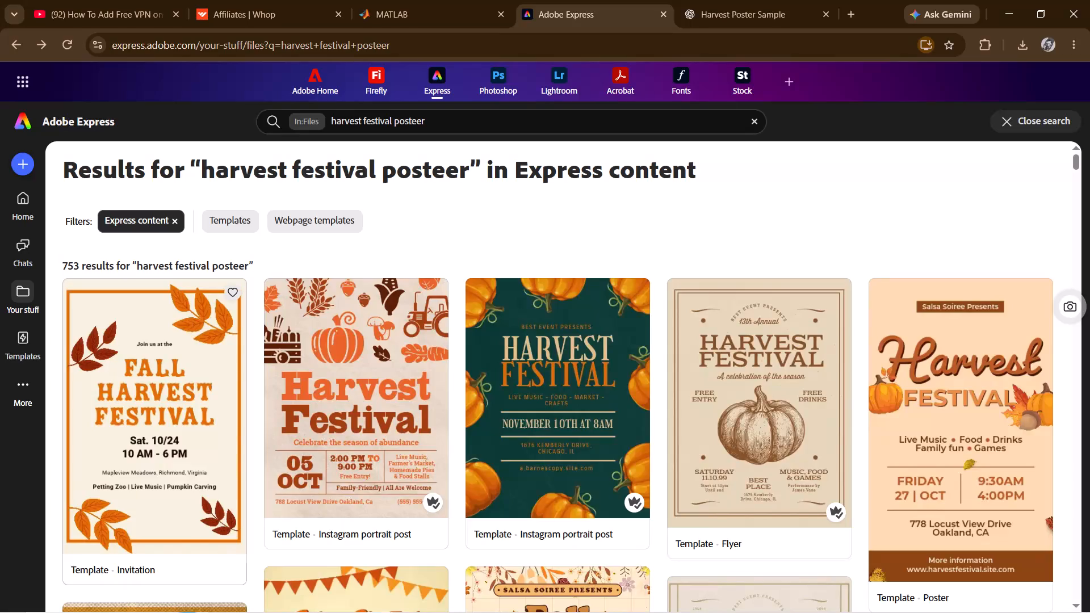
pyautogui.click(163, 459)
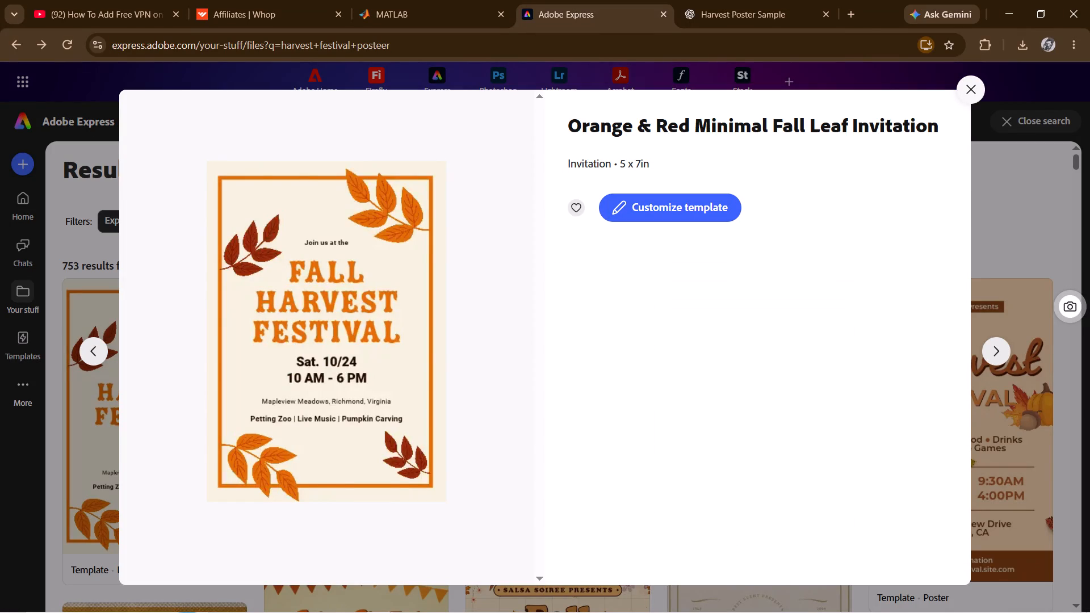
pyautogui.click(967, 91)
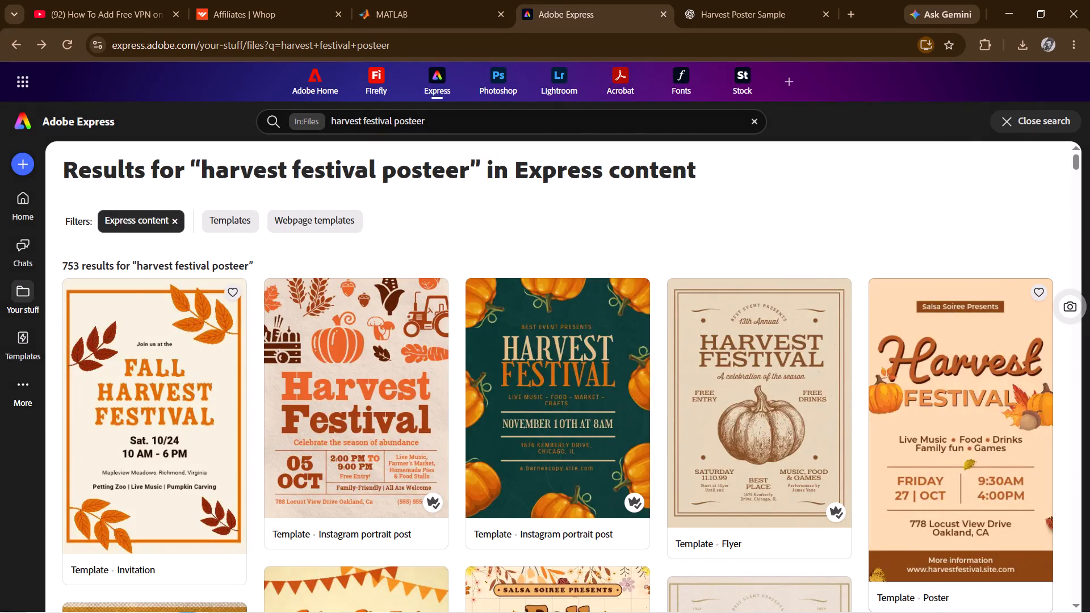
# Open the Beige and Brown Seasonal Harvest Festival Poster template, Tabloid 11 x 17 in, for customizing.
pyautogui.scroll(-2, 946, 408)
pyautogui.click(948, 388)
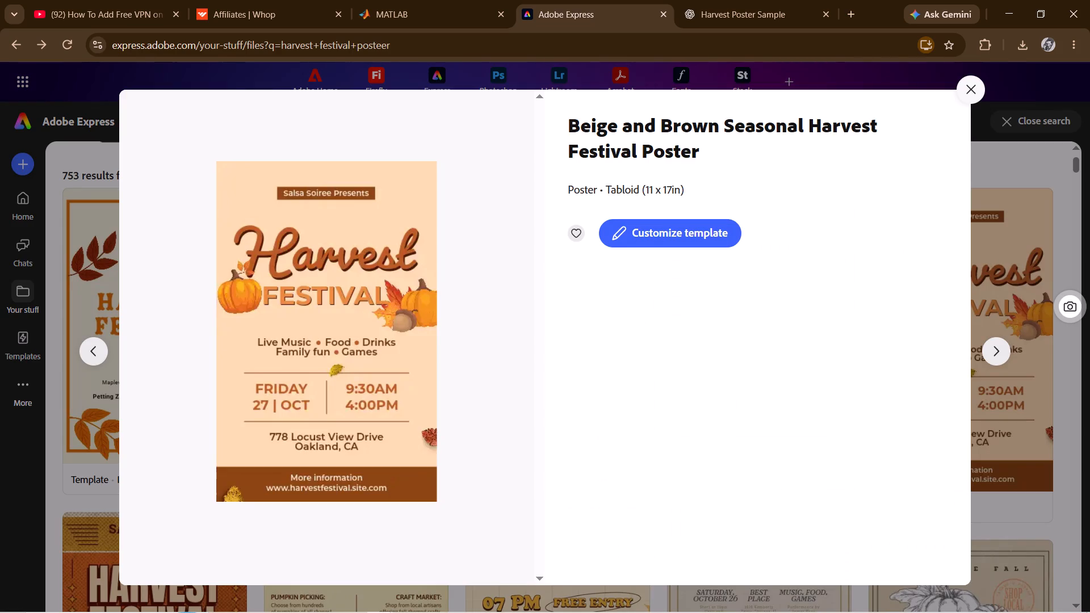
pyautogui.click(656, 240)
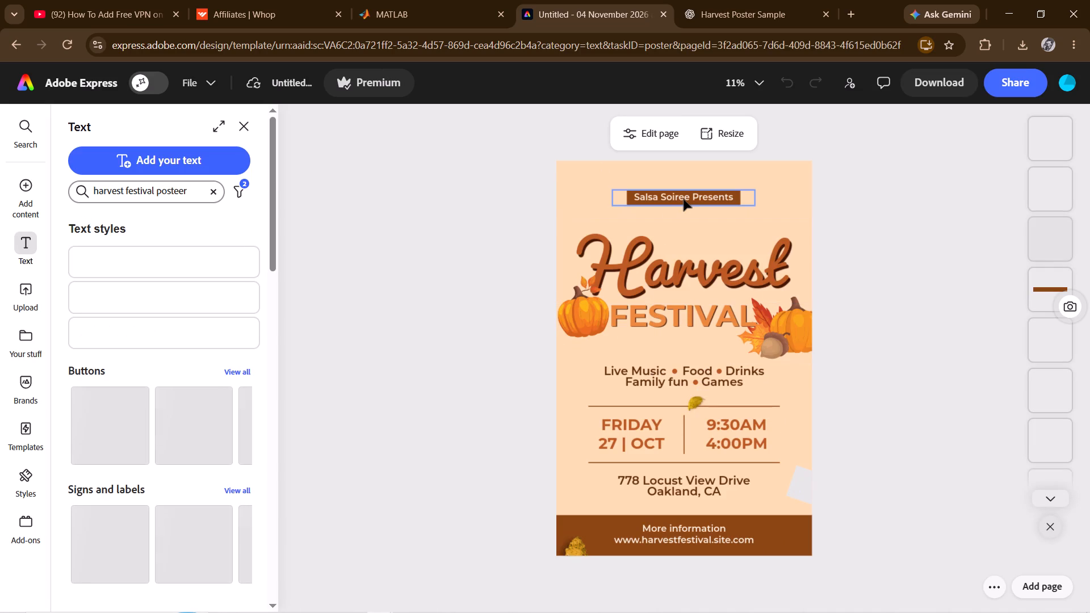
# Replace "Salsa Soiree" with "LIVING GOSPEL CHURCH" in the presenter line above the Harvest title.
pyautogui.click(684, 199)
pyautogui.click(684, 199)
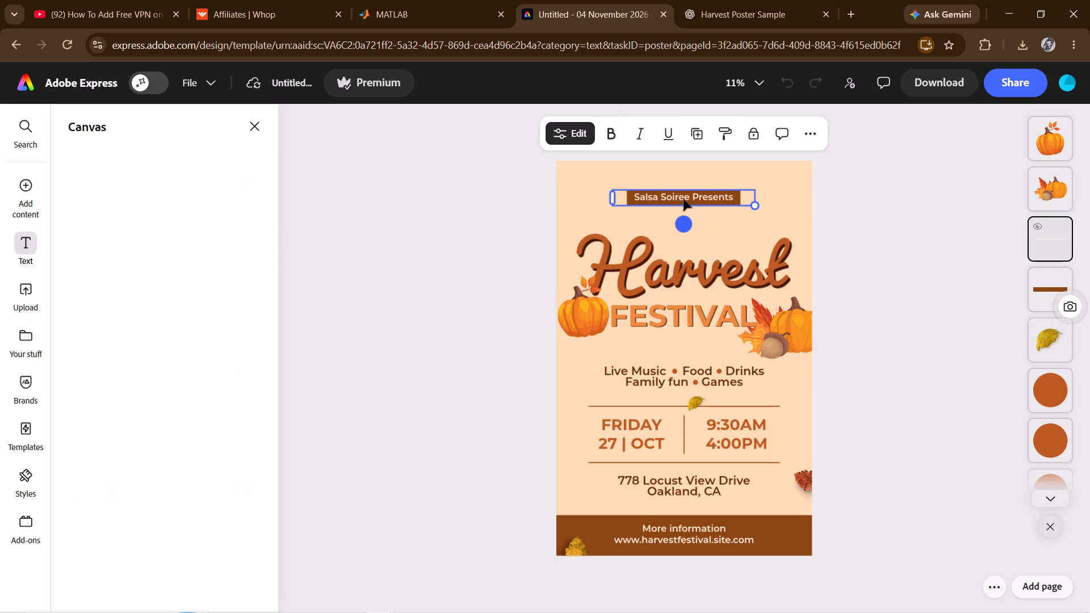
pyautogui.click(687, 198)
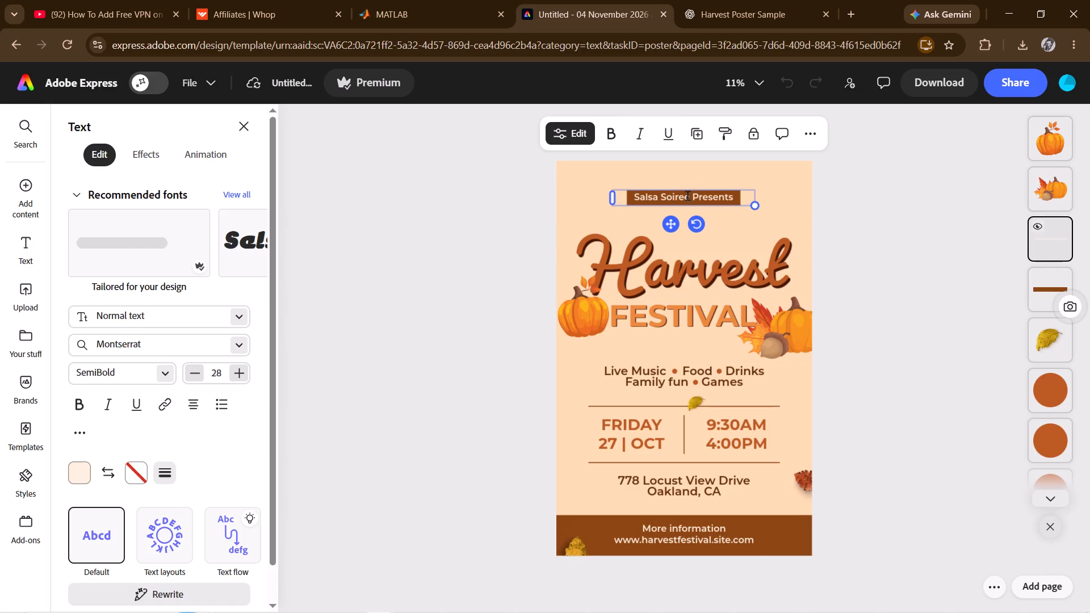
pyautogui.hotkey('ctrl', 'shift', 'Left')
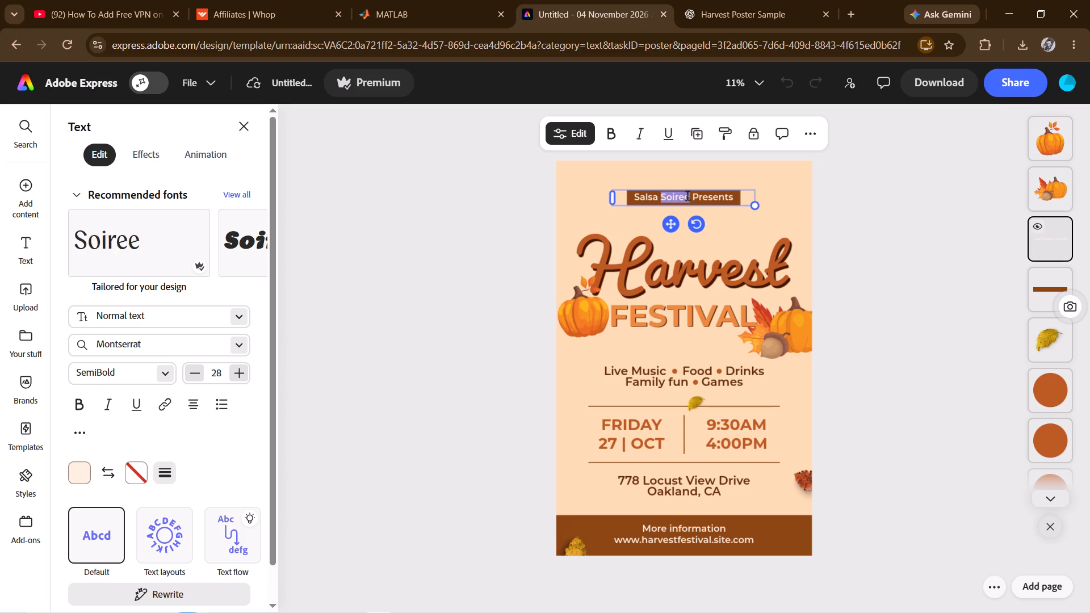
pyautogui.hotkey('ctrl', 'shift', 'Left')
pyautogui.write('LIVI')
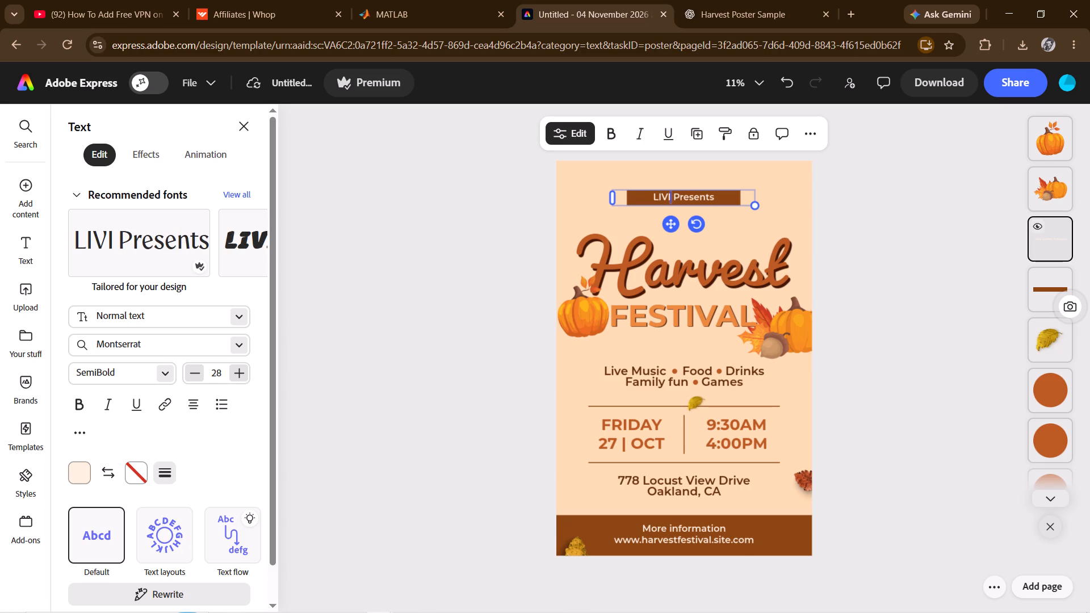
pyautogui.write('NG')
pyautogui.press('space')
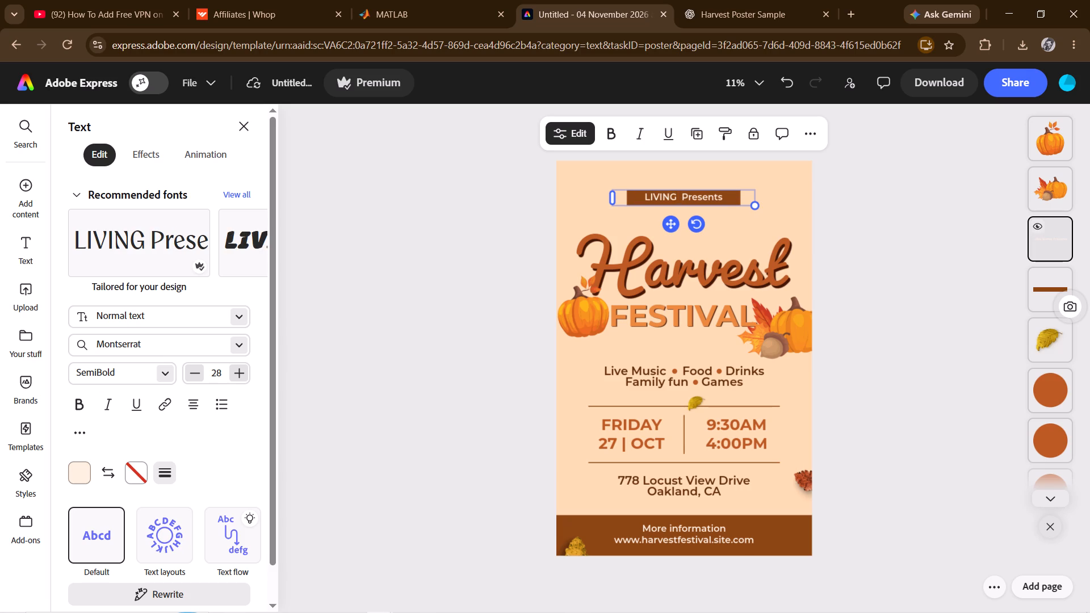
pyautogui.write('GOSPEL')
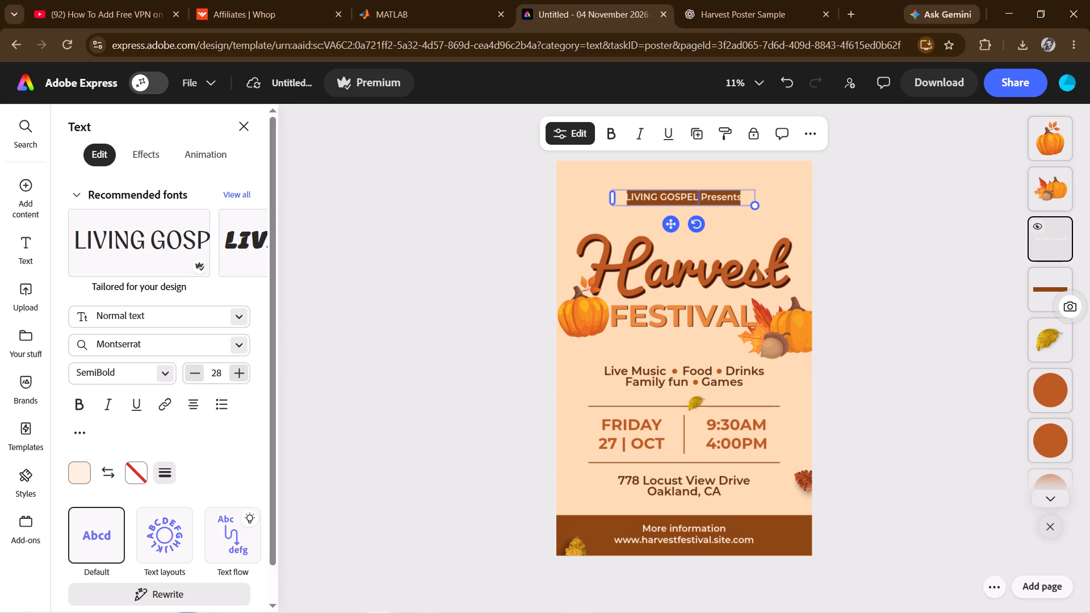
pyautogui.press('space')
pyautogui.write('CHURCH')
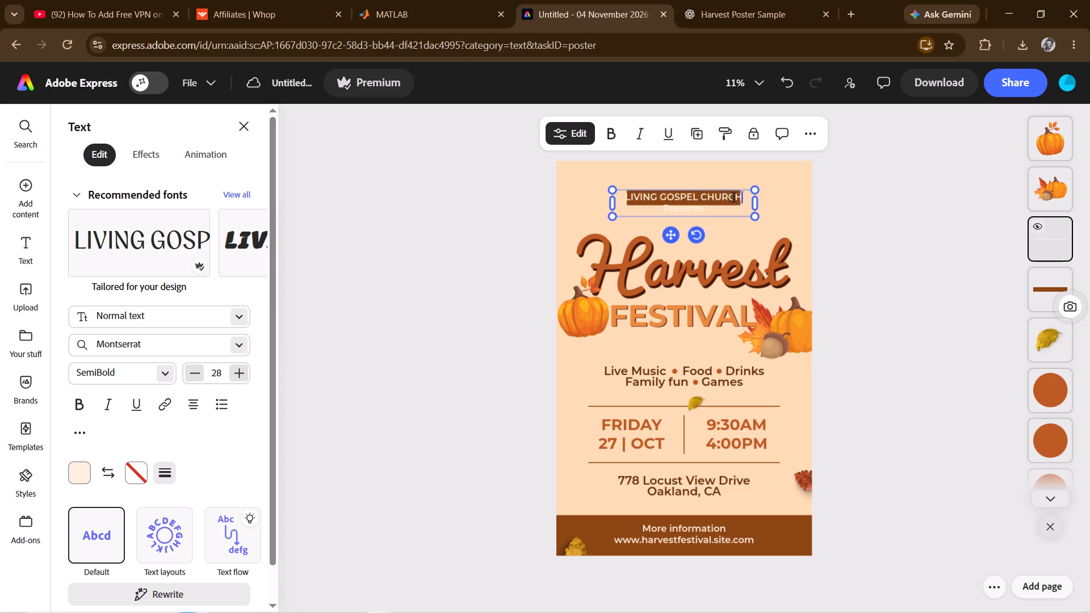
# Widen the presenter line's text box so that "LIVING GOSPEL CHURCH Presents" fits on one line.
pyautogui.moveTo(757, 205); pyautogui.dragTo(786, 203)
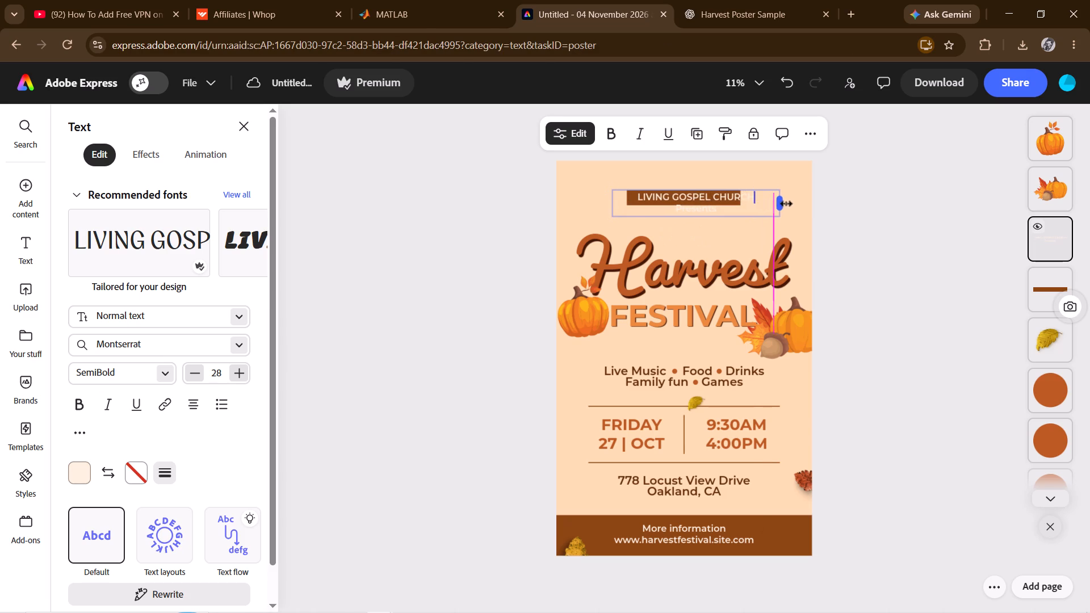
pyautogui.moveTo(786, 203); pyautogui.dragTo(793, 203)
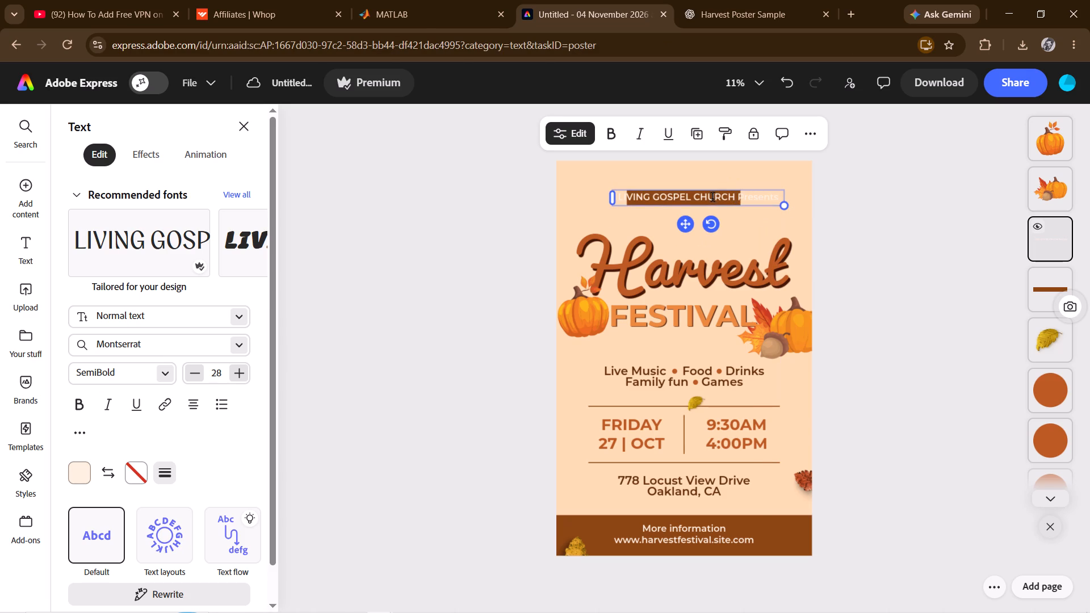
pyautogui.click(720, 175)
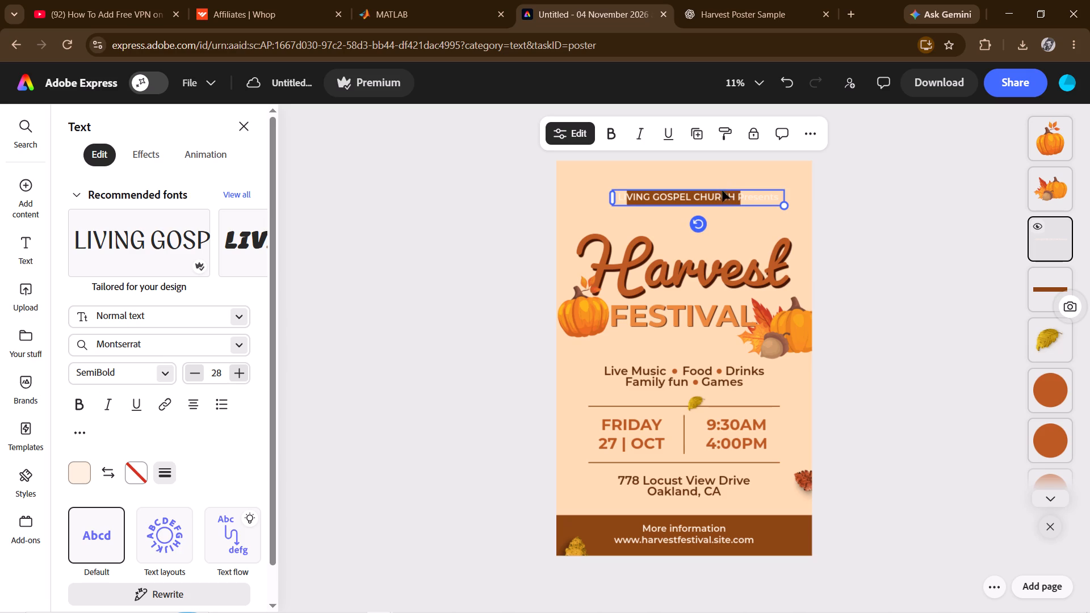
# Stretch the brown rectangle behind the presenter line on both sides to span the full text, keeping it a slim one-line banner.
pyautogui.click(1039, 303)
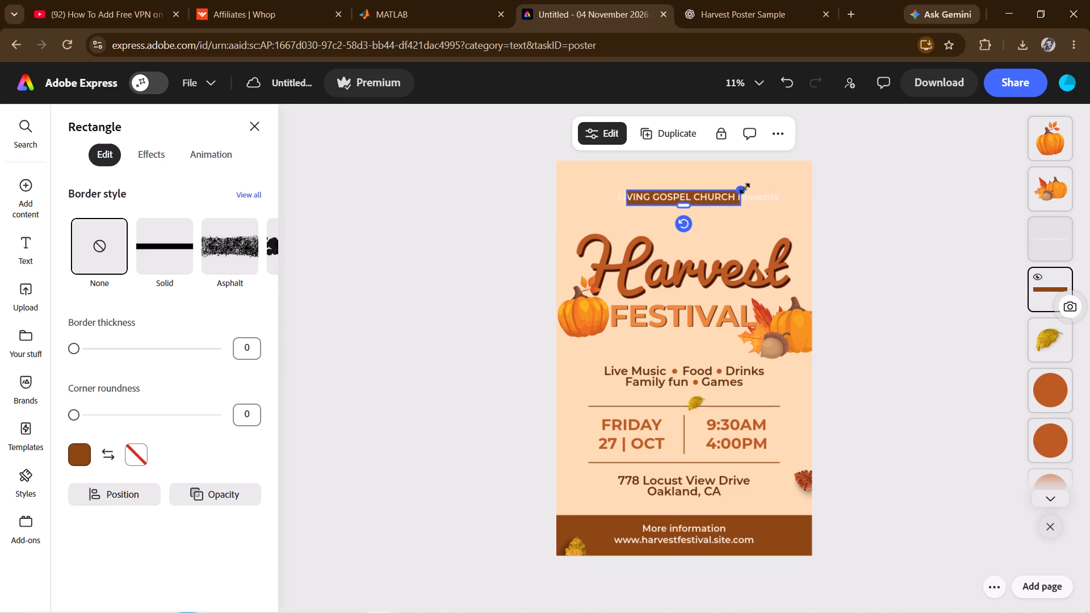
pyautogui.moveTo(744, 188); pyautogui.dragTo(780, 194)
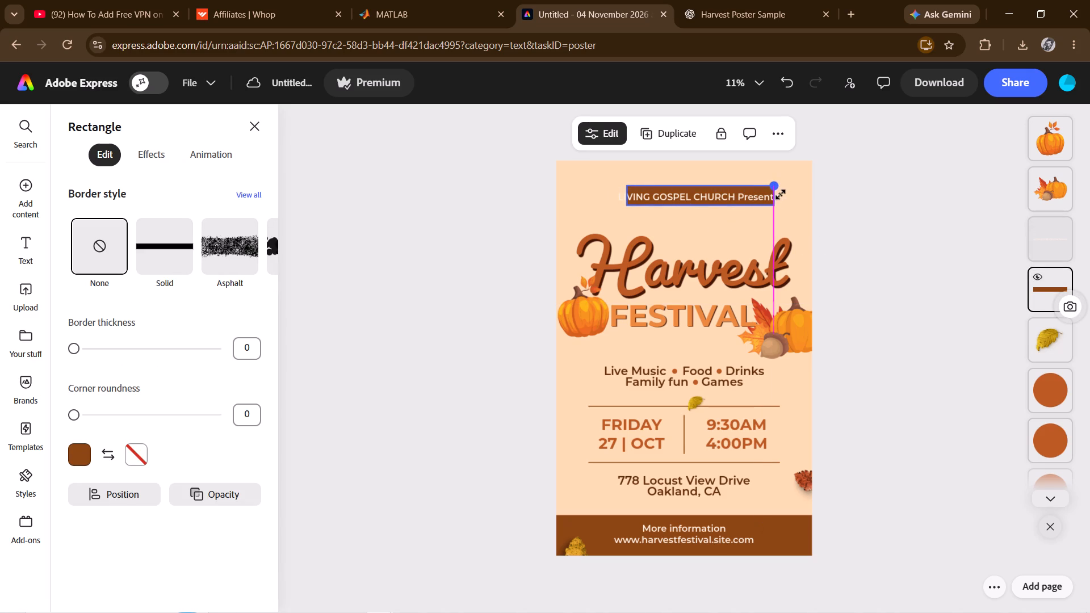
pyautogui.moveTo(780, 194); pyautogui.dragTo(783, 194)
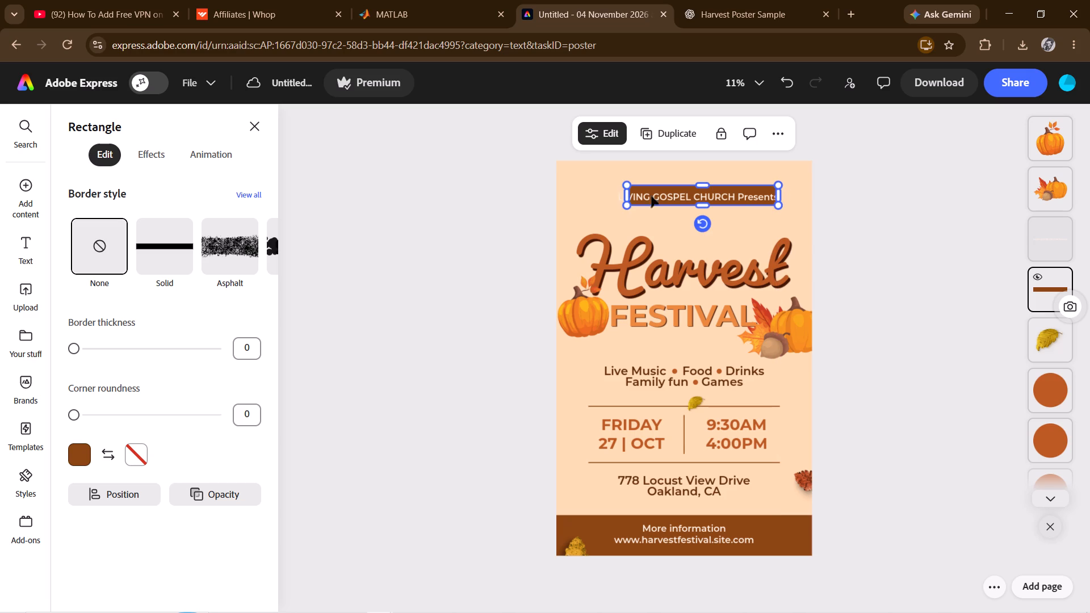
pyautogui.moveTo(627, 196); pyautogui.dragTo(622, 196)
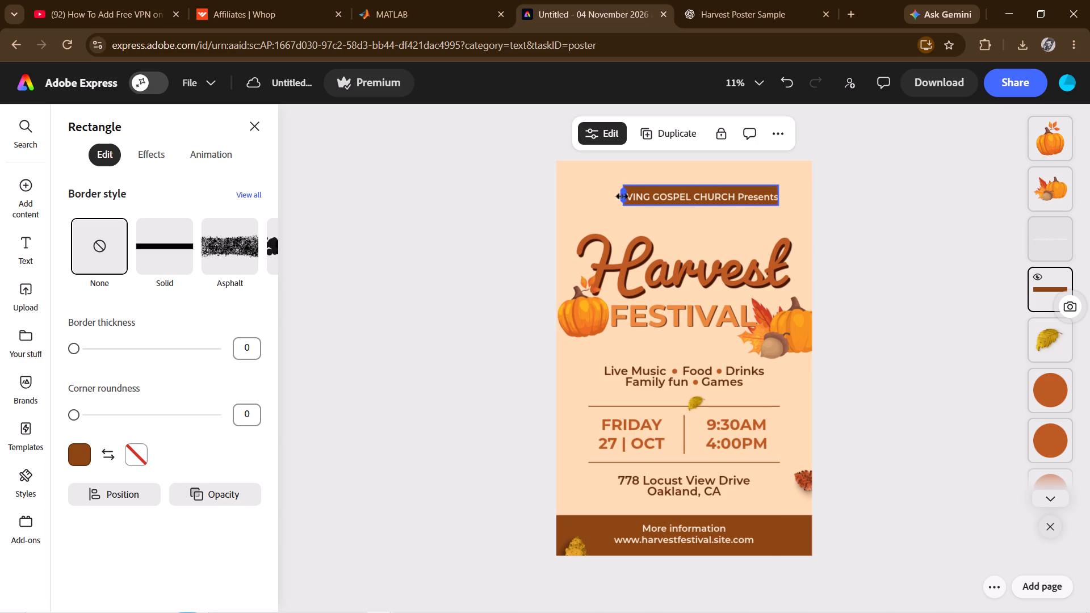
pyautogui.moveTo(622, 196); pyautogui.dragTo(615, 195)
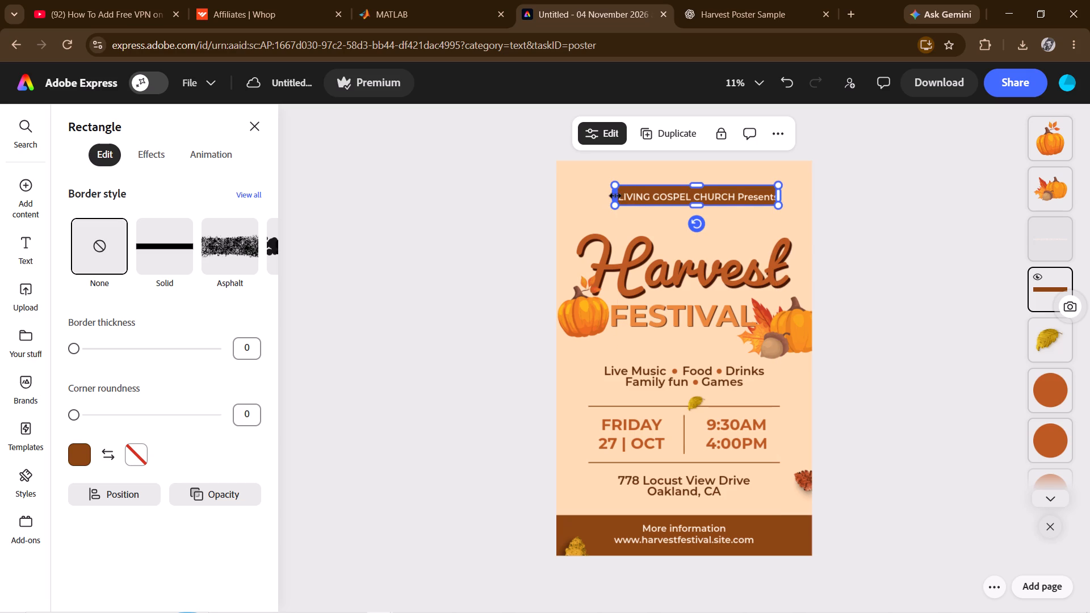
pyautogui.click(779, 195)
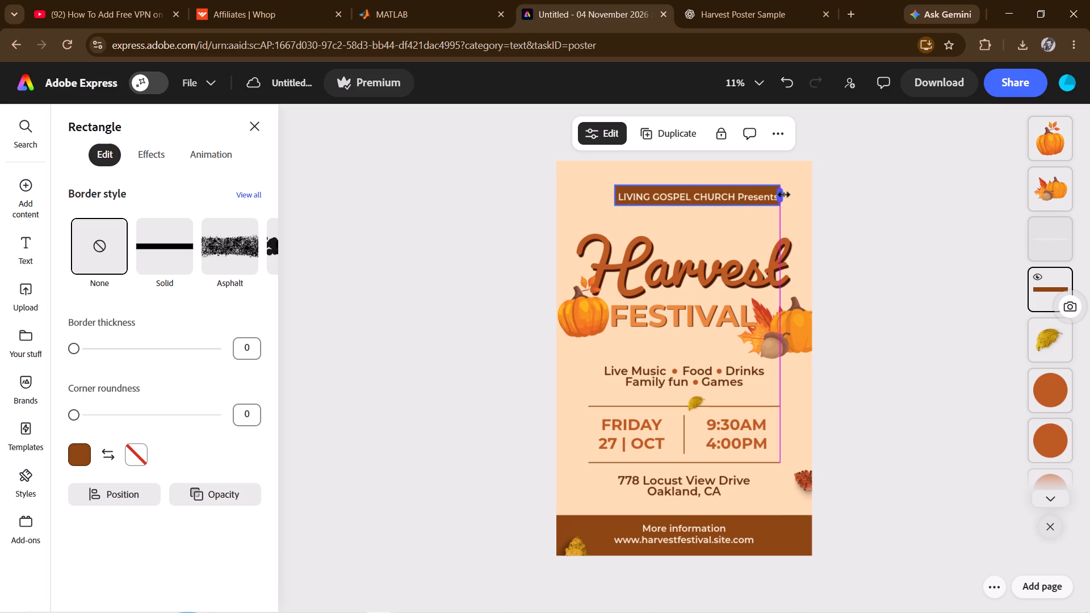
pyautogui.click(699, 182)
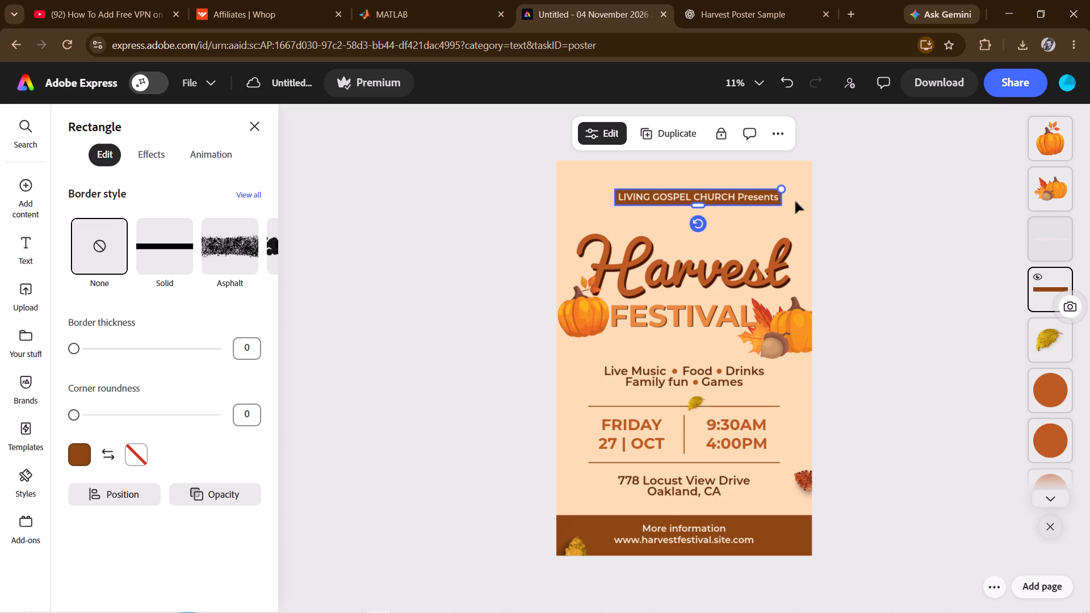
pyautogui.click(892, 231)
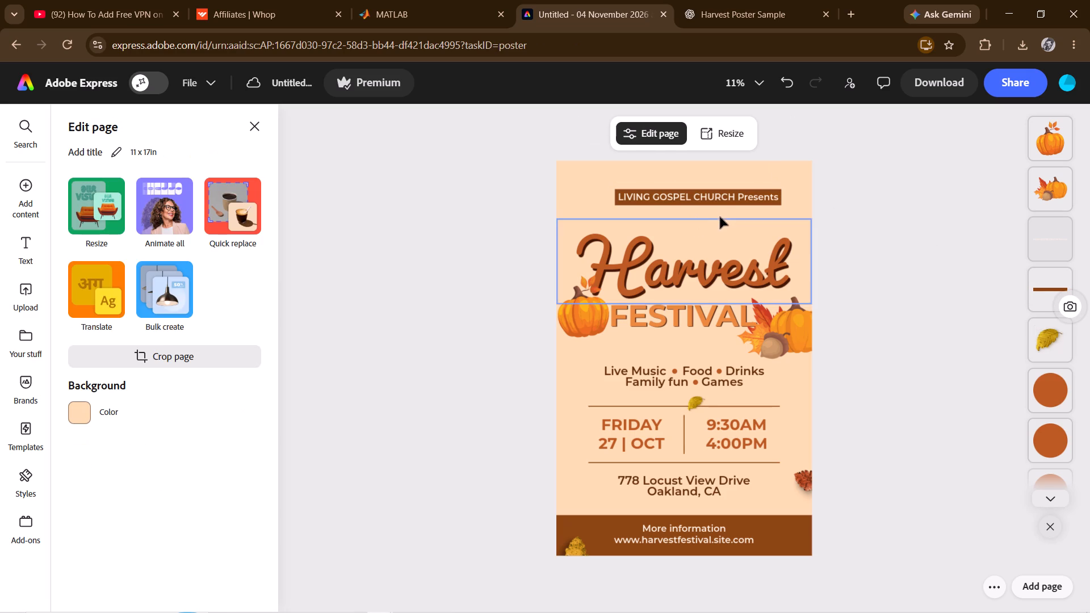
# Move the presenter line up near the poster's top edge, horizontally centred, and realign the brown rectangle behind it.
pyautogui.moveTo(717, 202); pyautogui.dragTo(703, 194)
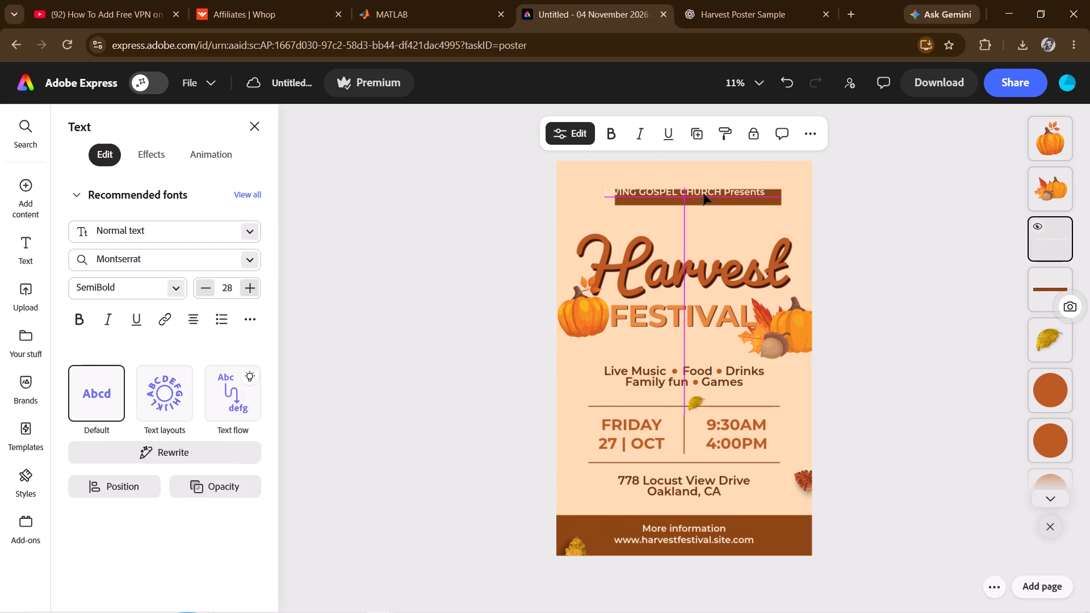
pyautogui.moveTo(703, 194); pyautogui.dragTo(705, 183)
pyautogui.click(710, 200)
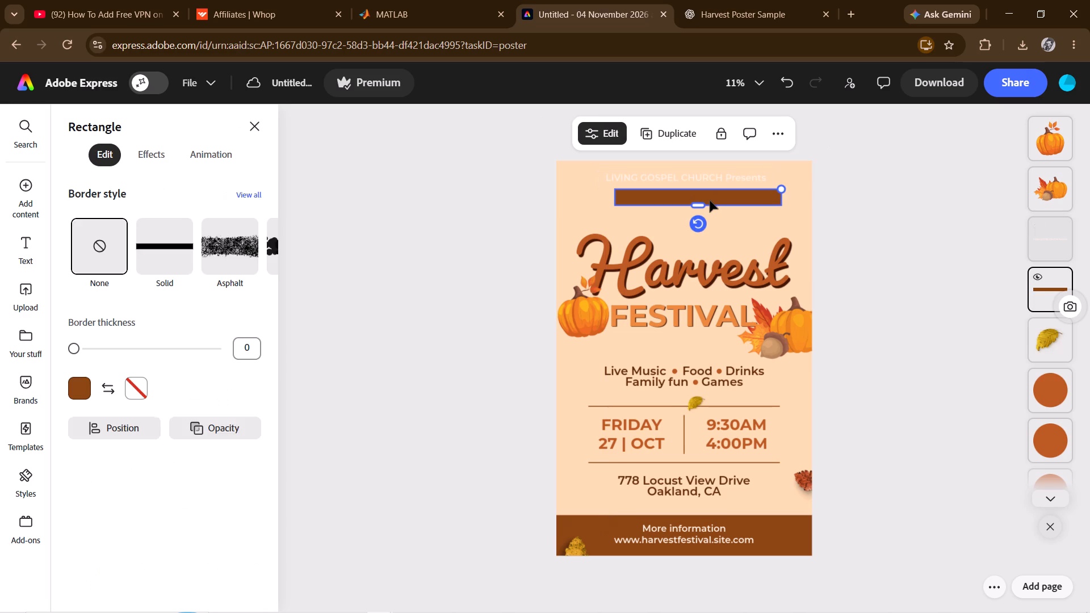
pyautogui.moveTo(710, 200); pyautogui.dragTo(699, 183)
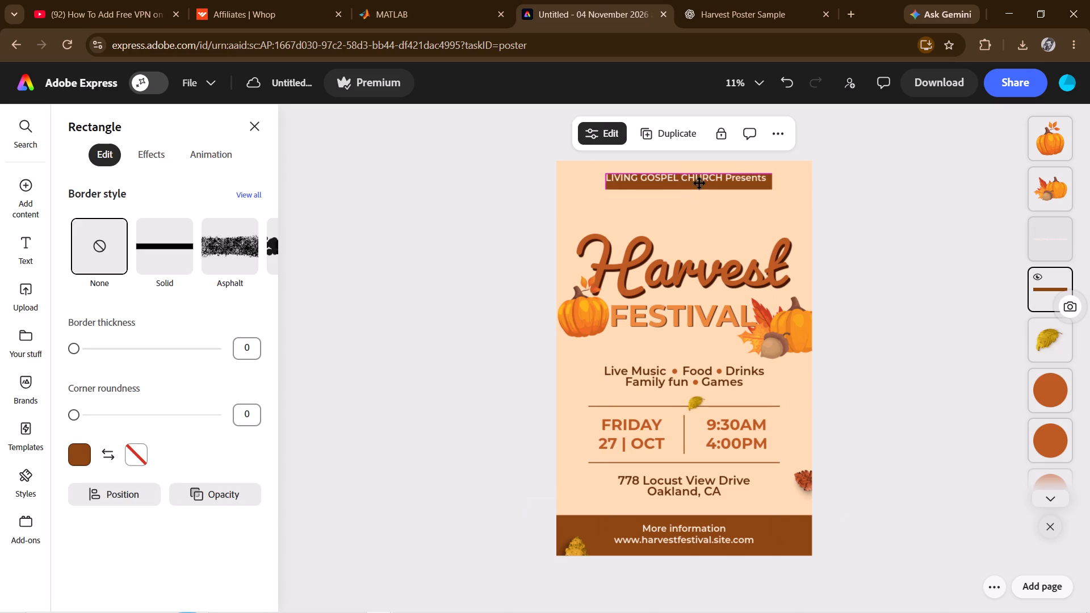
pyautogui.moveTo(699, 183); pyautogui.dragTo(699, 184)
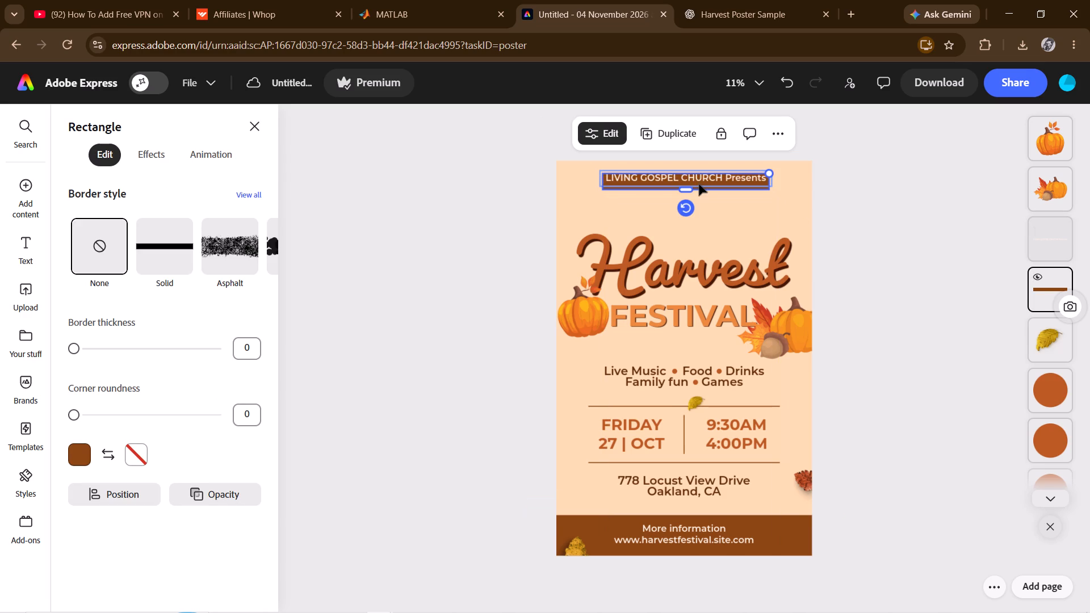
pyautogui.click(706, 179)
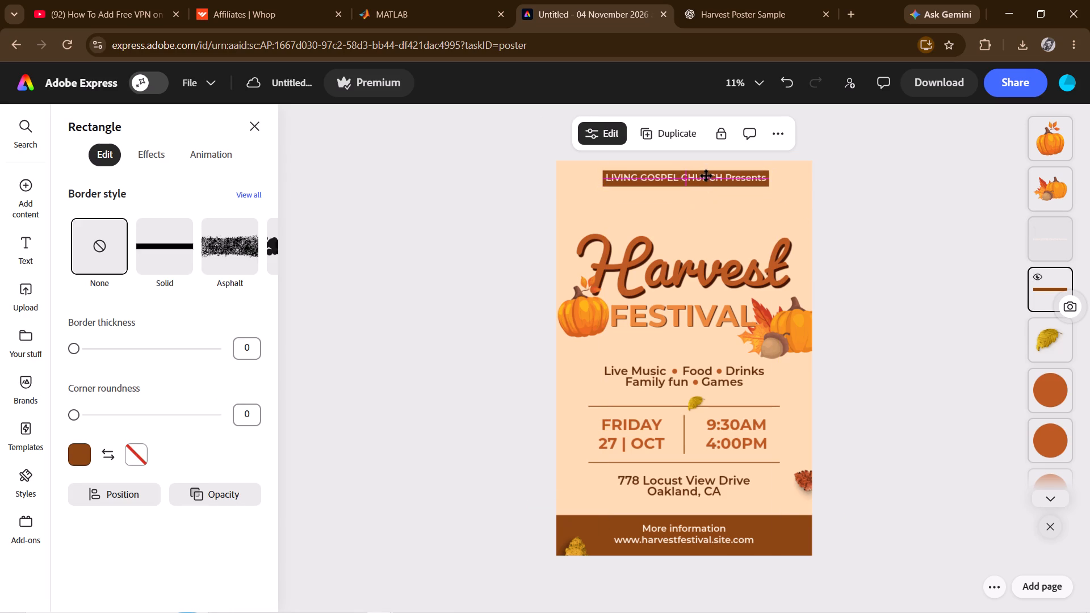
pyautogui.click(706, 177)
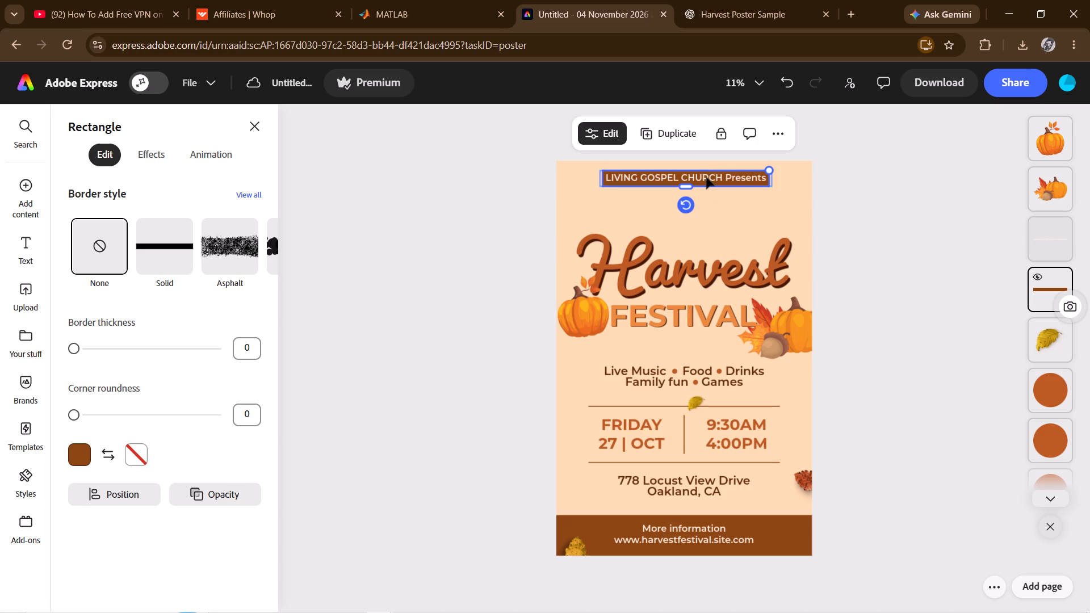
# Change "Presents" to all capitals so the presenter line reads "LIVING GOSPEL CHURCH PRESENTS".
pyautogui.click(706, 177)
pyautogui.click(706, 177)
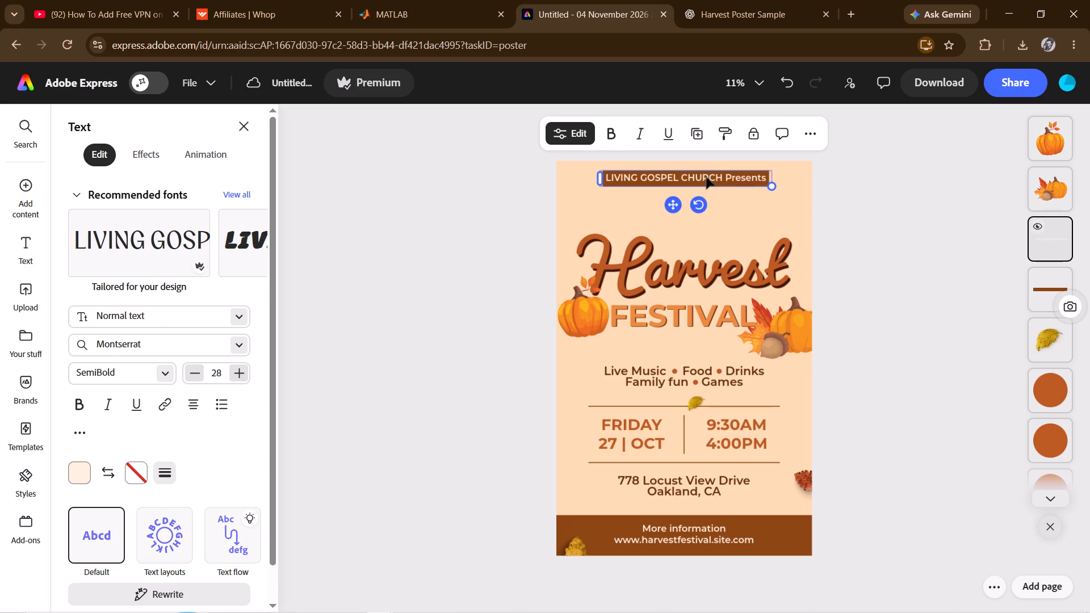
pyautogui.click(739, 182)
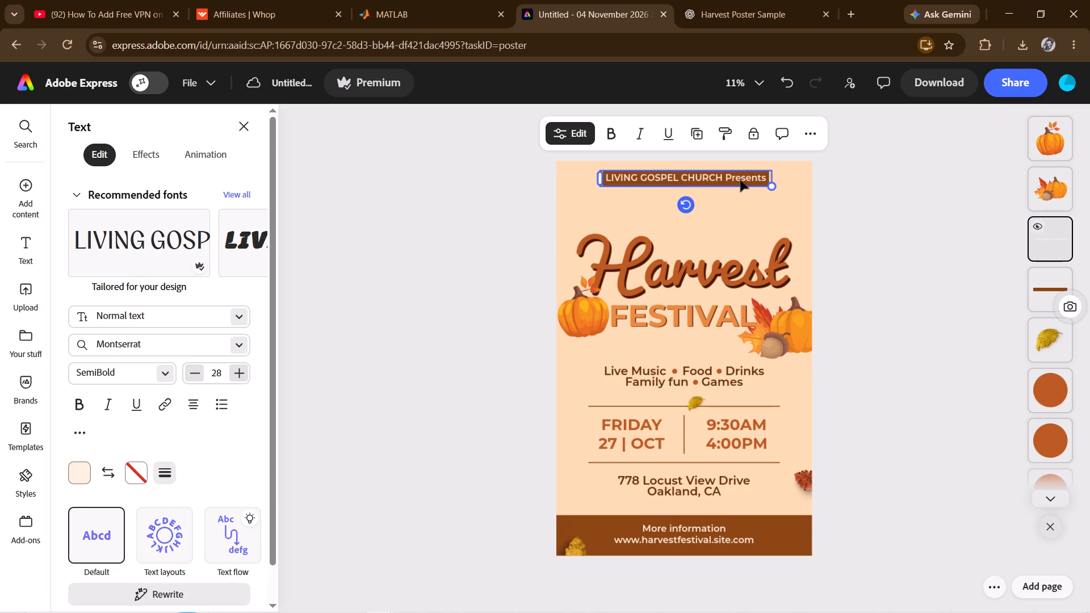
pyautogui.click(740, 180)
pyautogui.press('Right')
pyautogui.press('Right')
pyautogui.press('Right')
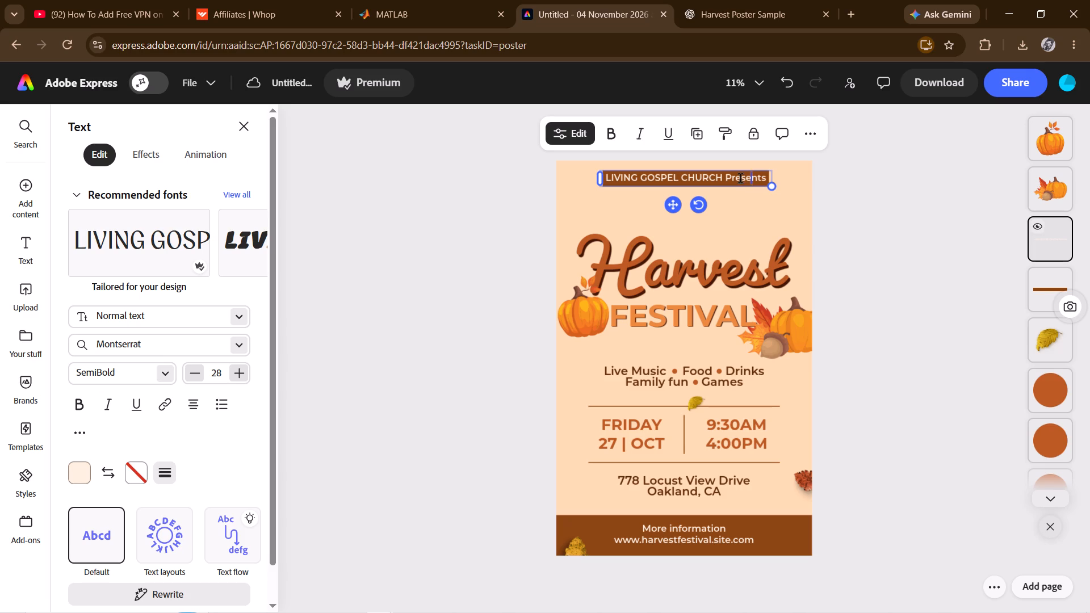
pyautogui.press('Right')
pyautogui.press('Right')
pyautogui.press('Left')
pyautogui.press('Left')
pyautogui.press('Left')
pyautogui.press('Left')
pyautogui.press('Left')
pyautogui.press('Left')
pyautogui.press('BackSpace')
pyautogui.press('r')
pyautogui.press('Right')
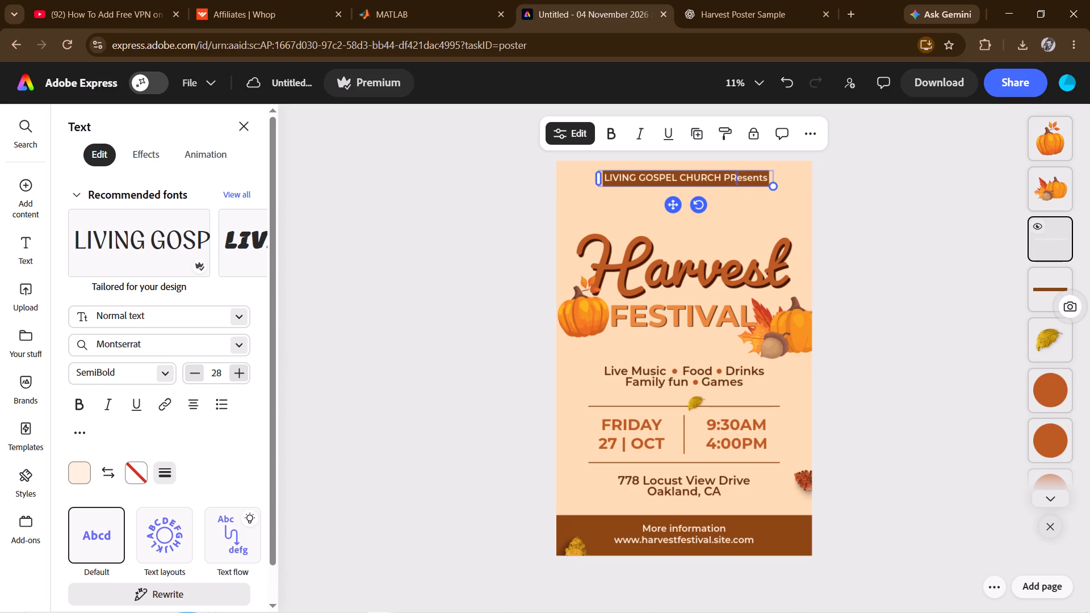
pyautogui.press('BackSpace')
pyautogui.press('e')
pyautogui.press('Right')
pyautogui.press('BackSpace')
pyautogui.press('s')
pyautogui.press('Right')
pyautogui.press('BackSpace')
pyautogui.press('e')
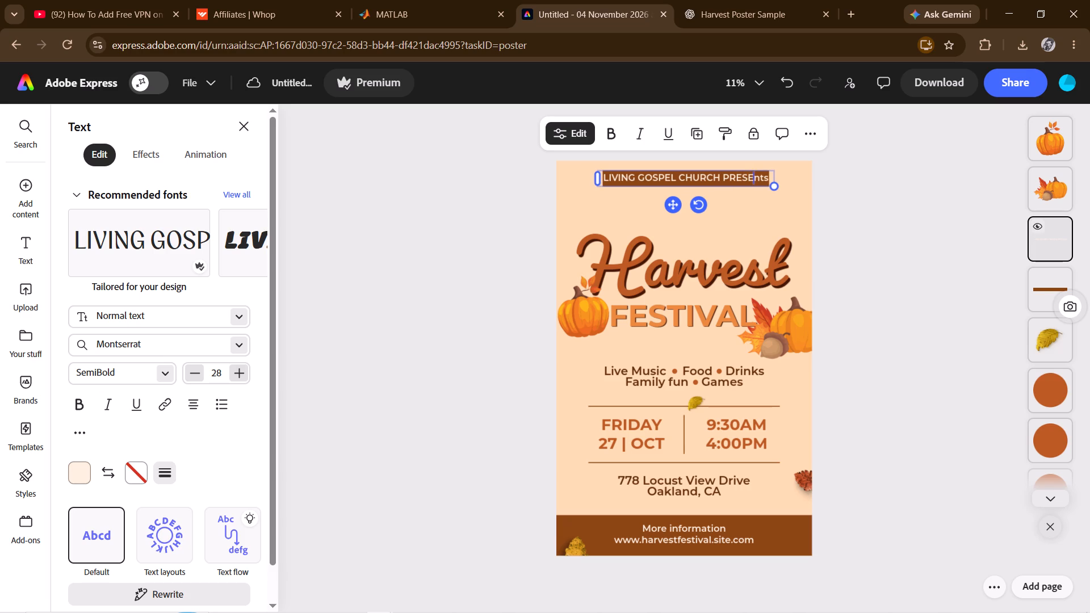
pyautogui.press('Right')
pyautogui.press('BackSpace')
pyautogui.press('n')
pyautogui.press('Right')
pyautogui.press('BackSpace')
pyautogui.press('t')
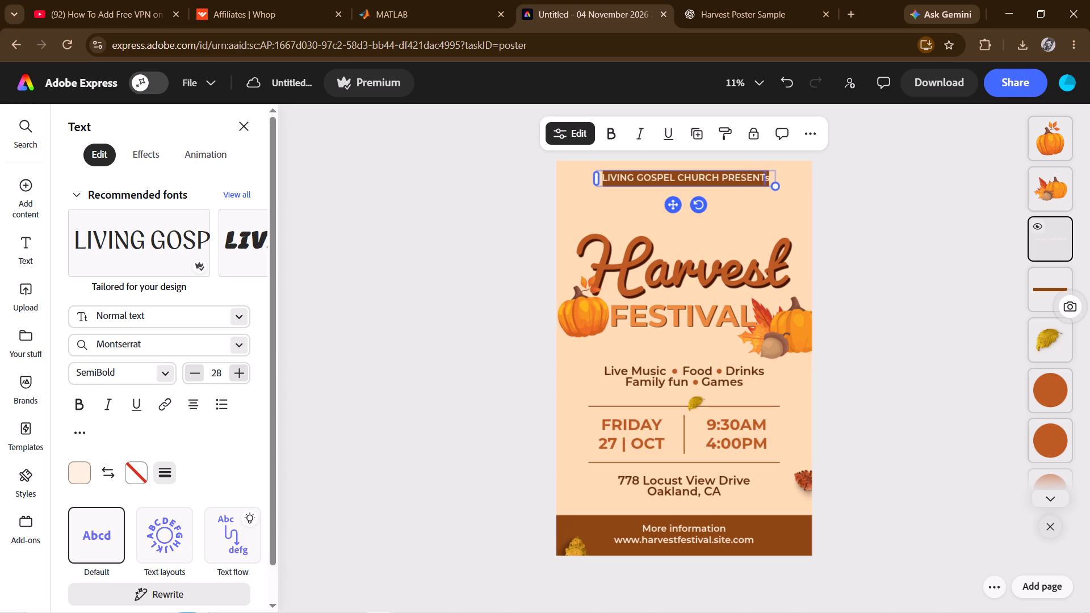
pyautogui.press('Right')
pyautogui.press('BackSpace')
pyautogui.press('s')
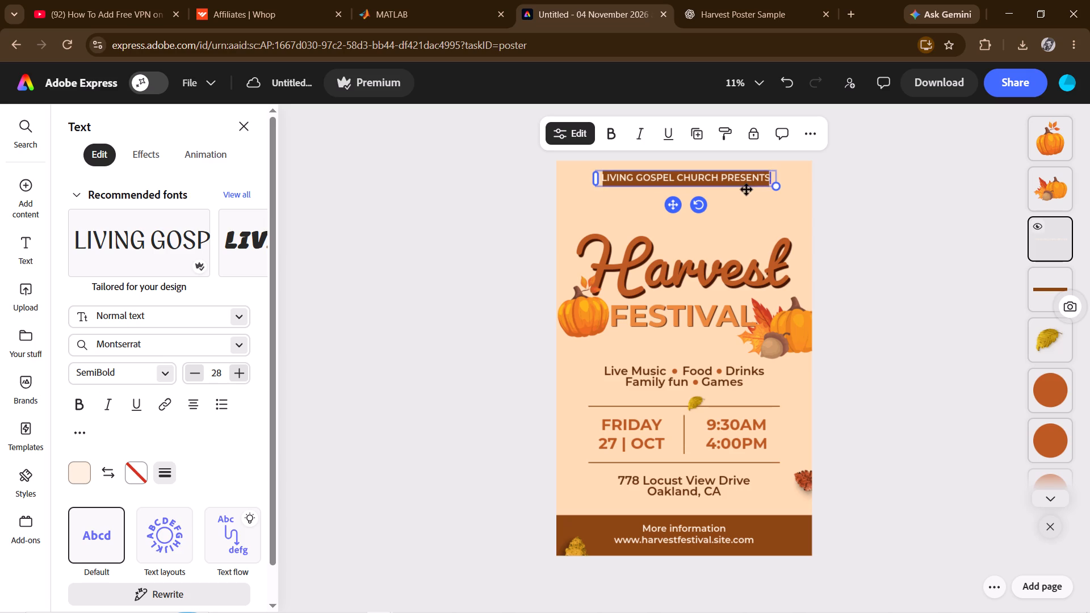
# Widen the brown rectangle behind the presenter line so it extends past the end of "PRESENTS".
pyautogui.click(1049, 291)
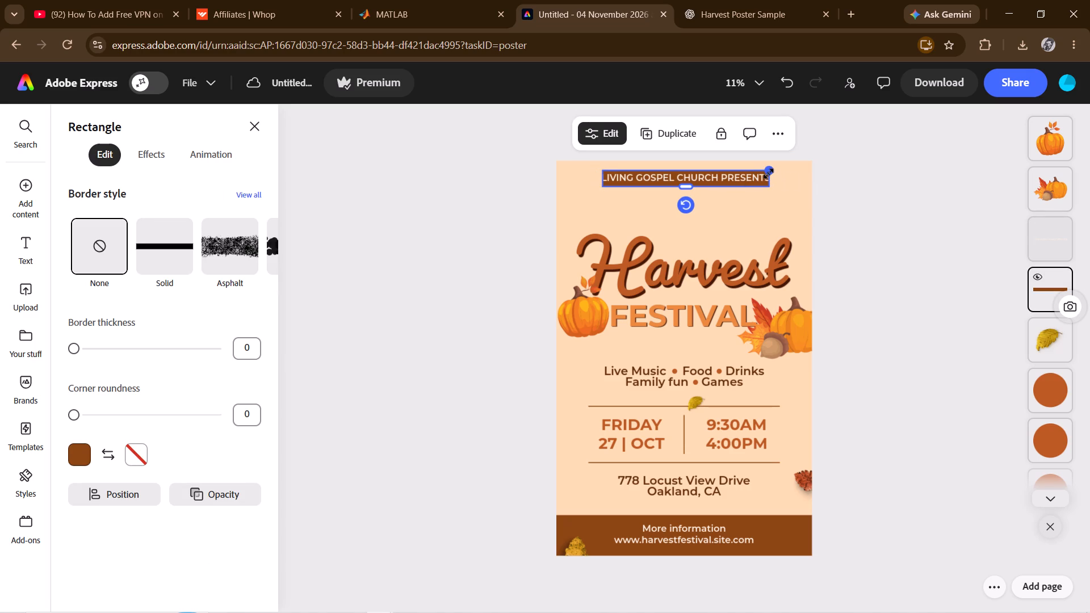
pyautogui.moveTo(771, 173); pyautogui.dragTo(776, 173)
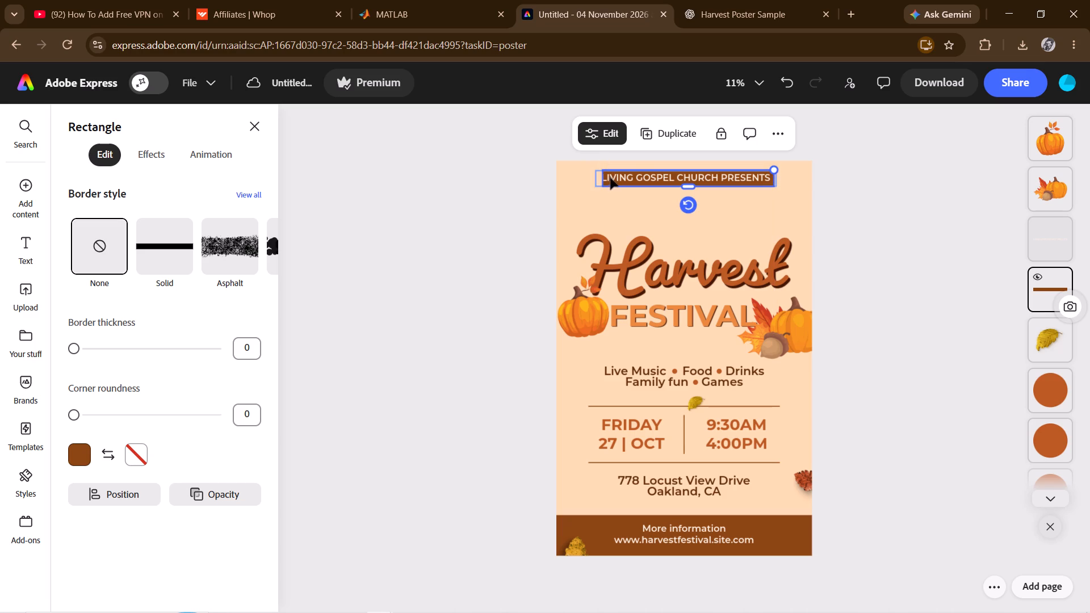
pyautogui.moveTo(774, 167); pyautogui.dragTo(783, 167)
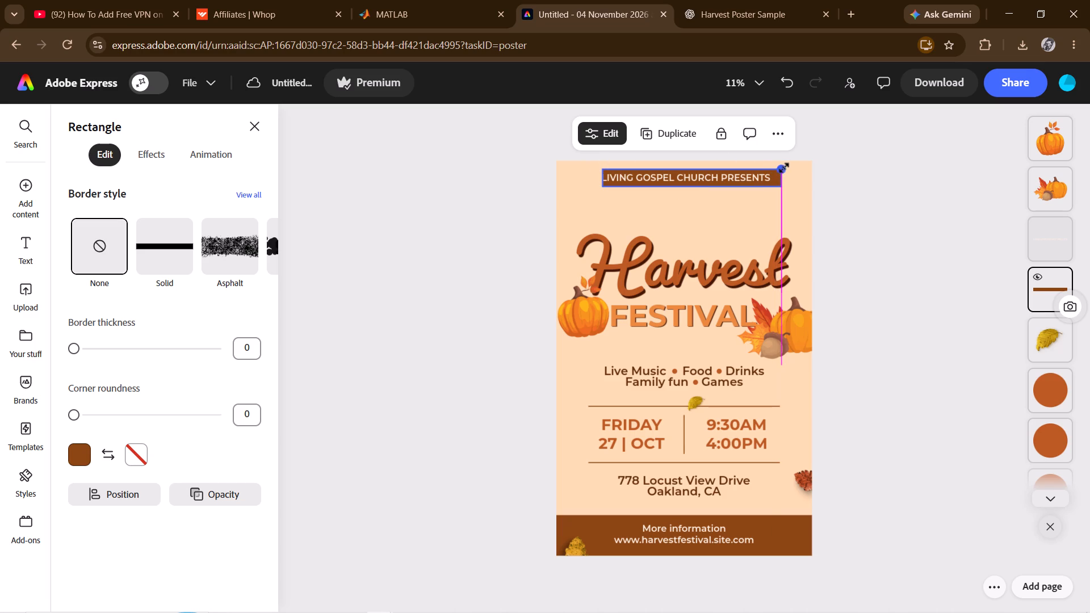
pyautogui.moveTo(783, 167); pyautogui.dragTo(785, 167)
# Centre the widened brown rectangle behind the presenter line with even margins around the text, and deselect it.
pyautogui.moveTo(753, 187); pyautogui.dragTo(727, 183)
pyautogui.click(745, 173)
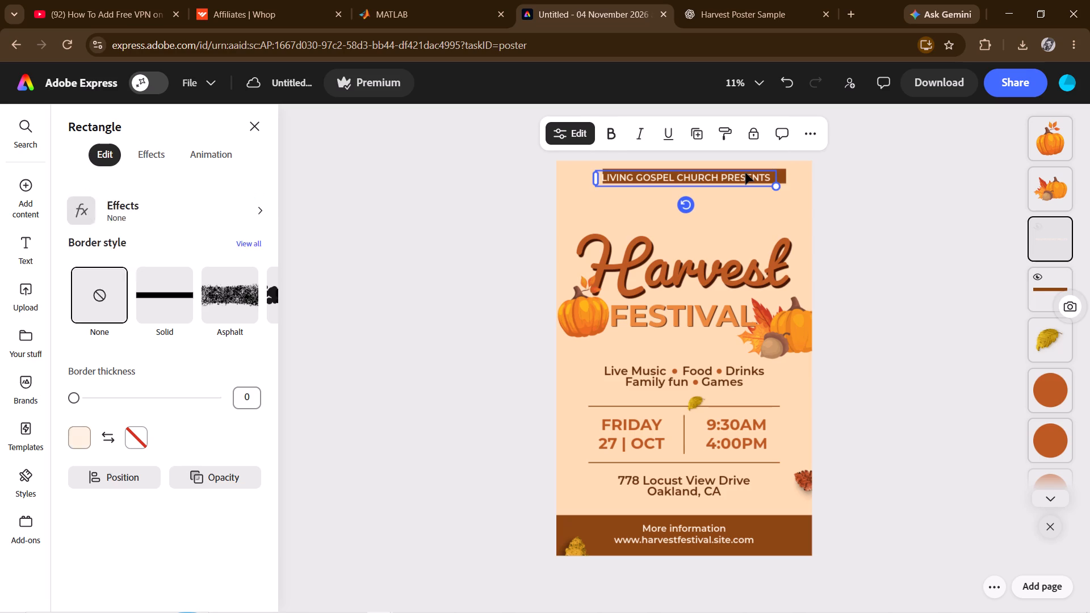
pyautogui.click(1041, 278)
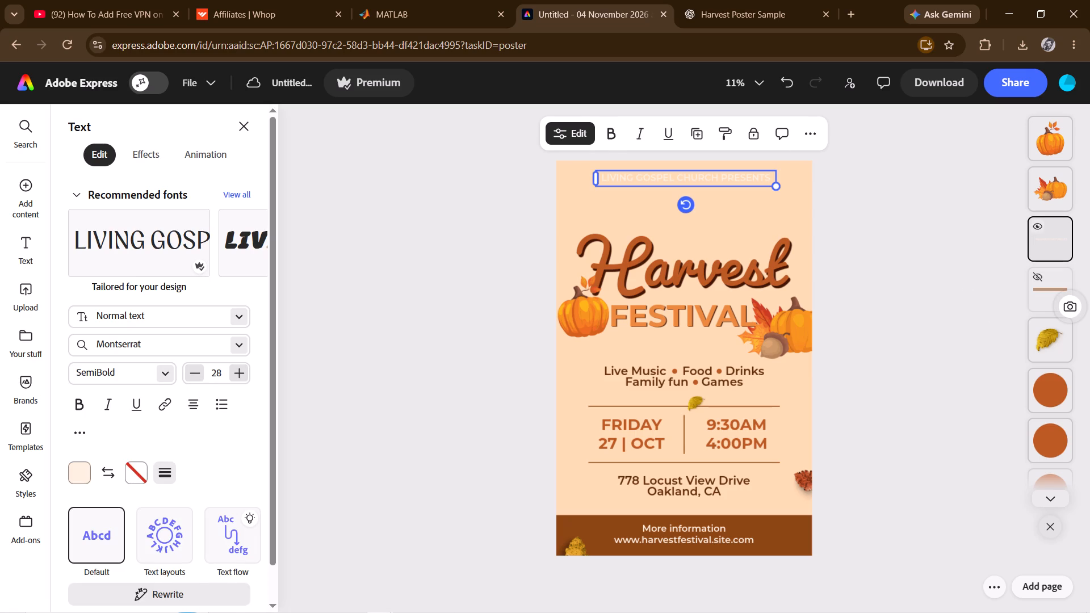
pyautogui.hotkey('ctrl', 'z')
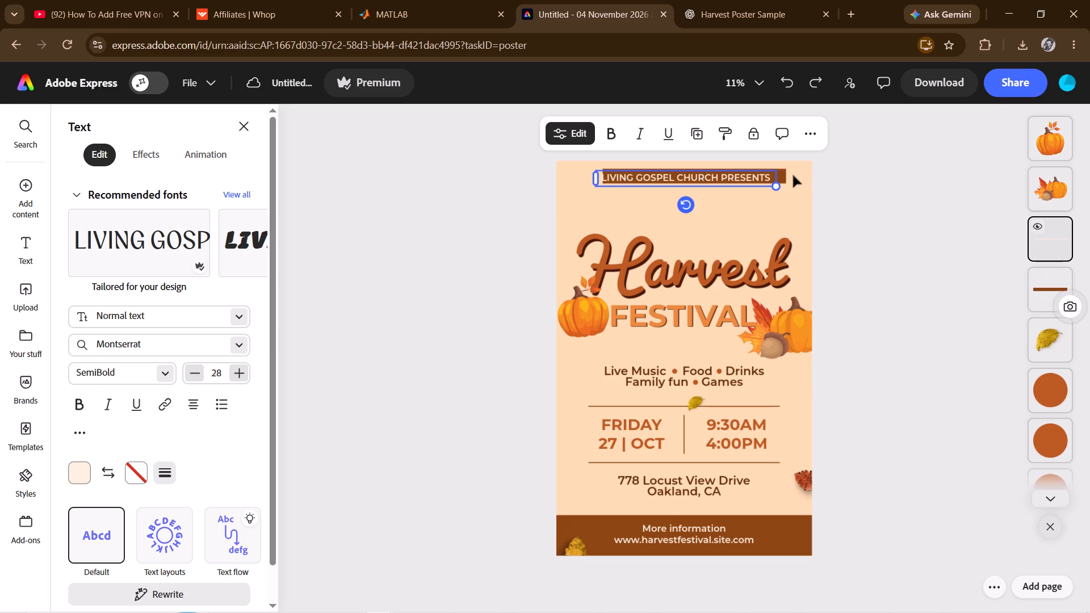
pyautogui.moveTo(785, 177); pyautogui.dragTo(776, 177)
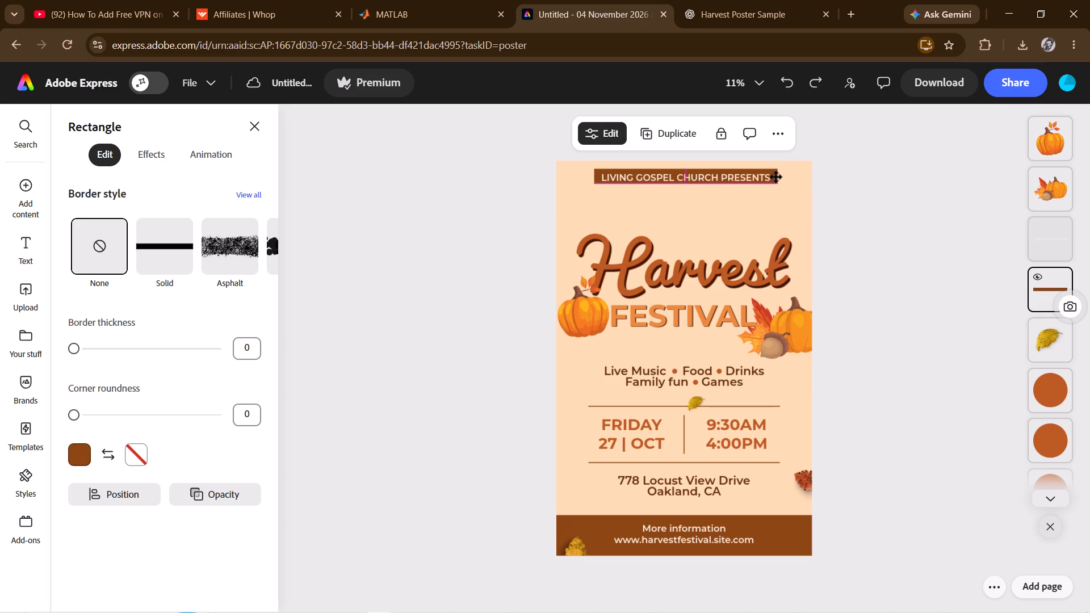
pyautogui.moveTo(776, 177); pyautogui.dragTo(779, 176)
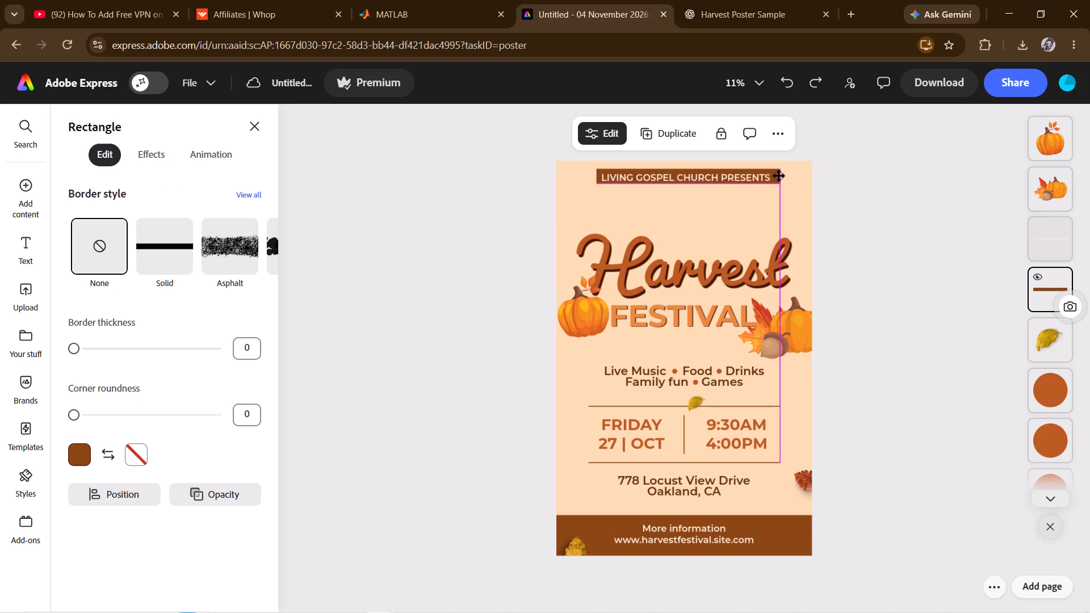
pyautogui.moveTo(779, 176); pyautogui.dragTo(777, 178)
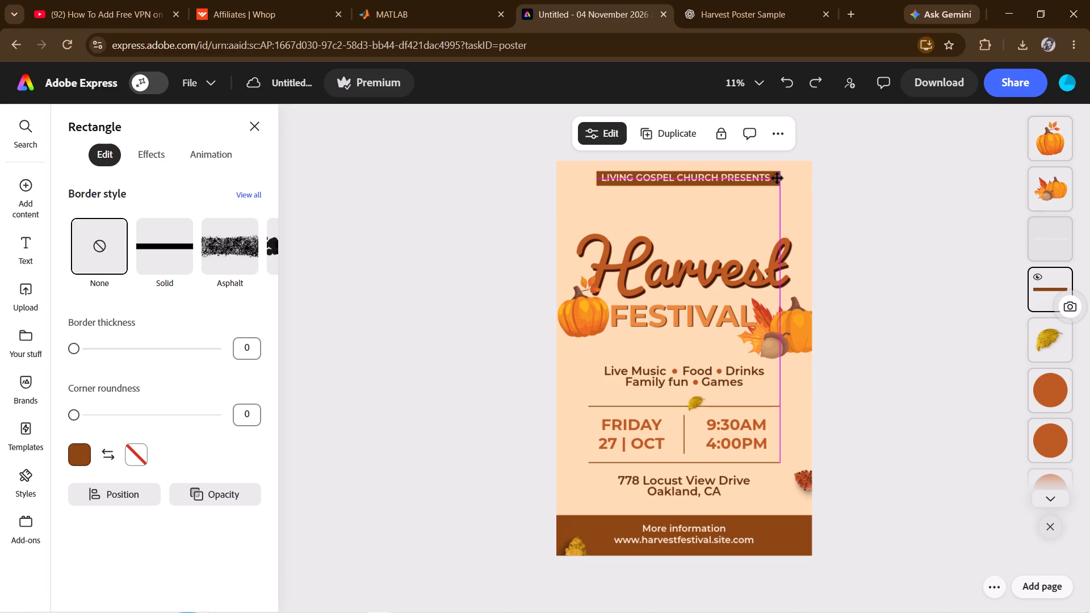
pyautogui.moveTo(777, 178); pyautogui.dragTo(777, 178)
pyautogui.click(884, 204)
pyautogui.click(884, 204)
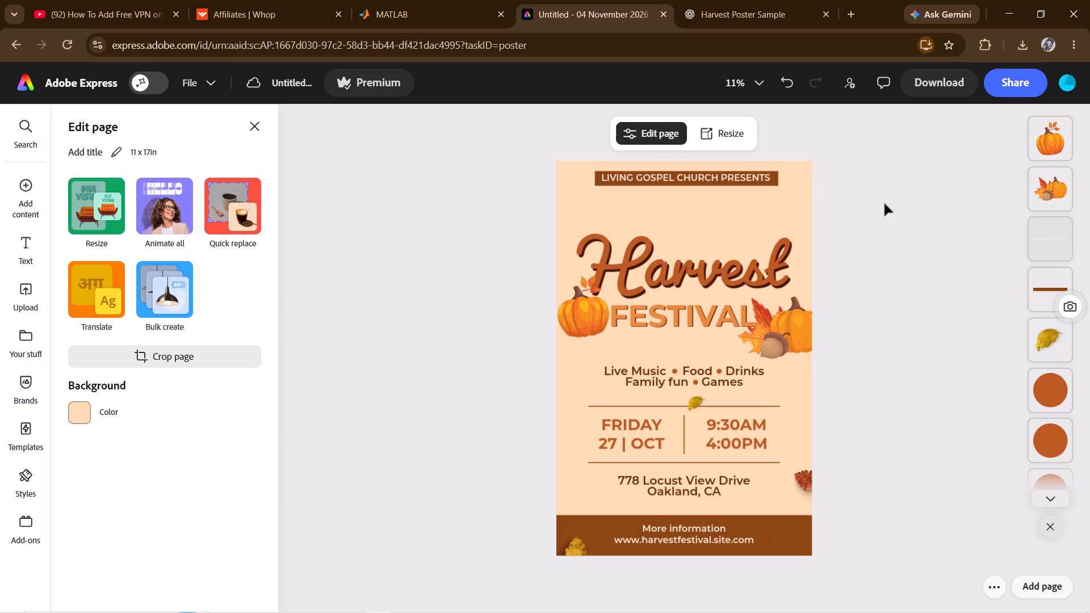
# Delete the single pumpkin image and the pumpkin-and-leaves image flanking the FESTIVAL title.
pyautogui.click(597, 326)
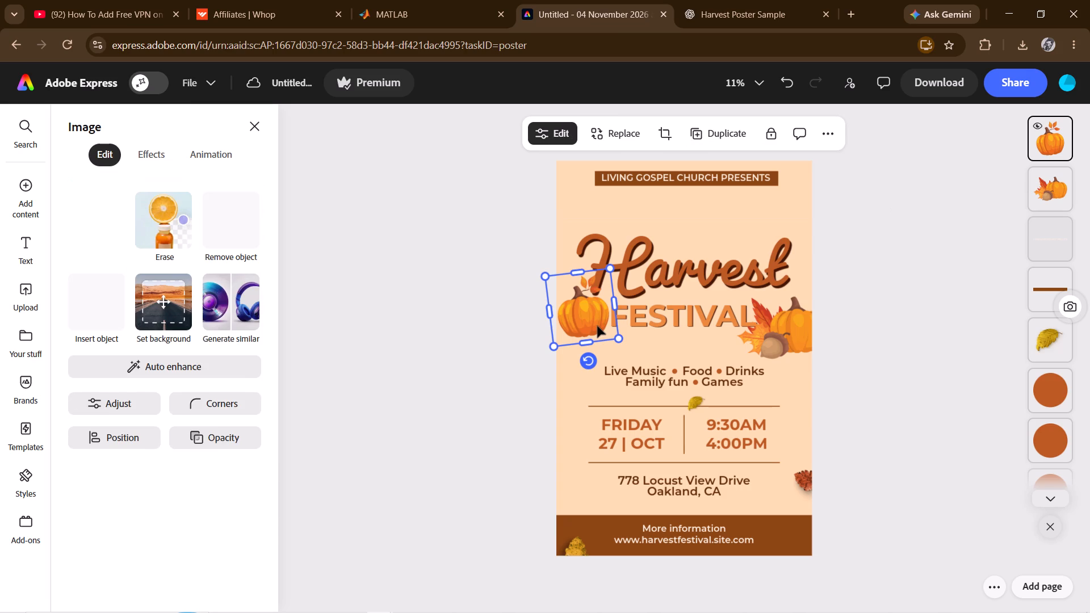
pyautogui.press('BackSpace')
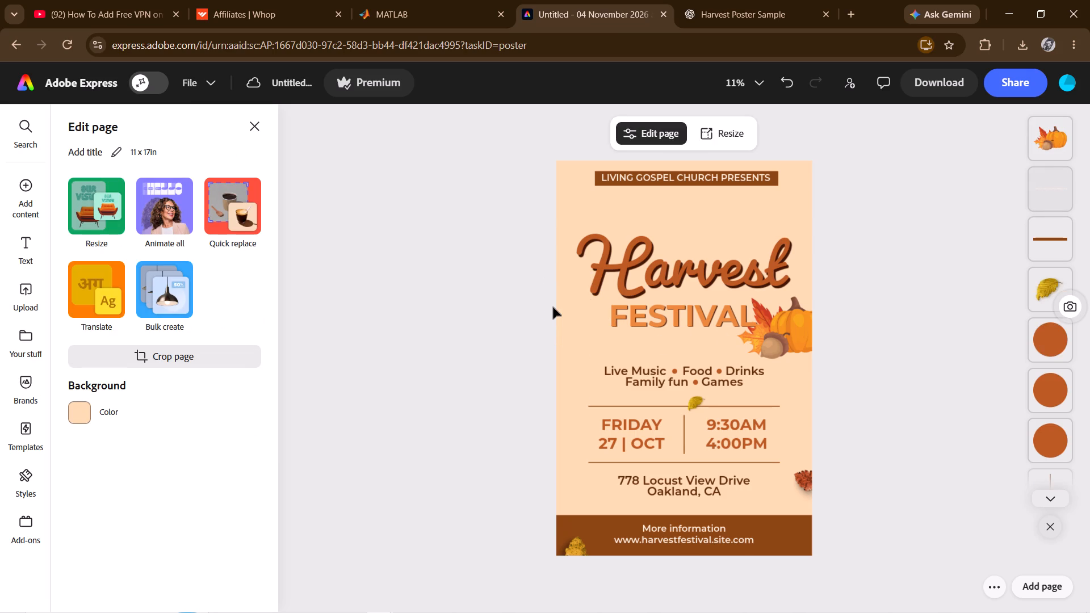
pyautogui.click(779, 330)
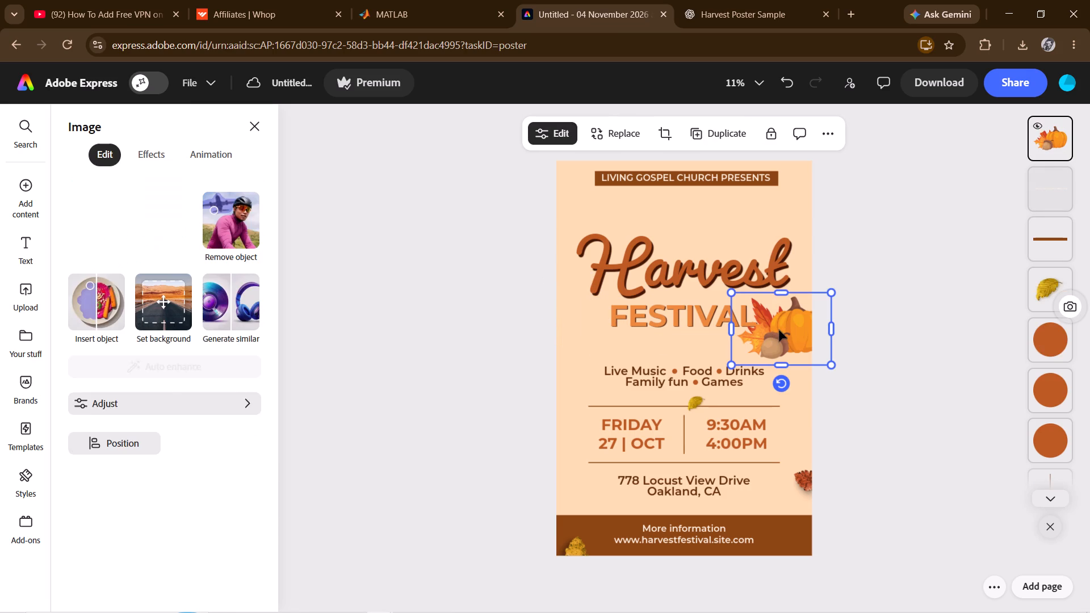
pyautogui.press('Delete')
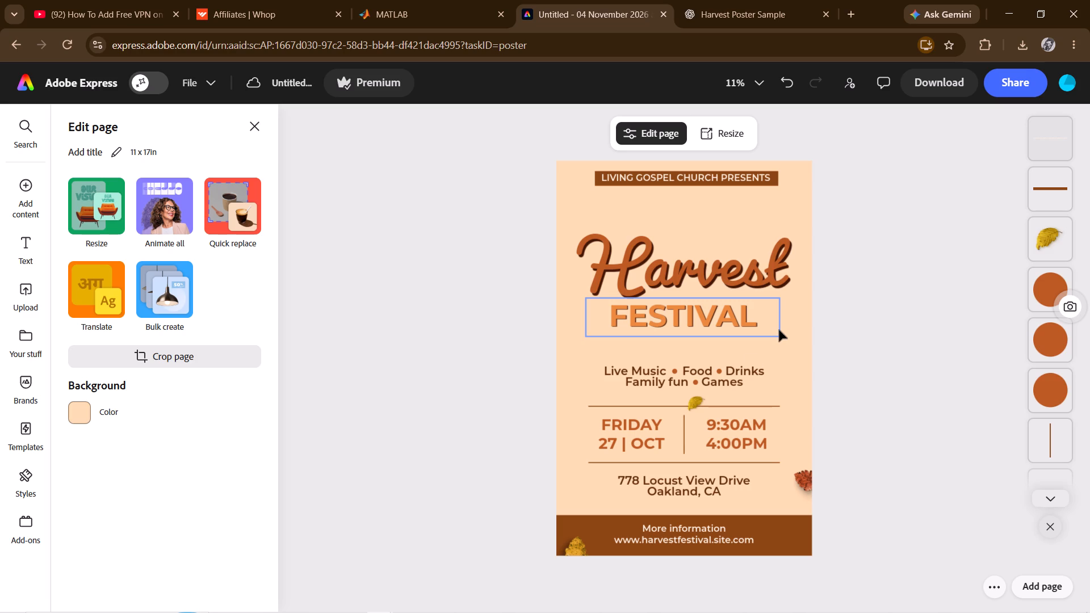
# Delete the words "Live Music" from the start of the activities text below the FESTIVAL title.
pyautogui.click(652, 372)
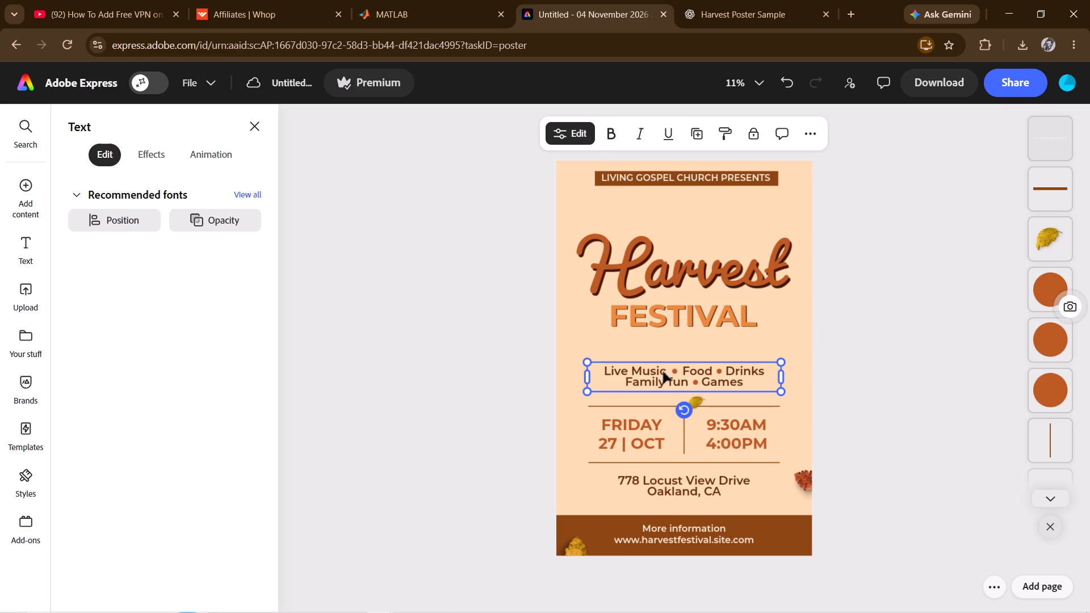
pyautogui.click(663, 372)
pyautogui.click(663, 372)
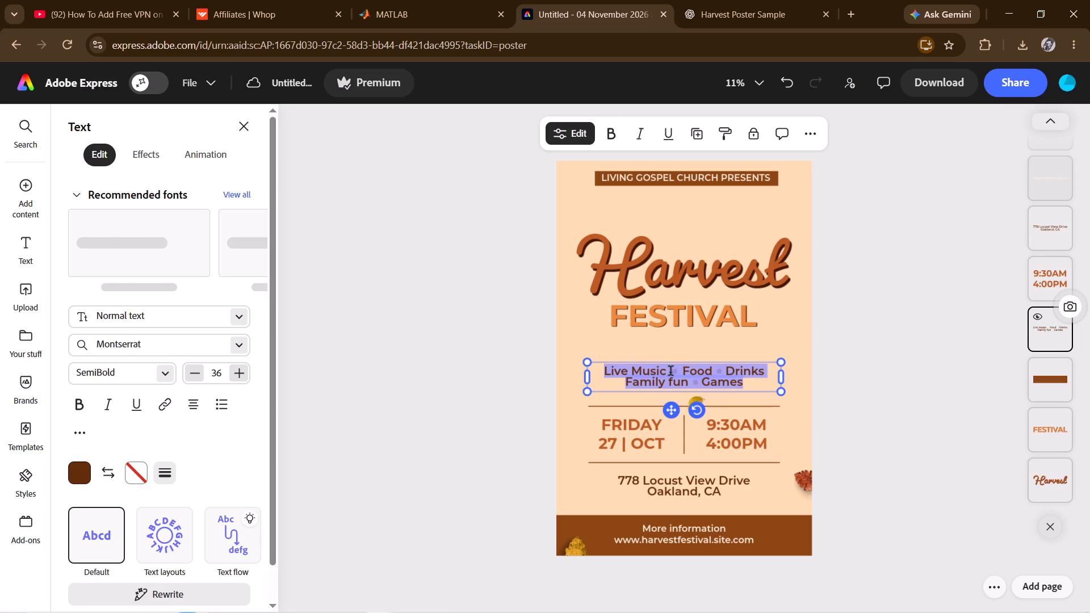
pyautogui.click(670, 372)
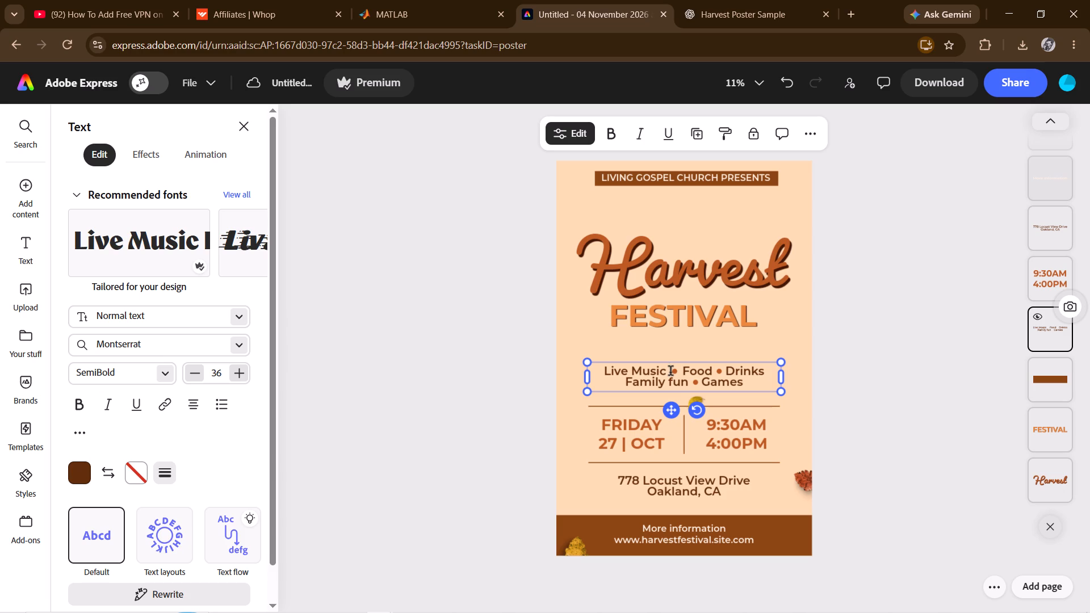
pyautogui.hotkey('ctrl', 'shift', 'Left')
pyautogui.hotkey('ctrl', 'shift', 'Left')
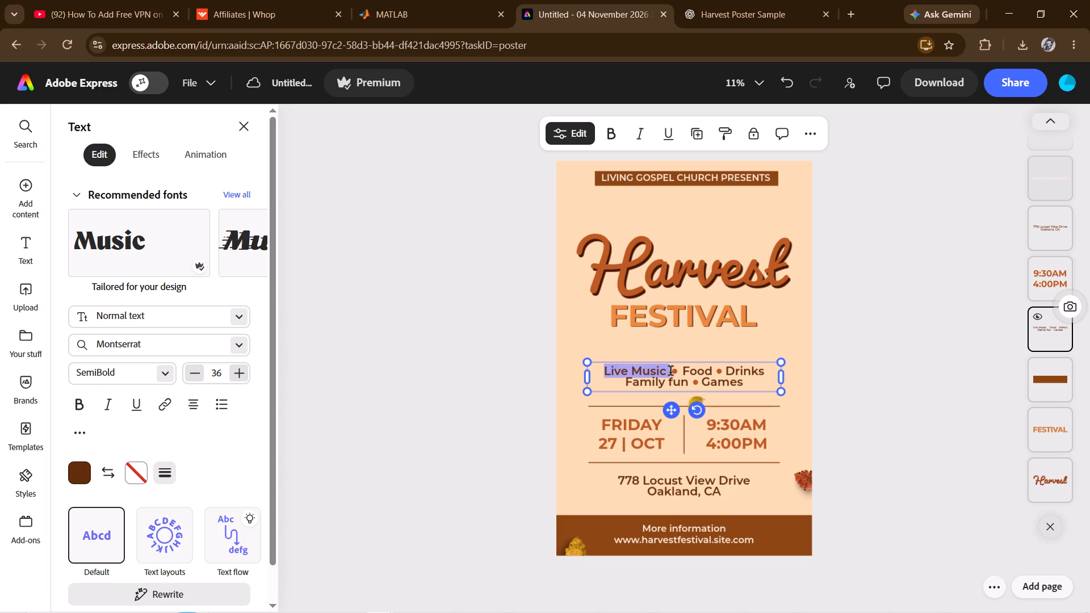
pyautogui.press('BackSpace')
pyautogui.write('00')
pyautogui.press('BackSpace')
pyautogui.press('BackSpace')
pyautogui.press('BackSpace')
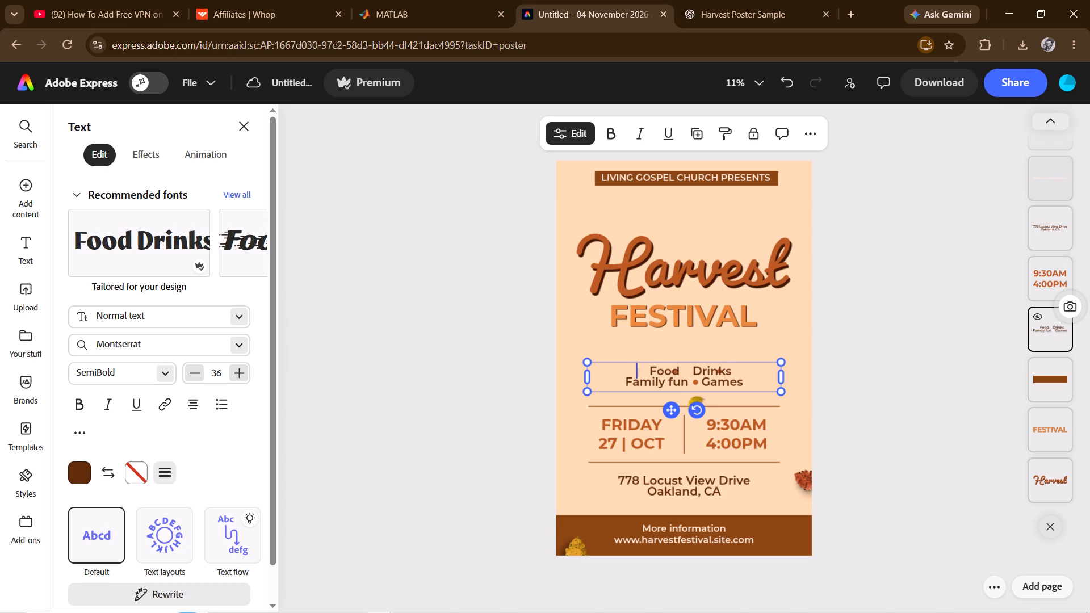
# Remove the leftover blank spaces in front of "Food" so the activities text starts with that word.
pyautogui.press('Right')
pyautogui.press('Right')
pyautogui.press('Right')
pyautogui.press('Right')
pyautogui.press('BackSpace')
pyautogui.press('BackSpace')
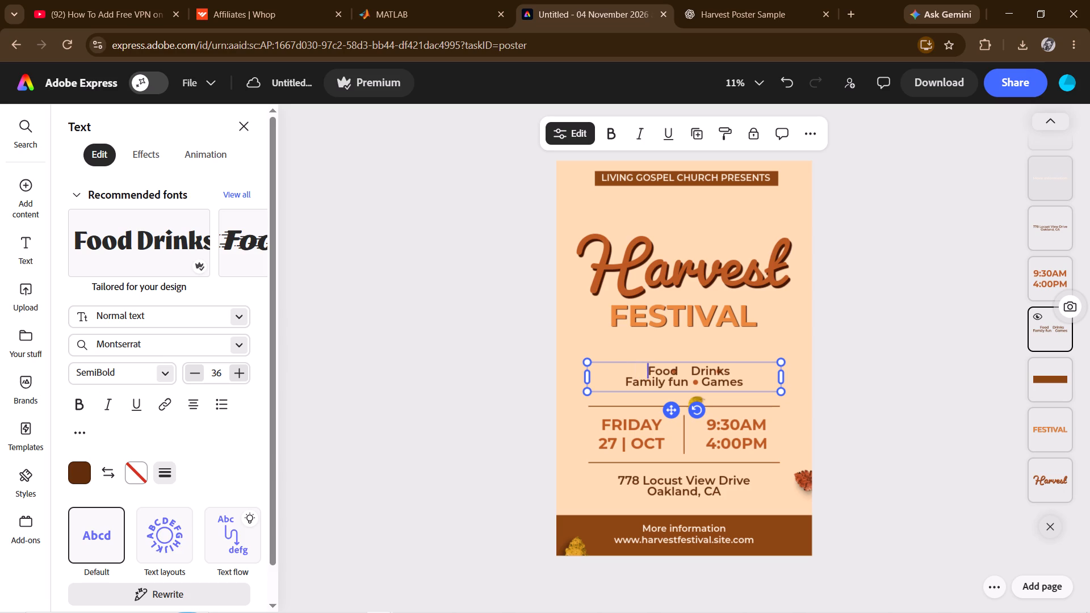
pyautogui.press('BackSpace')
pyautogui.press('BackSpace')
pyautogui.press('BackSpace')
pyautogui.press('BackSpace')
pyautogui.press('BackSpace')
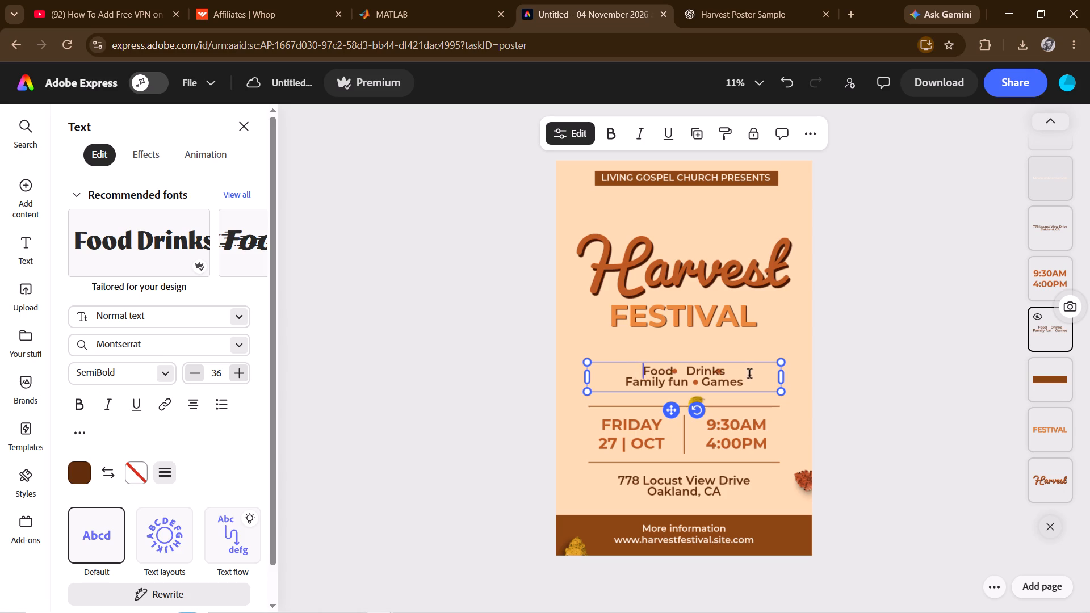
# Move the activities text block off the orange dots, up to just beneath the FESTIVAL title.
pyautogui.click(673, 374)
pyautogui.scroll(4, 1054, 413)
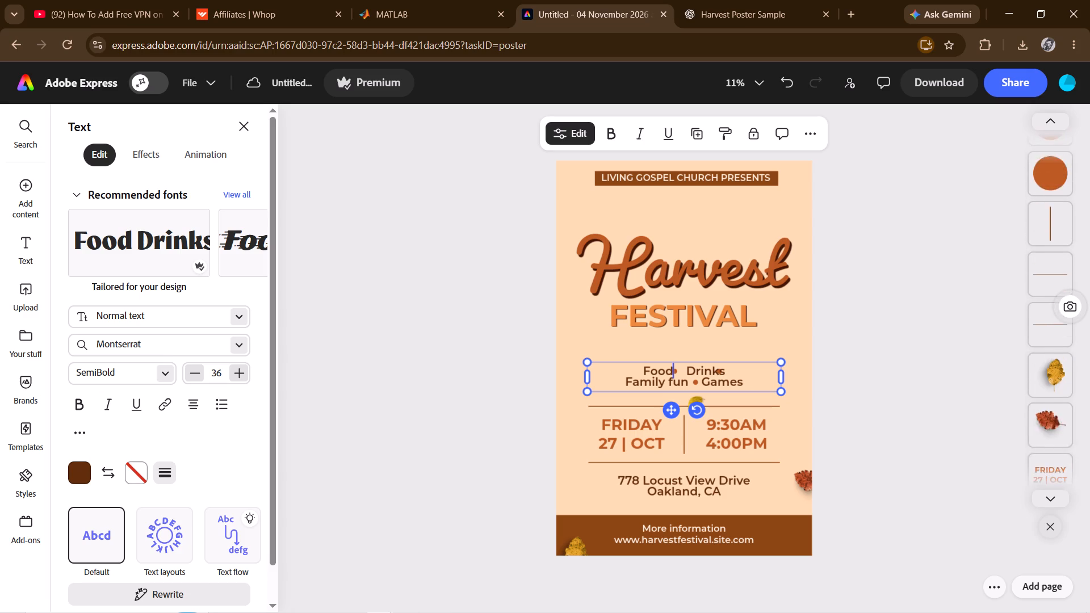
pyautogui.scroll(8, 1054, 413)
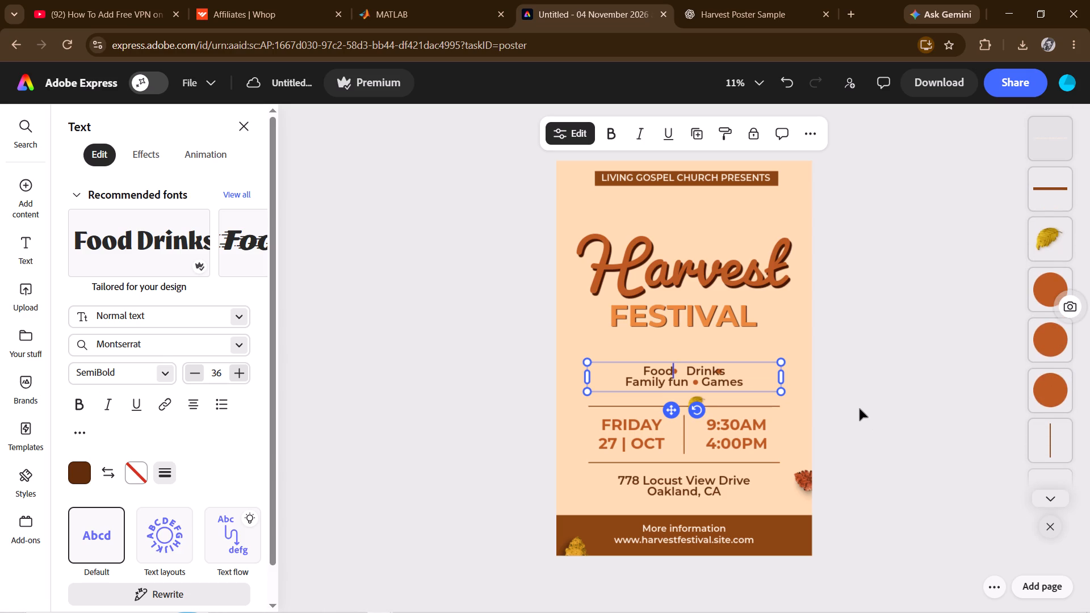
pyautogui.click(863, 401)
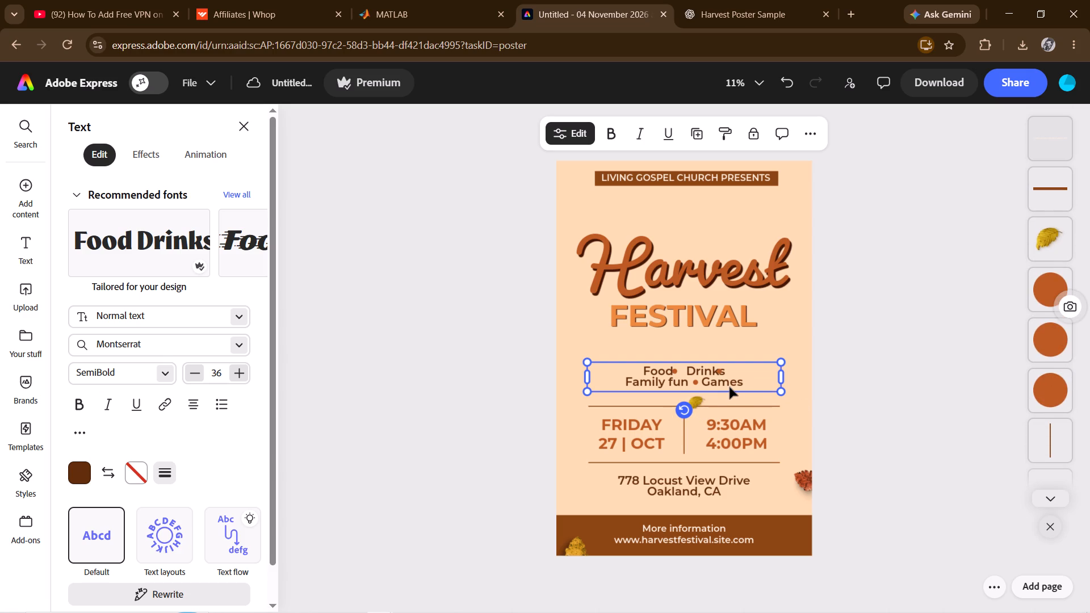
pyautogui.moveTo(727, 380); pyautogui.dragTo(711, 404)
pyautogui.click(718, 372)
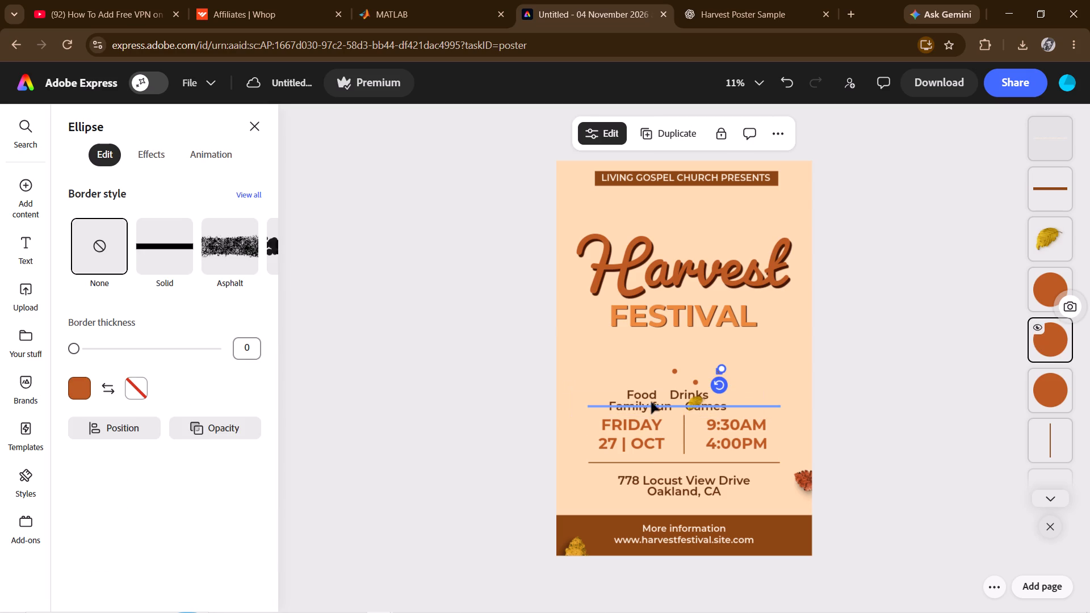
pyautogui.moveTo(651, 398); pyautogui.dragTo(652, 386)
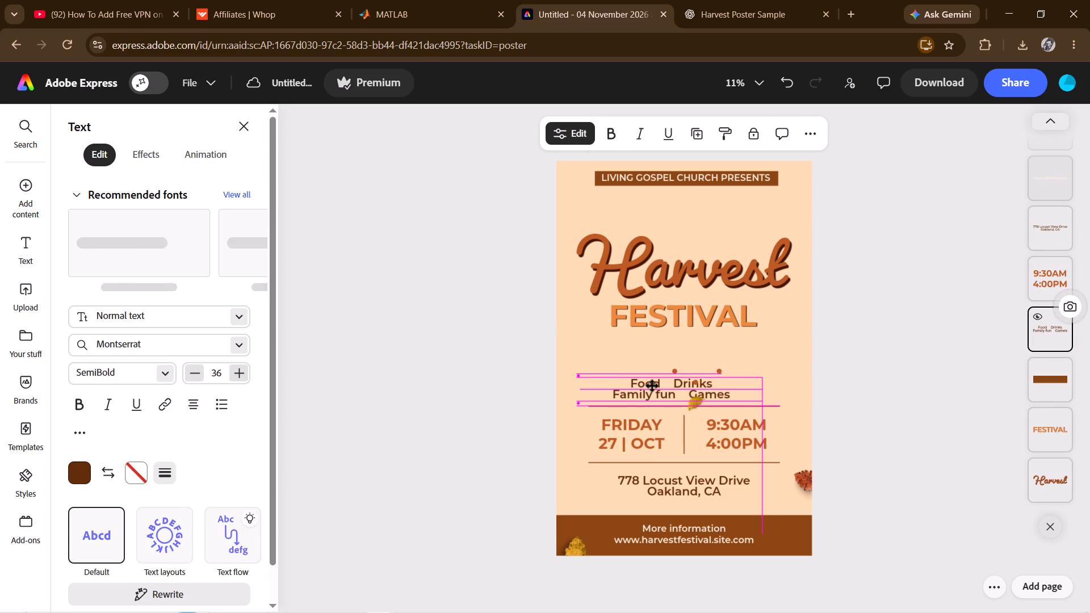
pyautogui.moveTo(652, 386); pyautogui.dragTo(631, 350)
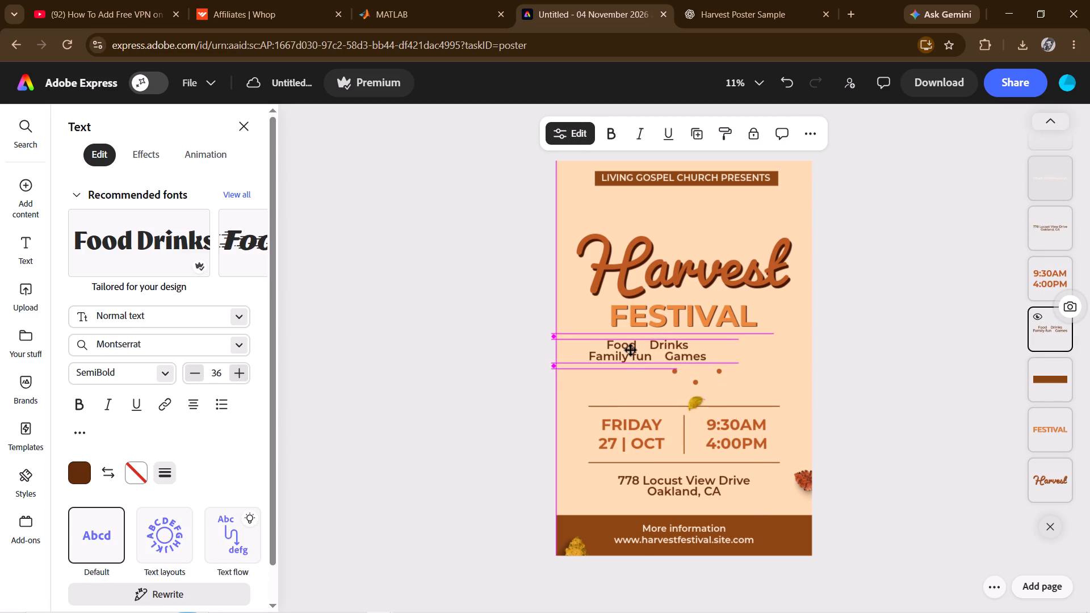
pyautogui.moveTo(631, 350); pyautogui.dragTo(634, 351)
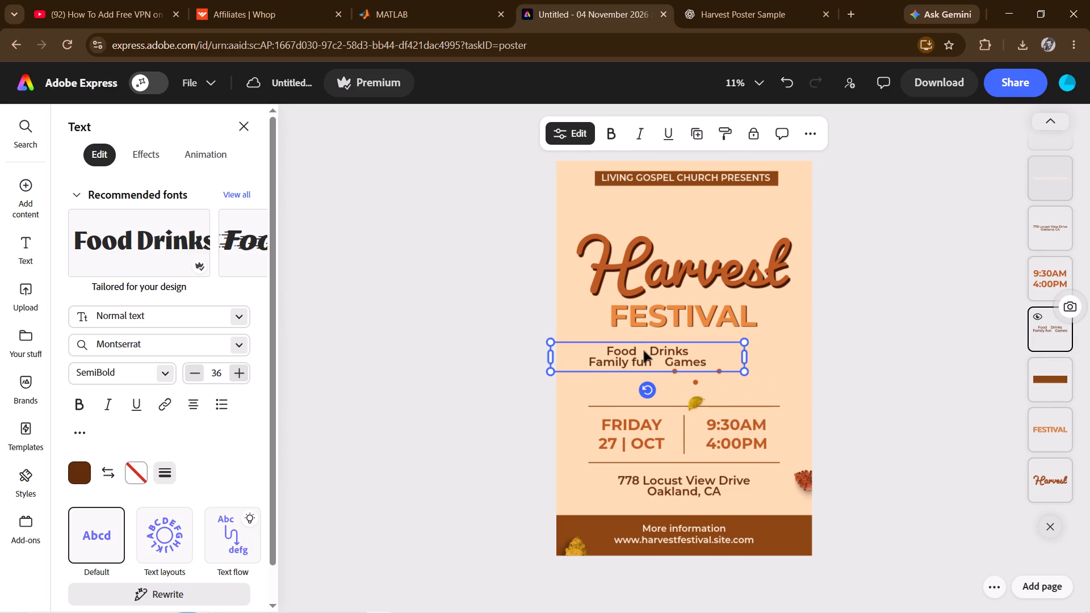
# Put "Food" and "Drinks" on separate lines in the activities text, adding a leading space before "Drinks".
pyautogui.click(644, 351)
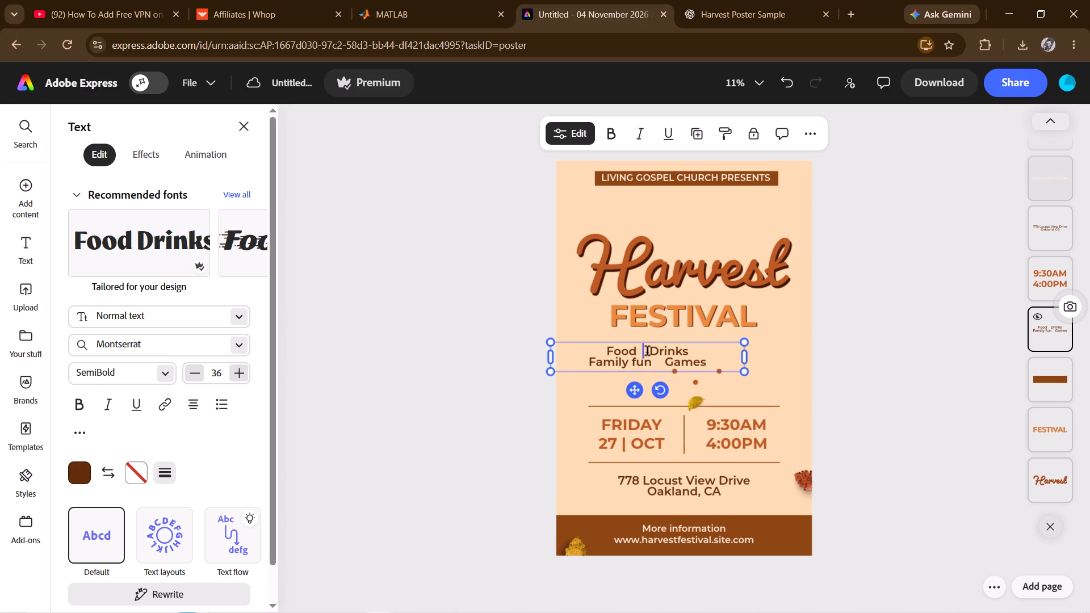
pyautogui.press('Right')
pyautogui.press('Return')
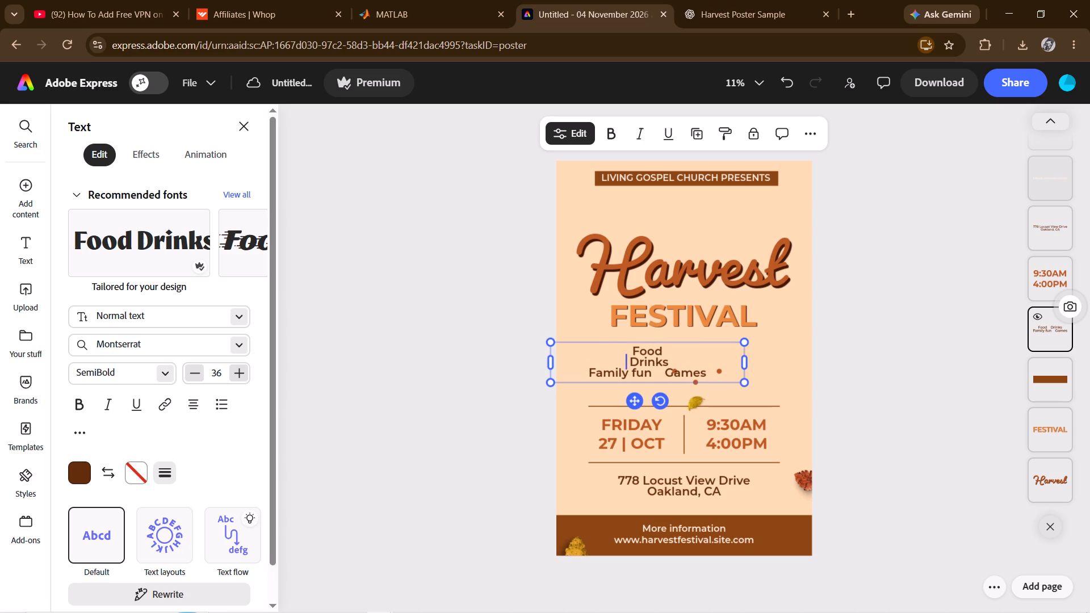
pyautogui.press('Up')
pyautogui.press('BackSpace')
pyautogui.press('Down')
pyautogui.press('space')
# Indent the "Family fun" line of the activities text with leading spaces to bring its start near the start of "Drinks".
pyautogui.press('Down')
pyautogui.press('Left')
pyautogui.press('Left')
pyautogui.press('Left')
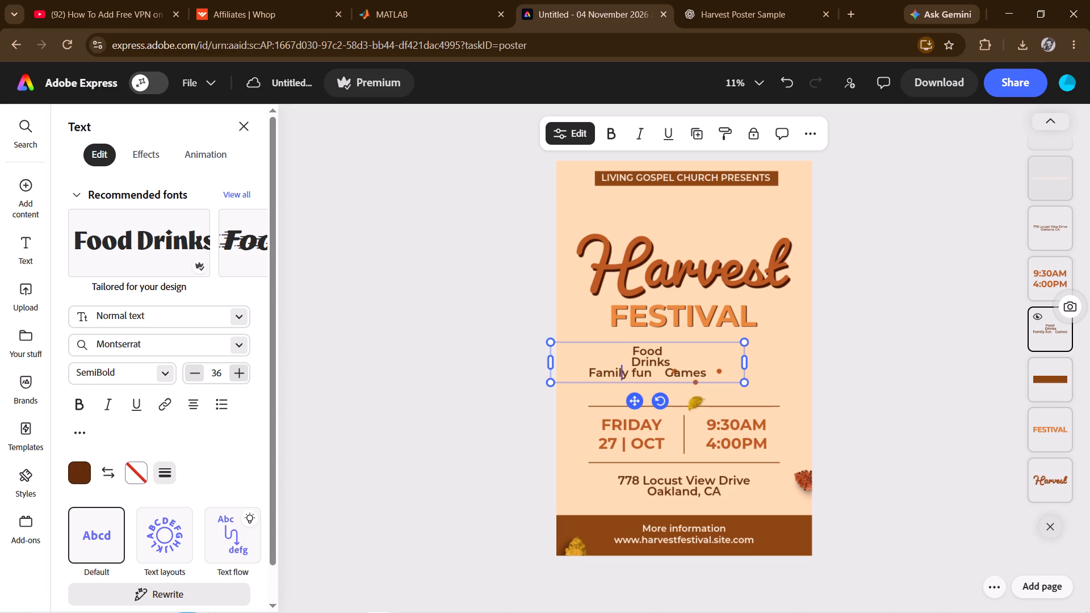
pyautogui.press('Left')
pyautogui.press('Left')
pyautogui.press('Left')
pyautogui.press('Left')
pyautogui.press('space')
pyautogui.press('space')
pyautogui.press('space')
pyautogui.press('space')
pyautogui.press('space')
pyautogui.press('space')
pyautogui.press('space')
pyautogui.press('space')
pyautogui.press('space')
pyautogui.press('space')
pyautogui.press('space')
pyautogui.press('space')
pyautogui.press('space')
pyautogui.press('space')
pyautogui.press('space')
pyautogui.press('space')
pyautogui.press('space')
pyautogui.press('space')
pyautogui.press('space')
pyautogui.press('space')
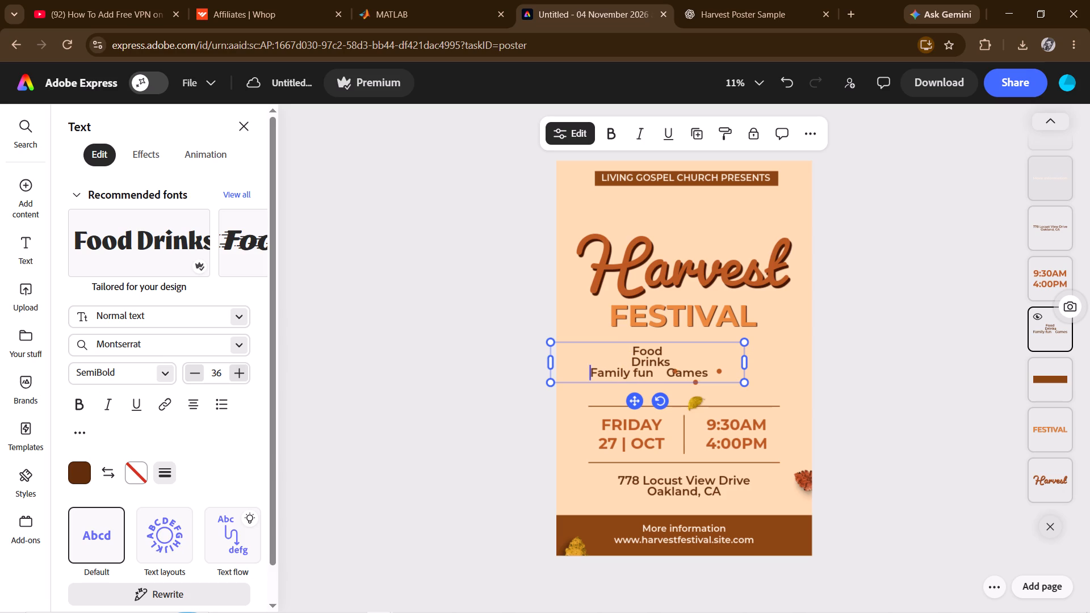
pyautogui.press('BackSpace')
pyautogui.press('BackSpace')
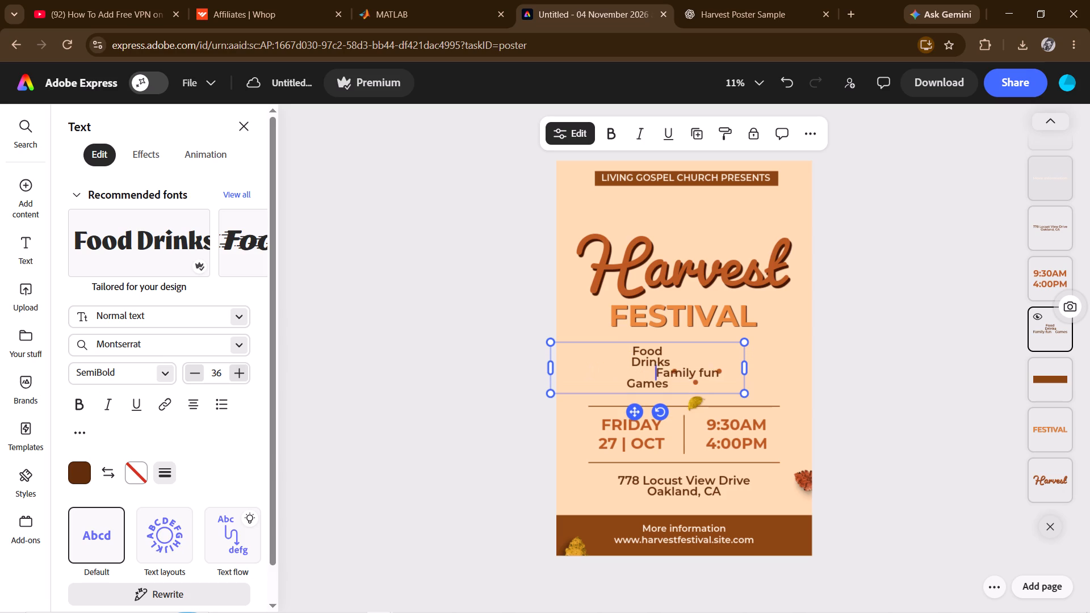
pyautogui.press('BackSpace')
pyautogui.press('BackSpace')
pyautogui.press('BackSpace')
pyautogui.press('BackSpace')
pyautogui.press('BackSpace')
pyautogui.press('BackSpace')
pyautogui.press('space')
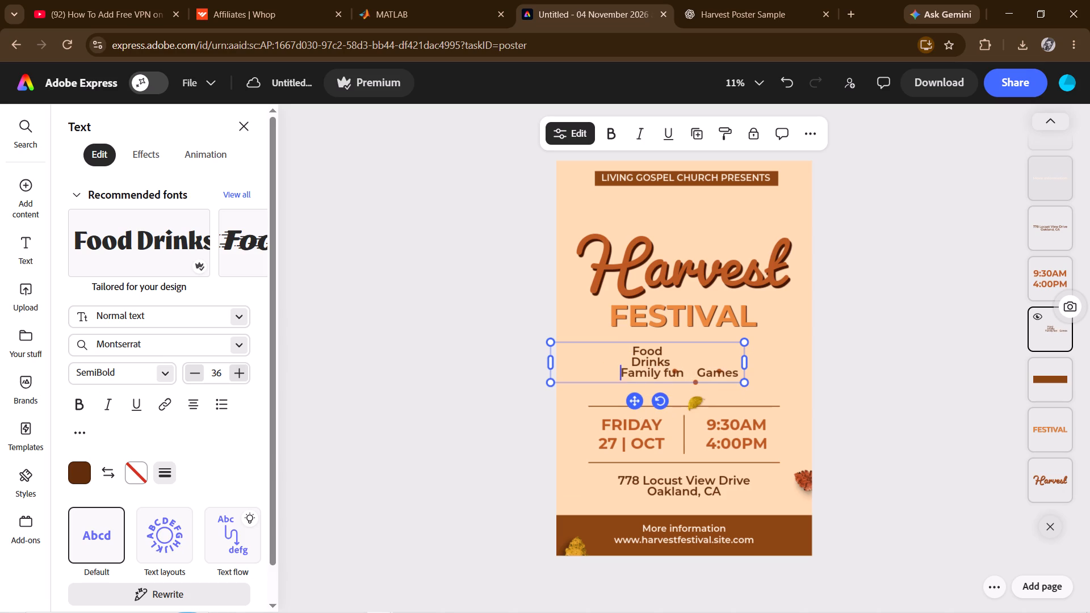
pyautogui.press('space')
pyautogui.press('space')
pyautogui.press('BackSpace')
pyautogui.press('BackSpace')
pyautogui.press('space')
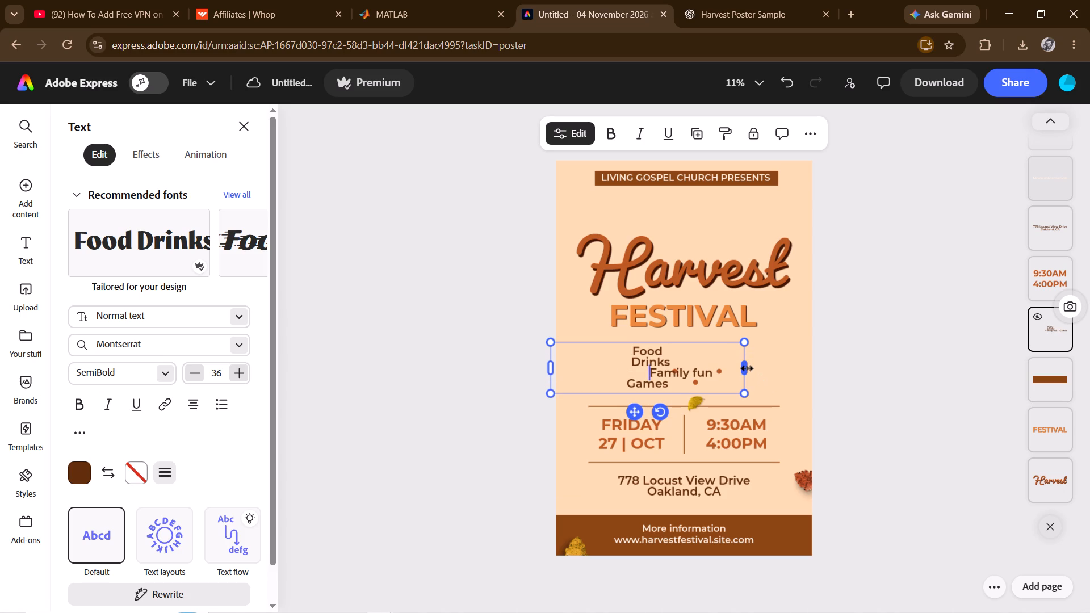
# Widen the activities text box and add leading spaces so "Family fun" starts level with "Drinks".
pyautogui.moveTo(747, 368); pyautogui.dragTo(785, 369)
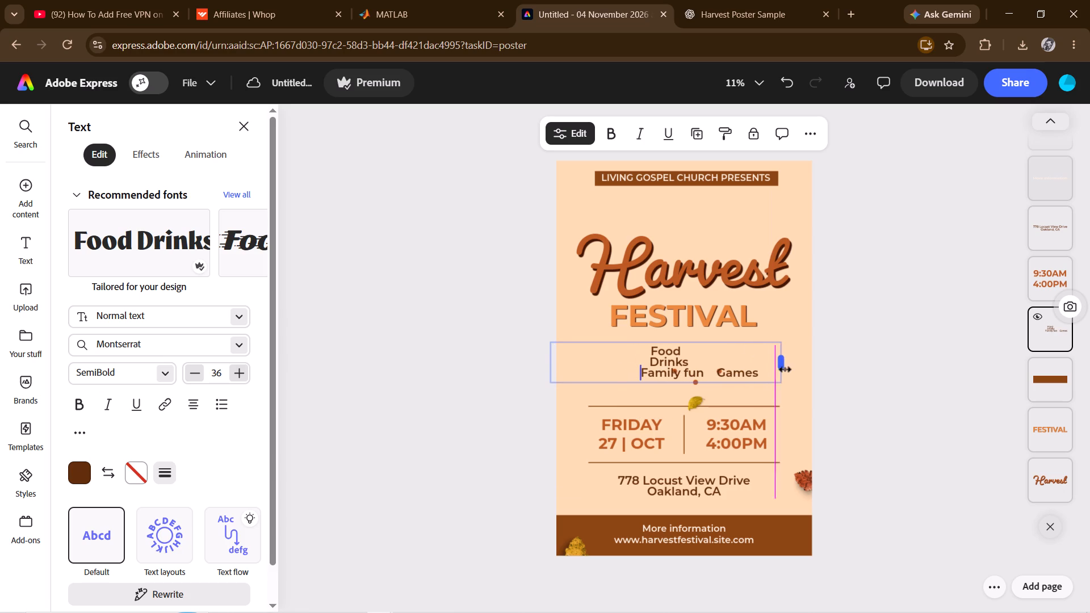
pyautogui.moveTo(785, 369); pyautogui.dragTo(769, 370)
pyautogui.press('space')
pyautogui.press('space')
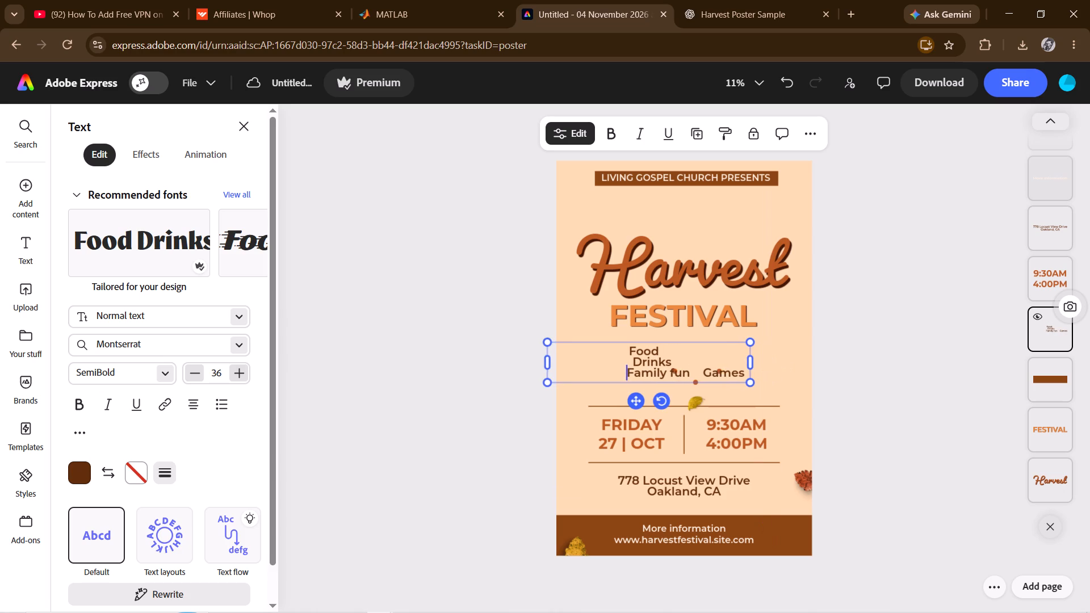
pyautogui.press('space')
pyautogui.press('space')
pyautogui.press('space')
# Fine-tune the spacing of the "Food" and "Family fun" lines so they start level with "Drinks".
pyautogui.press('Up')
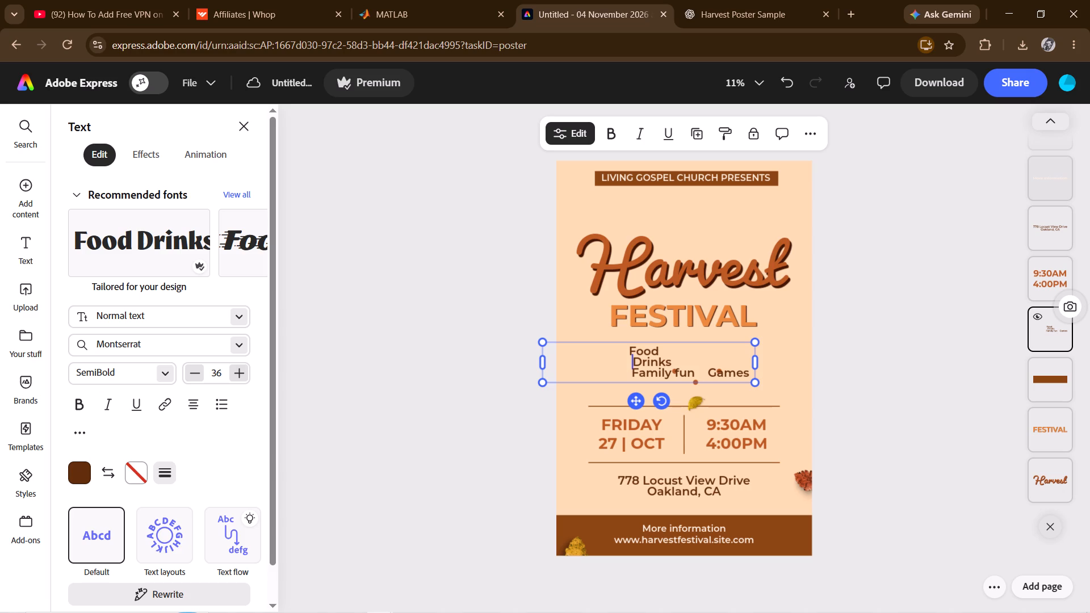
pyautogui.press('Left')
pyautogui.press('space')
pyautogui.press('space')
pyautogui.press('Down')
pyautogui.press('Down')
pyautogui.press('space')
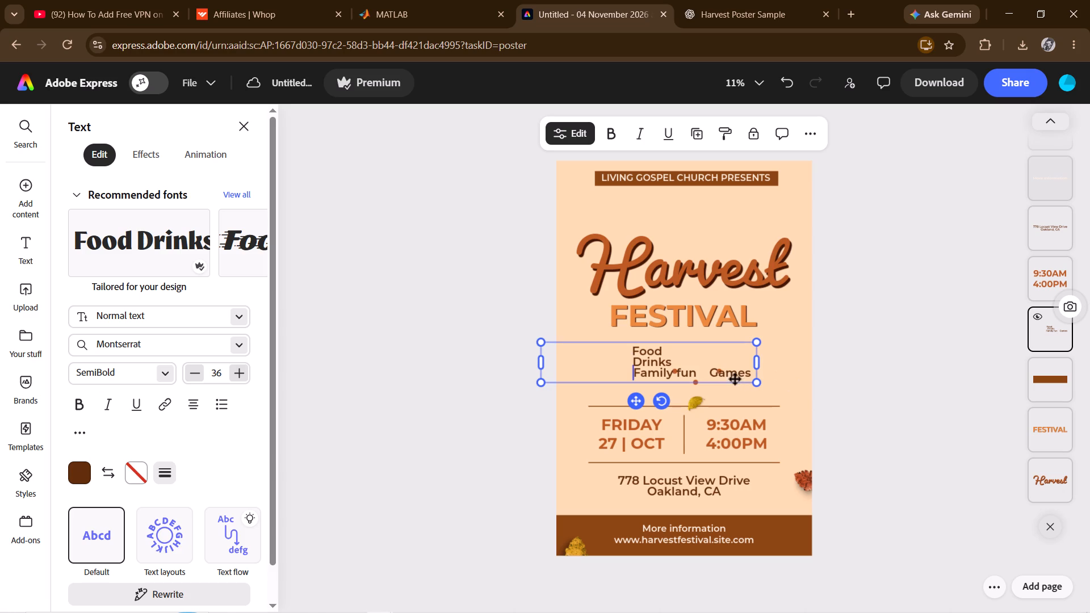
# Put "Games" on its own line below "Family fun".
pyautogui.click(711, 373)
pyautogui.press('Return')
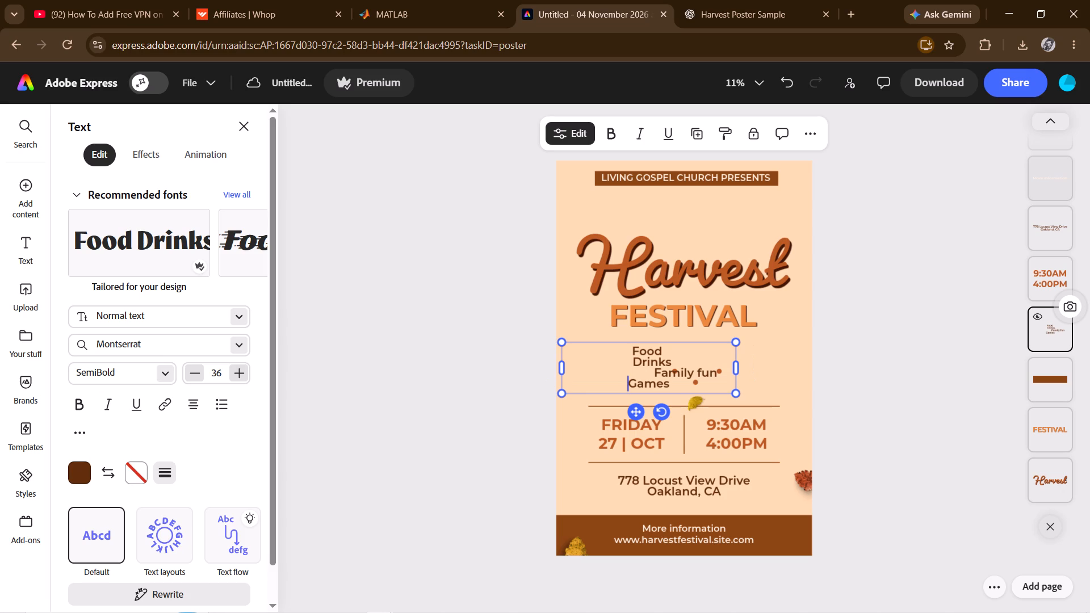
# Remove the excess leading spaces before "Family fun" to bring it back towards the start of the "Drinks" line.
pyautogui.press('Up')
pyautogui.press('Right')
pyautogui.press('Right')
pyautogui.press('Right')
pyautogui.press('Right')
pyautogui.press('Right')
pyautogui.press('Right')
pyautogui.press('Right')
pyautogui.press('Right')
pyautogui.press('Right')
pyautogui.press('Right')
pyautogui.press('Right')
pyautogui.press('Right')
pyautogui.press('Left')
pyautogui.press('Left')
pyautogui.press('Left')
pyautogui.press('Left')
pyautogui.press('BackSpace')
pyautogui.press('BackSpace')
pyautogui.press('BackSpace')
pyautogui.press('BackSpace')
pyautogui.press('BackSpace')
pyautogui.press('BackSpace')
pyautogui.press('BackSpace')
pyautogui.press('BackSpace')
pyautogui.press('BackSpace')
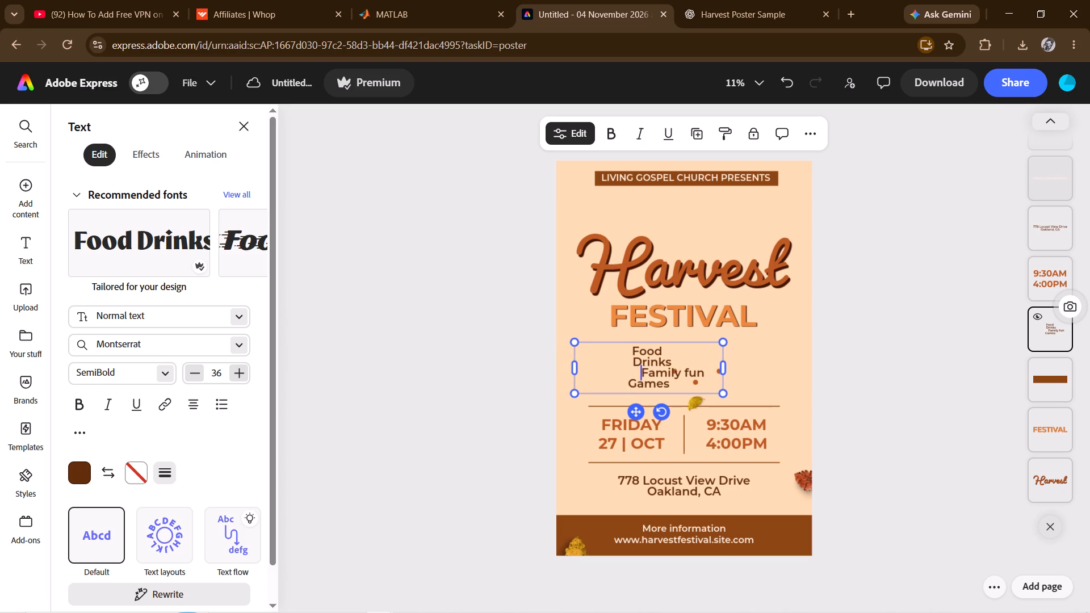
pyautogui.press('BackSpace')
pyautogui.press('BackSpace')
pyautogui.press('BackSpace')
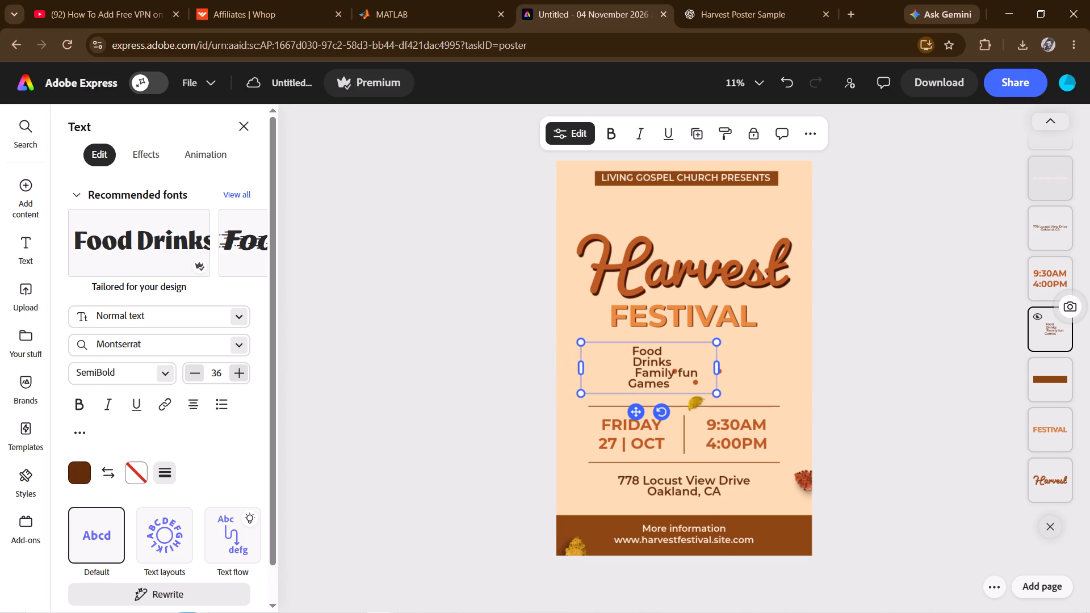
# Adjust the leading spaces of "Games" and "Family fun" so all four activities share one left edge.
pyautogui.press('Down')
pyautogui.press('Left')
pyautogui.press('space')
pyautogui.press('space')
pyautogui.press('space')
pyautogui.press('Up')
pyautogui.press('Right')
pyautogui.press('BackSpace')
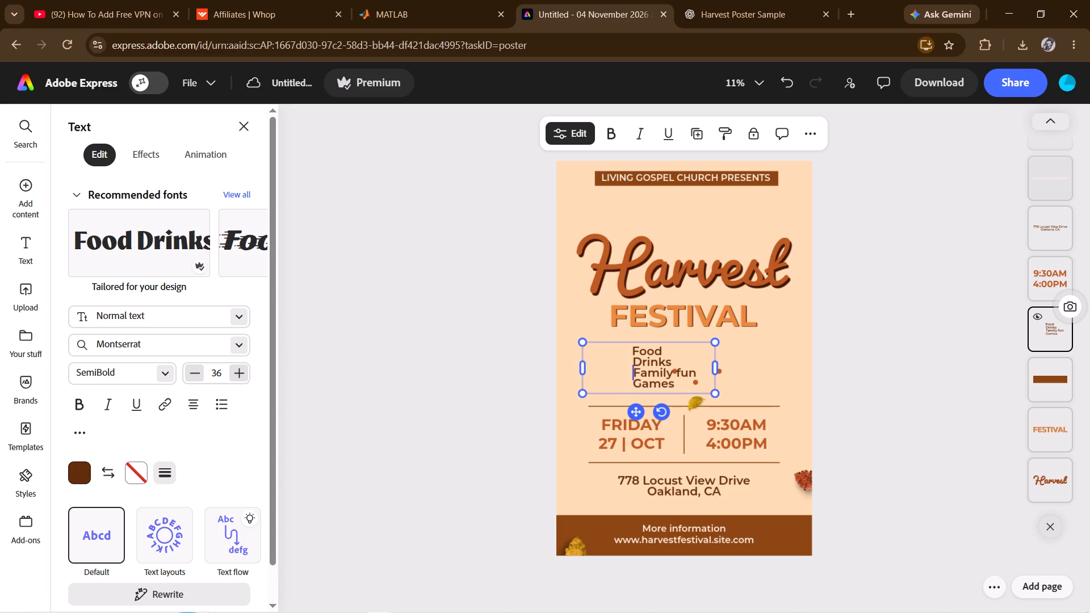
pyautogui.press('Down')
# Move the four-line activities list left so its text lines up with the left end of the divider line.
pyautogui.moveTo(641, 416); pyautogui.dragTo(597, 413)
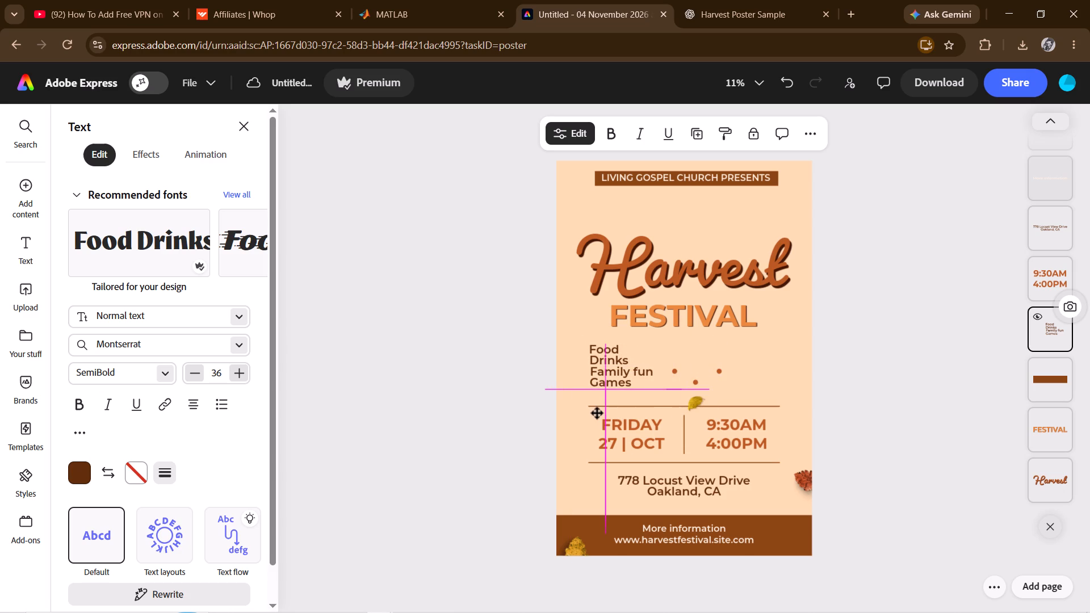
pyautogui.moveTo(597, 413); pyautogui.dragTo(598, 413)
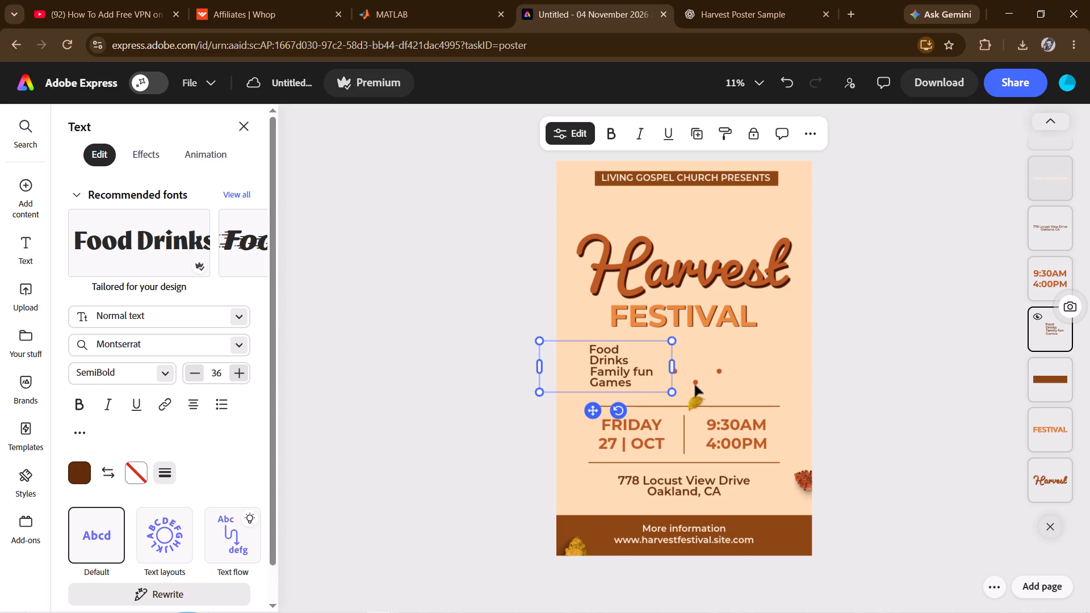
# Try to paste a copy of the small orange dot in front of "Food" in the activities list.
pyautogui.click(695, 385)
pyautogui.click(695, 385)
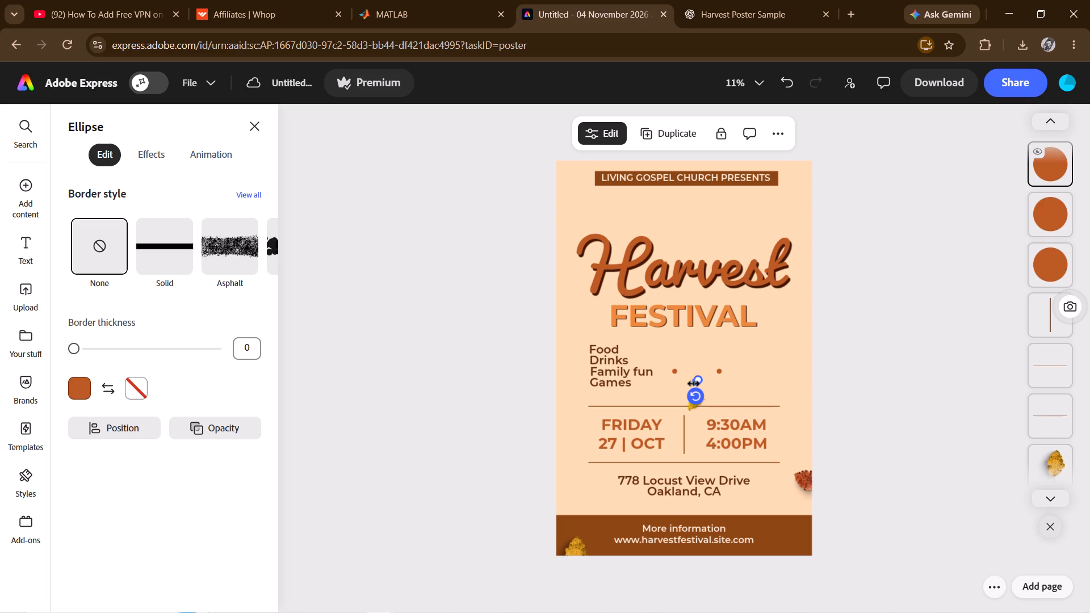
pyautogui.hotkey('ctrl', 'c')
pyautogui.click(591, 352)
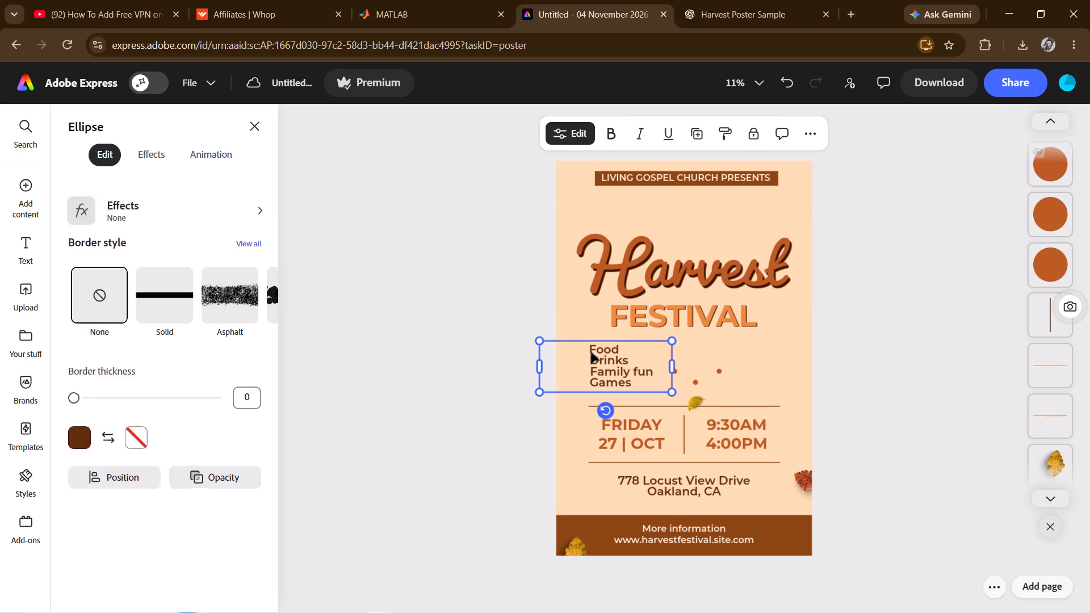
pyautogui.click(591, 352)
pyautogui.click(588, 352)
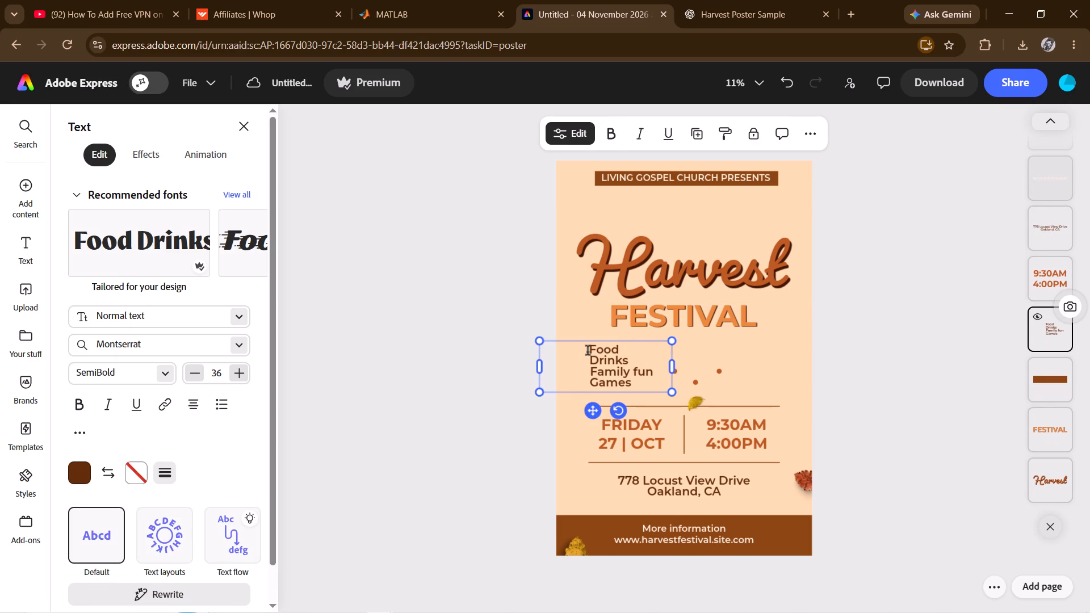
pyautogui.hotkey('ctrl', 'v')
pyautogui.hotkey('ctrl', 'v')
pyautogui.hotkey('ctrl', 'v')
# Move the orange dot farthest from the activities list to just before "Food", enlarging it along the way.
pyautogui.click(704, 370)
pyautogui.click(718, 372)
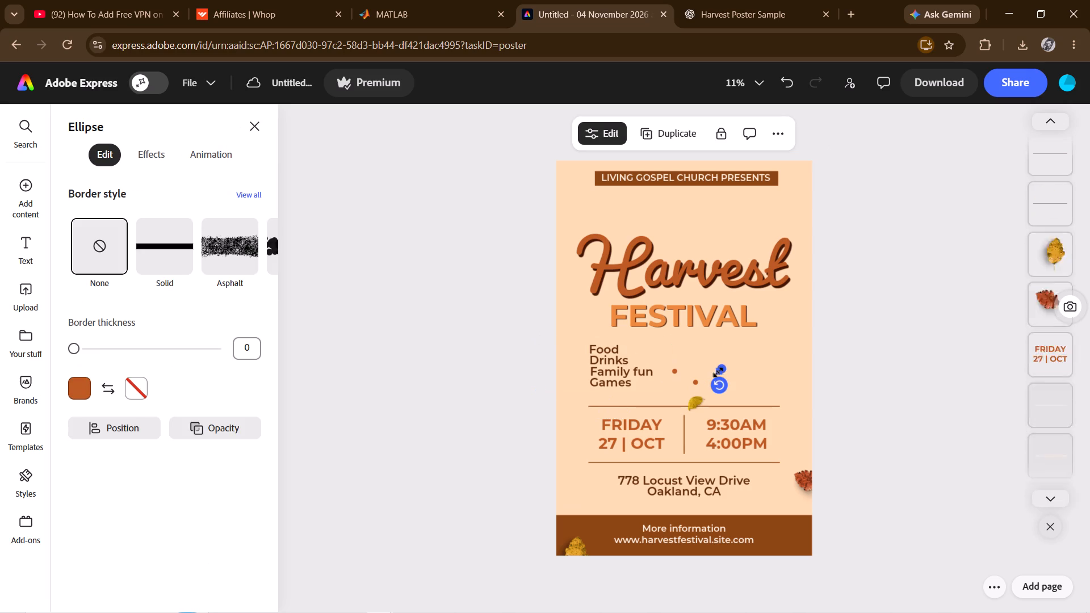
pyautogui.moveTo(718, 372); pyautogui.dragTo(607, 347)
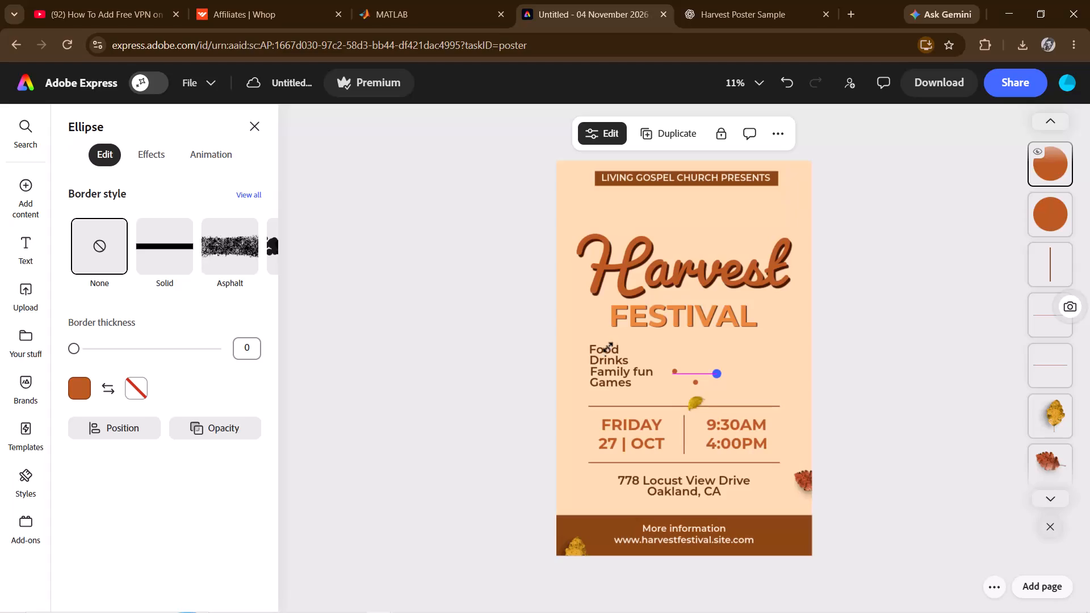
pyautogui.moveTo(607, 347); pyautogui.dragTo(608, 351)
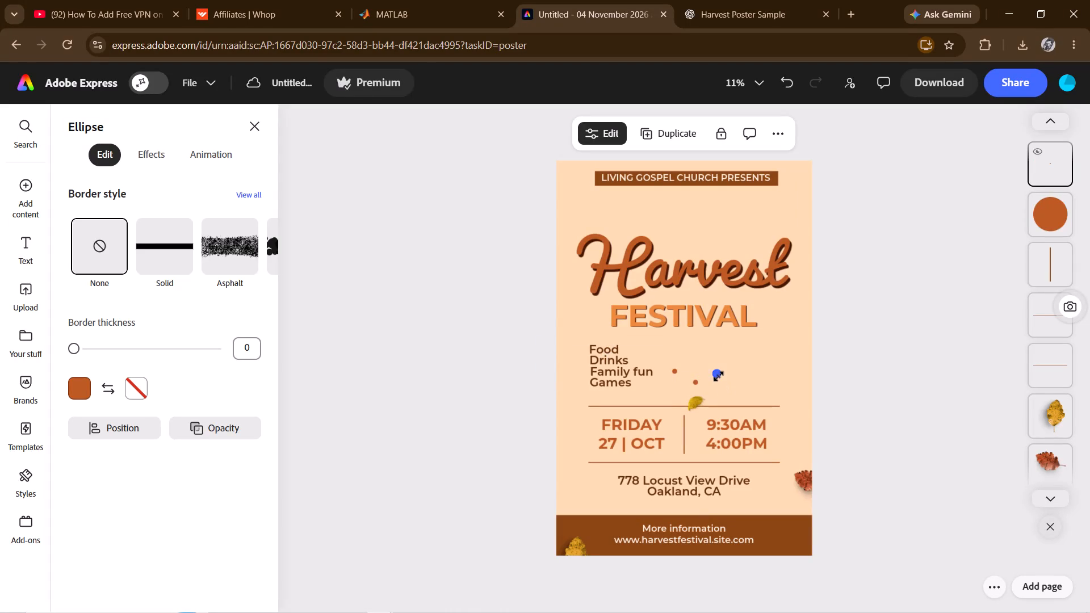
pyautogui.moveTo(718, 376); pyautogui.dragTo(737, 360)
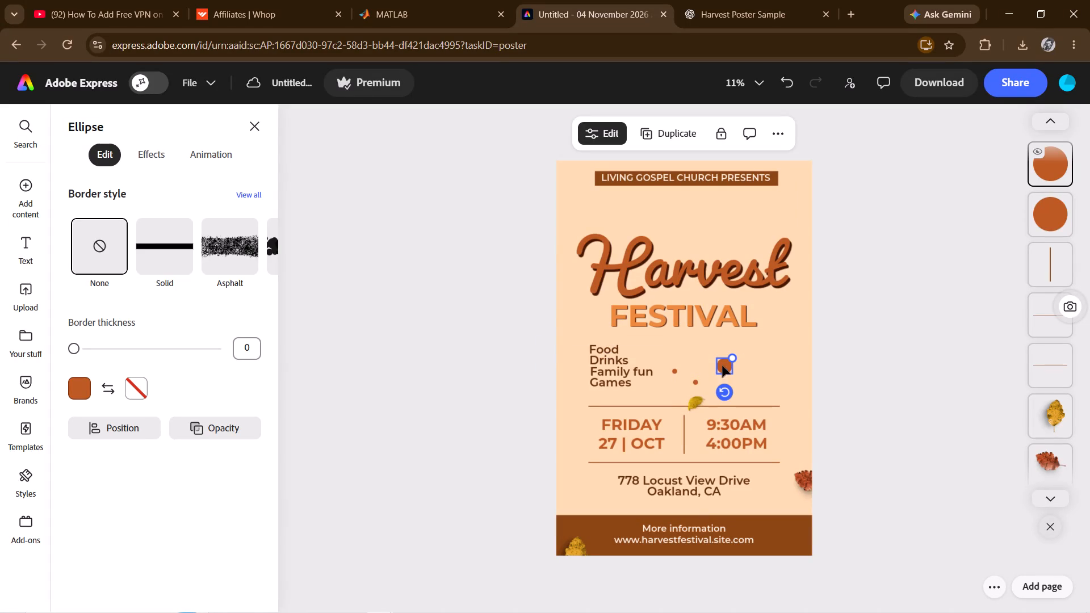
pyautogui.moveTo(724, 363); pyautogui.dragTo(574, 343)
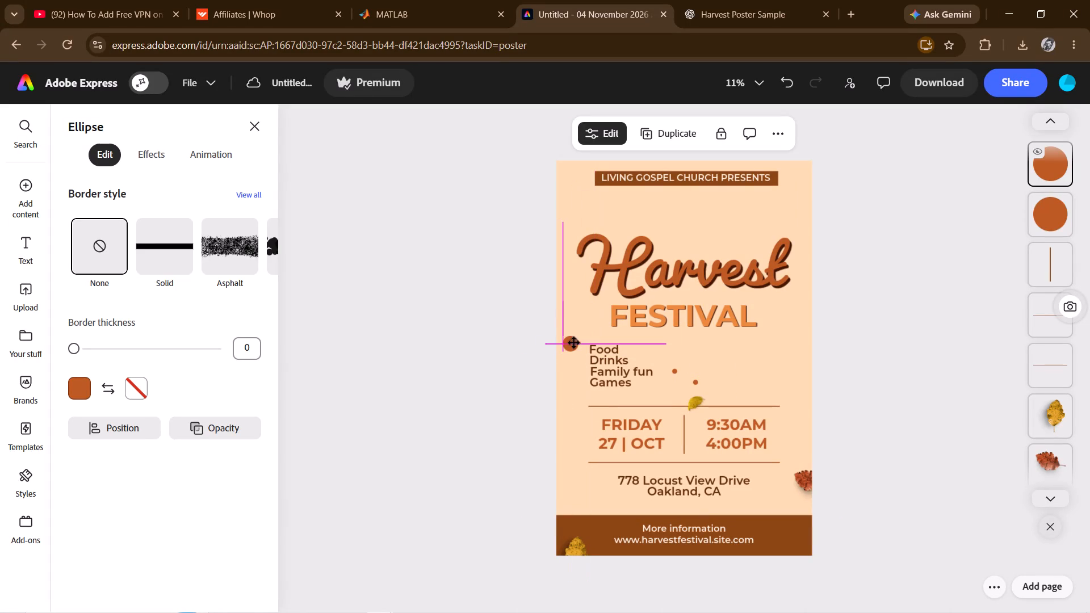
pyautogui.moveTo(574, 343); pyautogui.dragTo(576, 346)
pyautogui.moveTo(586, 343); pyautogui.dragTo(580, 350)
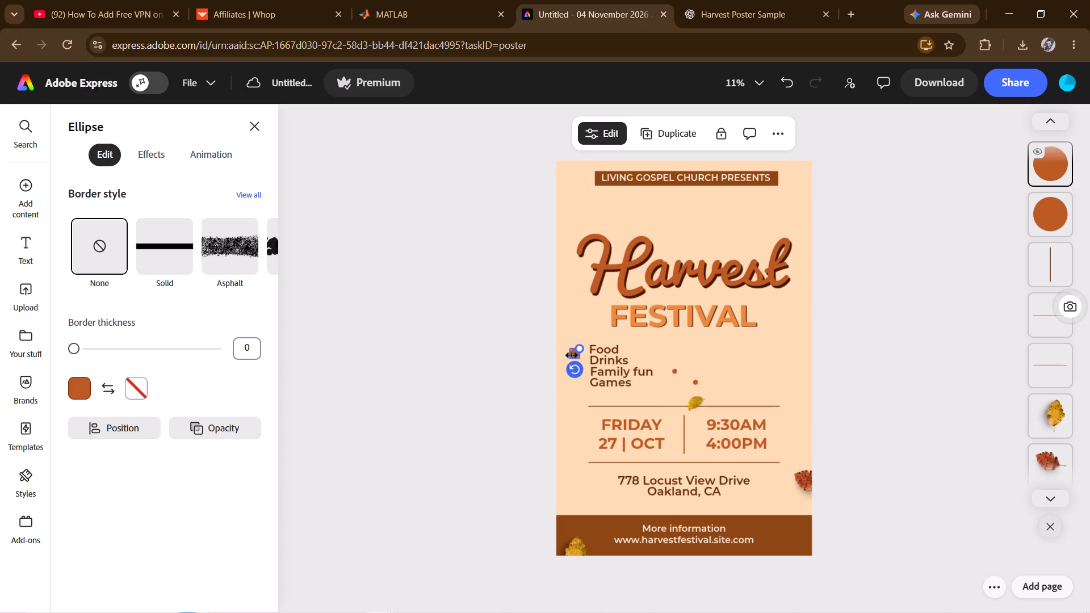
pyautogui.click(573, 354)
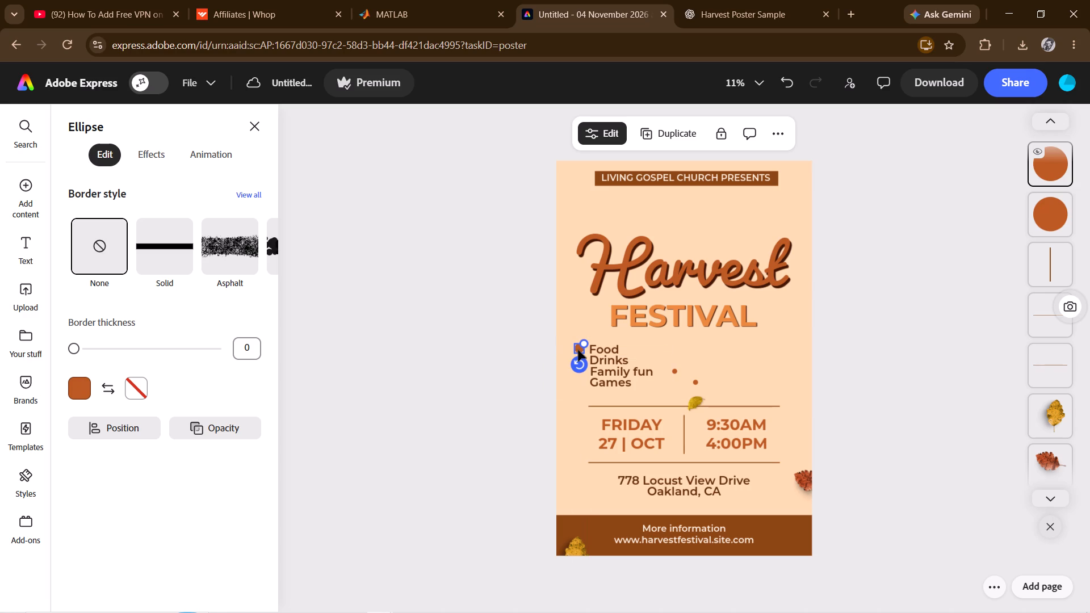
pyautogui.click(583, 344)
# Shrink the dot beside "Food" to bullet size and place it close to the word, level with its line.
pyautogui.hscroll(-1, 578, 352)
pyautogui.hscroll(-1, 543, 385)
pyautogui.click(543, 385)
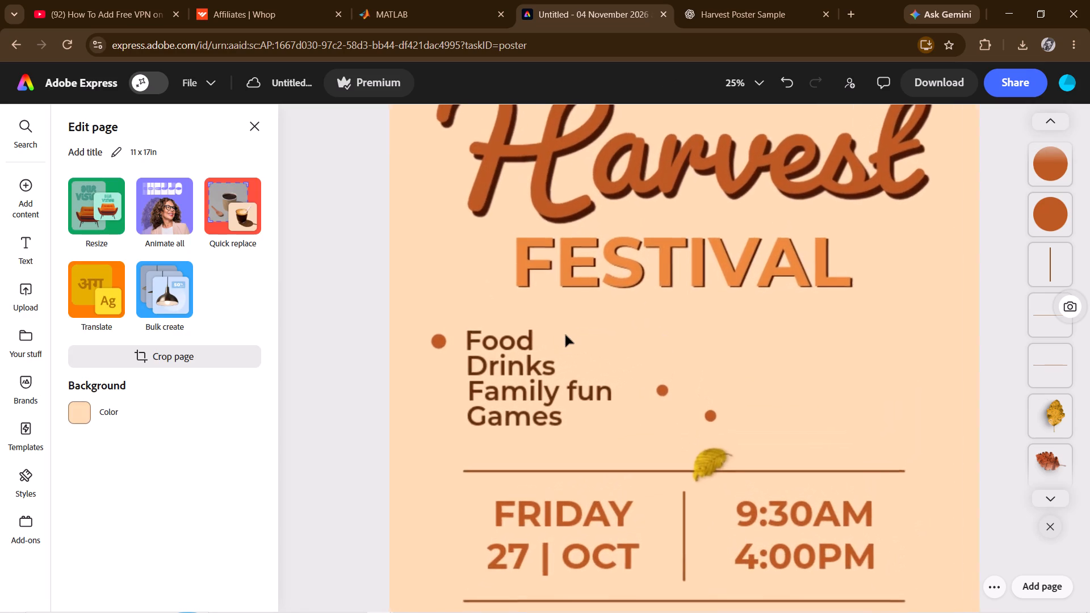
pyautogui.click(395, 342)
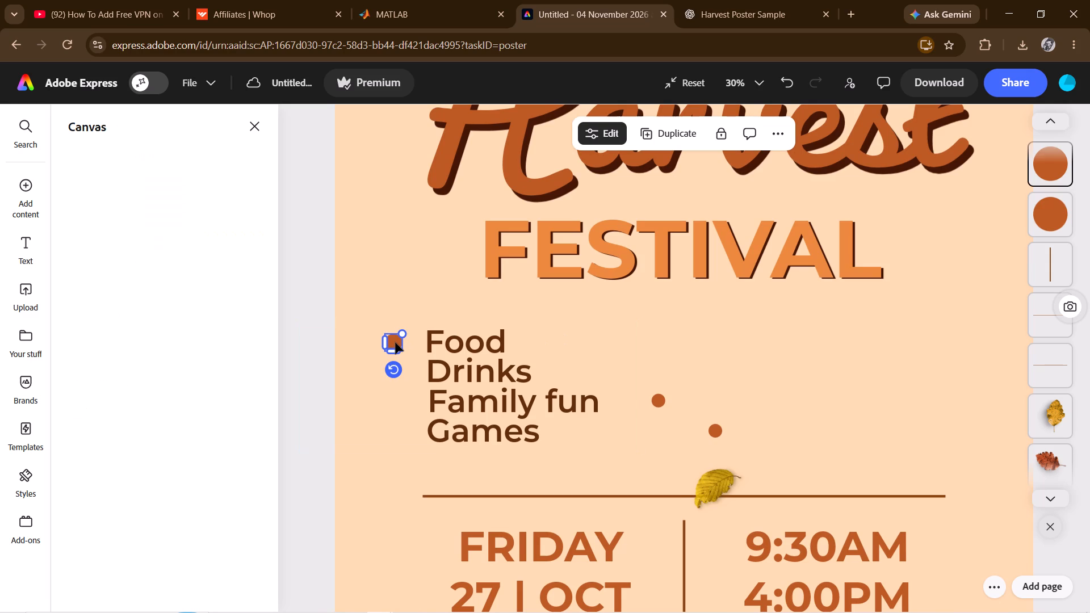
pyautogui.moveTo(395, 342); pyautogui.dragTo(408, 339)
pyautogui.moveTo(416, 330); pyautogui.dragTo(408, 338)
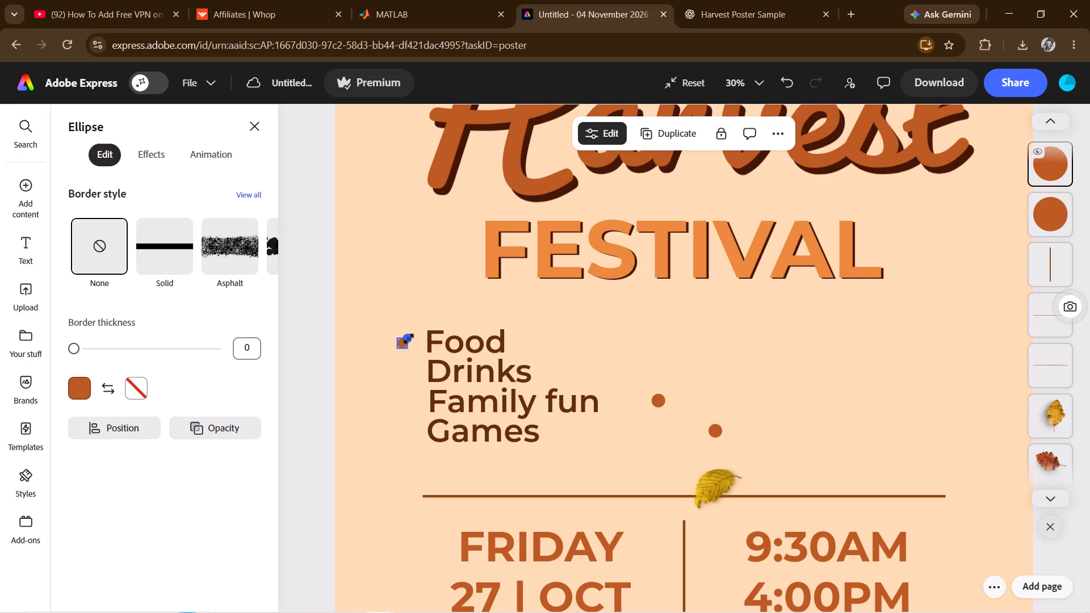
pyautogui.moveTo(408, 338); pyautogui.dragTo(409, 336)
pyautogui.moveTo(403, 343); pyautogui.dragTo(409, 342)
pyautogui.moveTo(409, 342); pyautogui.dragTo(410, 345)
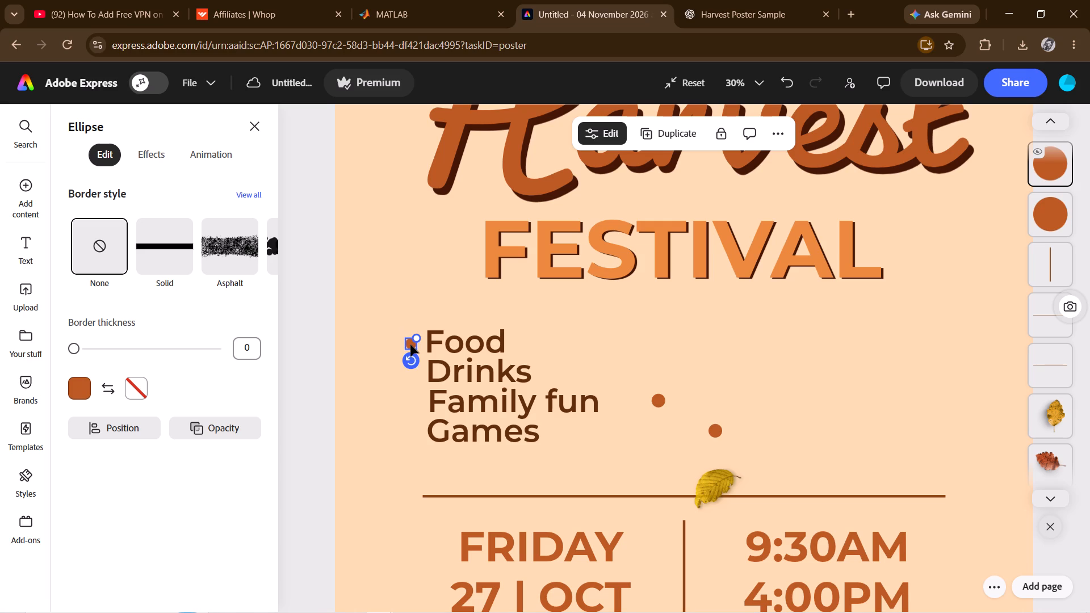
# Try the nearer leftover dot as a bullet beside "Drinks", and delete that dot.
pyautogui.click(660, 401)
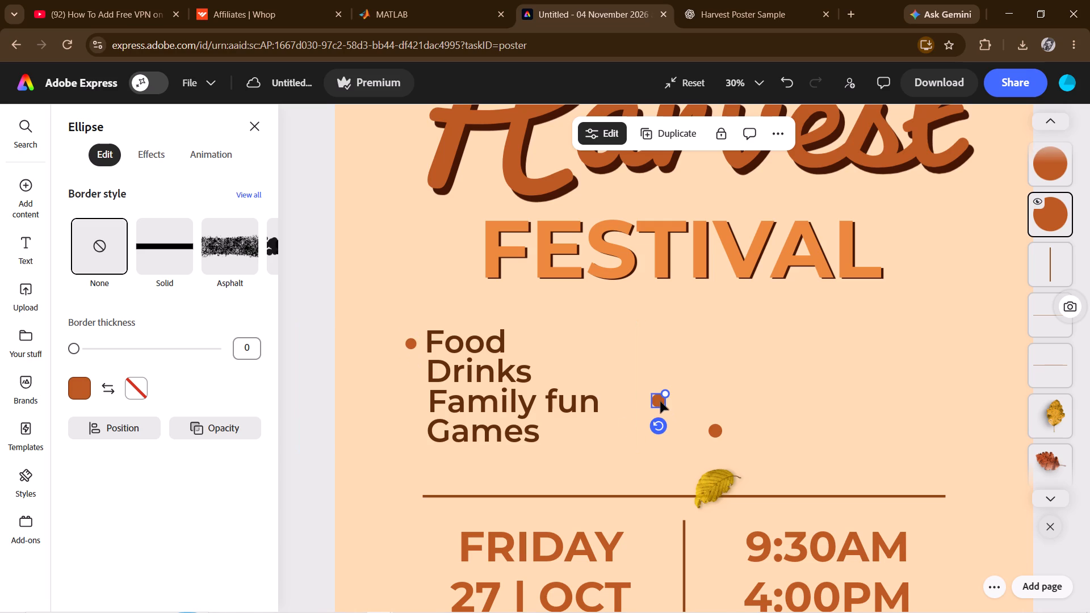
pyautogui.moveTo(660, 401); pyautogui.dragTo(414, 371)
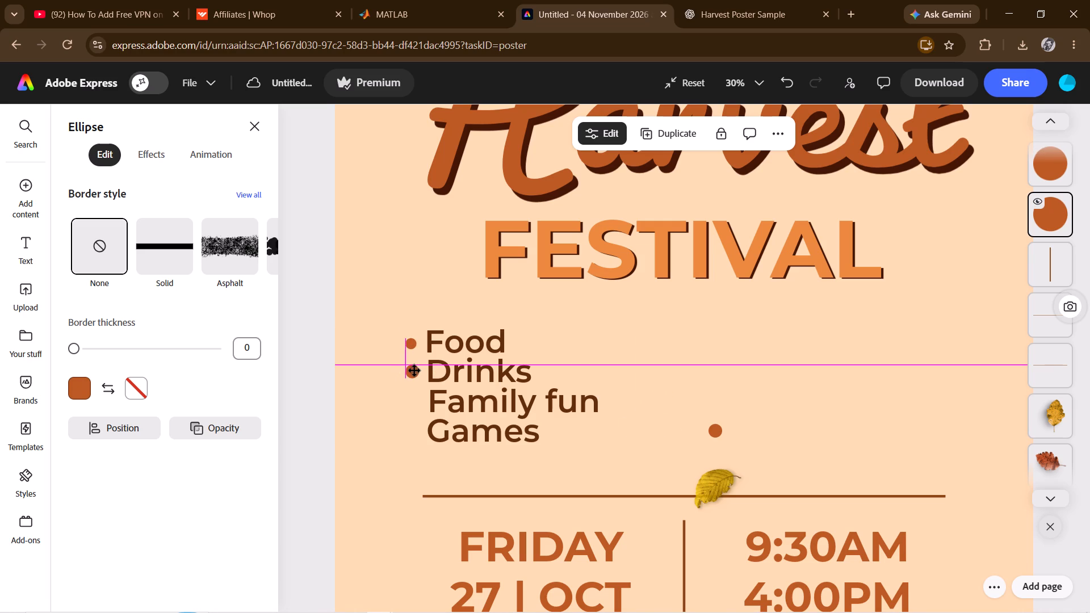
pyautogui.moveTo(414, 371); pyautogui.dragTo(415, 372)
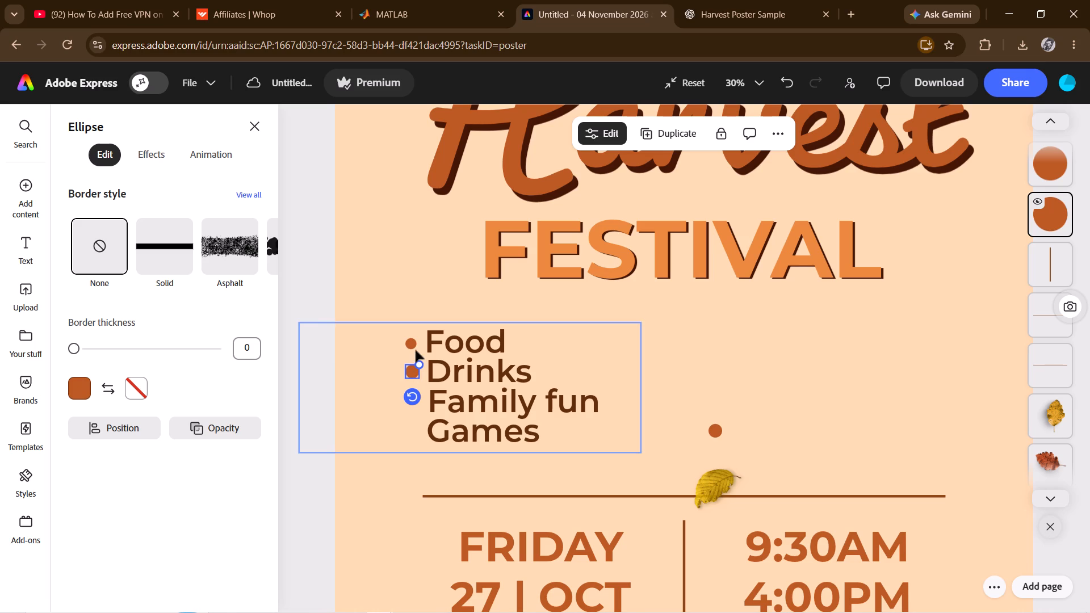
pyautogui.press('BackSpace')
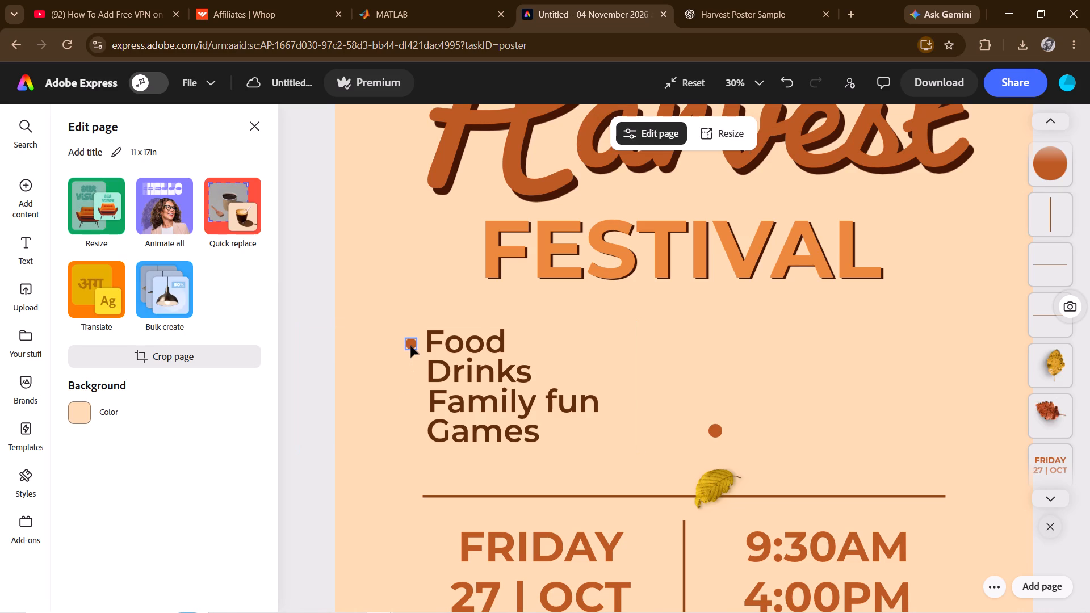
# Duplicate the "Food" bullet three times and place the copies below it beside "Drinks", "Family fun" and "Games".
pyautogui.click(410, 346)
pyautogui.hotkey('ctrl', 'd')
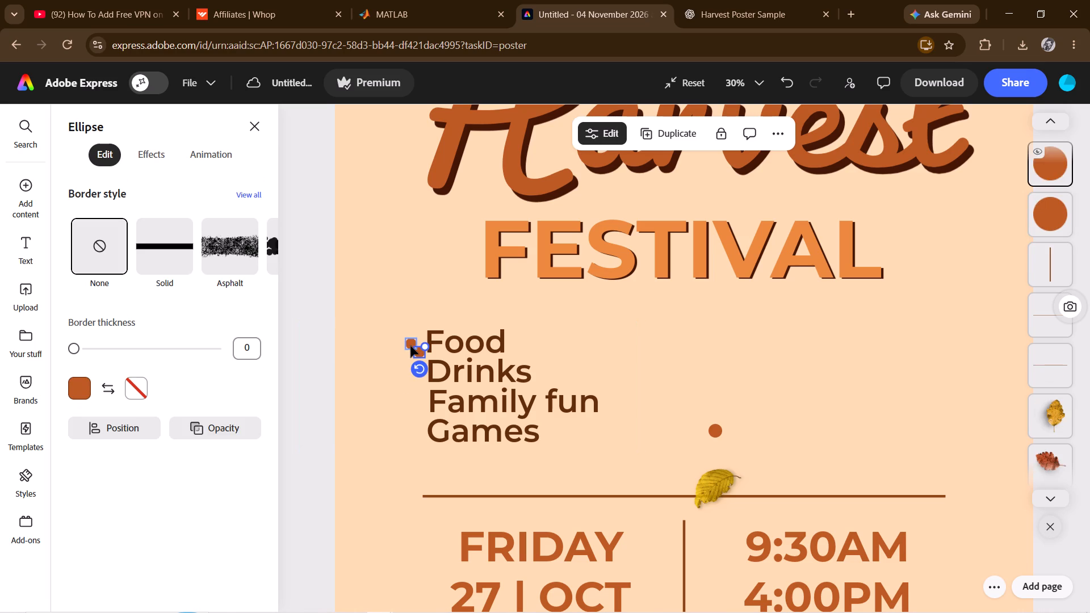
pyautogui.hotkey('ctrl', 'd')
pyautogui.hotkey('ctrl', 'd')
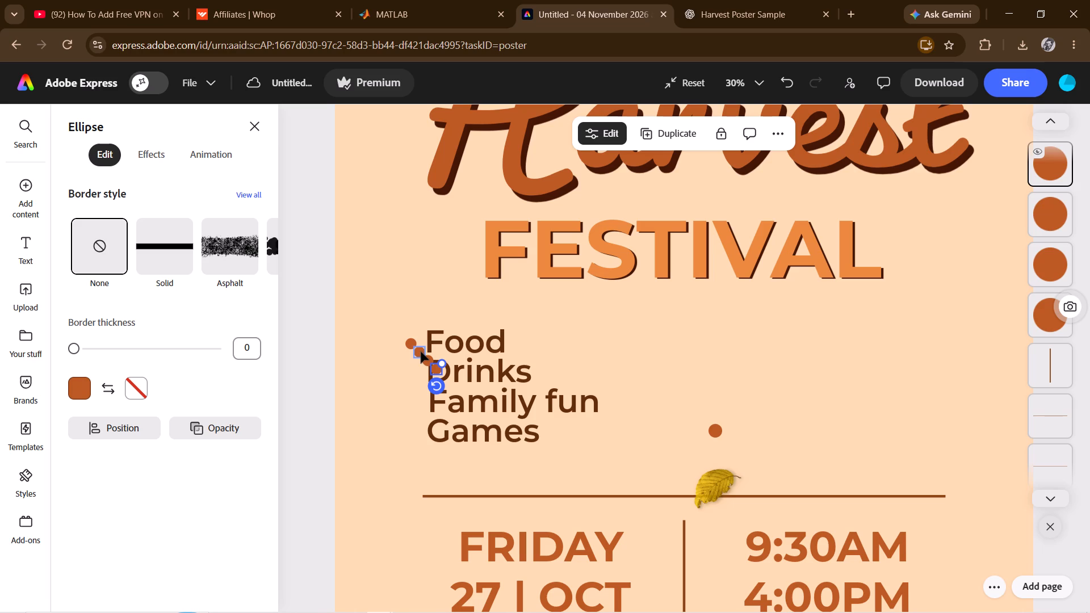
pyautogui.moveTo(421, 351); pyautogui.dragTo(413, 366)
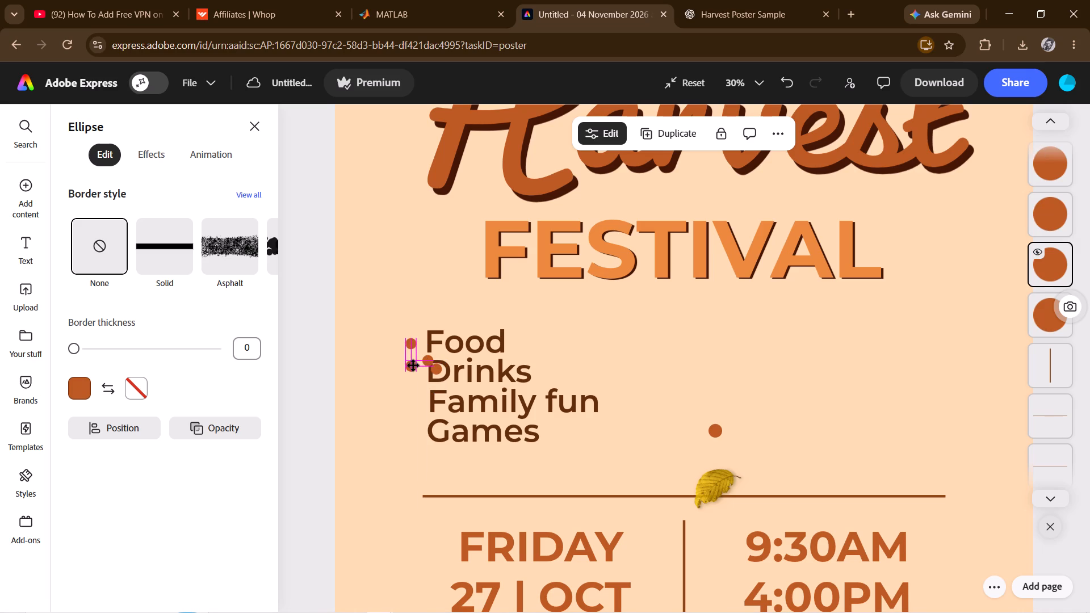
pyautogui.moveTo(413, 366); pyautogui.dragTo(415, 366)
pyautogui.moveTo(430, 363); pyautogui.dragTo(429, 368)
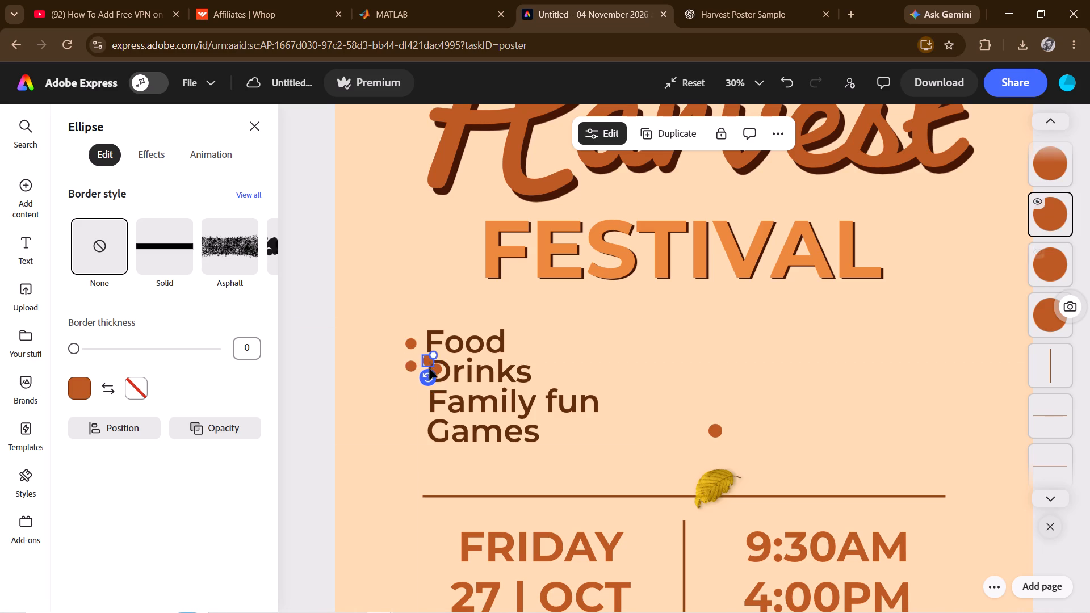
pyautogui.moveTo(429, 368); pyautogui.dragTo(414, 401)
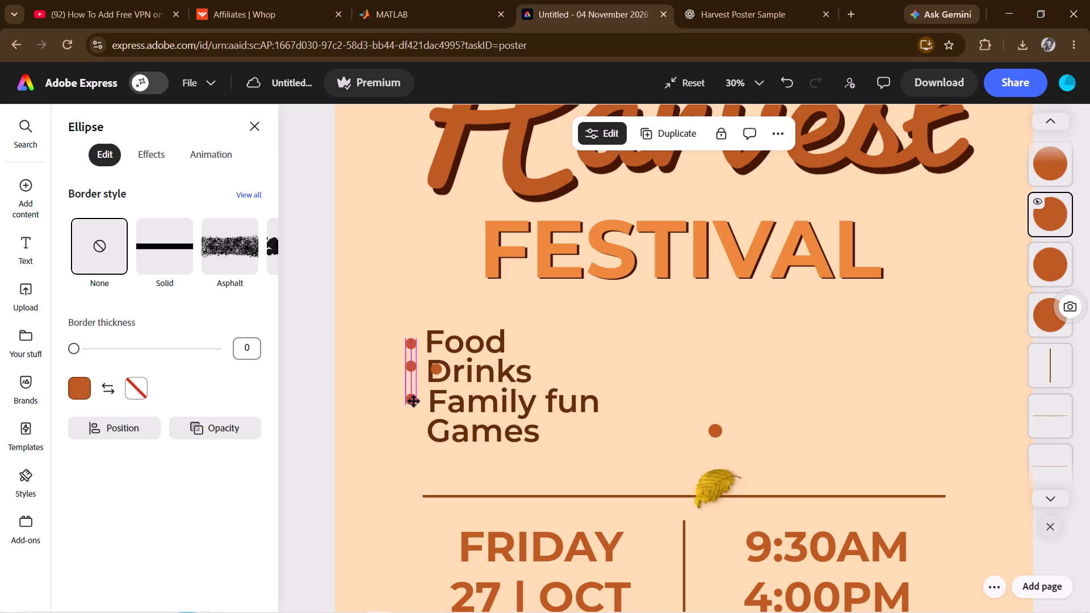
pyautogui.moveTo(434, 370); pyautogui.dragTo(414, 441)
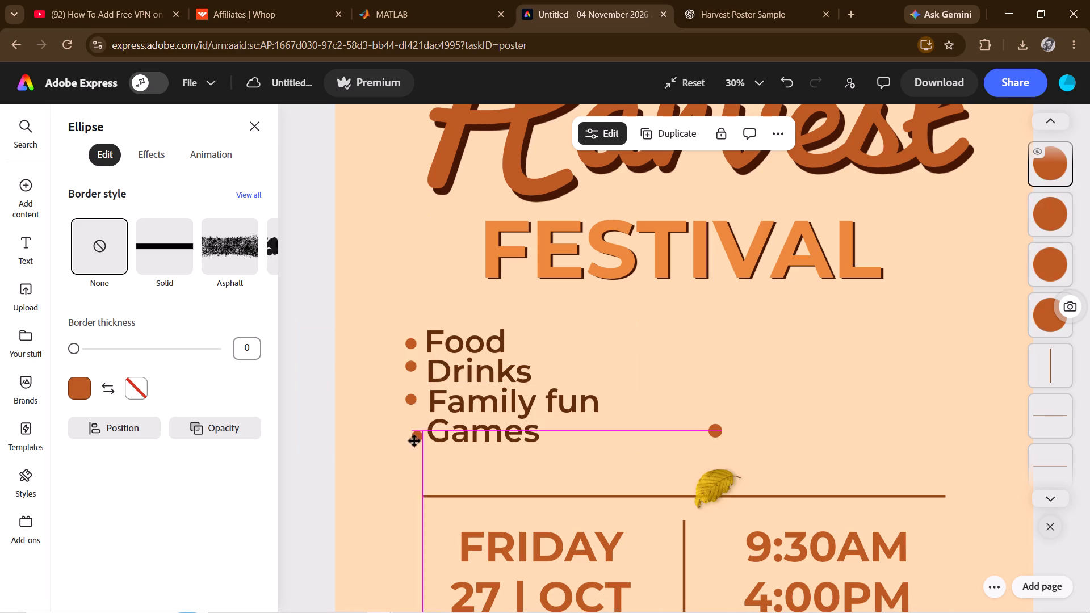
pyautogui.moveTo(414, 441); pyautogui.dragTo(408, 440)
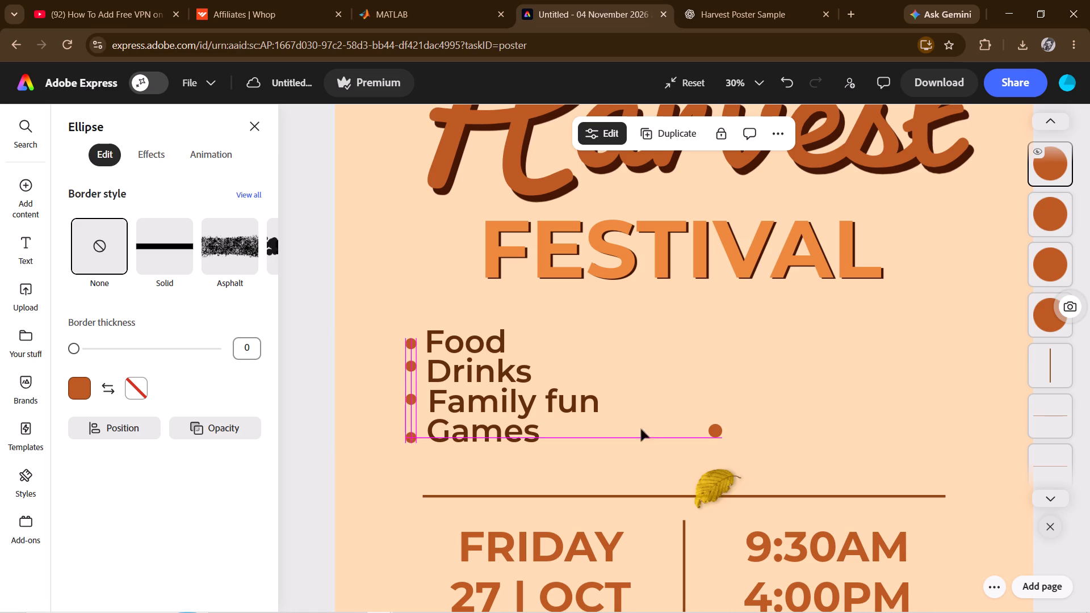
# Delete the leftover orange dot above the yellow leaf.
pyautogui.click(715, 427)
pyautogui.press('Delete')
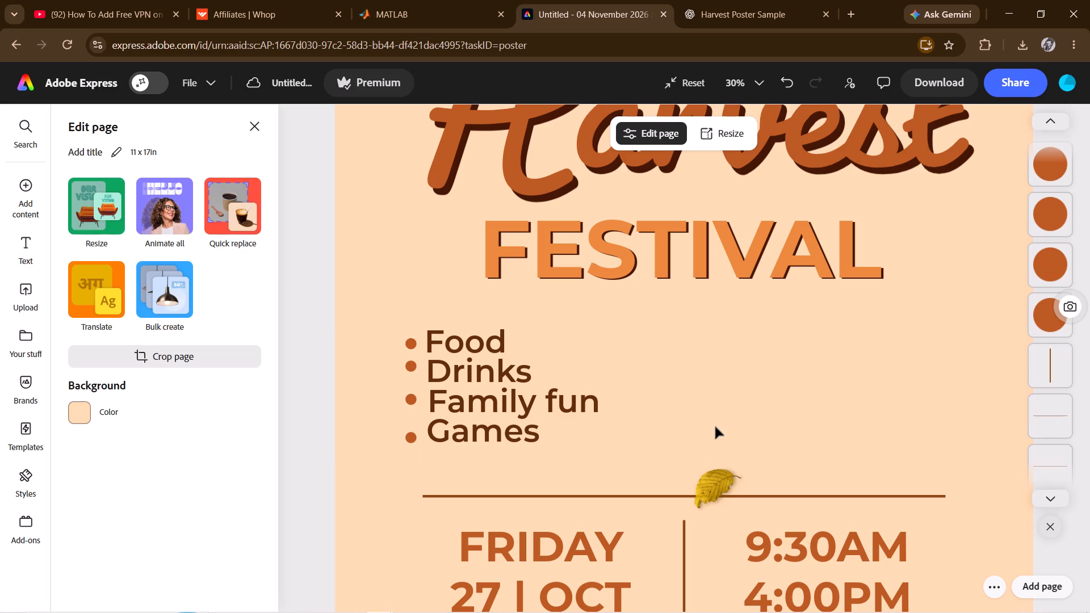
# Raise the "Games" bullet and lower the "Drinks" bullet so each is centred on its text line.
pyautogui.moveTo(412, 433); pyautogui.dragTo(412, 427)
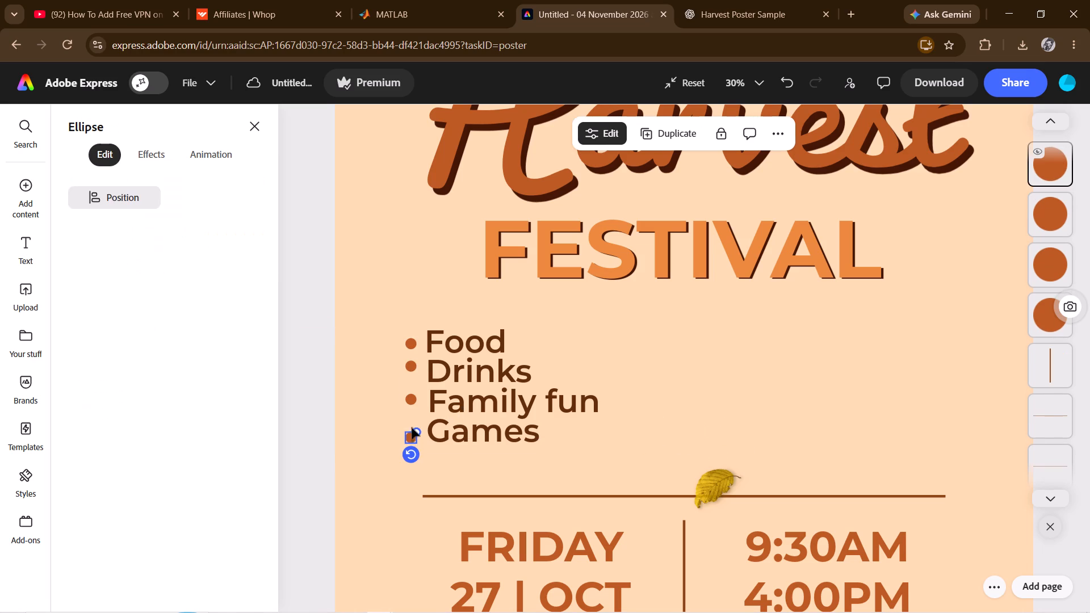
pyautogui.moveTo(412, 427); pyautogui.dragTo(412, 428)
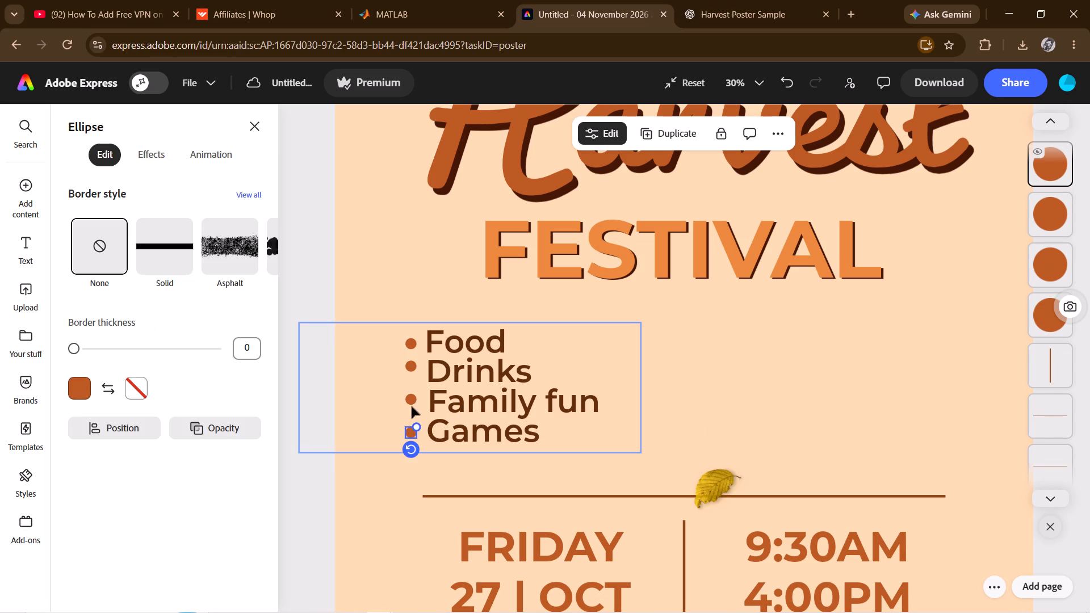
pyautogui.moveTo(409, 370); pyautogui.dragTo(409, 375)
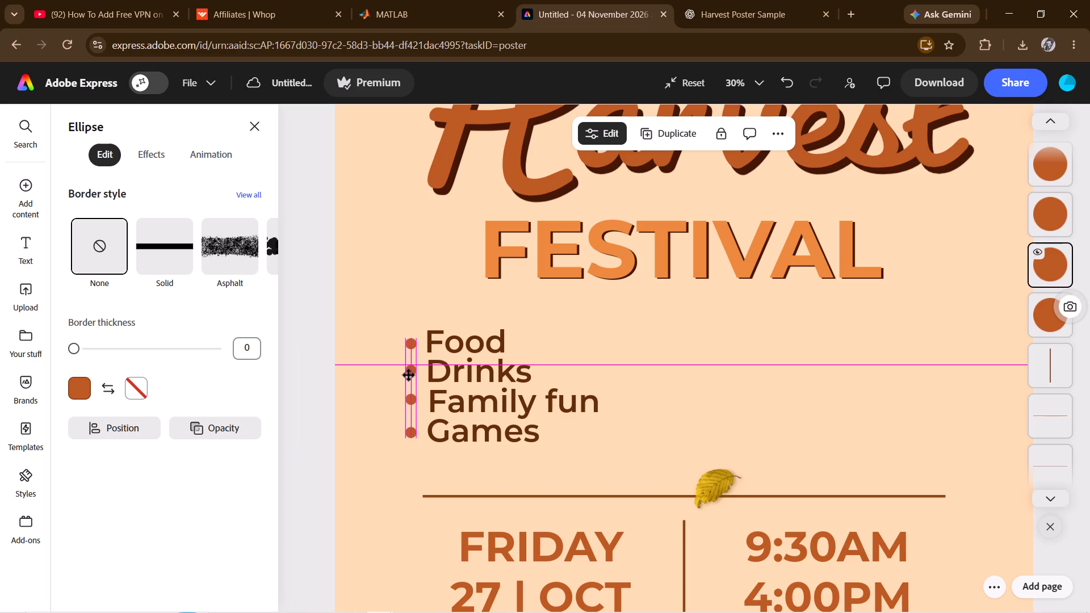
# Fine-tune the "Food" and "Games" bullets vertically so each is centred on its text line.
pyautogui.moveTo(409, 375); pyautogui.dragTo(409, 376)
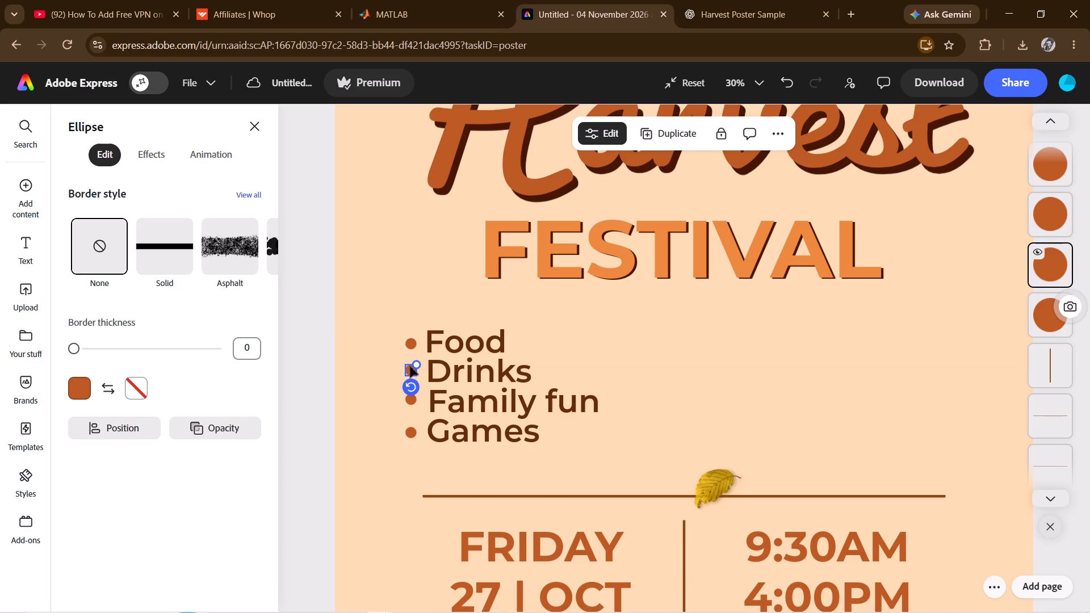
pyautogui.click(410, 348)
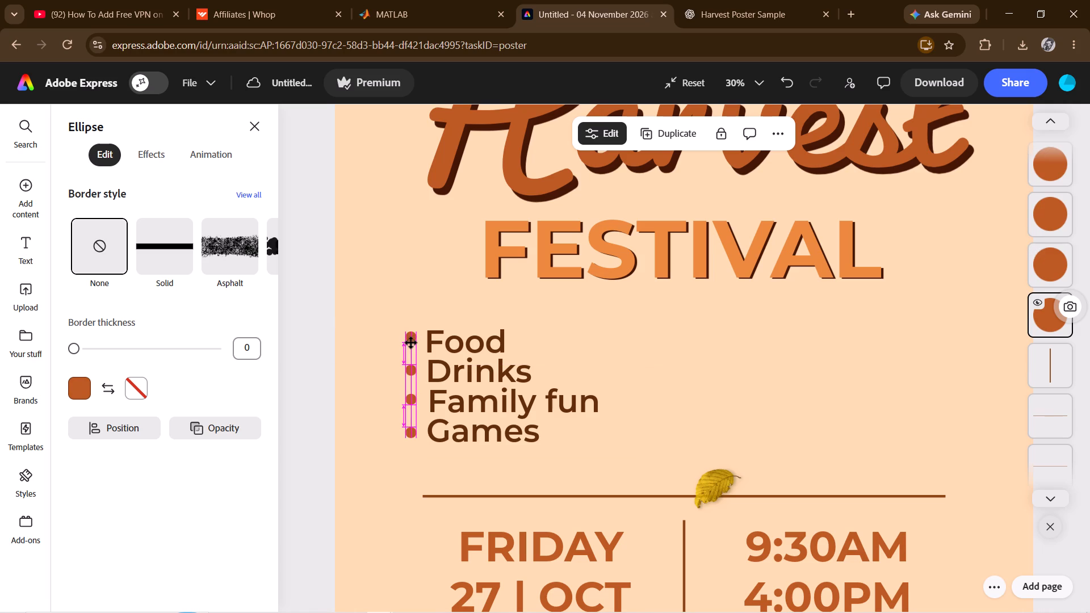
pyautogui.click(411, 346)
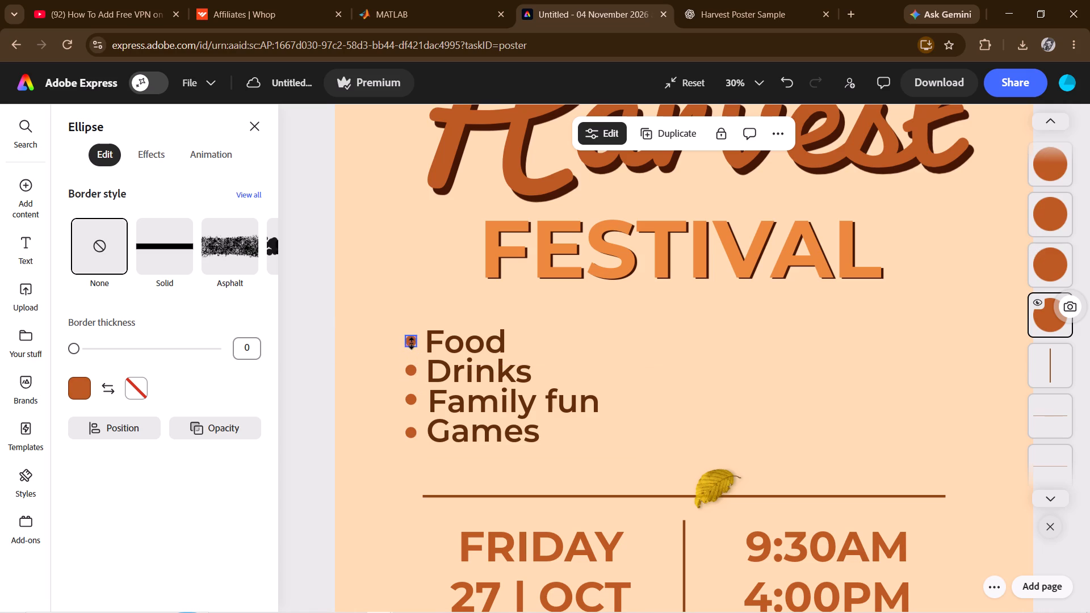
pyautogui.click(411, 343)
pyautogui.hotkey('ctrl', 'z')
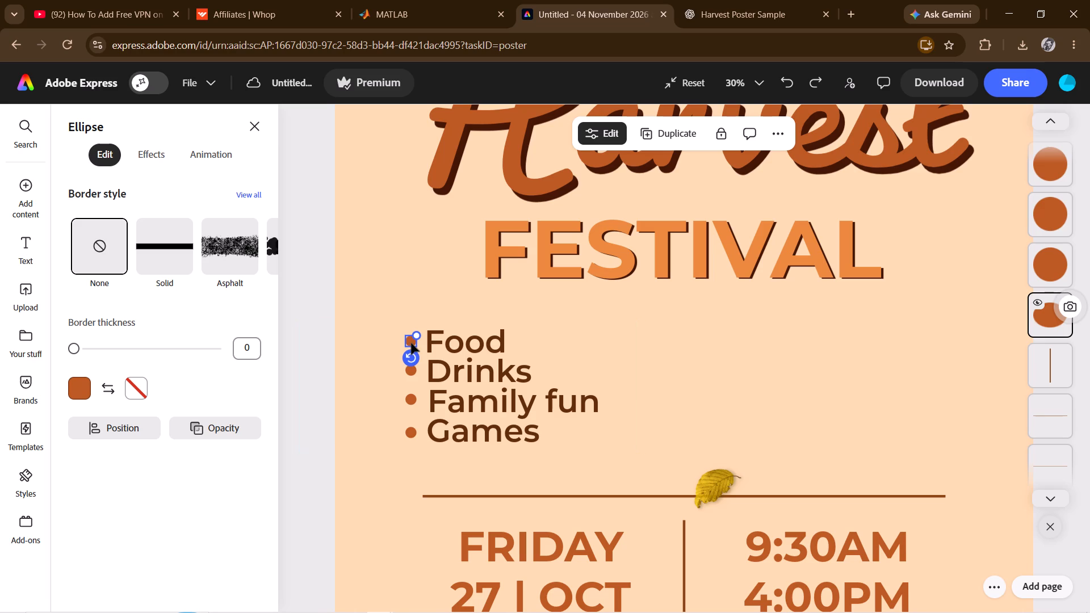
pyautogui.click(411, 344)
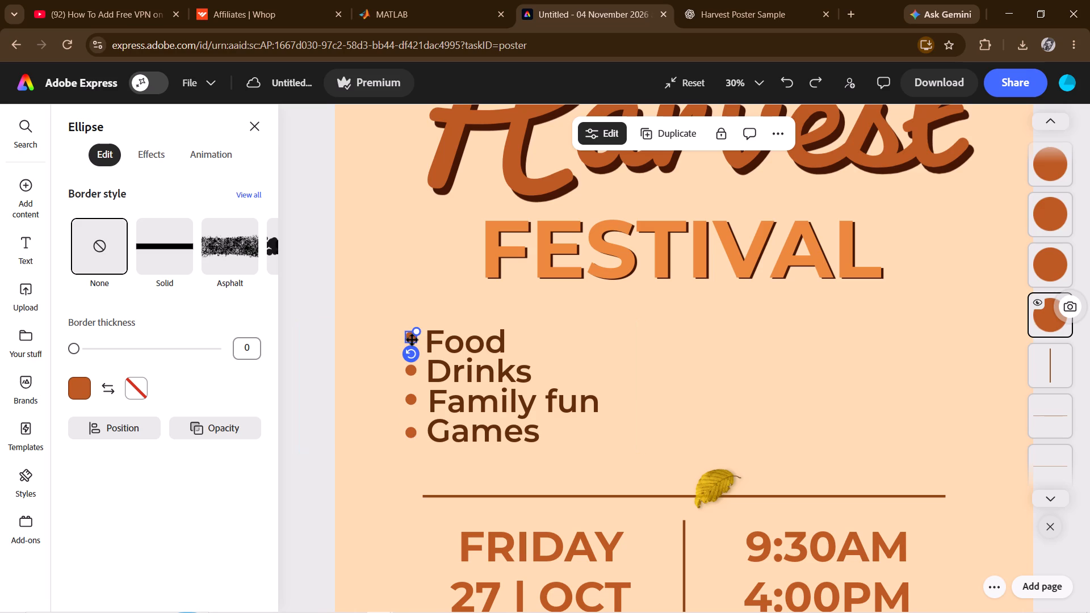
pyautogui.click(410, 435)
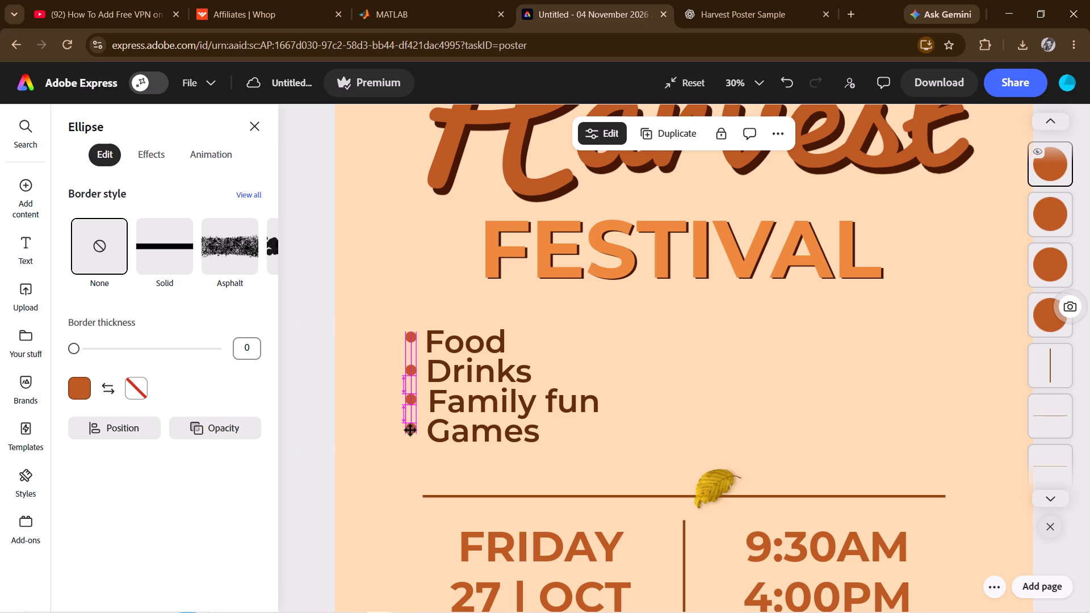
pyautogui.click(410, 342)
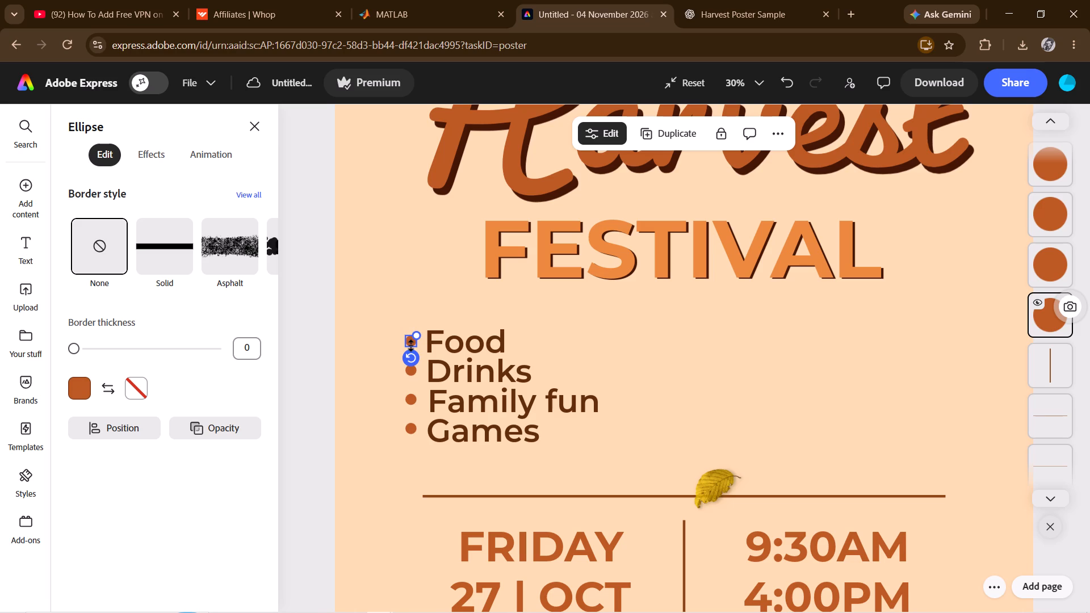
pyautogui.click(648, 400)
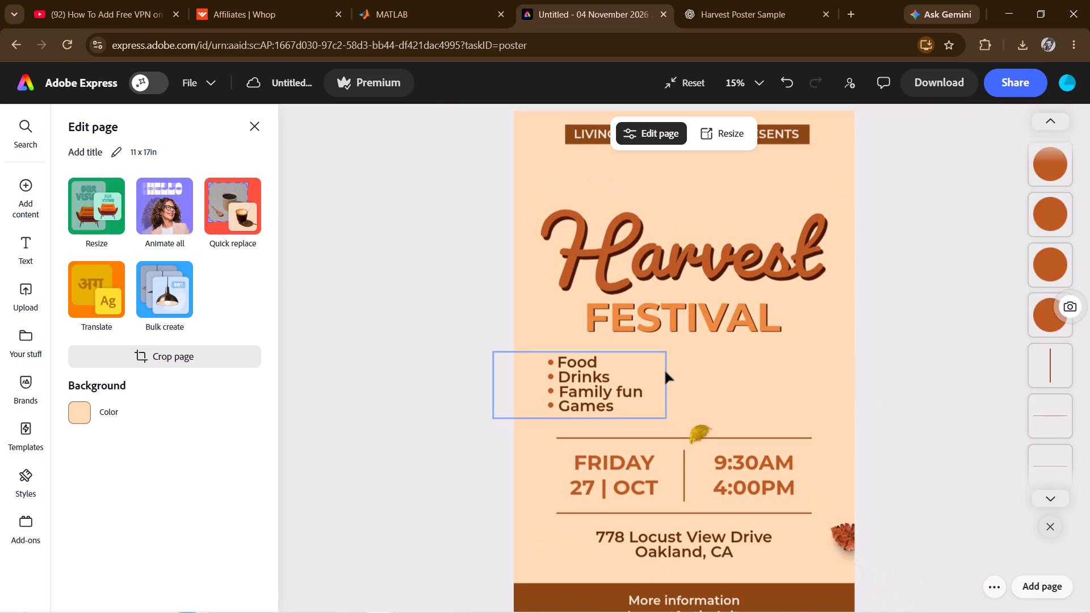
# Replace "FRIDAY" with "SATURDAY" in the date text and widen its text box so the word fits on one line.
pyautogui.hscroll(-1, 665, 372)
pyautogui.hscroll(-1, 718, 373)
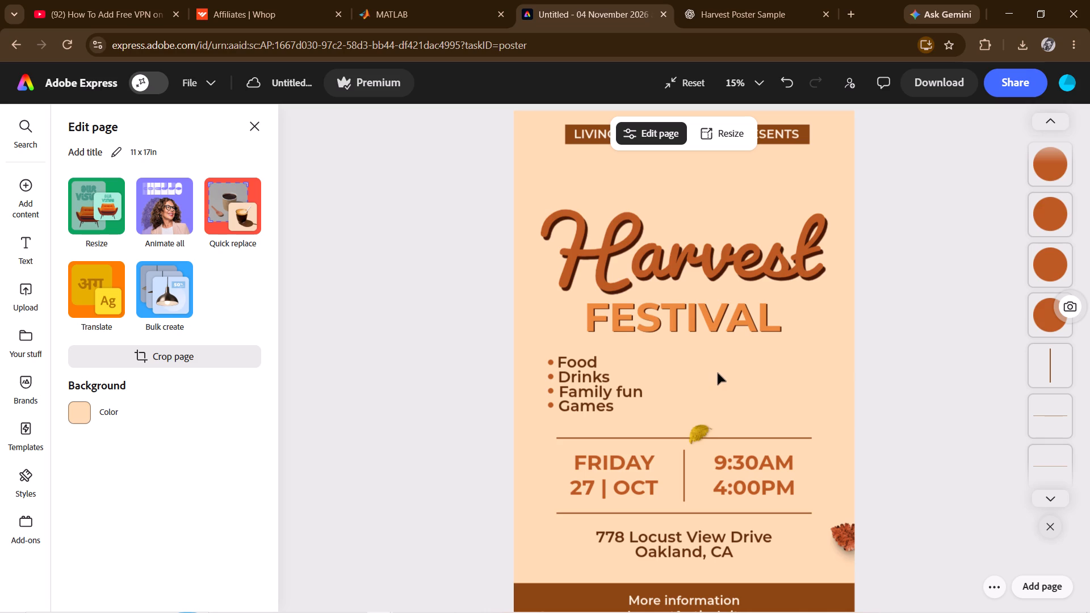
pyautogui.hscroll(-1, 718, 373)
pyautogui.scroll(-1, 718, 373)
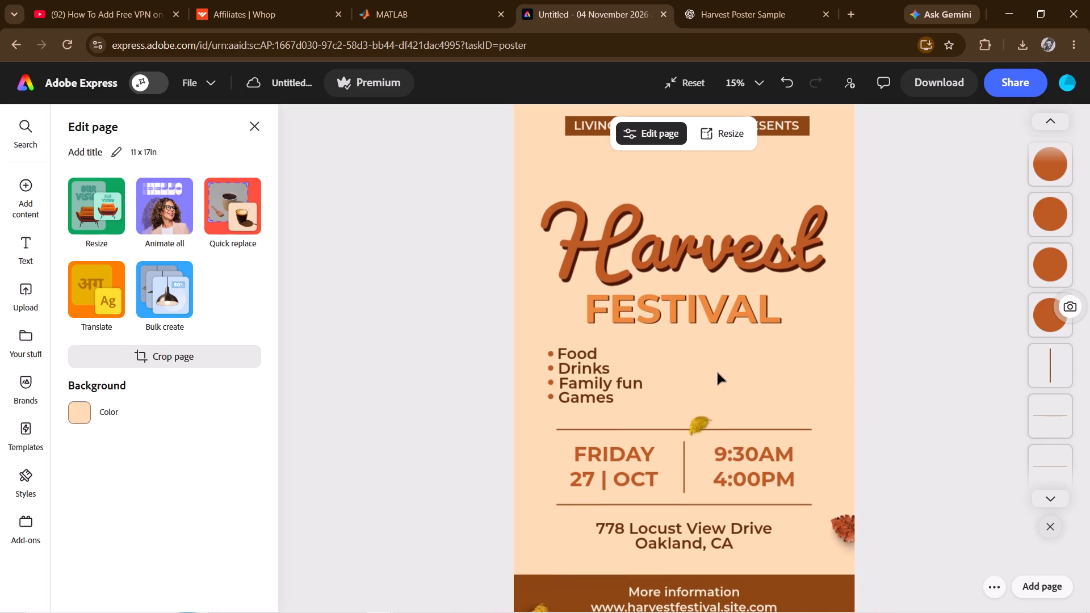
pyautogui.click(656, 459)
pyautogui.click(656, 459)
pyautogui.click(656, 459)
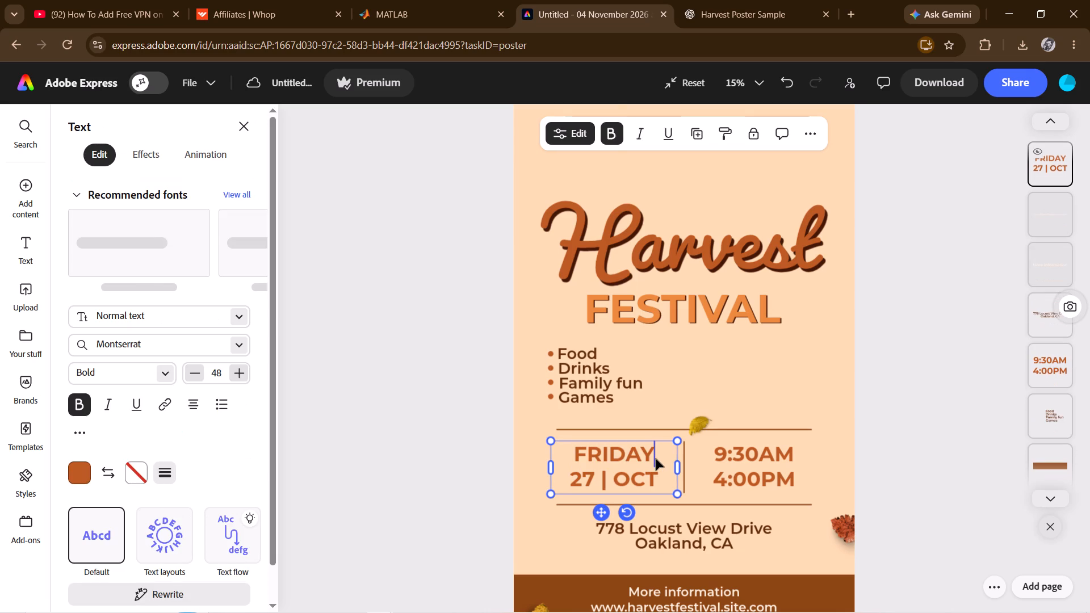
pyautogui.press('BackSpace')
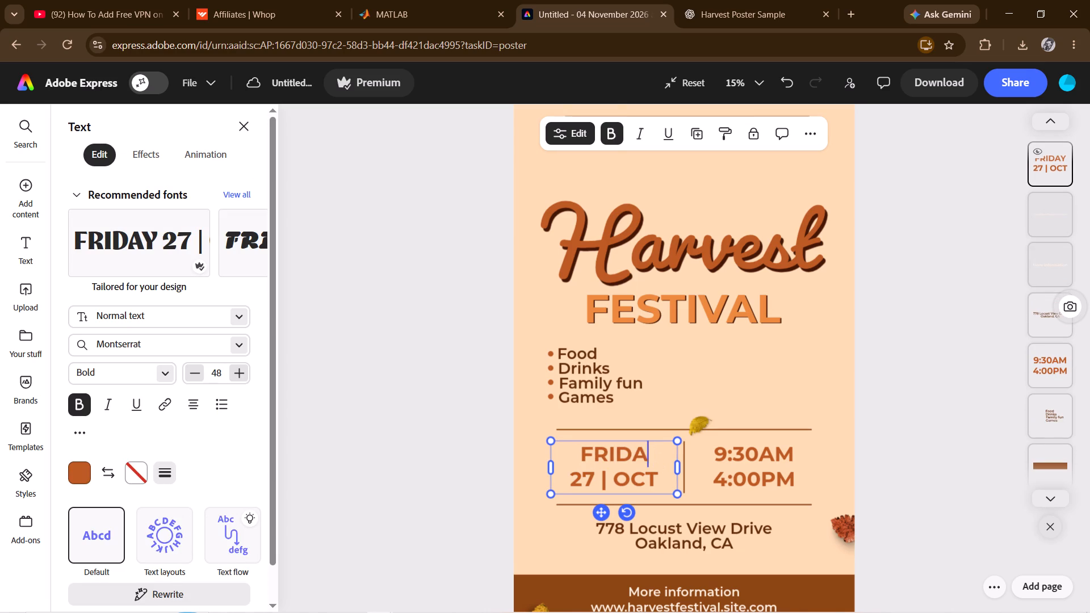
pyautogui.press('BackSpace')
pyautogui.press('BackSpace')
pyautogui.press('BackSpace')
pyautogui.press('BackSpace')
pyautogui.press('BackSpace')
pyautogui.write('SA')
pyautogui.write('TUR')
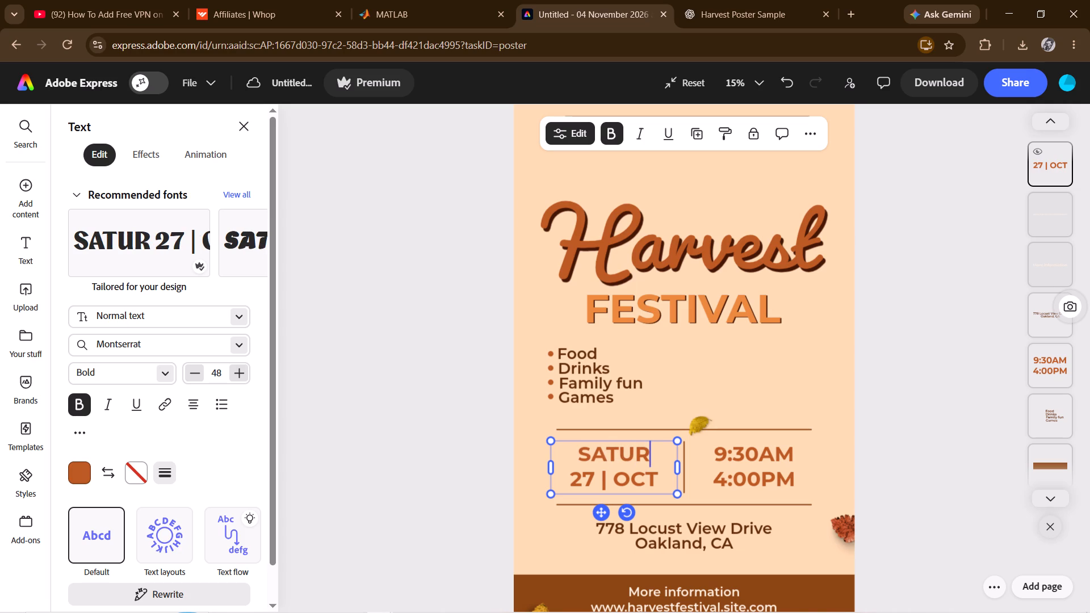
pyautogui.write('DAR')
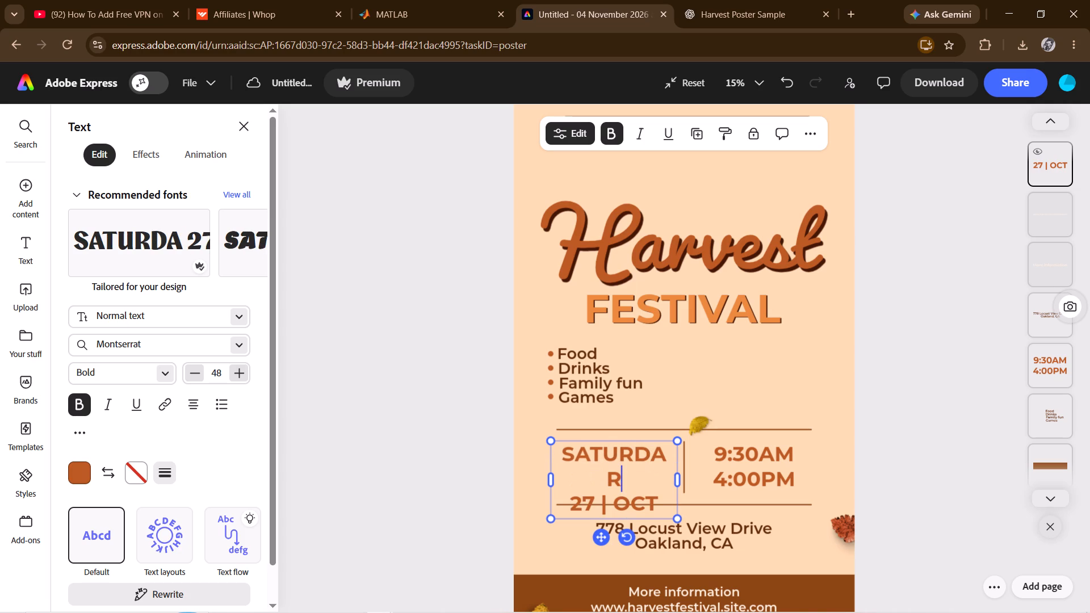
pyautogui.press('BackSpace')
pyautogui.press('y')
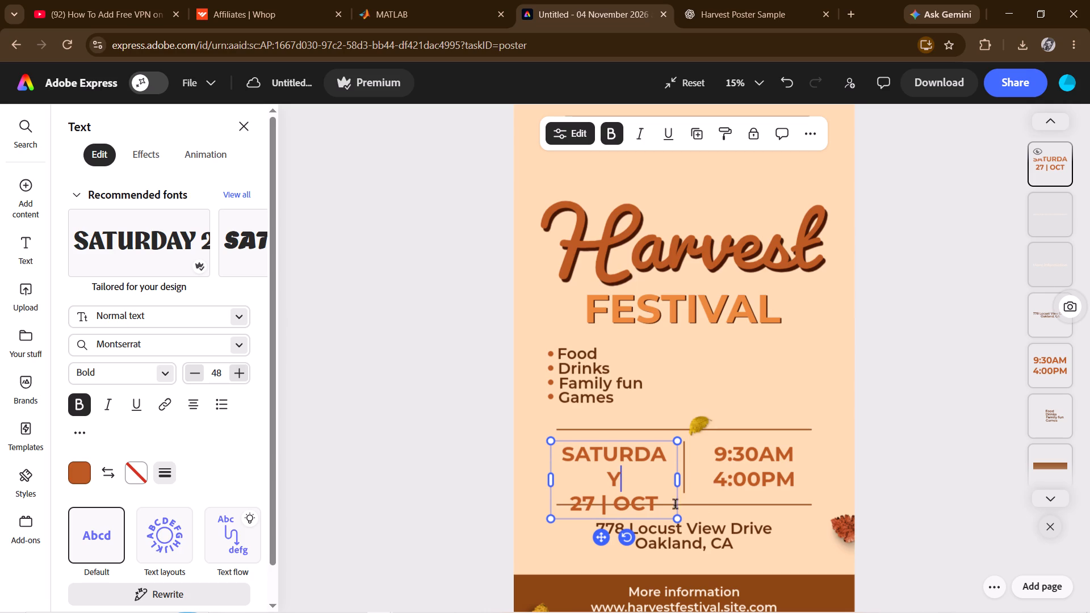
pyautogui.moveTo(677, 486); pyautogui.dragTo(687, 483)
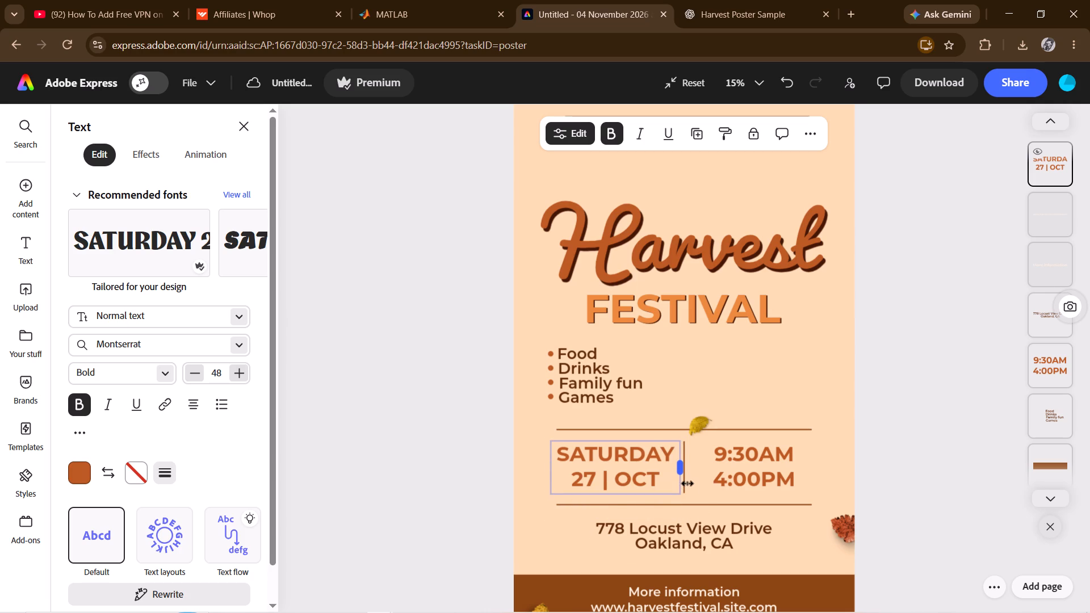
# Change the day number under "SATURDAY" to 14.
pyautogui.click(606, 481)
pyautogui.press('Left')
pyautogui.press('BackSpace')
pyautogui.press('BackSpace')
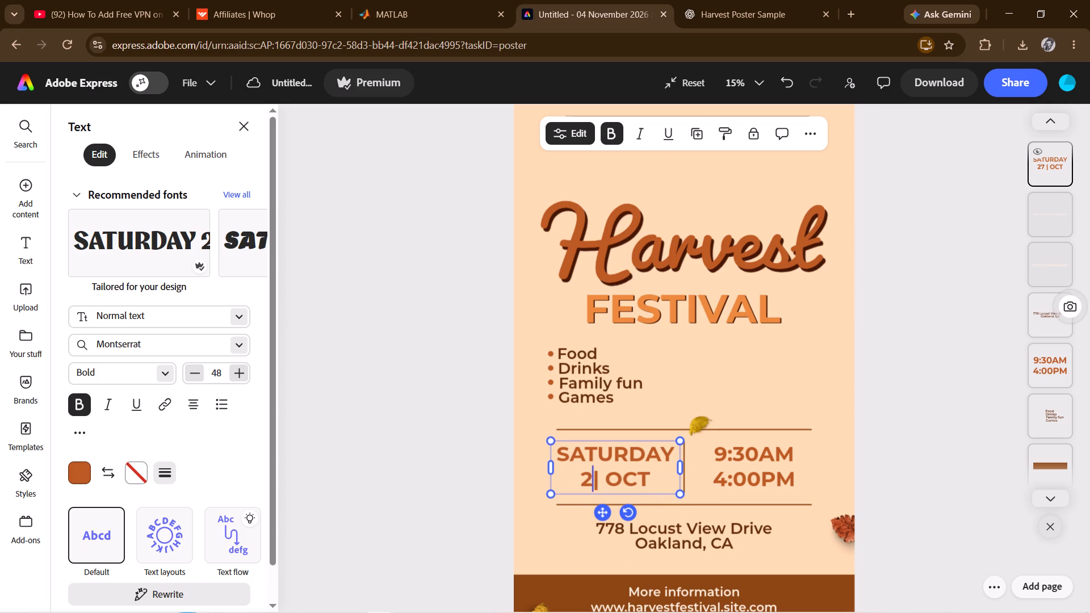
pyautogui.press('BackSpace')
pyautogui.write('14')
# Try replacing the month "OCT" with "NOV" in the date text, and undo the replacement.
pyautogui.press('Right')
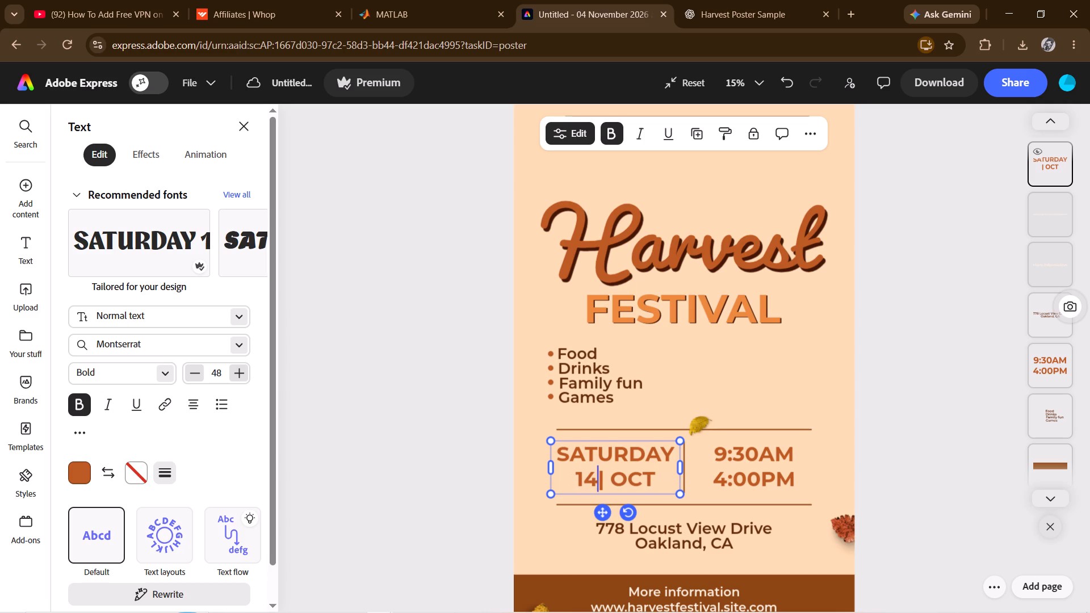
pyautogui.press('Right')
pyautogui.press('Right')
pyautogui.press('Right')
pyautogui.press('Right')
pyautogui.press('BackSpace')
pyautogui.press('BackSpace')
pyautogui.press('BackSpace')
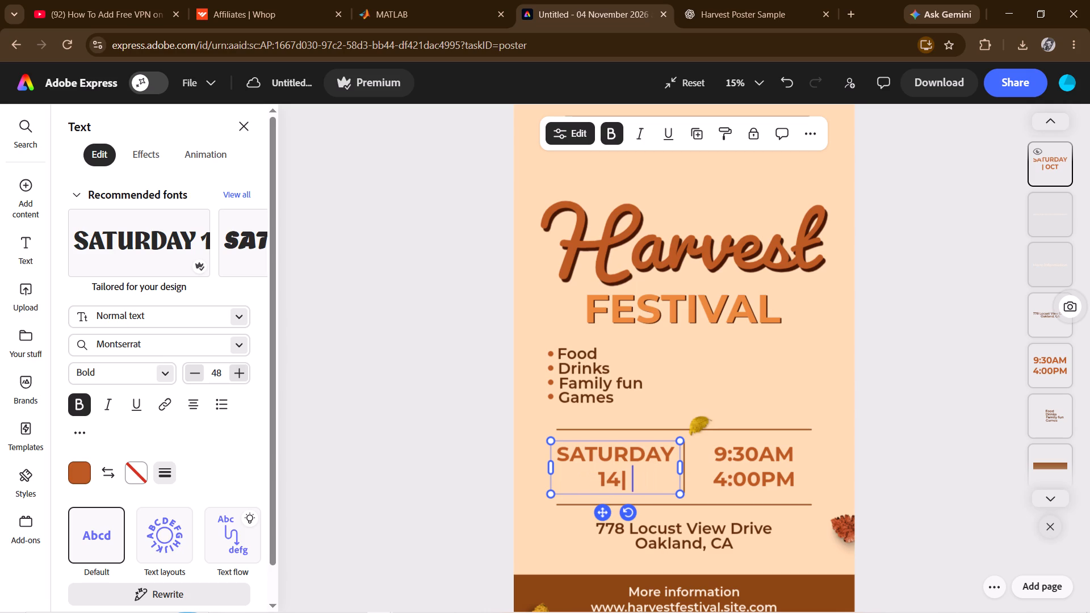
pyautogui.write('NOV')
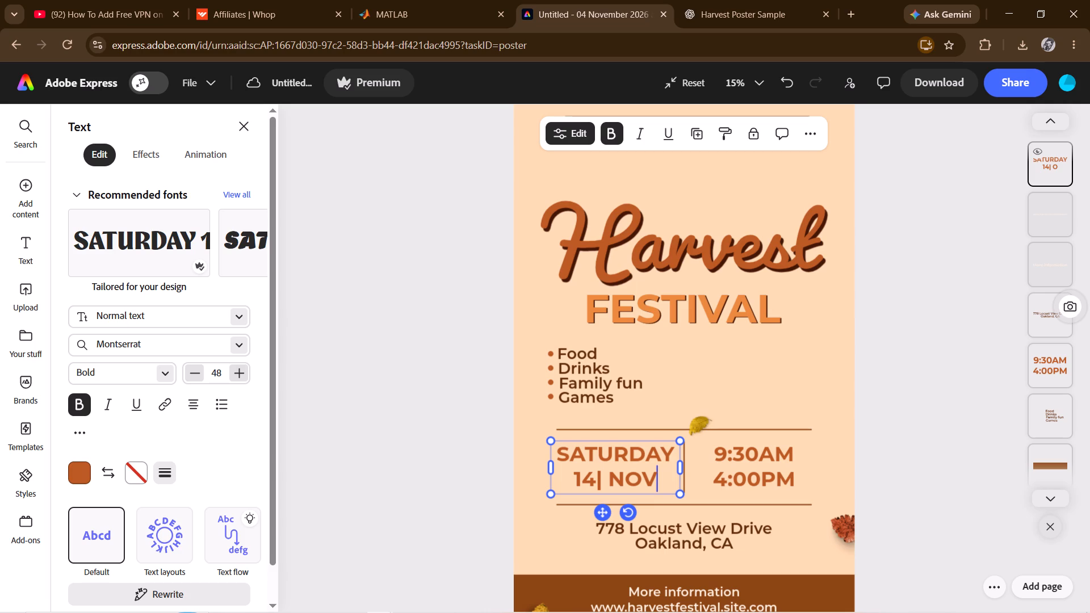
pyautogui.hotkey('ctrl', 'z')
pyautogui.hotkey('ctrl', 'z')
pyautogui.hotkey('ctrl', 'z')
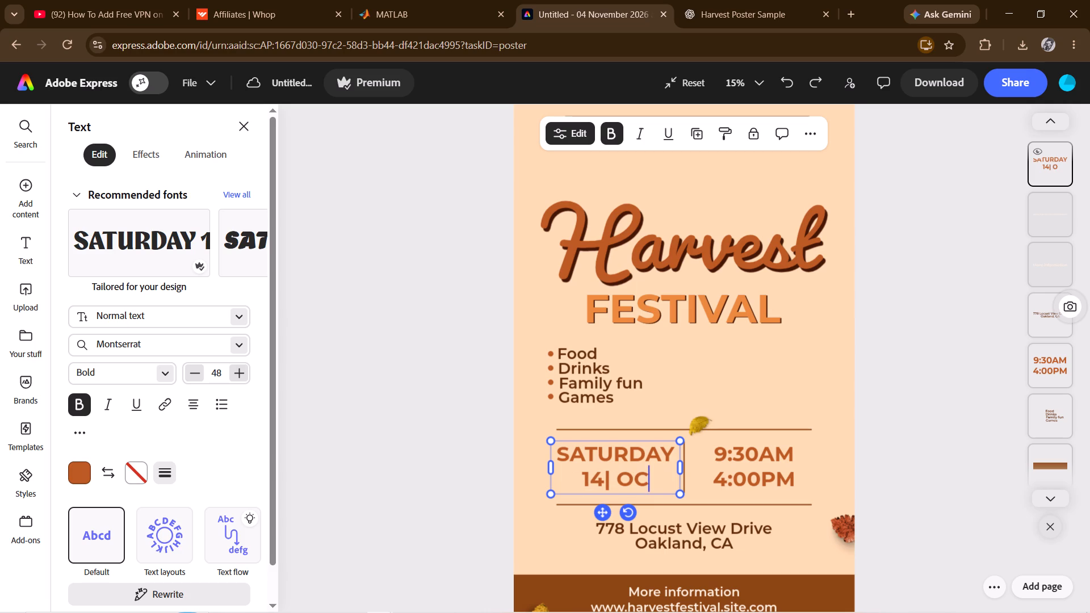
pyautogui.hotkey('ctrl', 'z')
# Replace the month with "NOV" and add a space before the divider so the date reads "14 | NOV".
pyautogui.press('BackSpace')
pyautogui.press('BackSpace')
pyautogui.press('BackSpace')
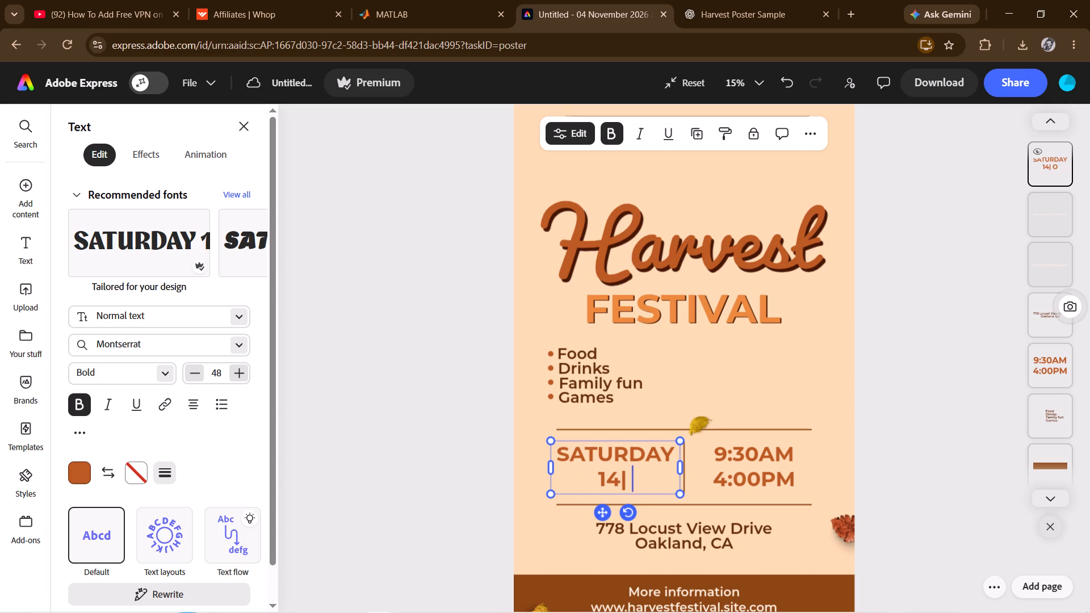
pyautogui.write('NOV')
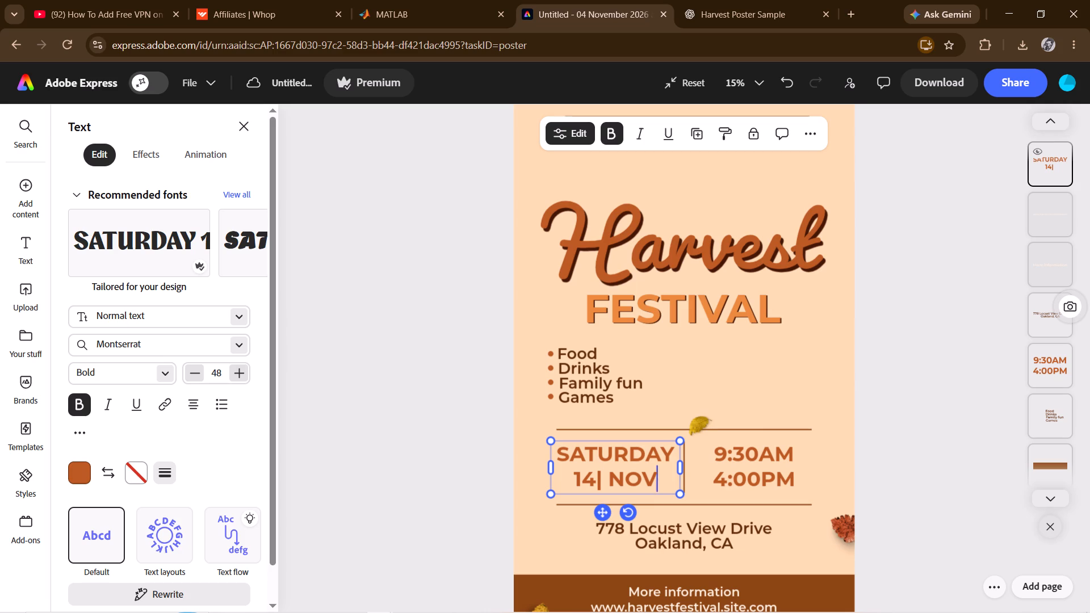
pyautogui.click(597, 482)
pyautogui.press('space')
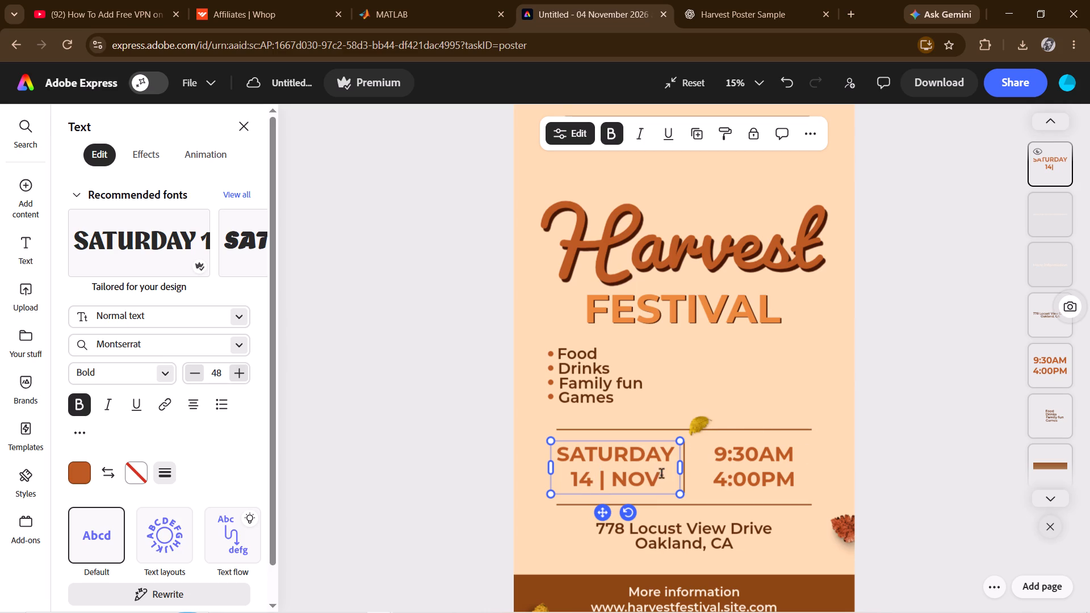
pyautogui.click(918, 368)
pyautogui.click(918, 368)
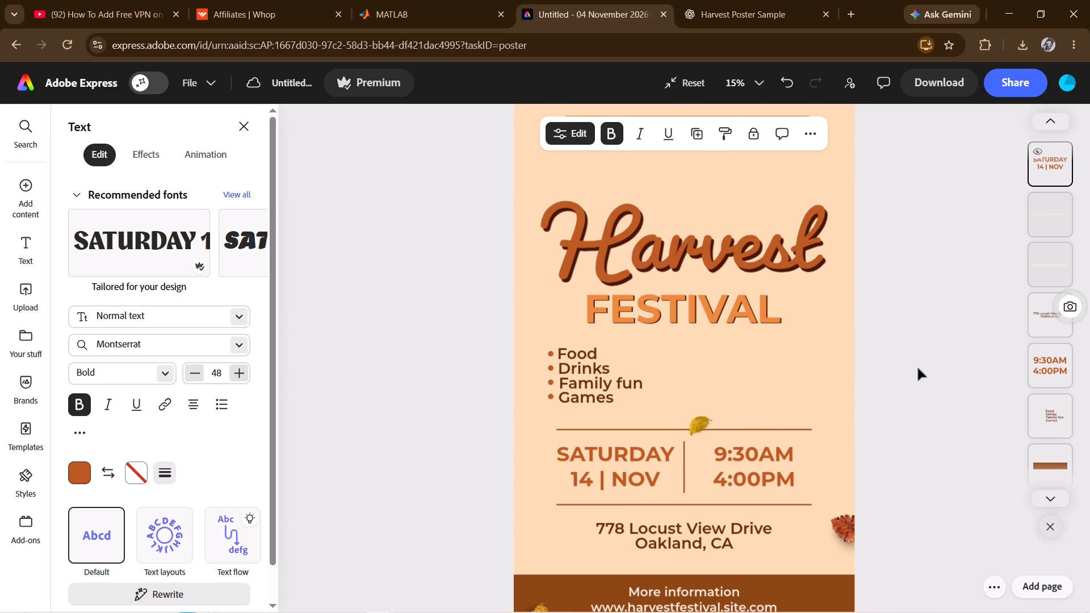
# Replace "9:30AM" with "TIMINGS:-" in the time text beside the date.
pyautogui.click(758, 456)
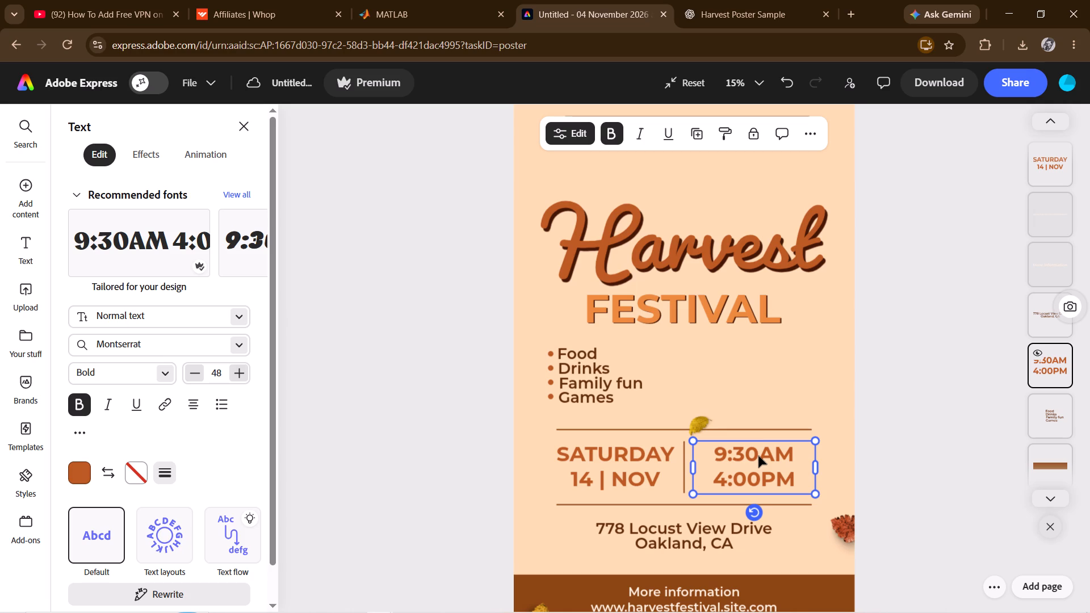
pyautogui.click(769, 453)
pyautogui.click(796, 456)
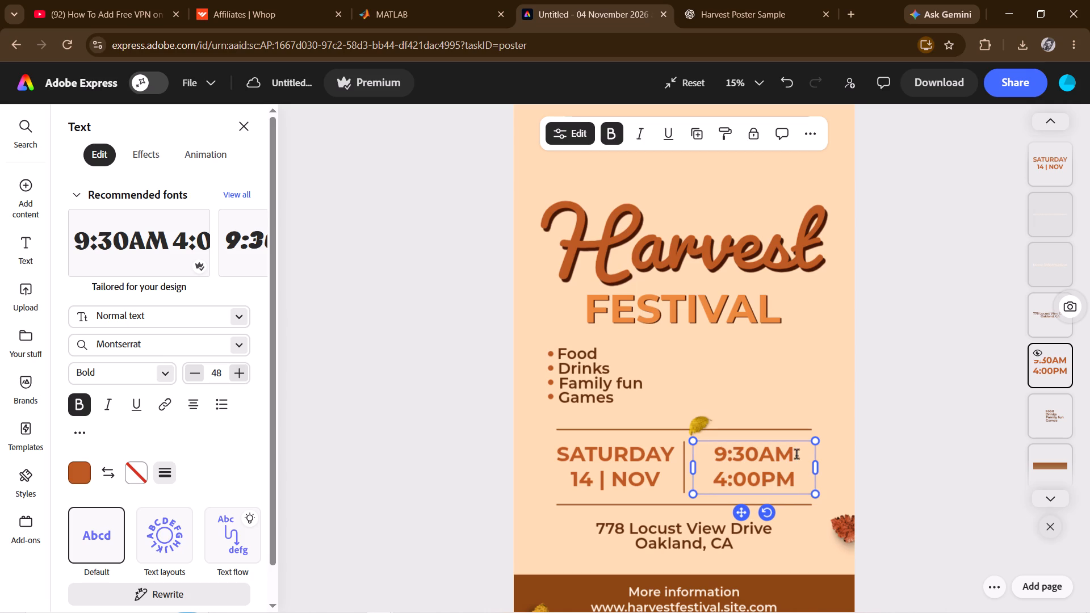
pyautogui.hotkey('ctrl', 'shift', 'Left')
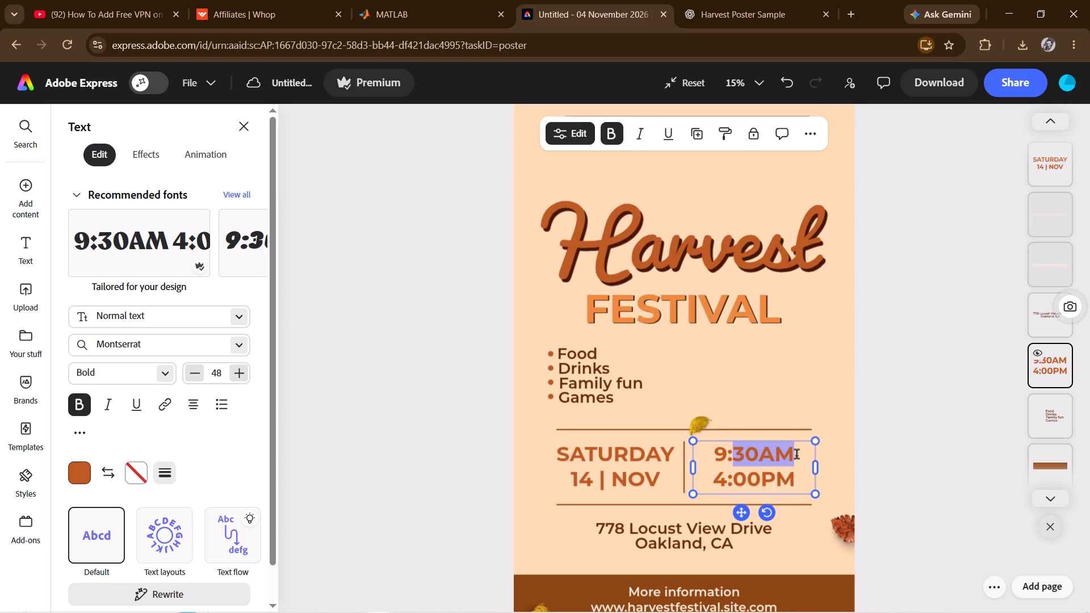
pyautogui.hotkey('ctrl', 'shift', 'Left')
pyautogui.press('BackSpace')
pyautogui.press('BackSpace')
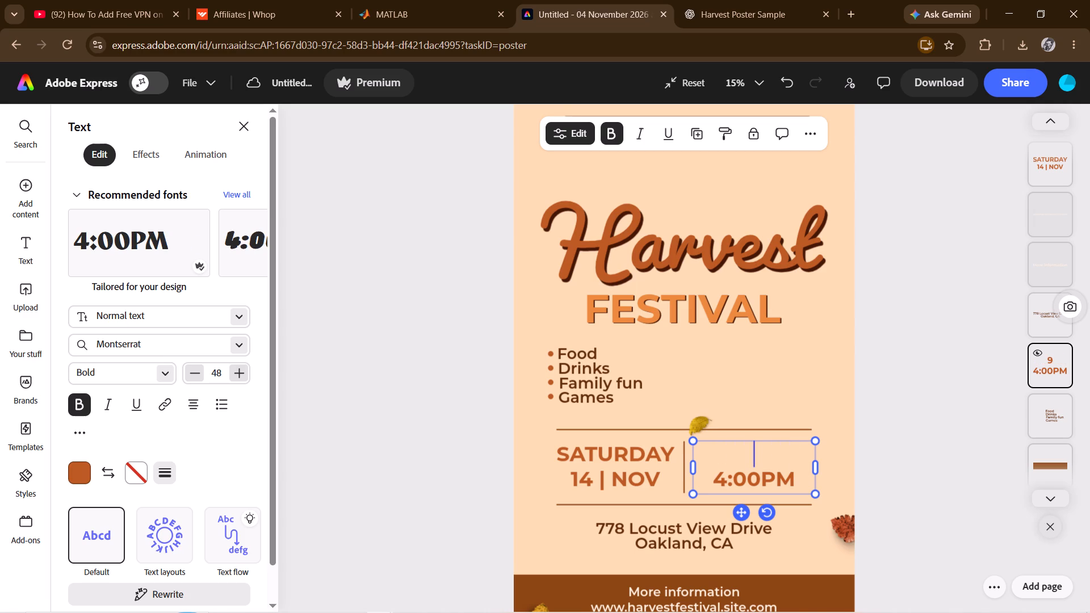
pyautogui.write('TIMI')
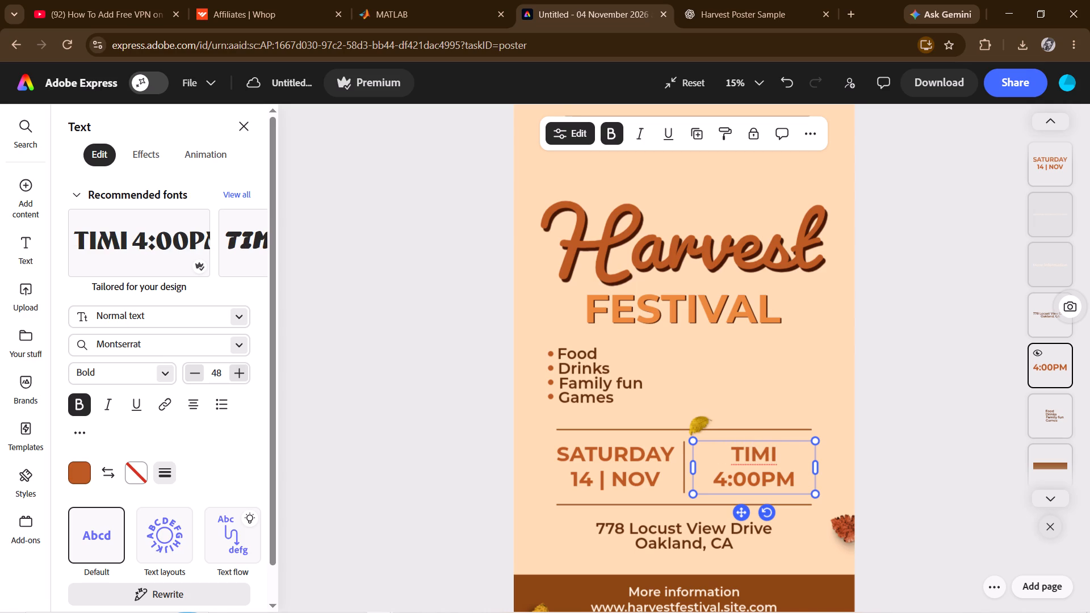
pyautogui.write('NGS')
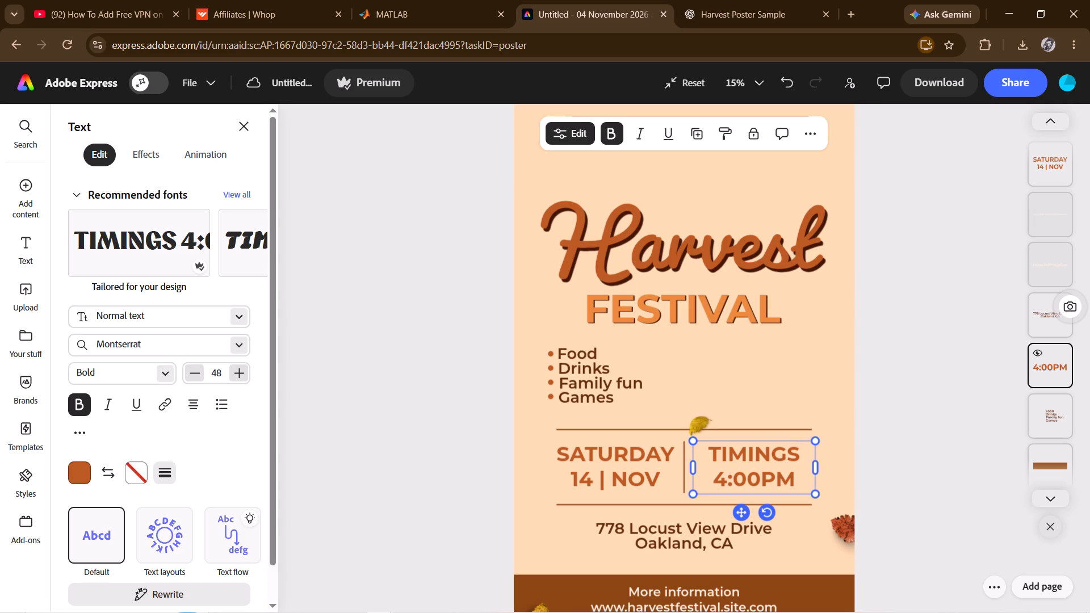
pyautogui.hotkey('shift', ':')
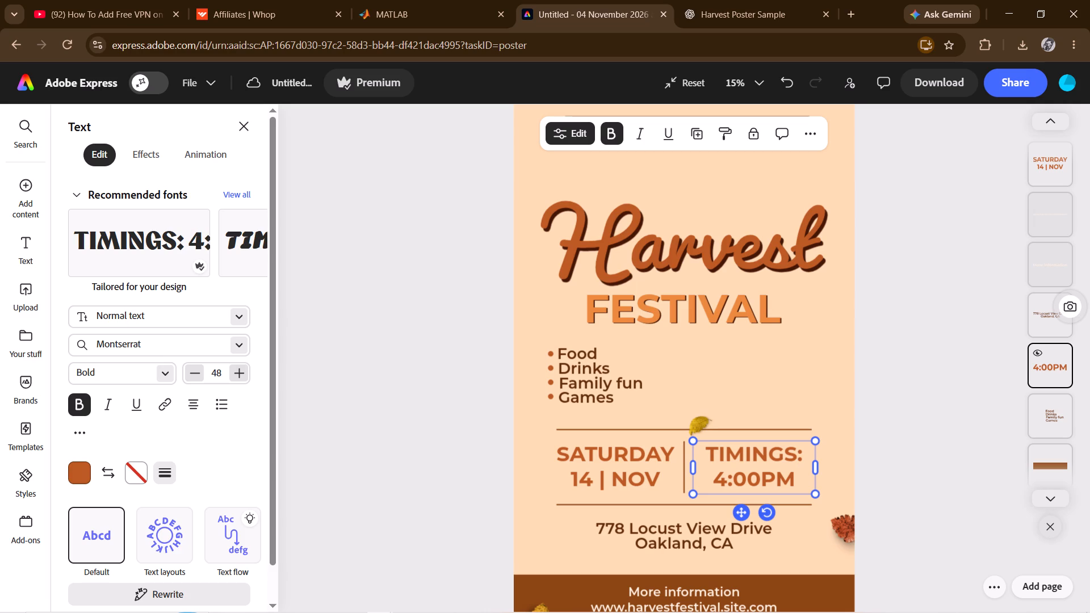
pyautogui.press('-')
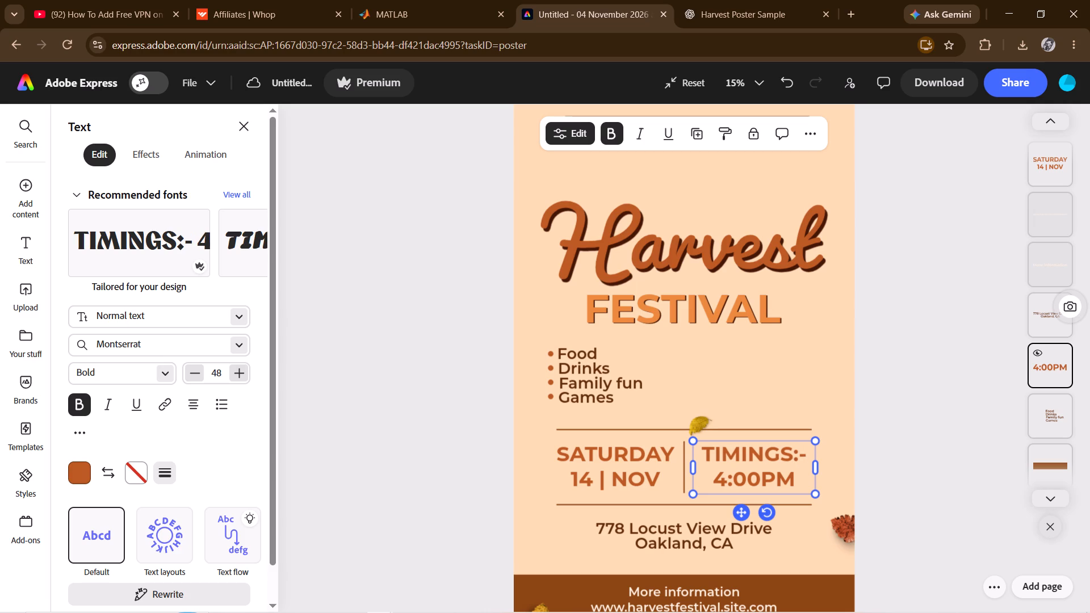
# Change the hour in the time text to 07 so its second line reads "07:00PM".
pyautogui.press('Down')
pyautogui.press('Left')
pyautogui.press('Left')
pyautogui.press('Left')
pyautogui.press('Left')
pyautogui.press('Left')
pyautogui.press('Left')
pyautogui.press('Left')
pyautogui.press('Right')
pyautogui.press('Right')
pyautogui.press('BackSpace')
pyautogui.write('07')
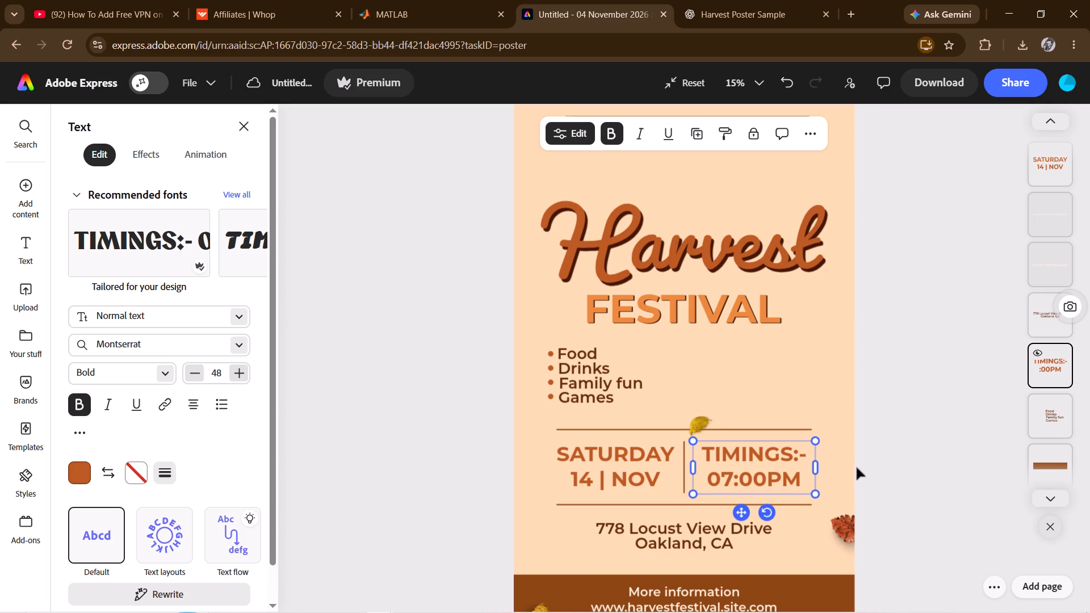
# Widen the timings text box and remove the line break so it reads "TIMINGS:-07:00PM" on one line.
pyautogui.moveTo(816, 467); pyautogui.dragTo(861, 468)
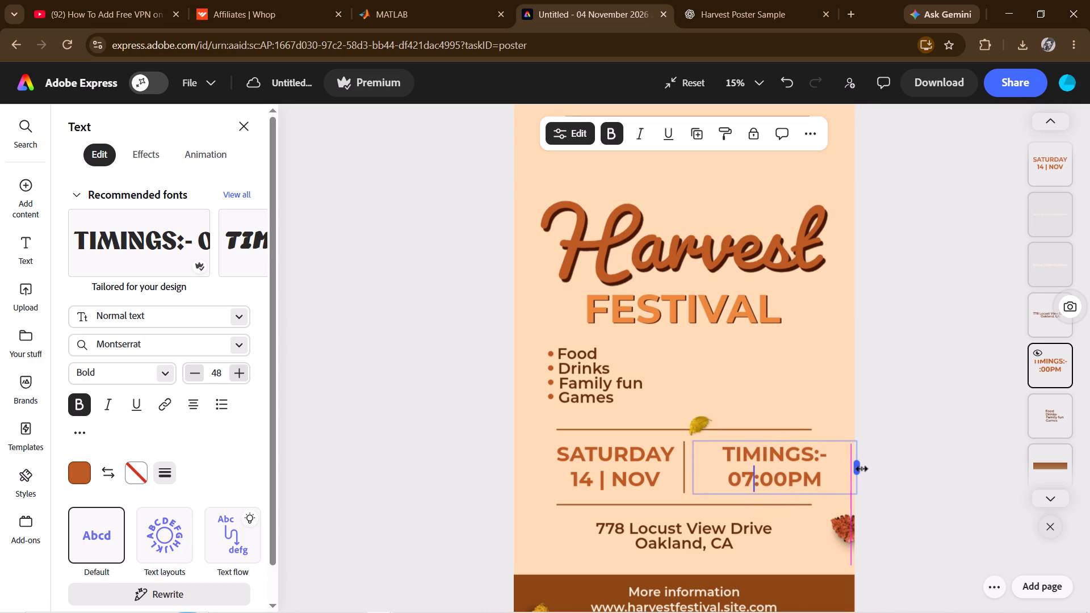
pyautogui.moveTo(861, 468); pyautogui.dragTo(916, 469)
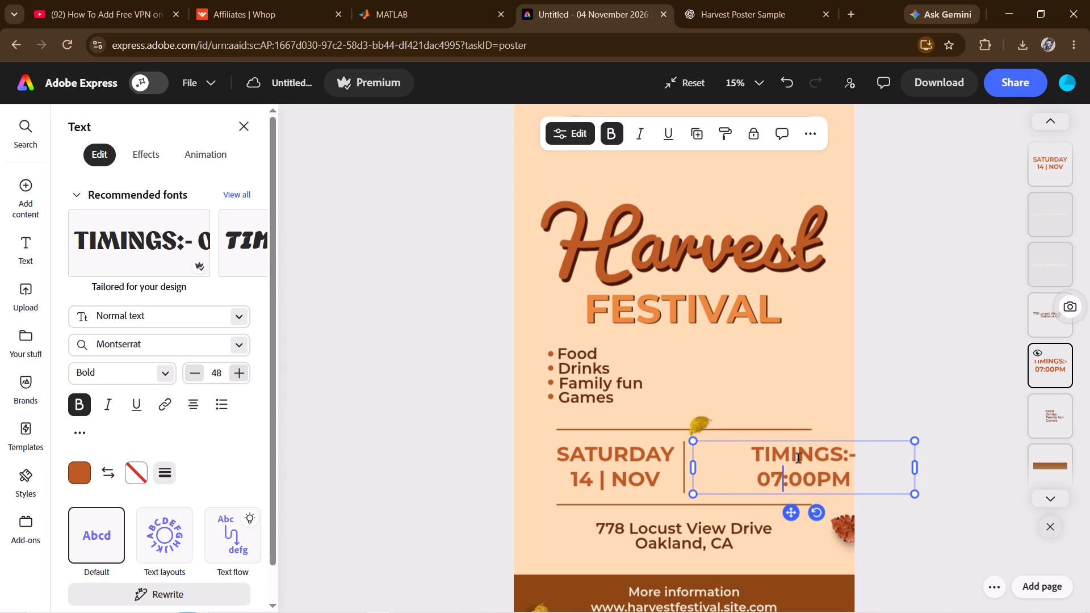
pyautogui.click(754, 458)
pyautogui.press('BackSpace')
pyautogui.press('BackSpace')
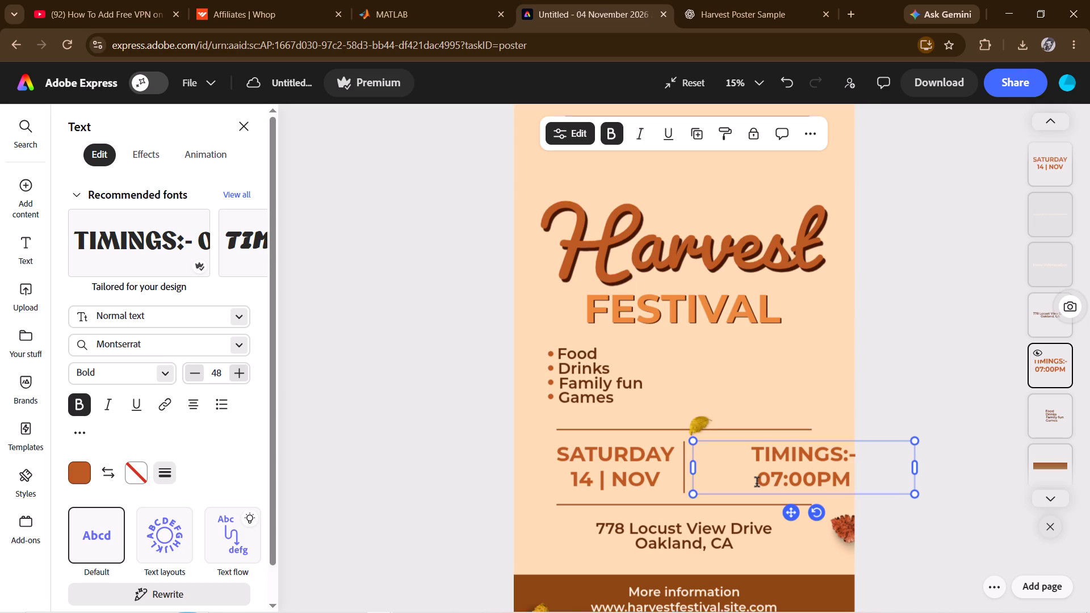
pyautogui.click(757, 484)
pyautogui.press('BackSpace')
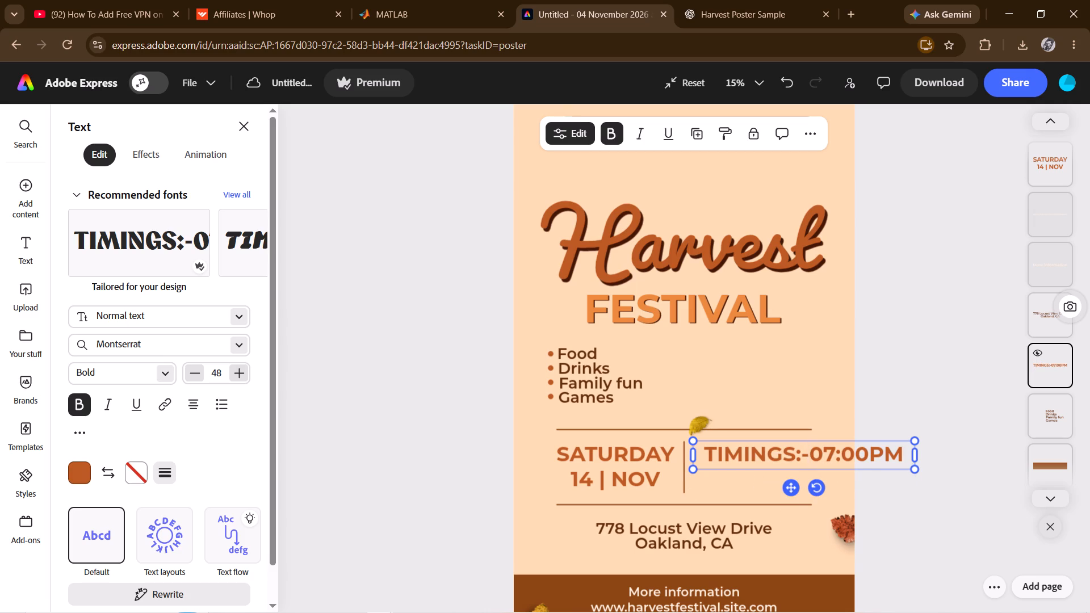
# Scale the timings text down to size 35 and position it beside the vertical divider, within the poster's edge.
pyautogui.moveTo(791, 491); pyautogui.dragTo(783, 491)
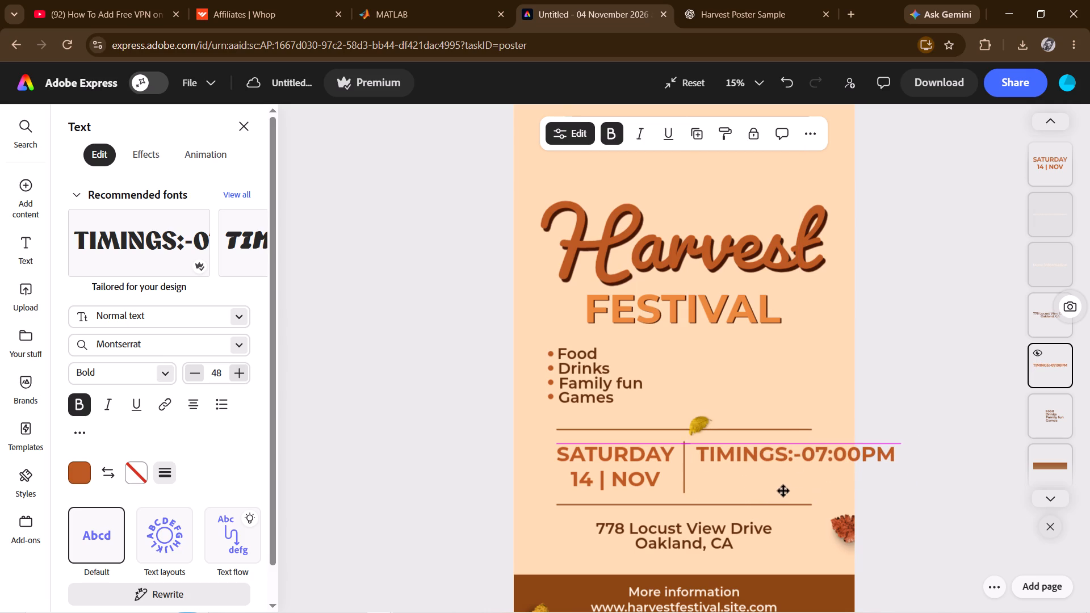
pyautogui.moveTo(783, 491); pyautogui.dragTo(786, 493)
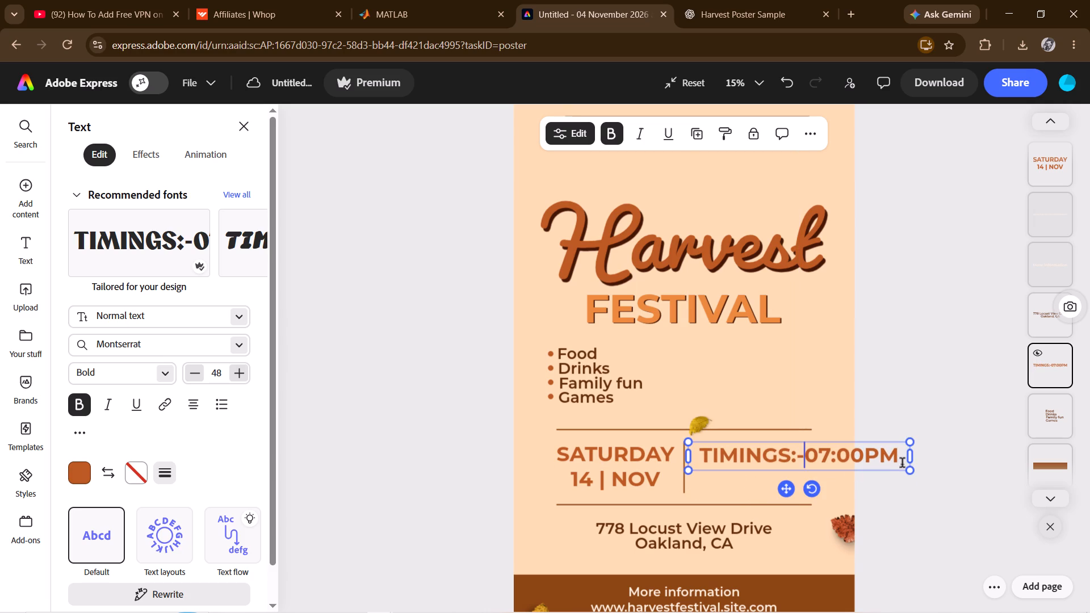
pyautogui.moveTo(910, 459); pyautogui.dragTo(867, 460)
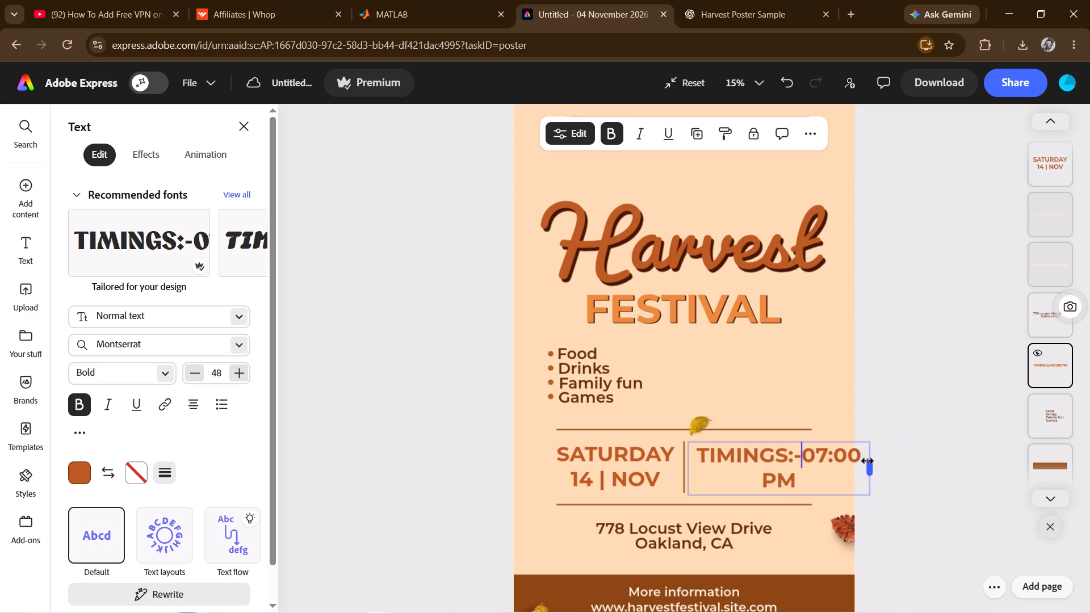
pyautogui.moveTo(867, 460); pyautogui.dragTo(896, 461)
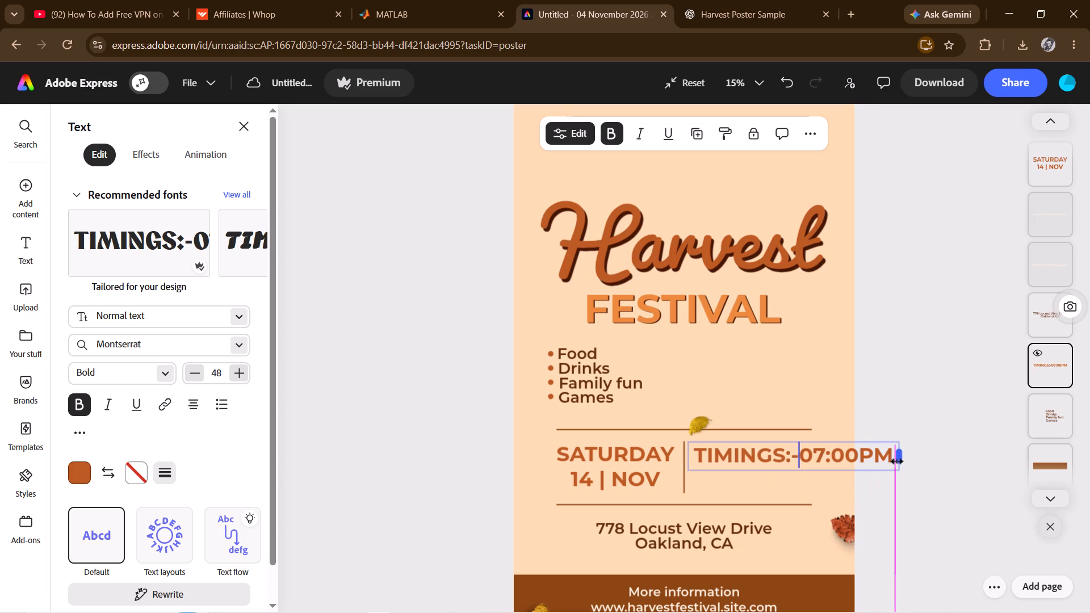
pyautogui.moveTo(896, 461); pyautogui.dragTo(896, 463)
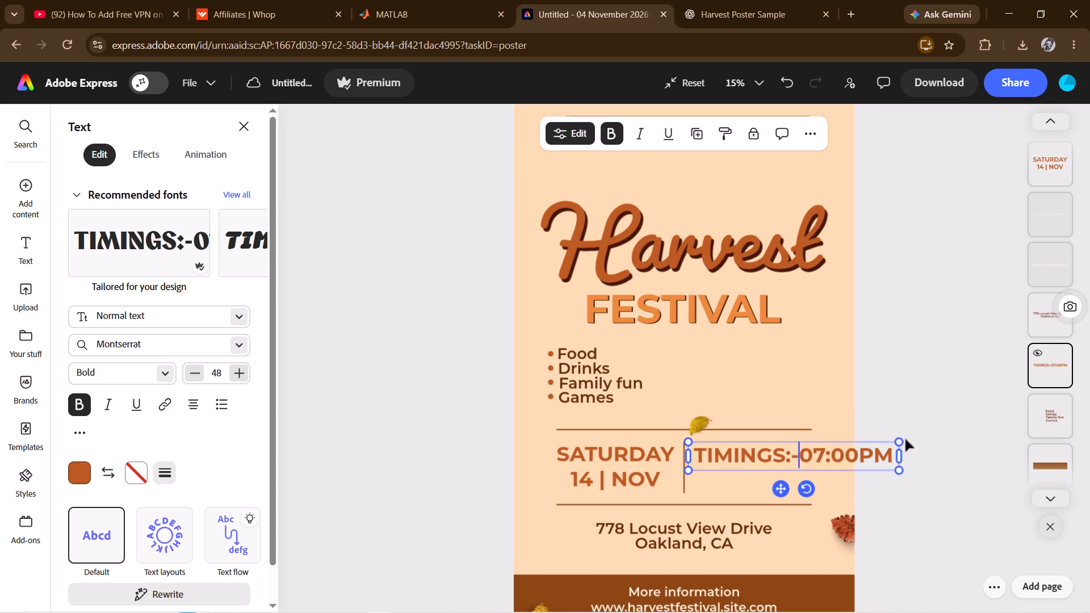
pyautogui.moveTo(901, 443); pyautogui.dragTo(867, 444)
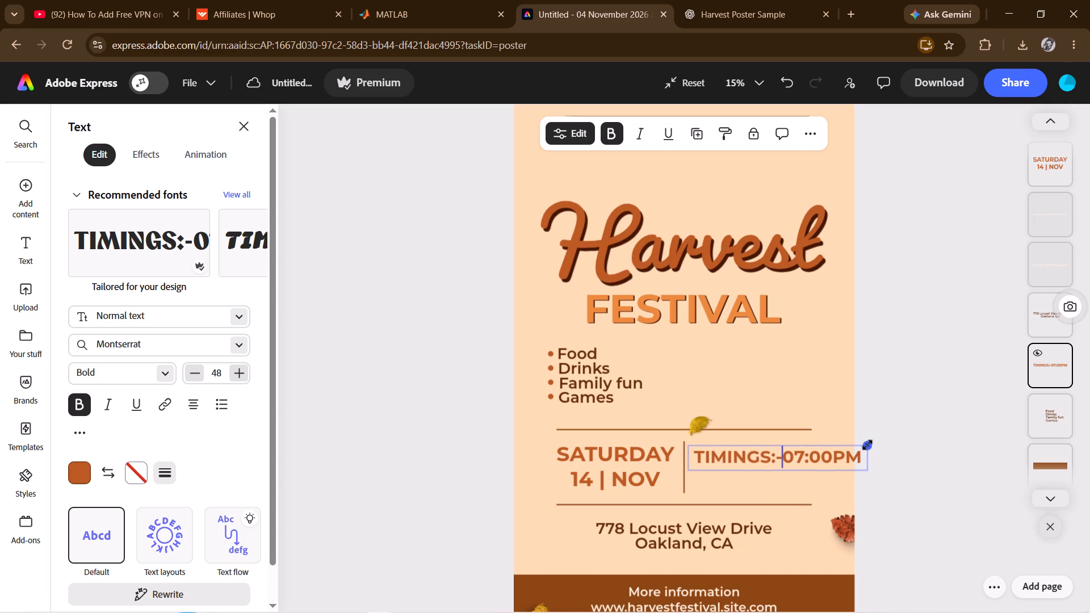
pyautogui.moveTo(867, 444); pyautogui.dragTo(848, 448)
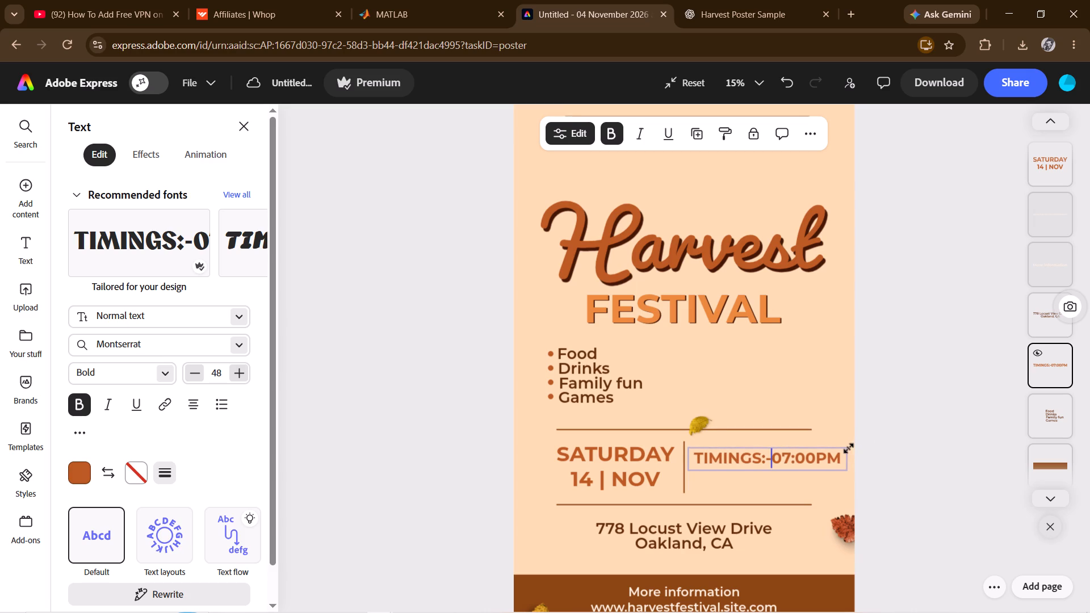
pyautogui.moveTo(848, 448); pyautogui.dragTo(846, 448)
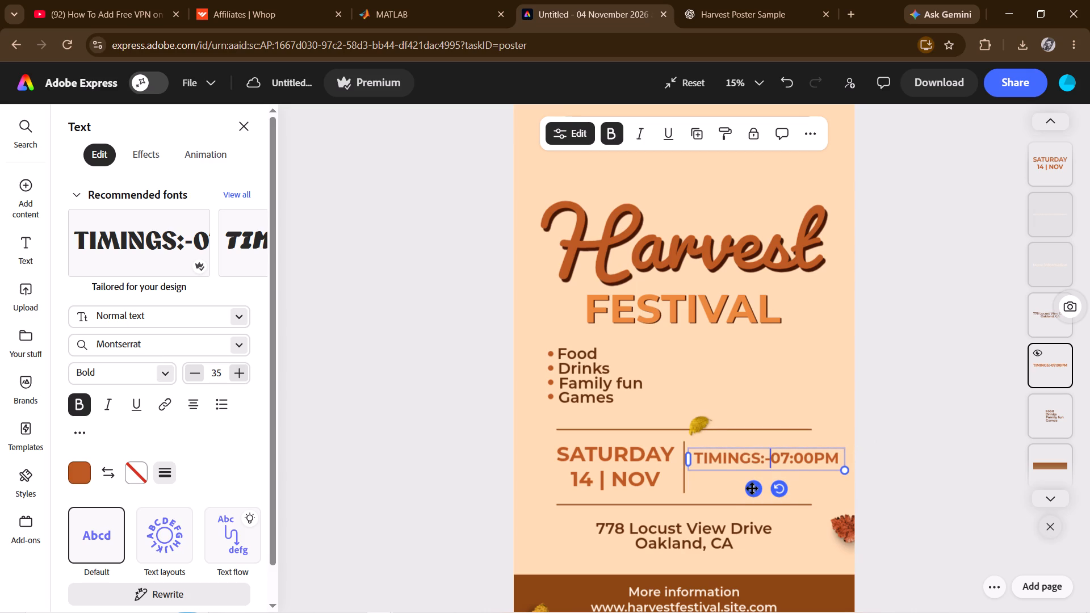
pyautogui.moveTo(752, 489); pyautogui.dragTo(754, 495)
pyautogui.click(952, 434)
pyautogui.click(952, 434)
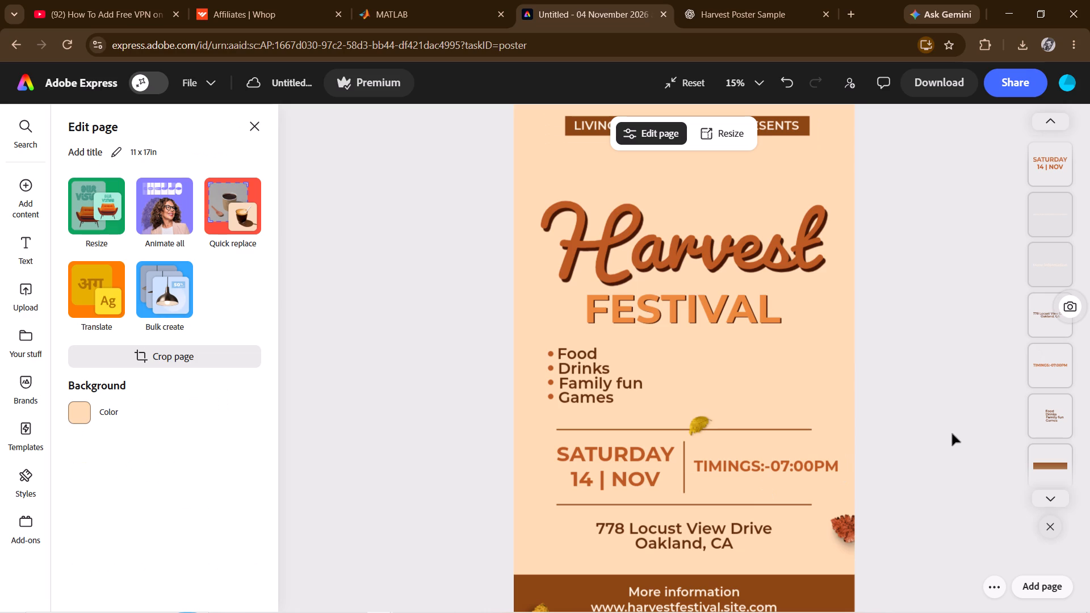
# Insert the circular Living Gospel Church logo without the white square background from the Uploads folder.
pyautogui.scroll(-1, 952, 434)
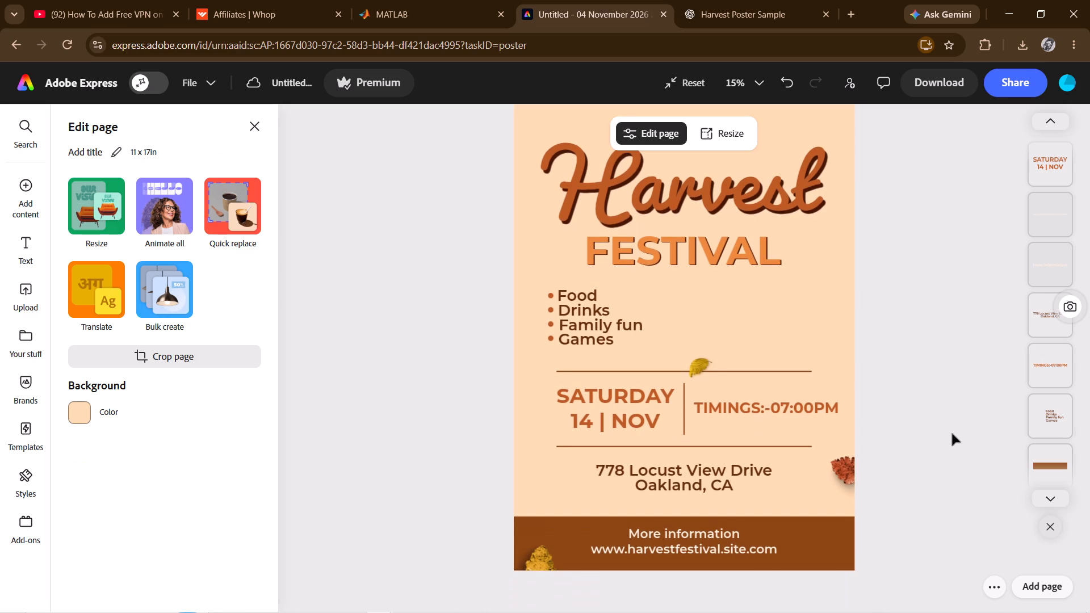
pyautogui.scroll(-1, 952, 434)
pyautogui.scroll(1, 952, 434)
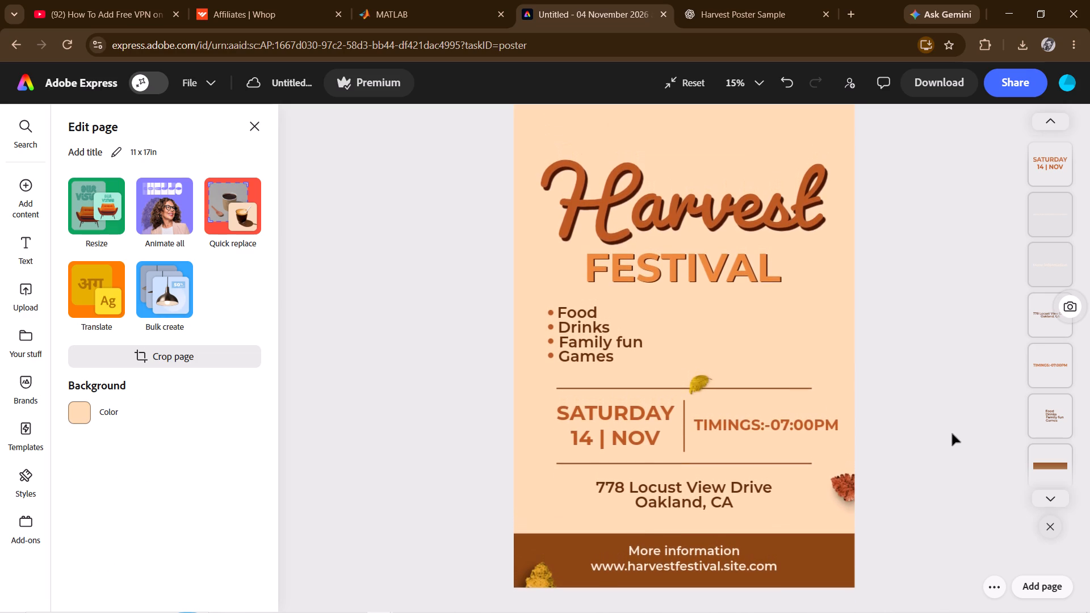
pyautogui.scroll(1, 952, 434)
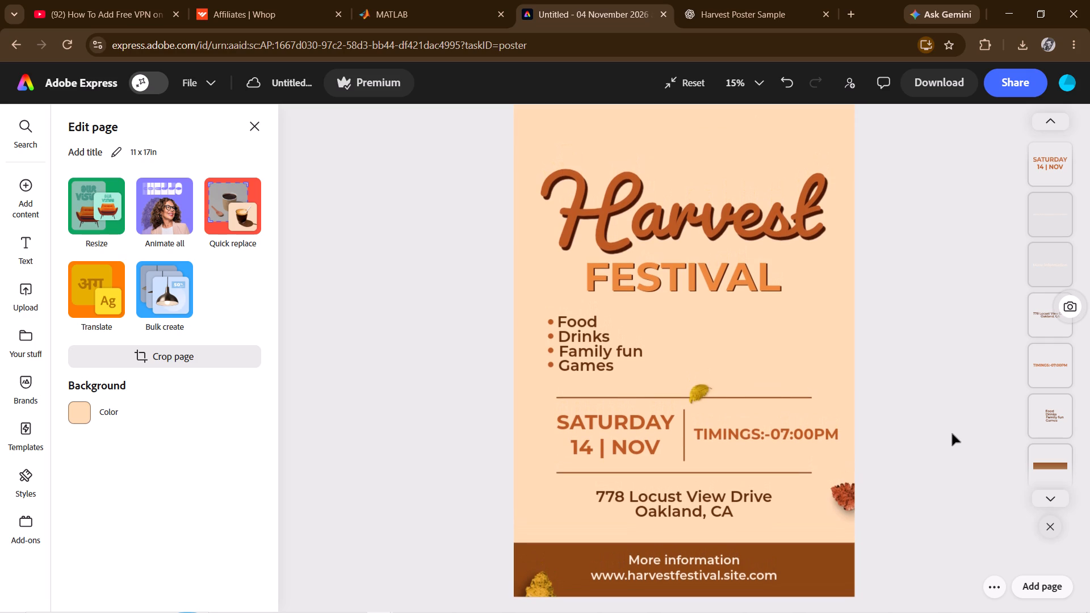
pyautogui.scroll(1, 812, 381)
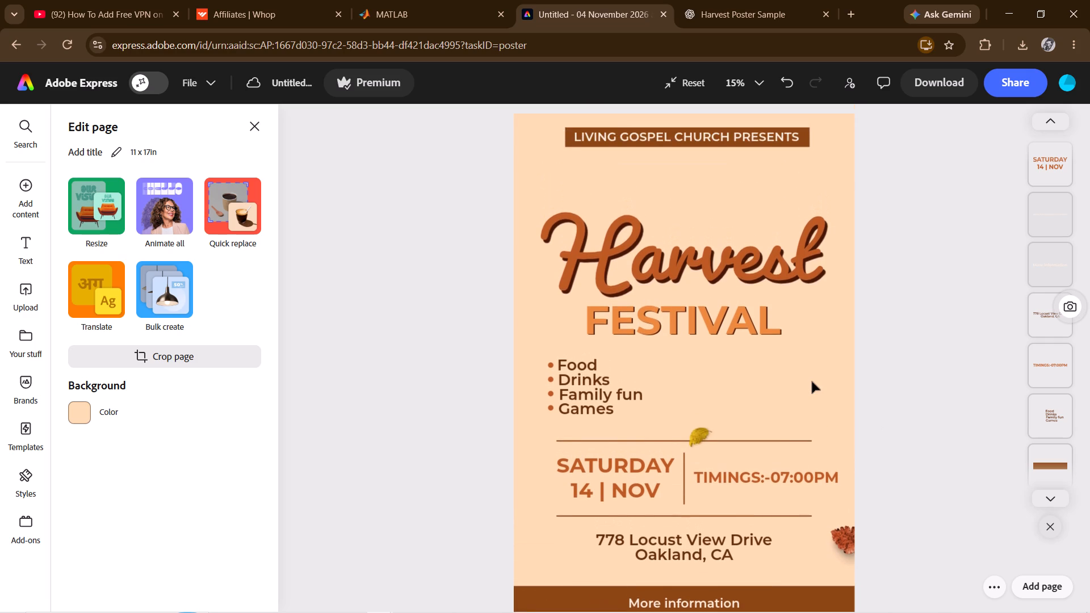
pyautogui.scroll(2, 812, 381)
pyautogui.click(18, 322)
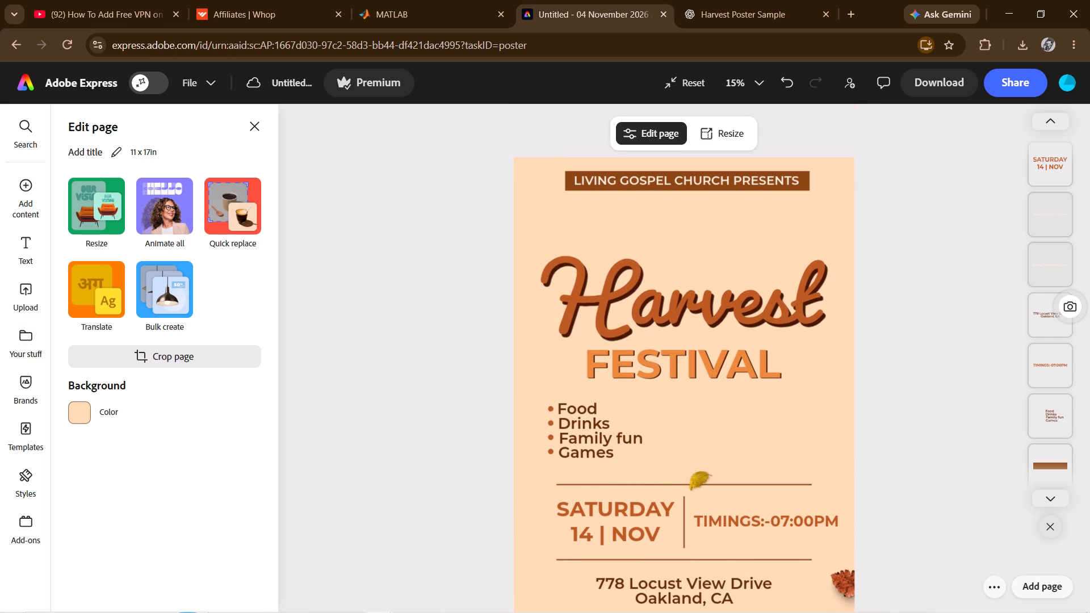
pyautogui.click(23, 334)
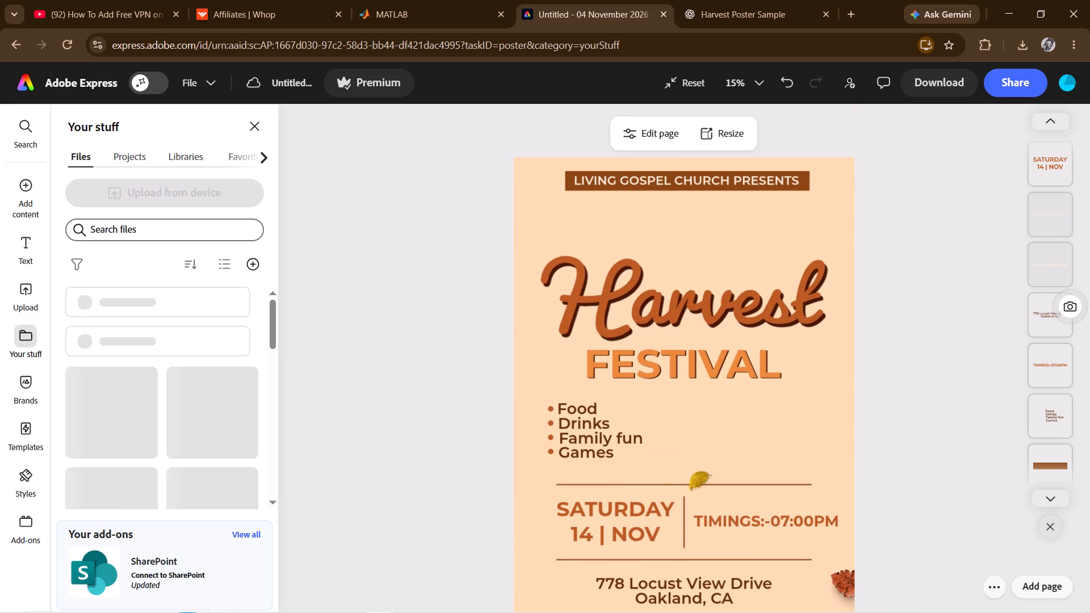
pyautogui.scroll(-1, 172, 393)
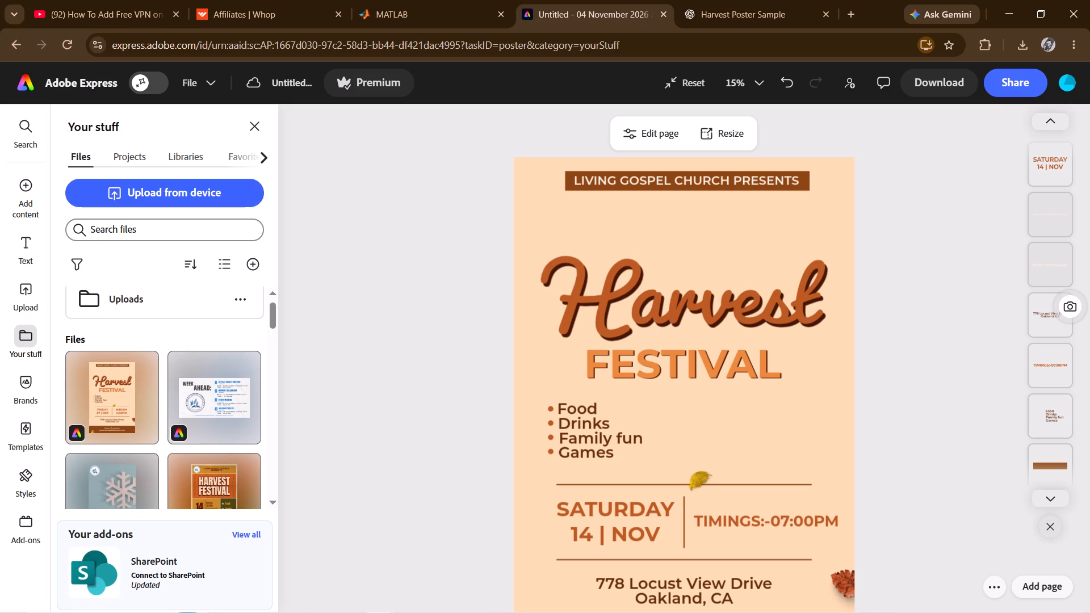
pyautogui.click(161, 196)
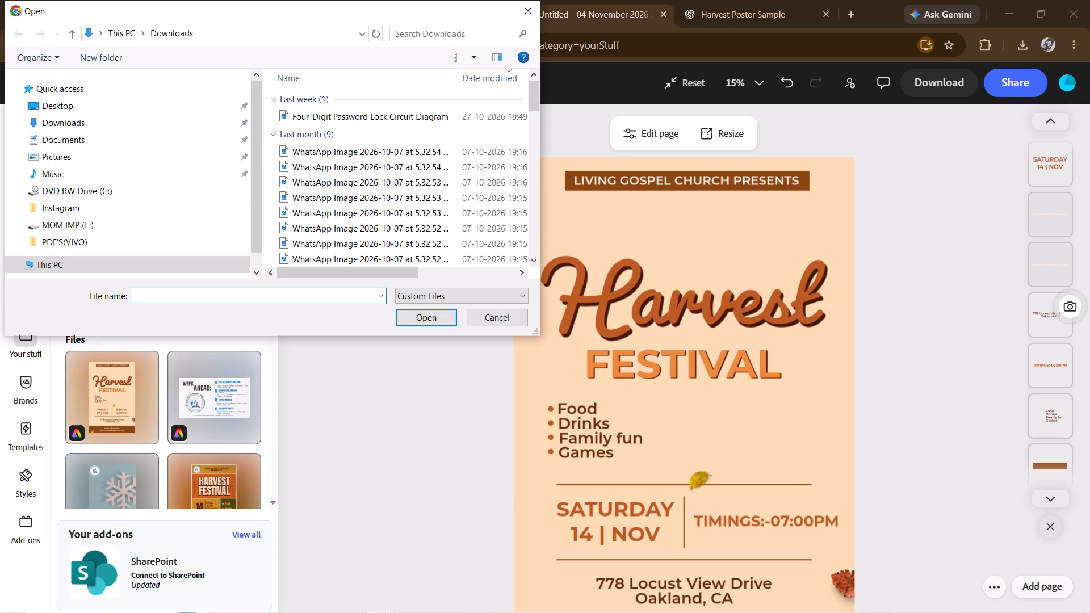
pyautogui.click(530, 7)
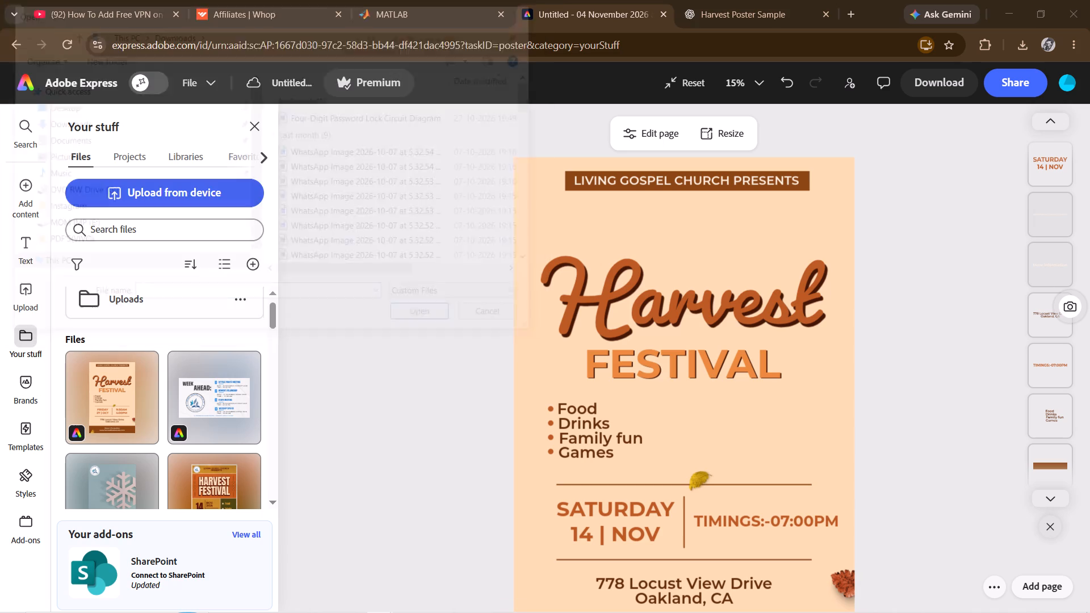
pyautogui.click(159, 301)
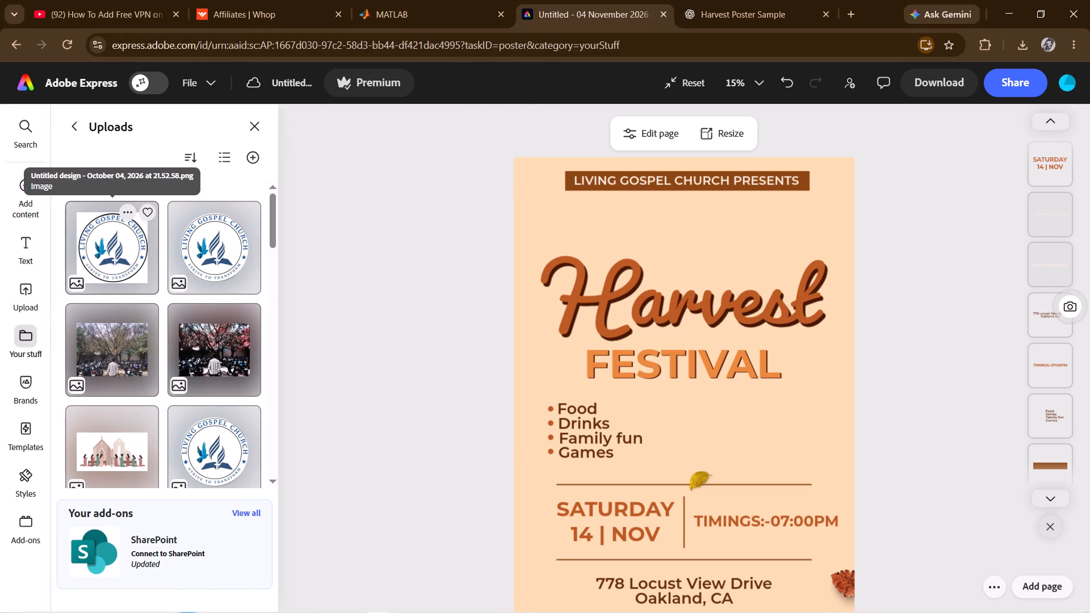
pyautogui.click(216, 245)
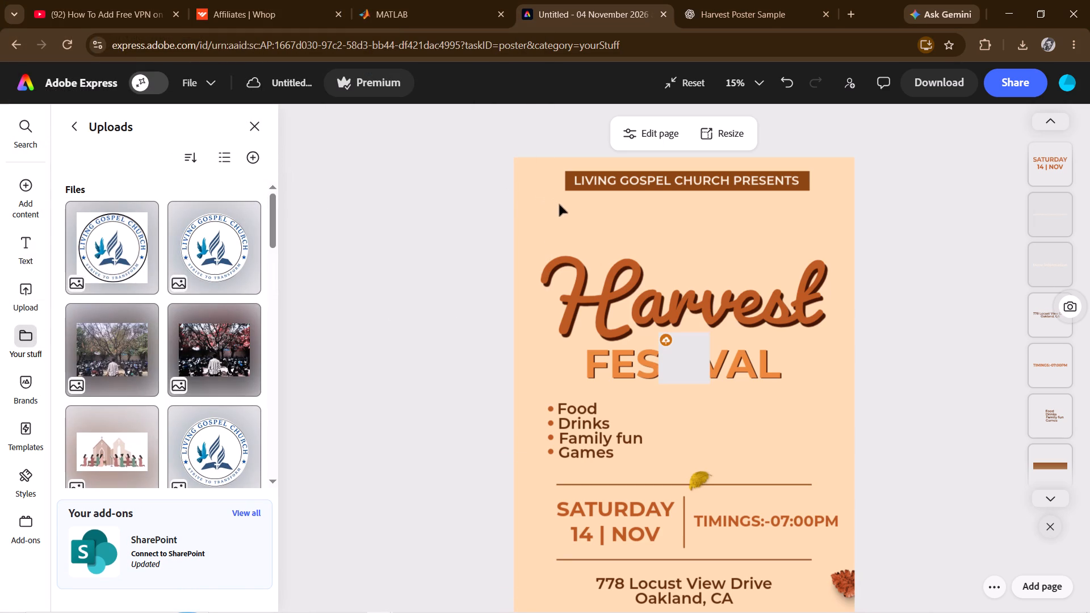
# Move the logo to the poster's upper left, just above the start of the "Harvest" title.
pyautogui.moveTo(685, 353); pyautogui.dragTo(536, 201)
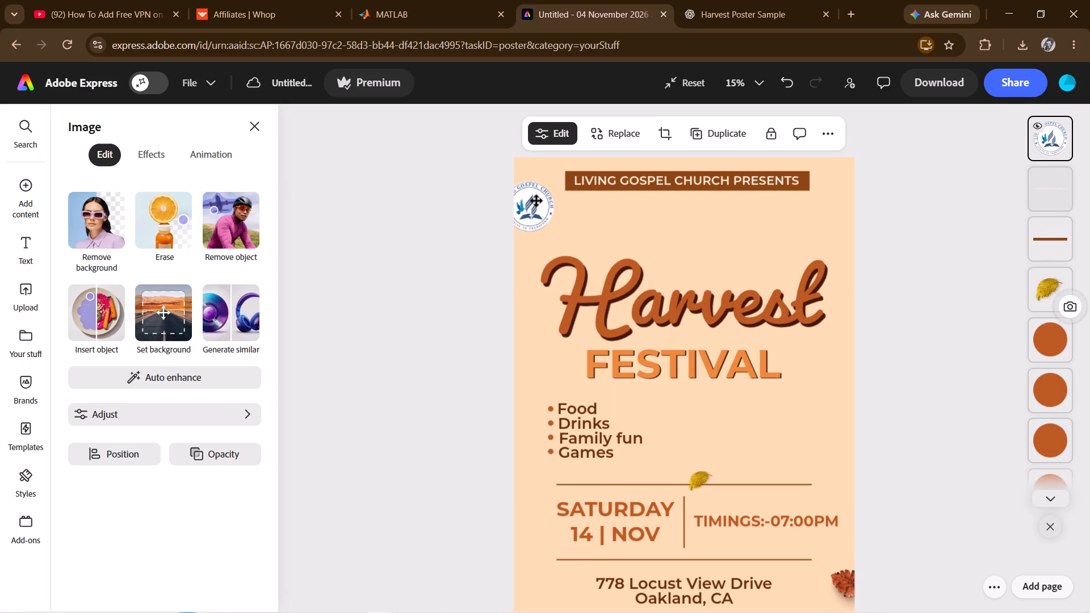
pyautogui.moveTo(536, 201); pyautogui.dragTo(582, 206)
pyautogui.moveTo(582, 206); pyautogui.dragTo(581, 206)
pyautogui.moveTo(581, 206); pyautogui.dragTo(566, 208)
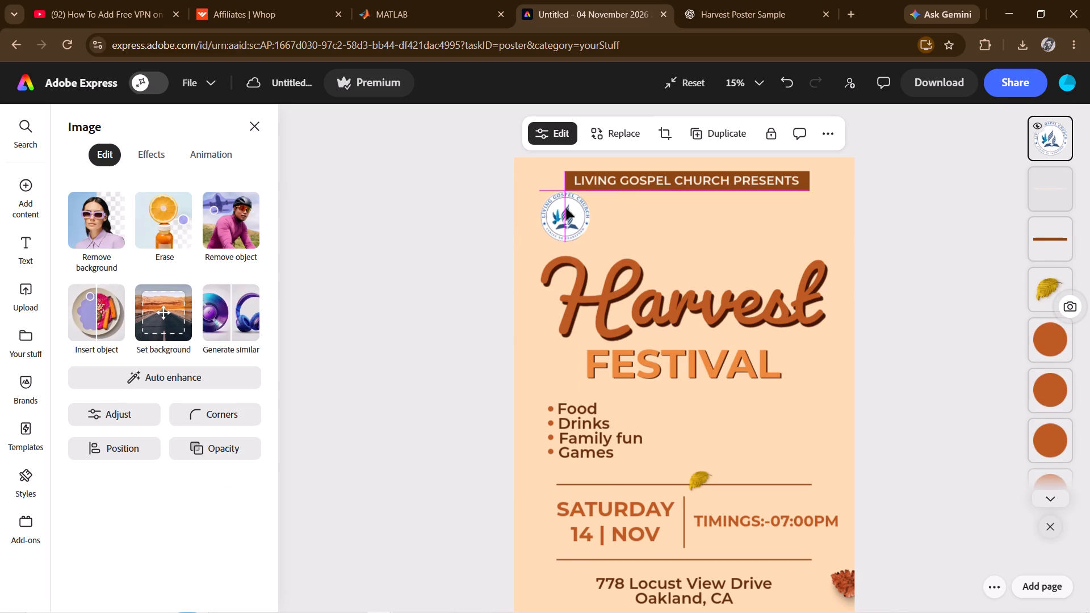
# Move the "LIVING GOSPEL CHURCH PRESENTS" text together with its brown banner down to sit directly right of the logo.
pyautogui.keyDown('ctrl'); pyautogui.click(632, 186); pyautogui.keyUp('ctrl')
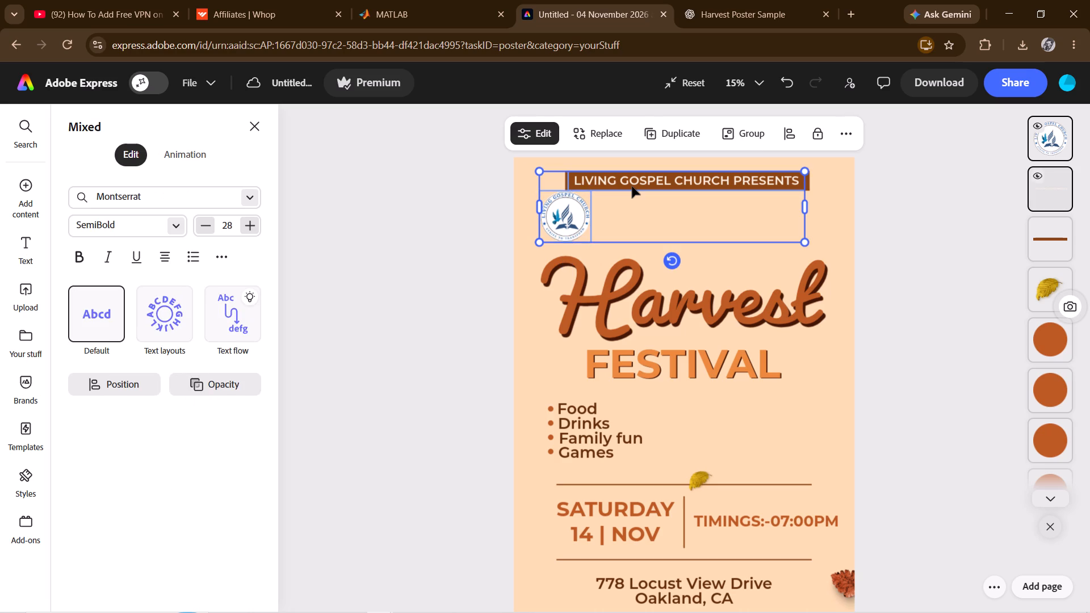
pyautogui.press('Escape')
pyautogui.click(1049, 257)
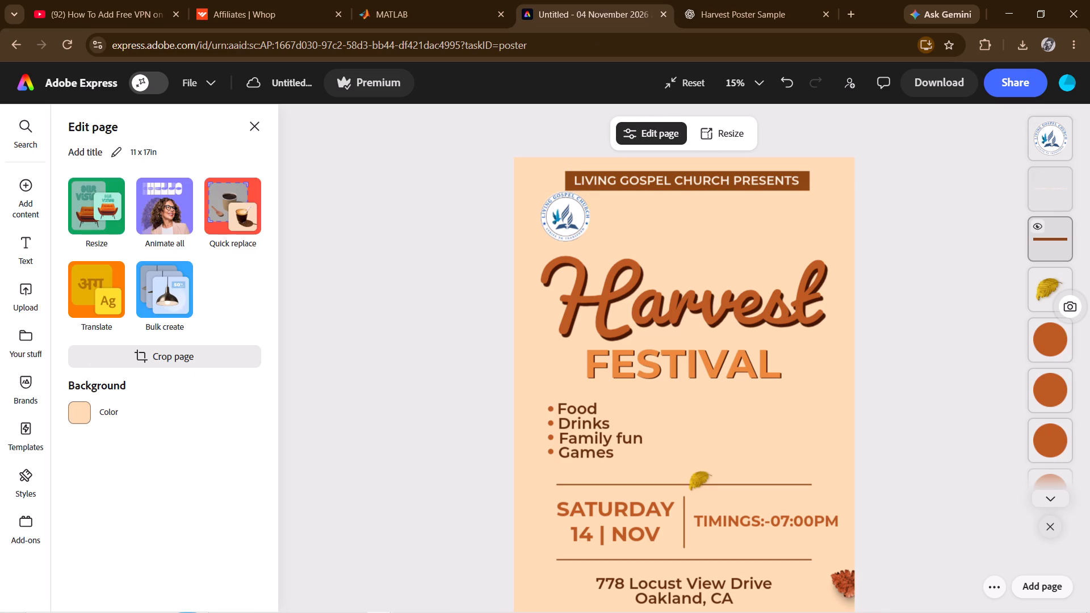
pyautogui.keyDown('ctrl'); pyautogui.click(767, 182); pyautogui.keyUp('ctrl')
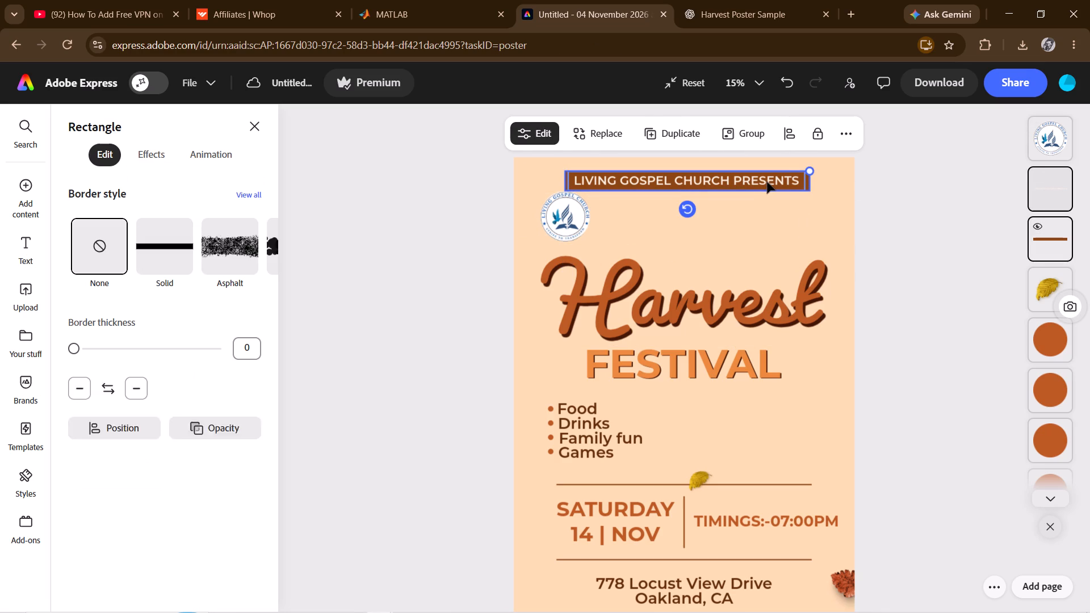
pyautogui.moveTo(767, 182); pyautogui.dragTo(786, 195)
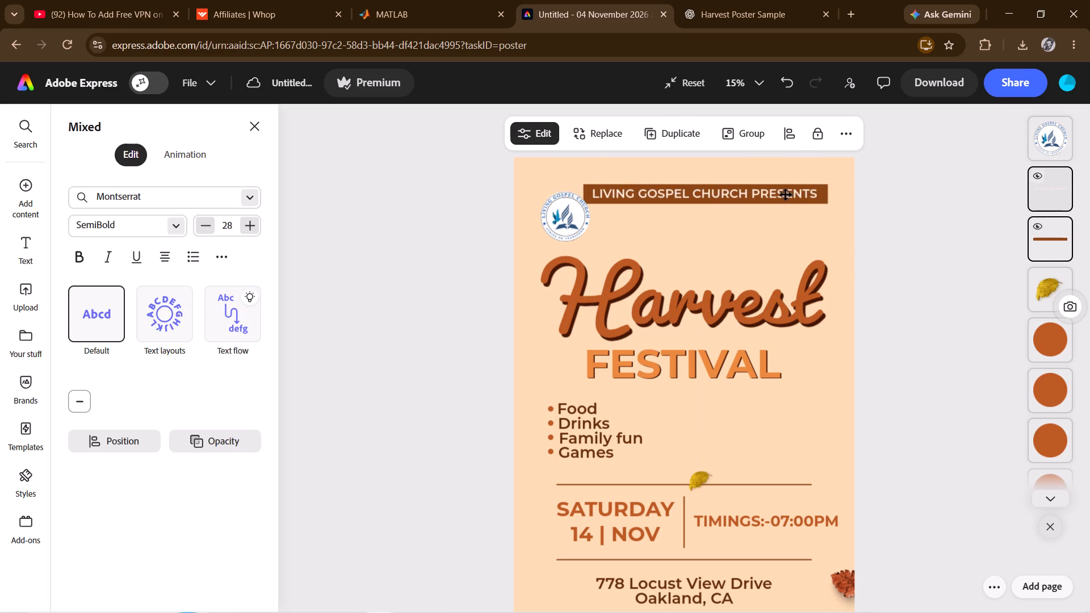
pyautogui.moveTo(786, 195); pyautogui.dragTo(791, 209)
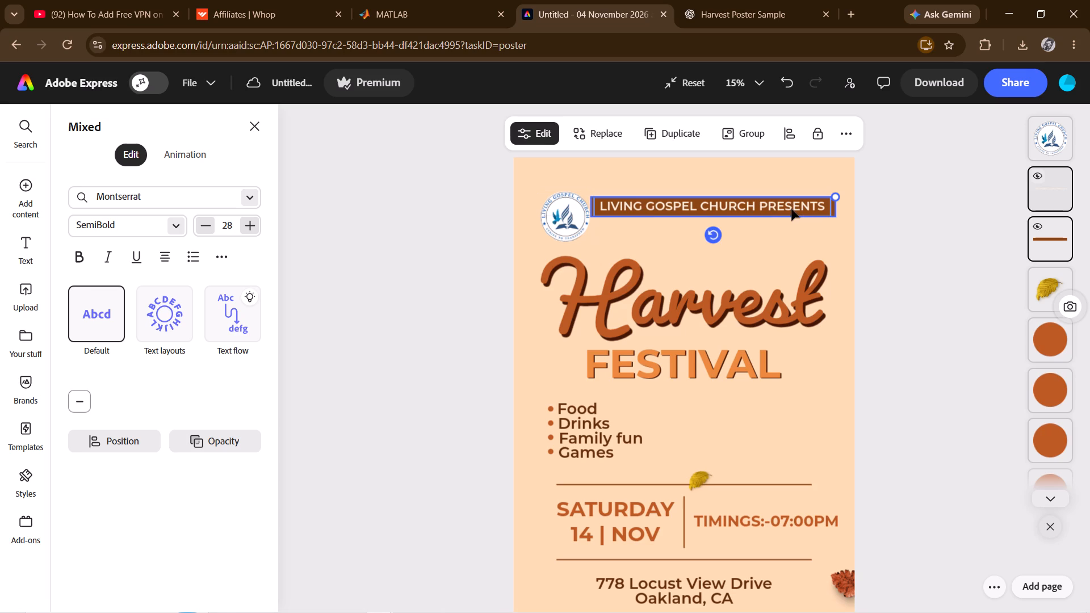
# Move the church logo up into the poster's upper-left corner.
pyautogui.click(553, 206)
pyautogui.moveTo(557, 214); pyautogui.dragTo(541, 185)
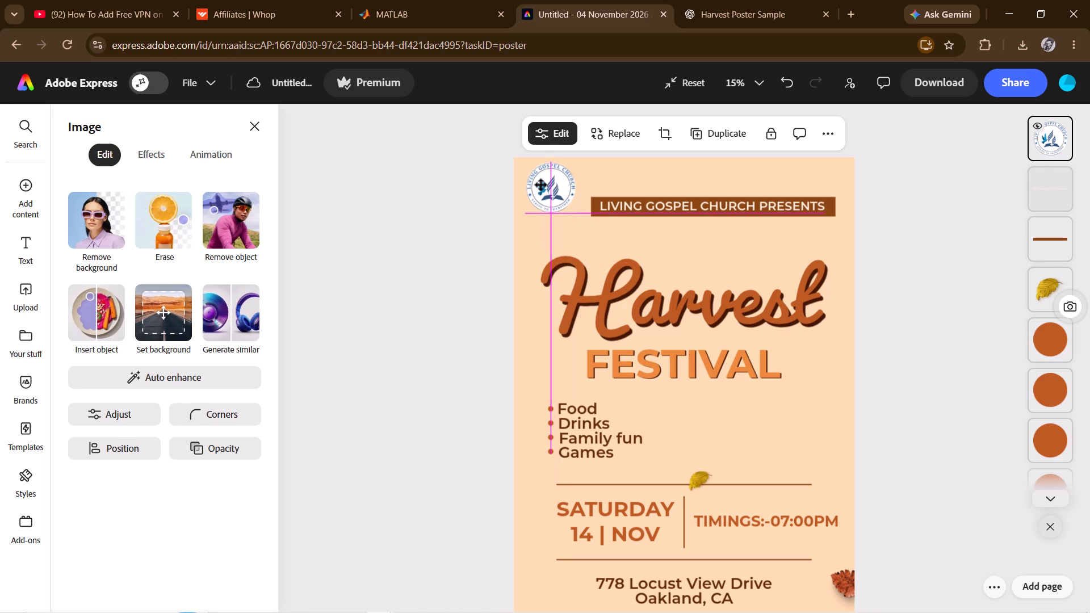
pyautogui.moveTo(541, 185); pyautogui.dragTo(540, 186)
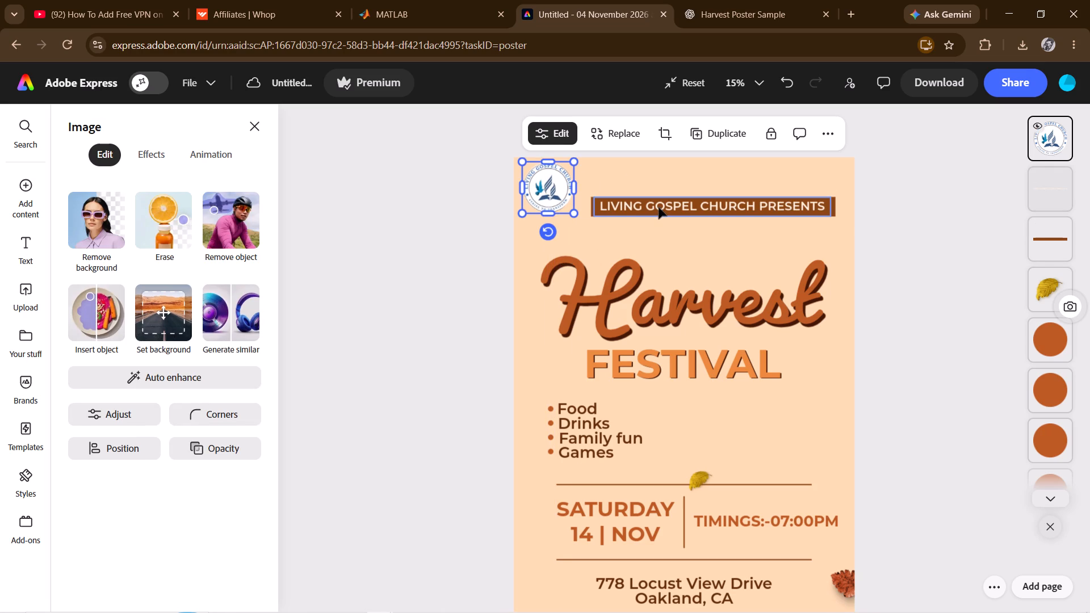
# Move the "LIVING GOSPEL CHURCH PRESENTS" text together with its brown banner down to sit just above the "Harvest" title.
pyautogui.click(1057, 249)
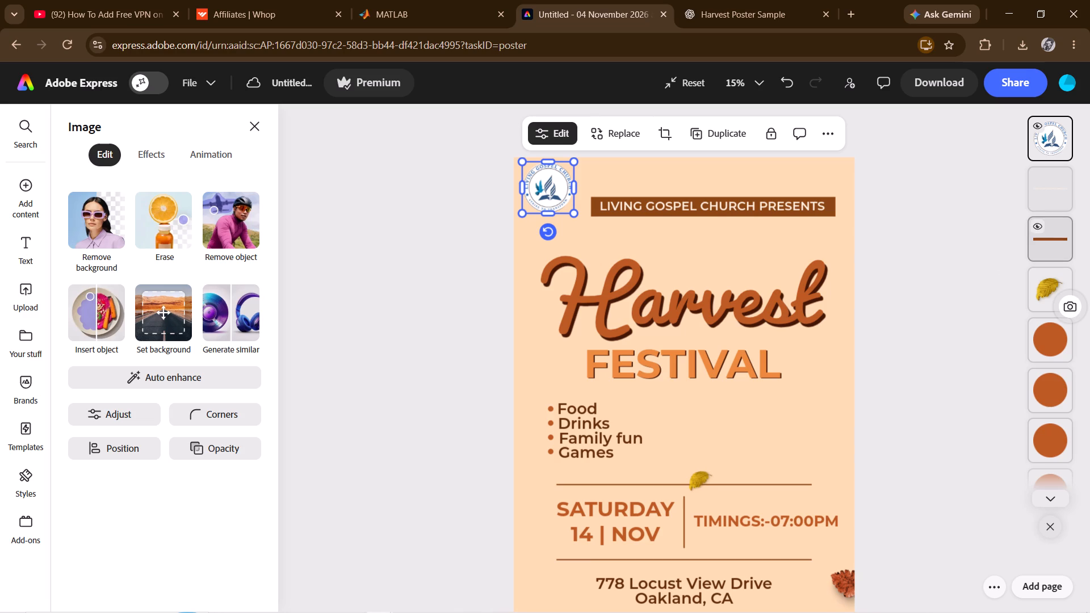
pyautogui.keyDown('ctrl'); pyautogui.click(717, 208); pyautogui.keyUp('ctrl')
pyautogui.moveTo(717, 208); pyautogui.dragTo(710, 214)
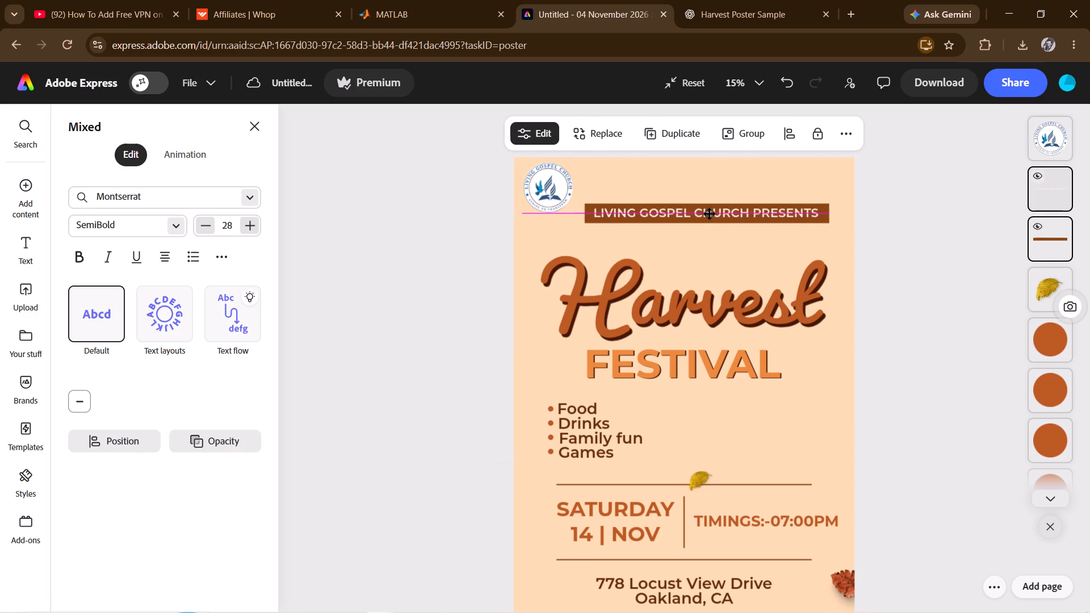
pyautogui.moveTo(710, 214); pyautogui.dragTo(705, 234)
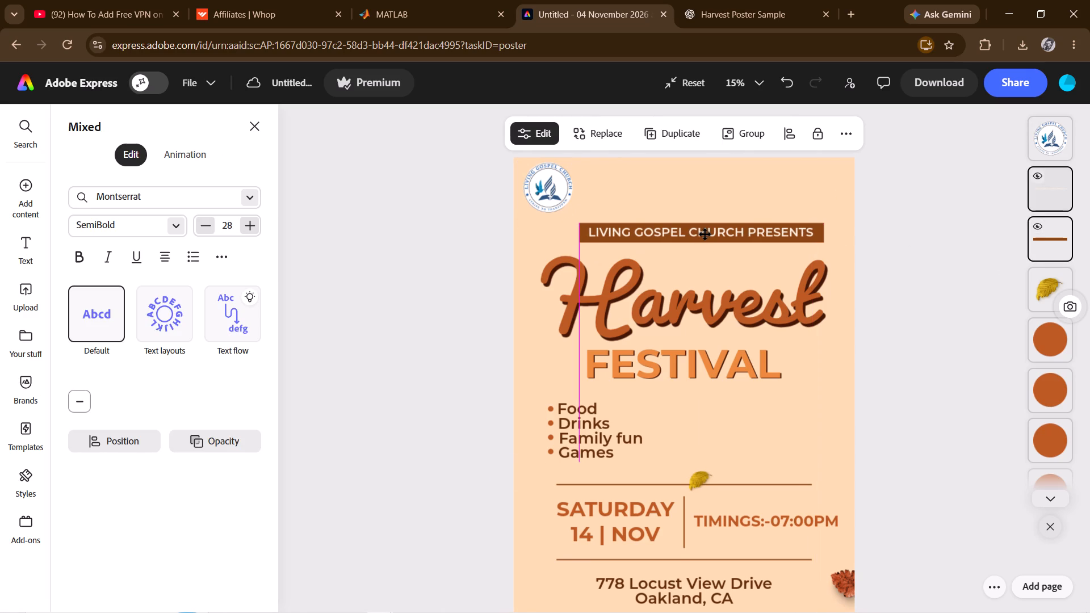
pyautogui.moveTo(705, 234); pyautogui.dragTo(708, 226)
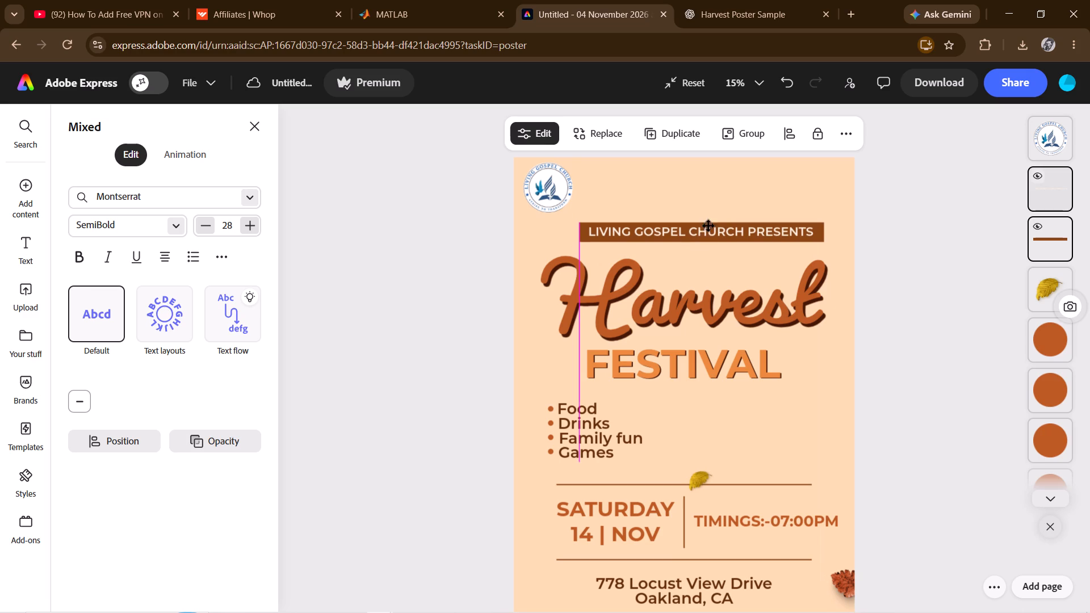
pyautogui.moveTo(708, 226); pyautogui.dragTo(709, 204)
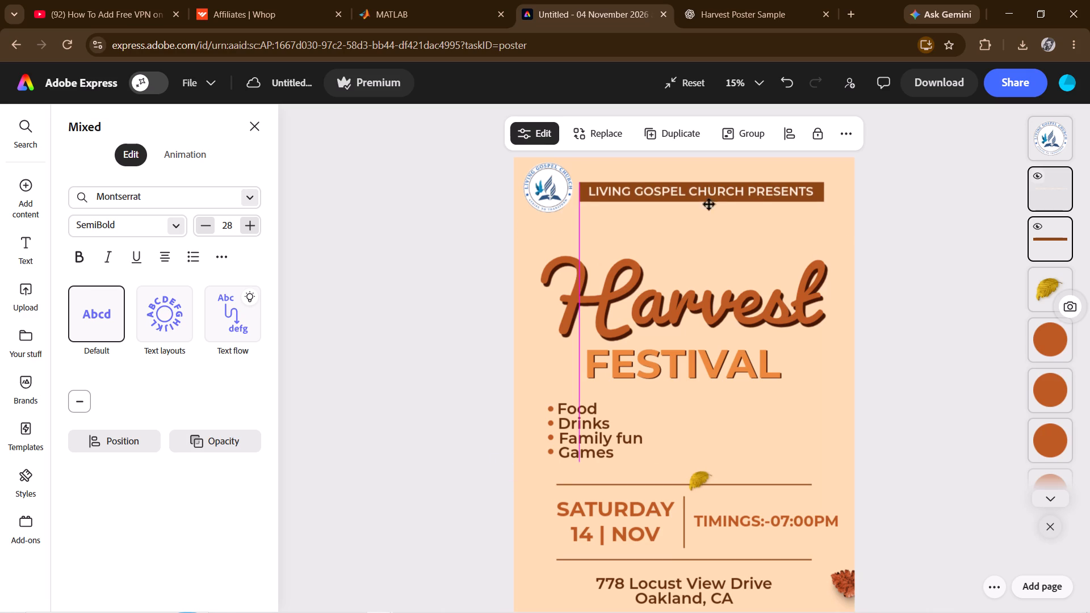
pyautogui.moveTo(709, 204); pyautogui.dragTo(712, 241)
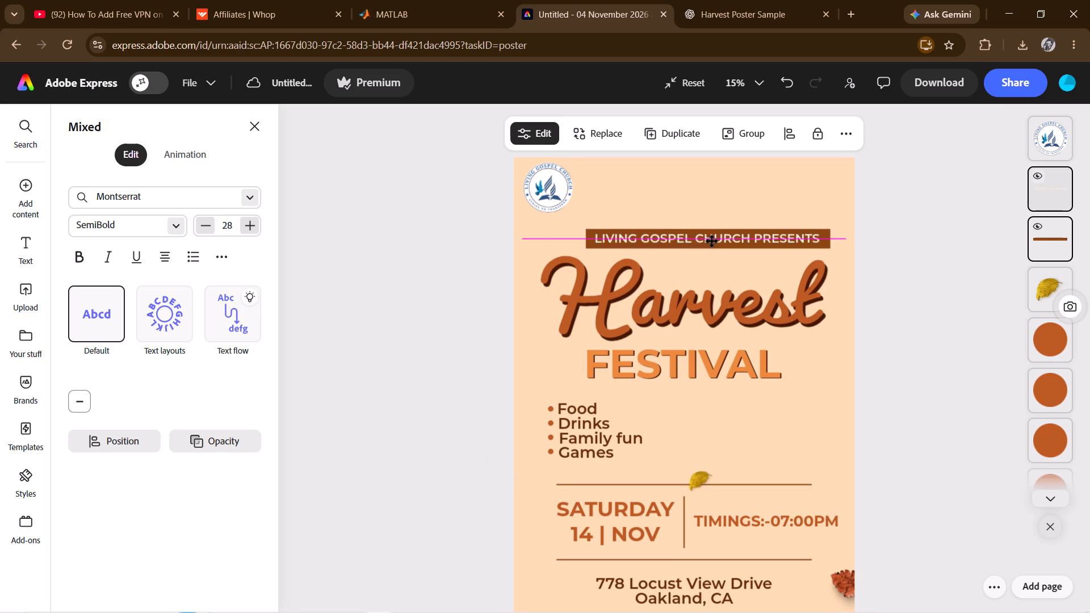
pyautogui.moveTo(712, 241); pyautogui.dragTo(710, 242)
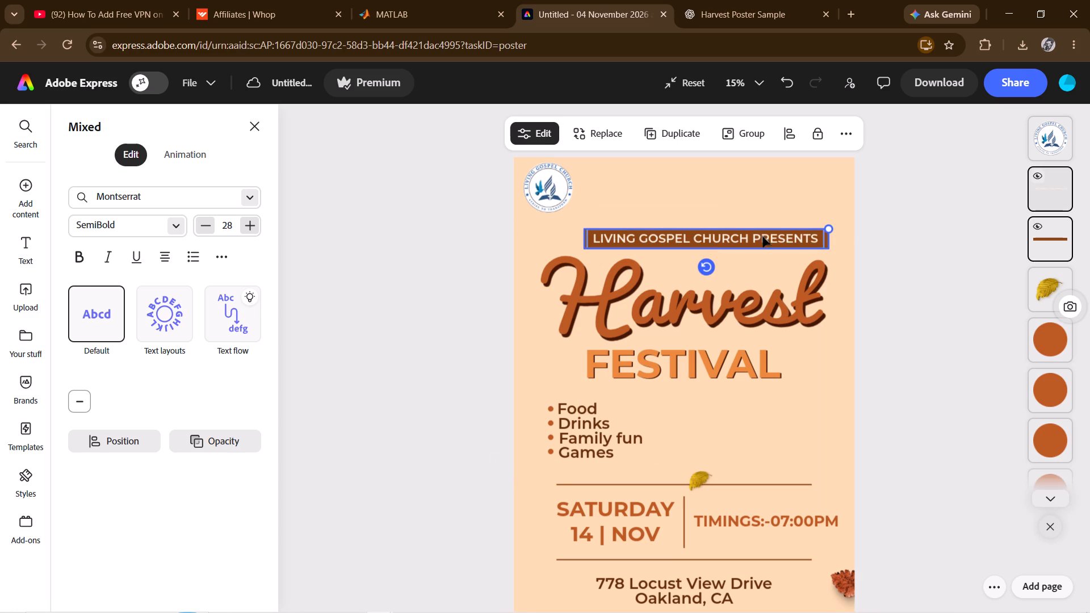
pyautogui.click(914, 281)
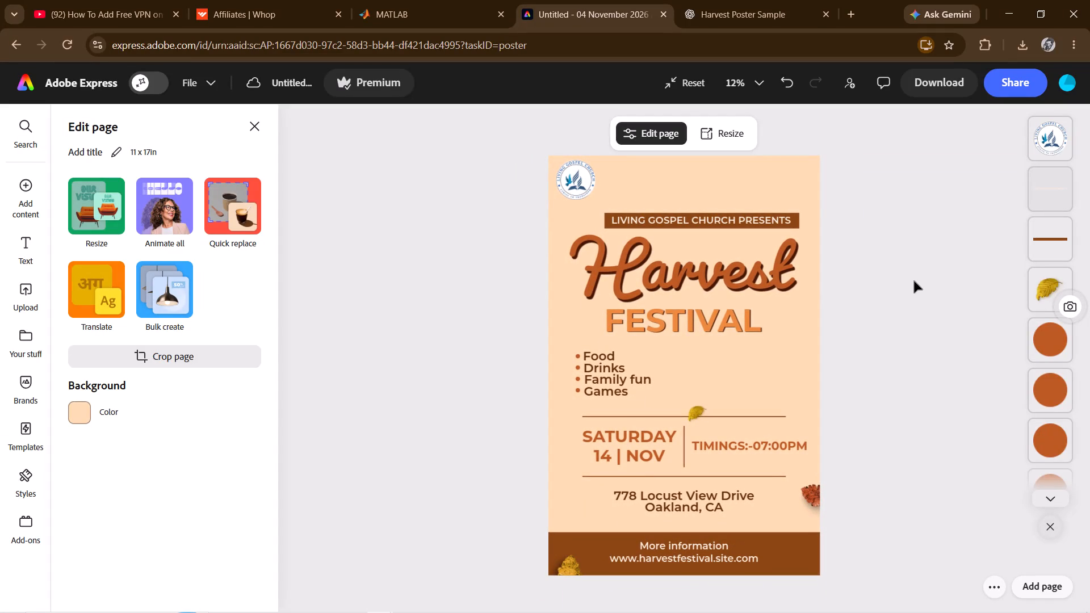
# Move the "LIVING GOSPEL CHURCH PRESENTS" text and its brown banner below the logo, near the poster's left edge and above "Harvest".
pyautogui.click(770, 221)
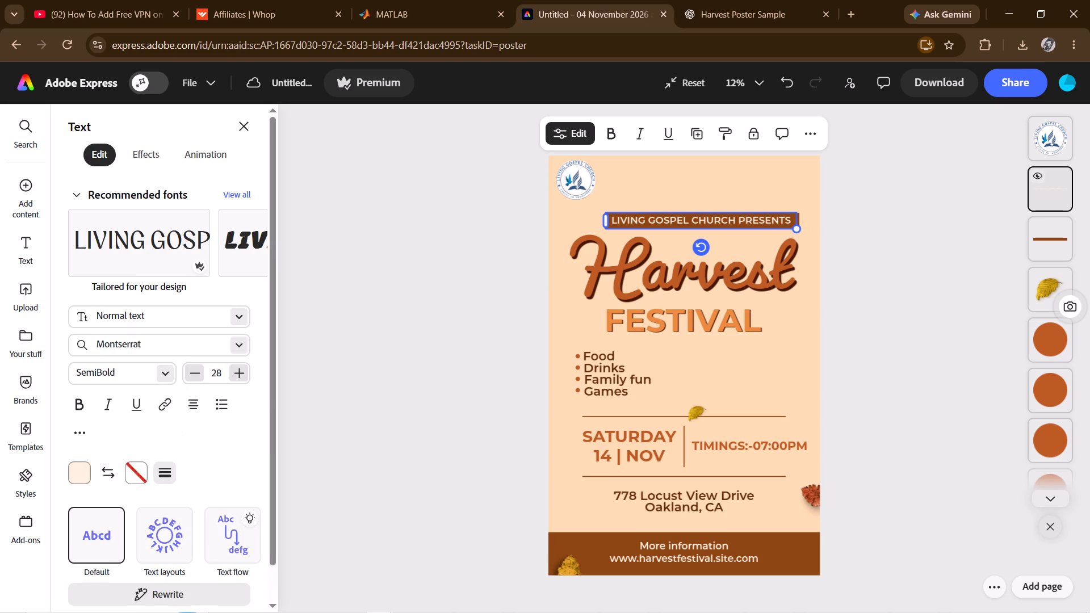
pyautogui.keyDown('ctrl'); pyautogui.click(1060, 242); pyautogui.keyUp('ctrl')
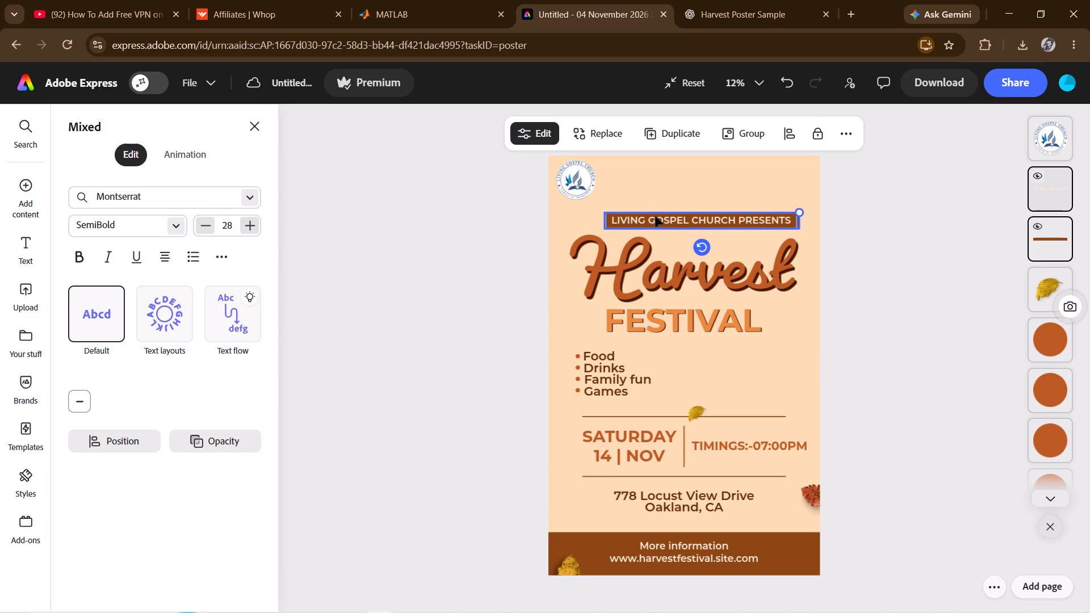
pyautogui.moveTo(666, 222); pyautogui.dragTo(668, 200)
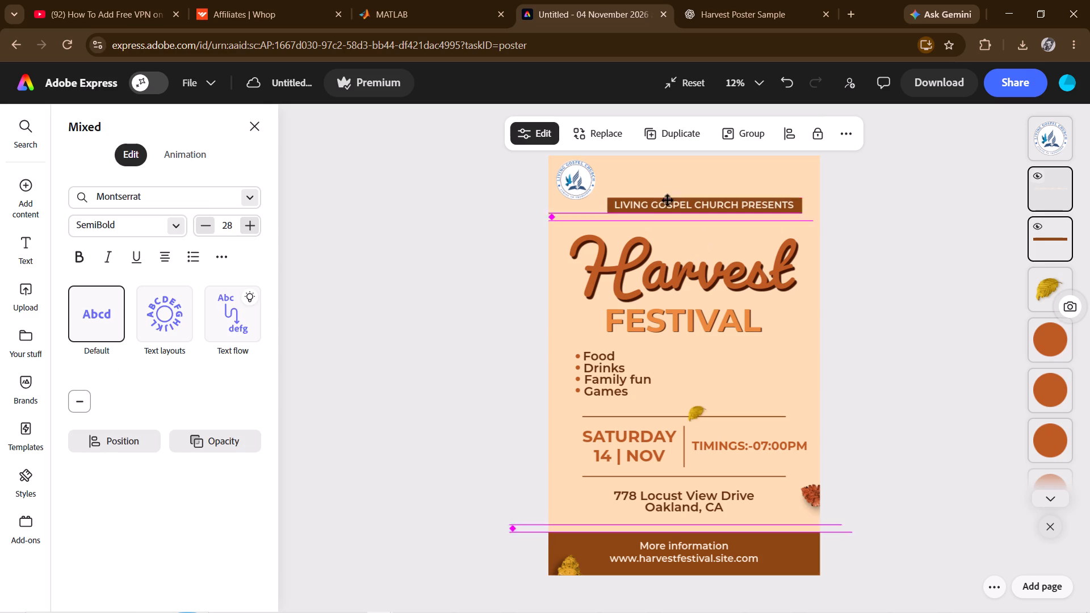
pyautogui.moveTo(668, 200); pyautogui.dragTo(659, 182)
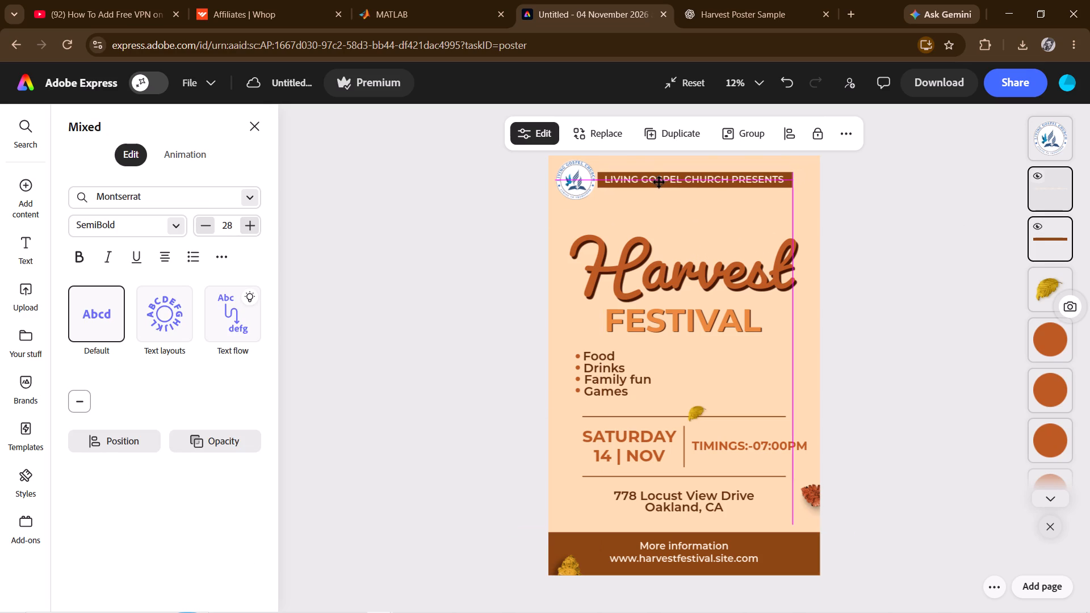
pyautogui.moveTo(659, 182); pyautogui.dragTo(660, 183)
pyautogui.moveTo(660, 183); pyautogui.dragTo(669, 365)
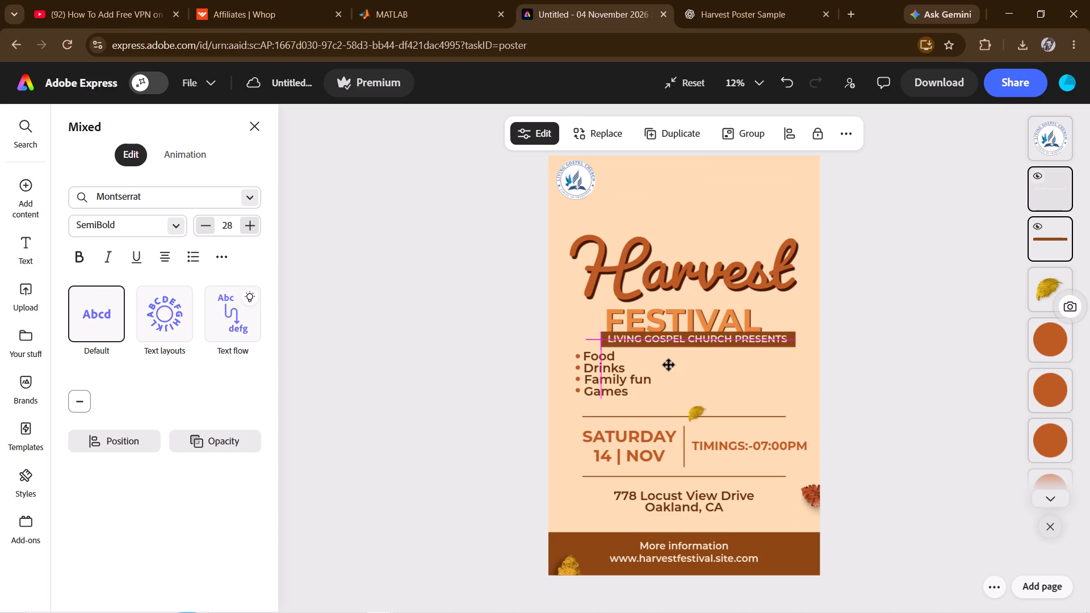
pyautogui.moveTo(669, 365); pyautogui.dragTo(661, 303)
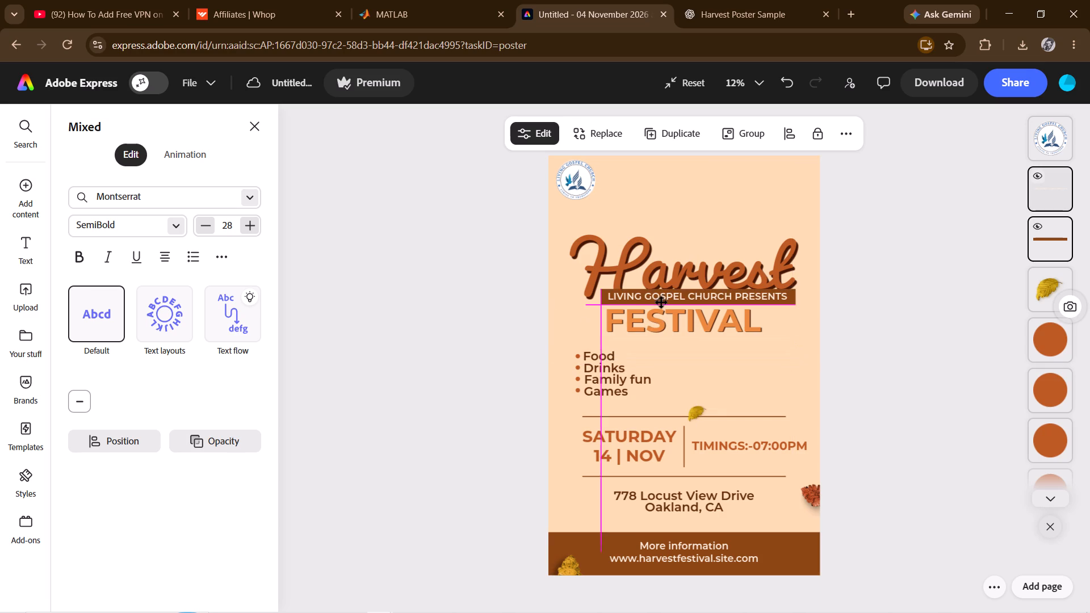
pyautogui.moveTo(661, 303); pyautogui.dragTo(613, 212)
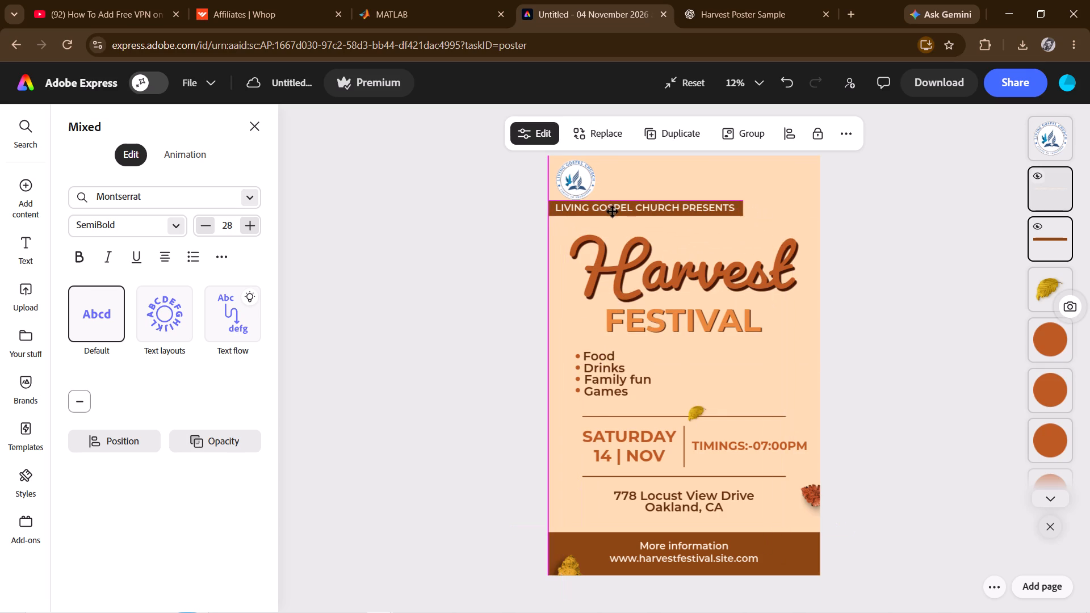
pyautogui.moveTo(613, 212); pyautogui.dragTo(621, 219)
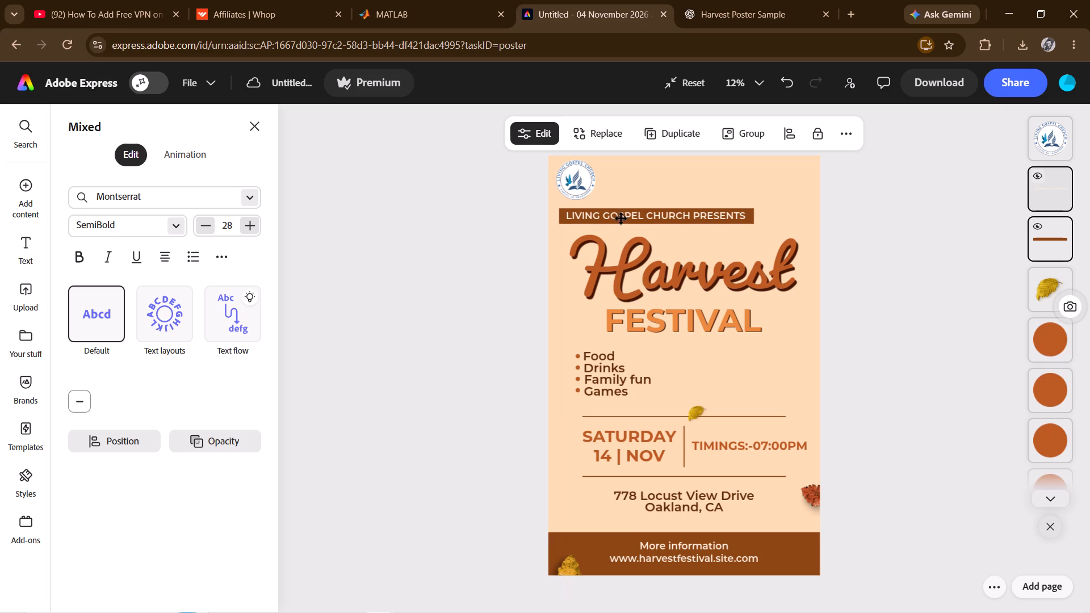
pyautogui.moveTo(621, 219); pyautogui.dragTo(619, 219)
pyautogui.click(387, 337)
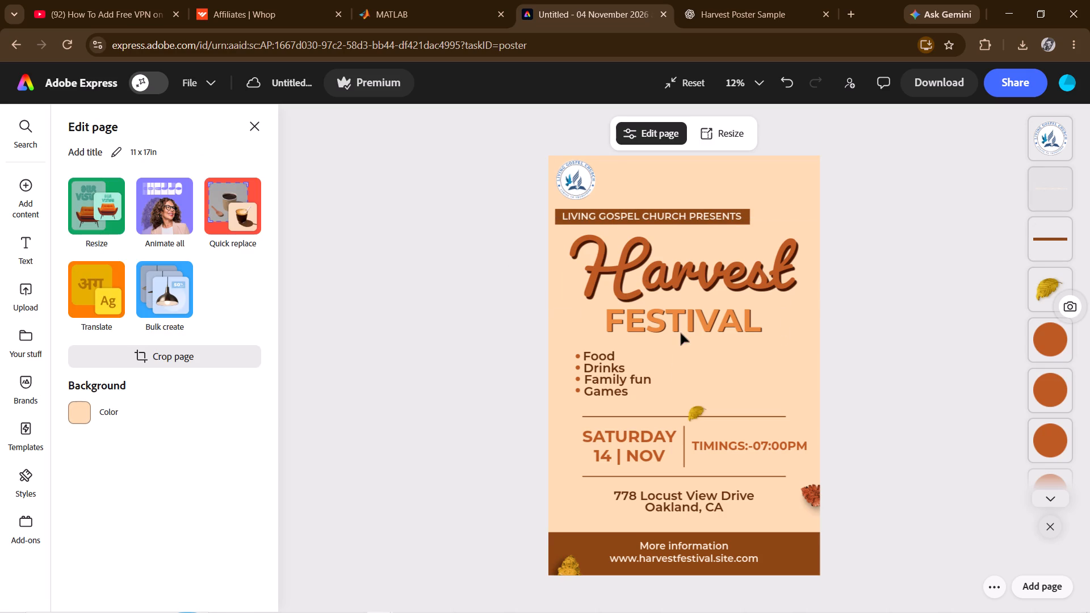
# Shift "FESTIVAL" slightly down, and move the "Harvest" title down and left beneath the presents banner.
pyautogui.moveTo(681, 330); pyautogui.dragTo(679, 339)
pyautogui.moveTo(684, 292); pyautogui.dragTo(678, 296)
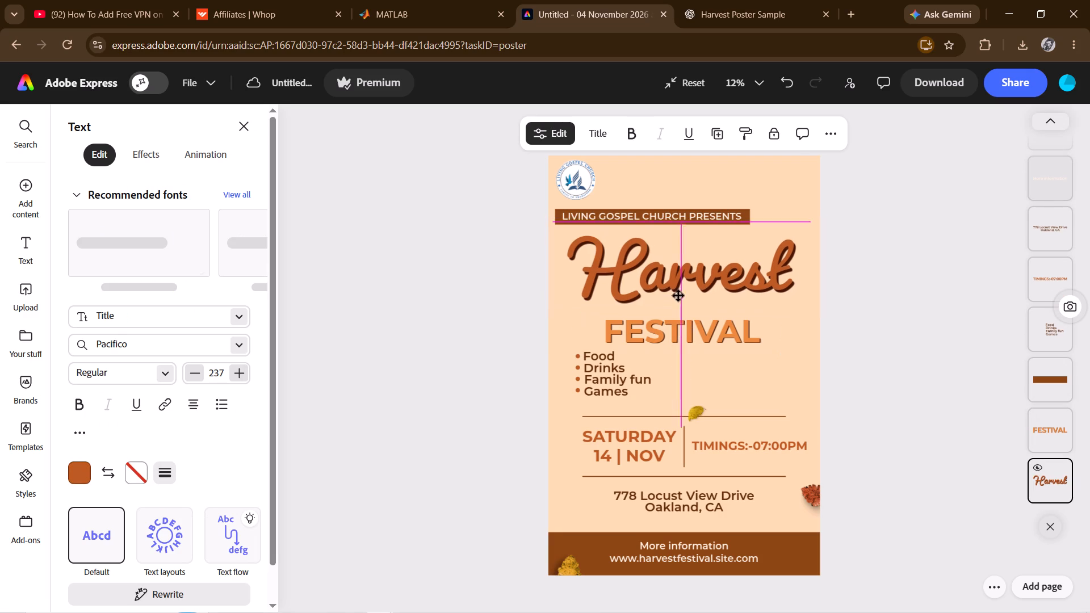
pyautogui.moveTo(678, 296); pyautogui.dragTo(669, 303)
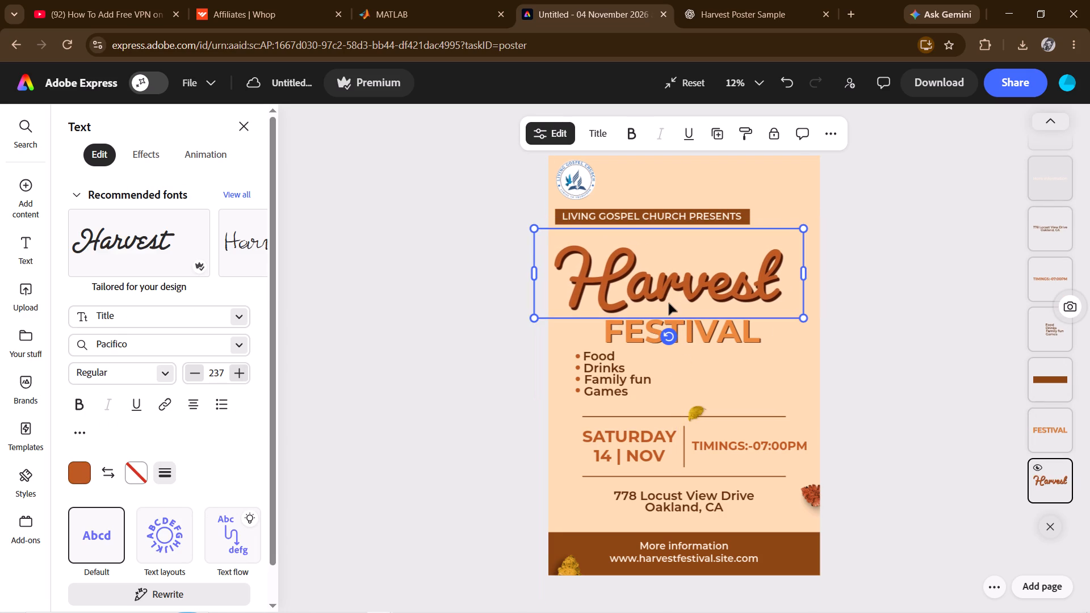
# Reduce the letters "arvest" in the "Harvest" title to font size 200, leaving out the initial H.
pyautogui.click(629, 286)
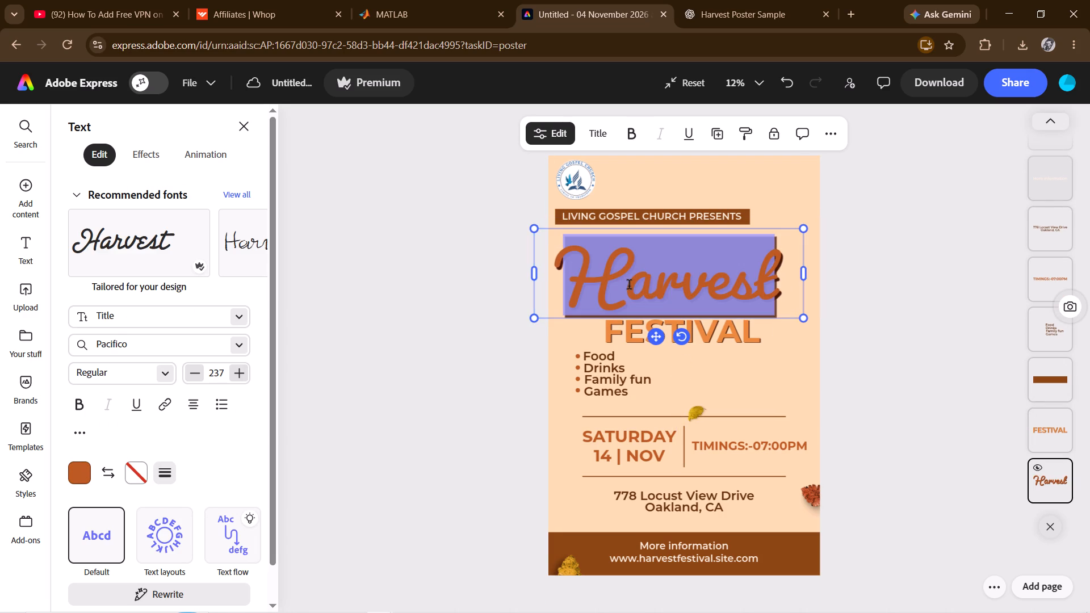
pyautogui.click(629, 286)
pyautogui.moveTo(629, 286); pyautogui.dragTo(722, 281)
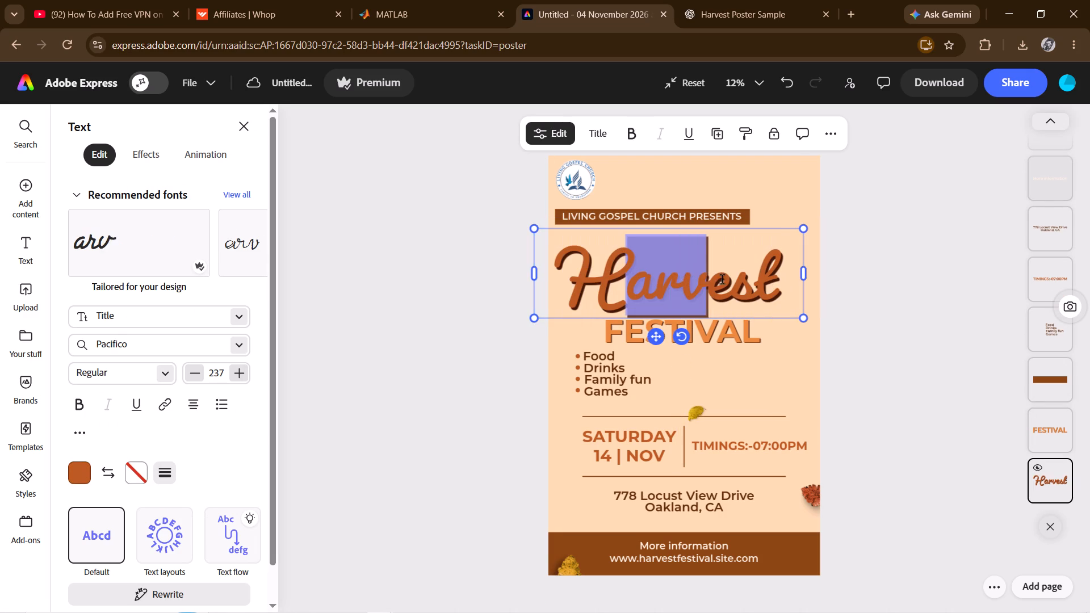
pyautogui.moveTo(722, 281); pyautogui.dragTo(782, 289)
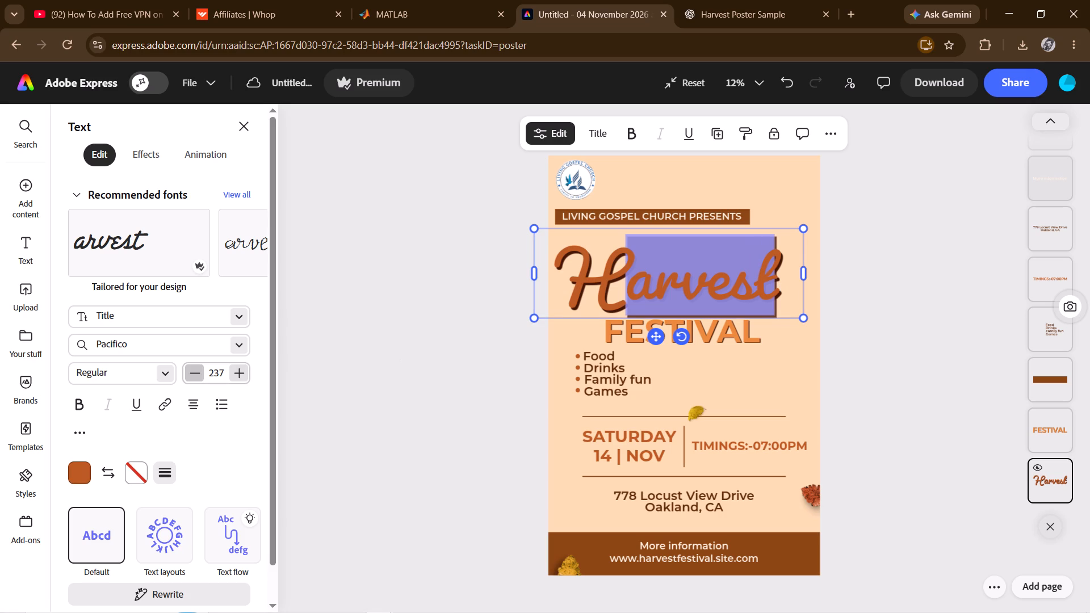
pyautogui.tripleClick(194, 368)
pyautogui.tripleClick(194, 368)
pyautogui.tripleClick(194, 368)
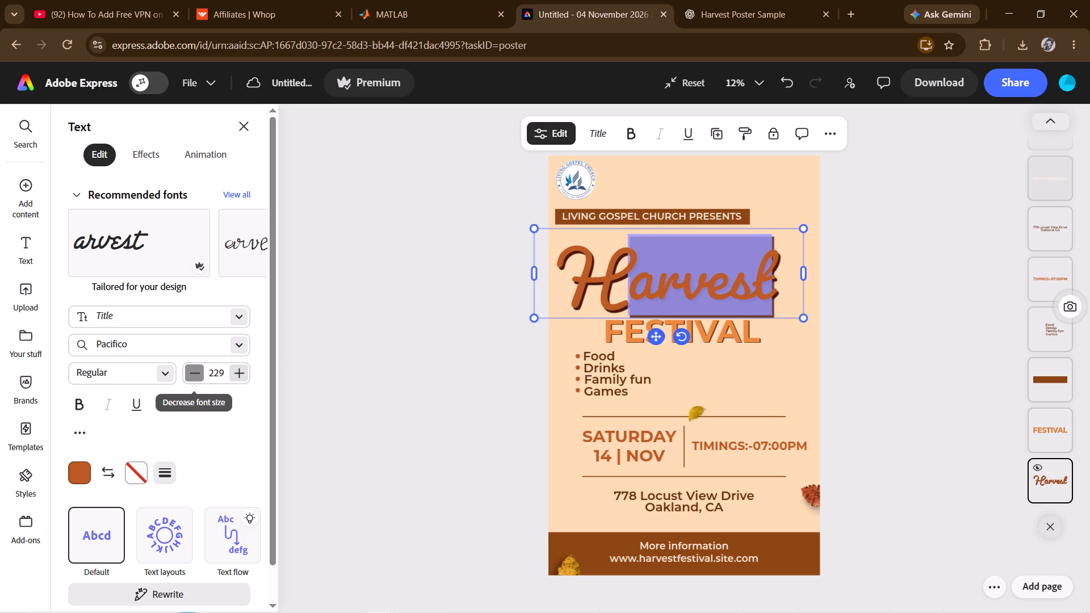
pyautogui.tripleClick(194, 368)
pyautogui.tripleClick(194, 368)
pyautogui.tripleClick(194, 368)
pyautogui.tripleClick(194, 368)
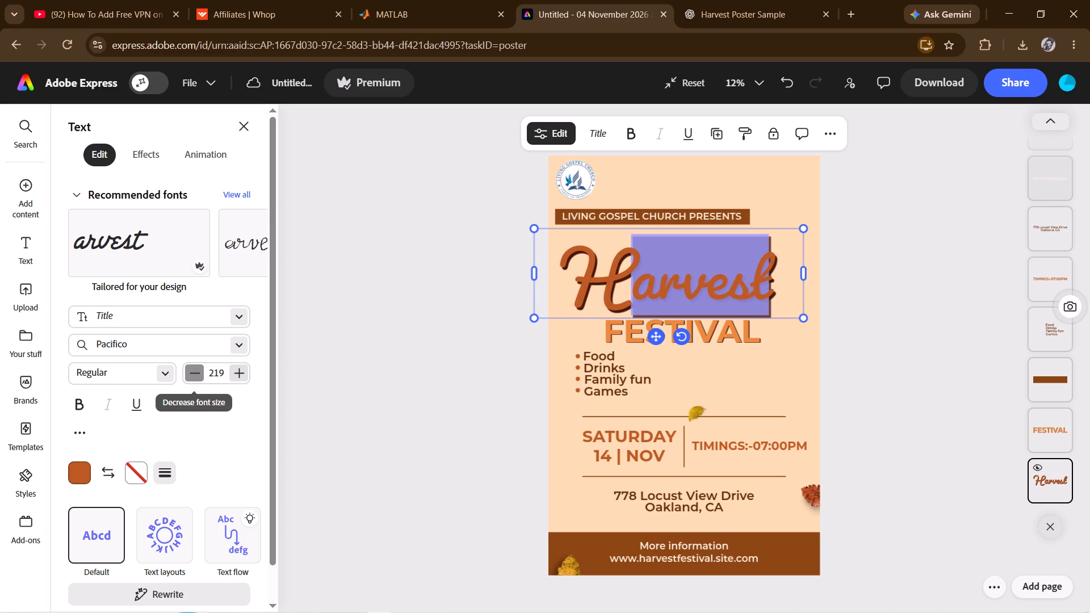
pyautogui.tripleClick(194, 368)
pyautogui.tripleClick(194, 368)
pyautogui.tripleClick(194, 368)
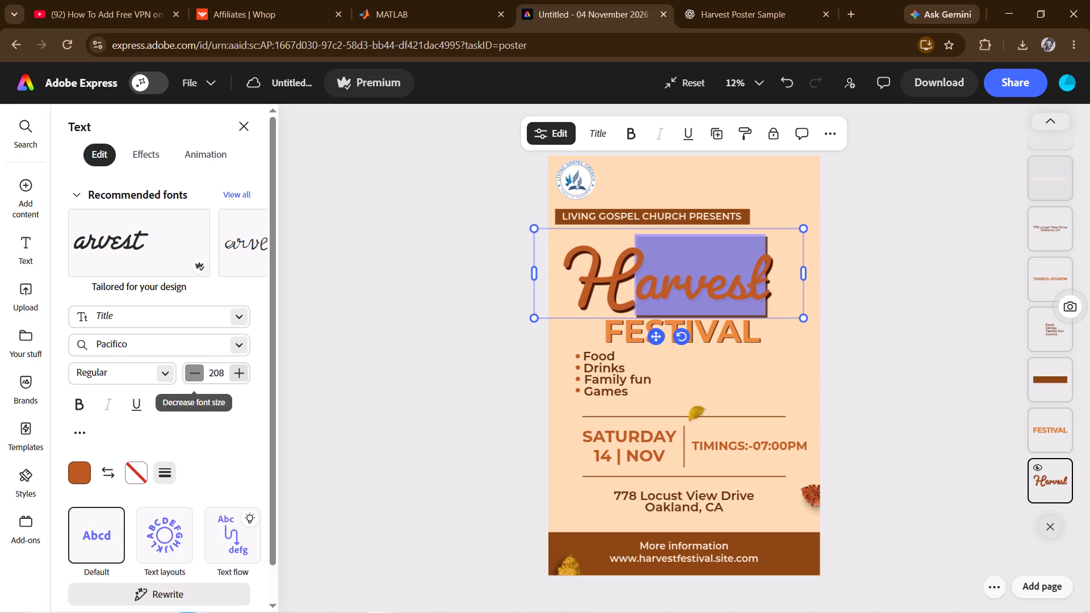
pyautogui.tripleClick(194, 368)
pyautogui.tripleClick(194, 368)
pyautogui.click(194, 368)
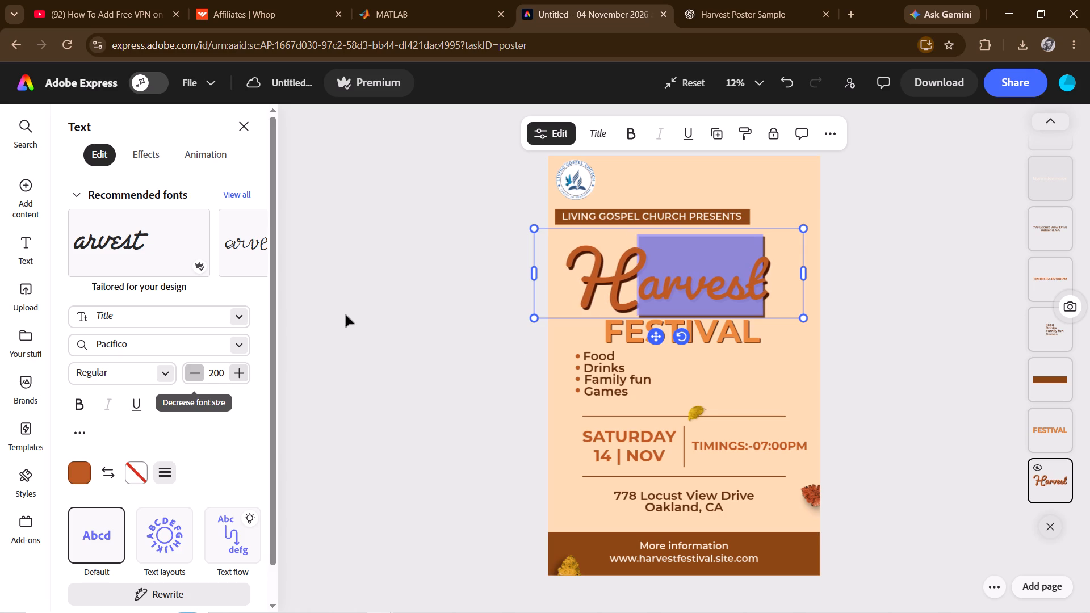
pyautogui.click(522, 342)
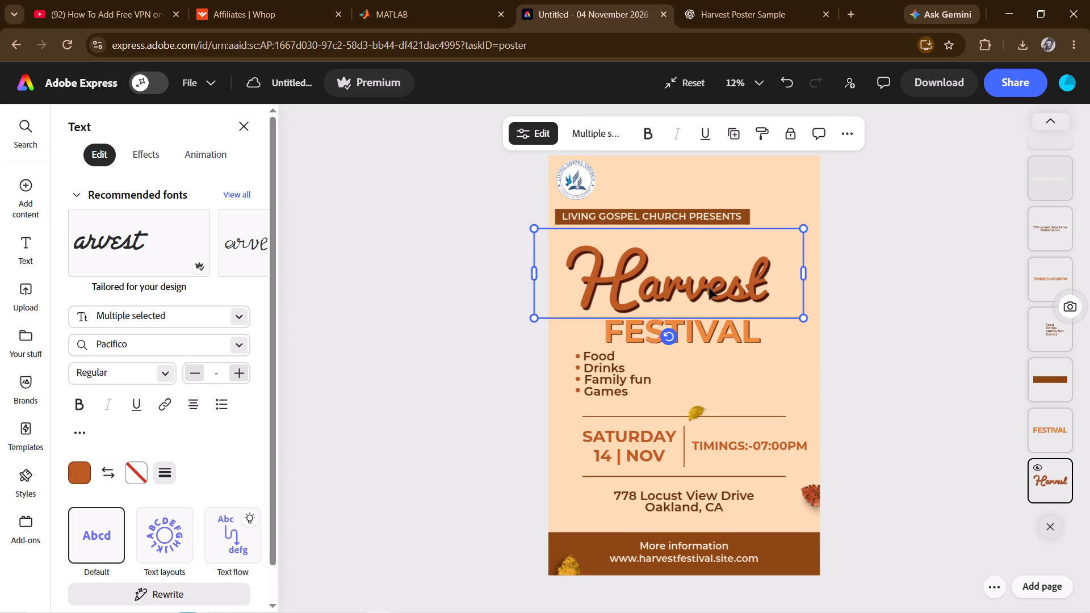
# Move the "Harvest" title left so its H lines up with the left end of the presents banner.
pyautogui.moveTo(709, 288); pyautogui.dragTo(699, 289)
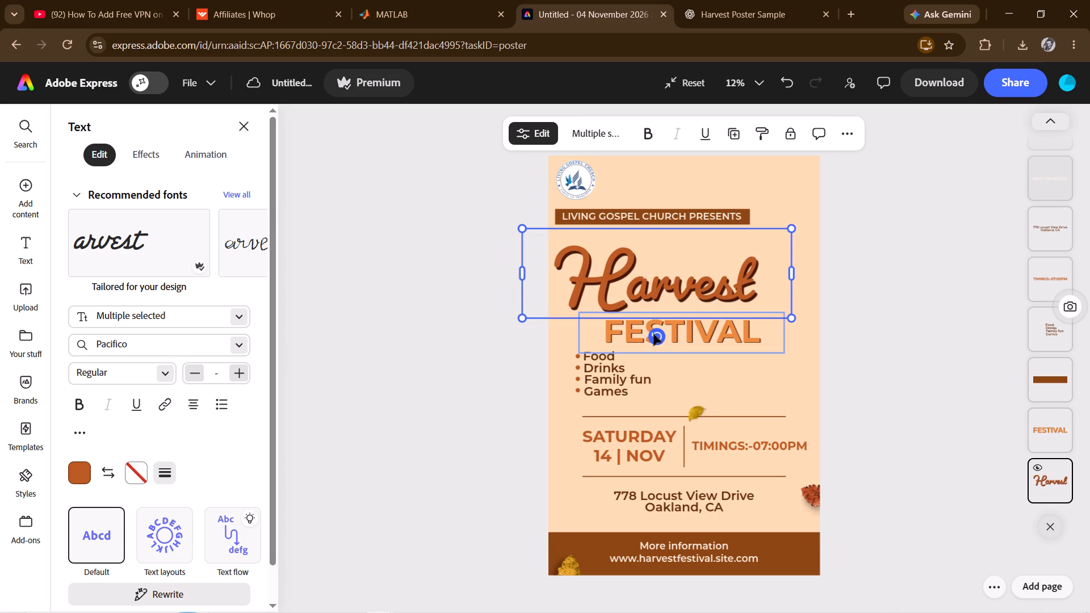
# Enlarge only the initial H of the "Harvest" title to font size 260.
pyautogui.click(626, 291)
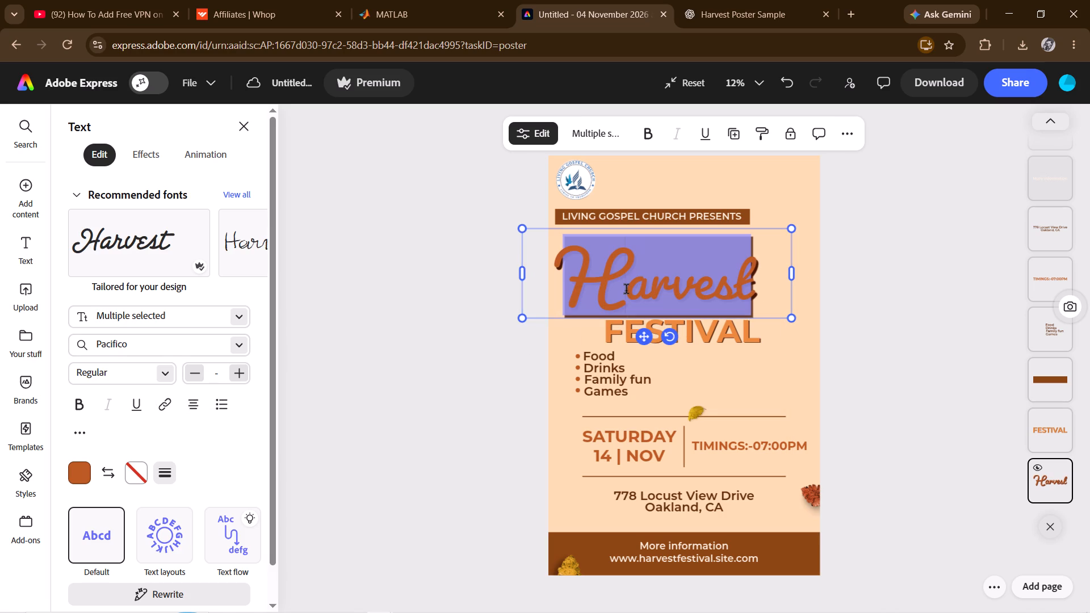
pyautogui.click(626, 291)
pyautogui.moveTo(626, 291); pyautogui.dragTo(606, 294)
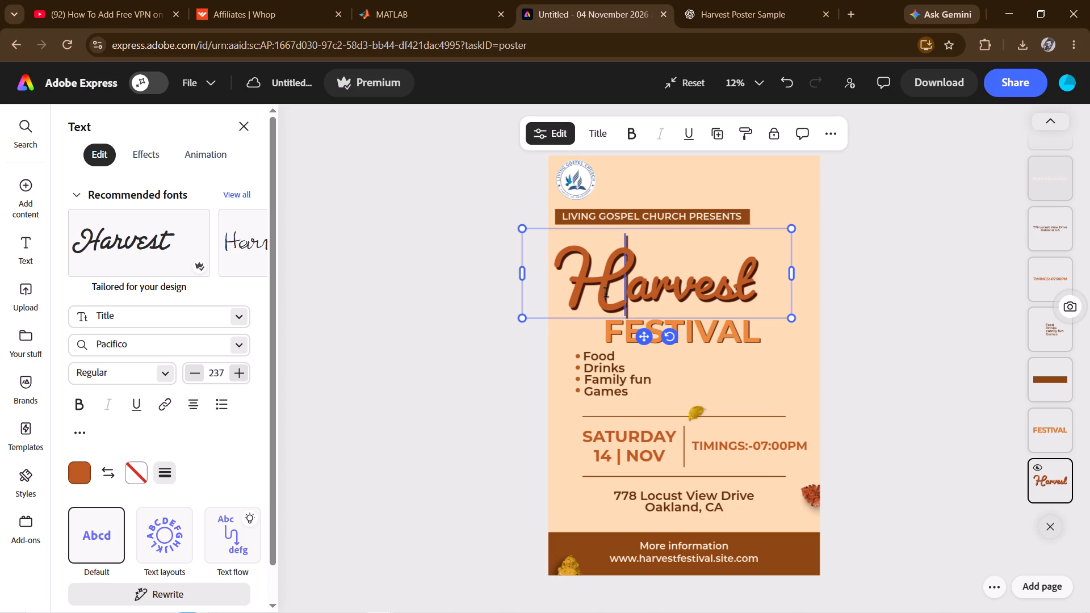
pyautogui.moveTo(606, 294); pyautogui.dragTo(573, 294)
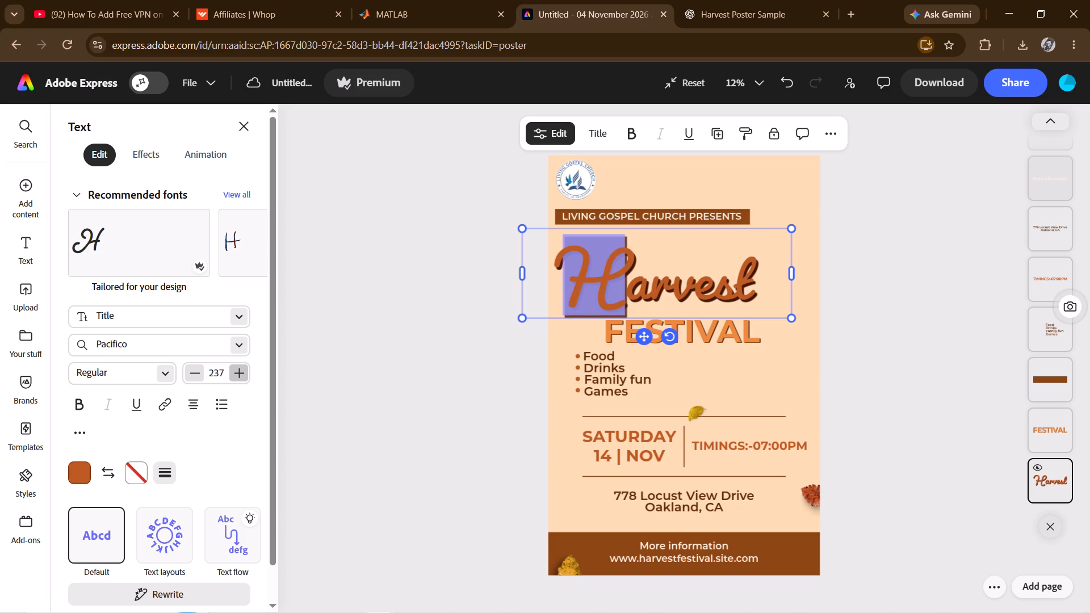
pyautogui.tripleClick(235, 377)
pyautogui.tripleClick(235, 377)
pyautogui.tripleClick(235, 377)
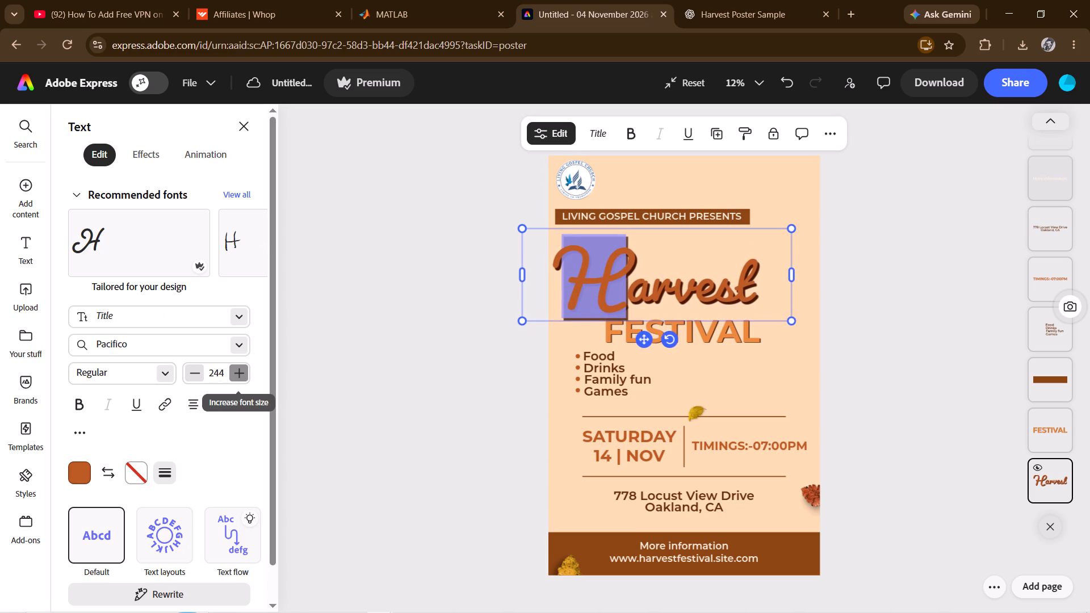
pyautogui.tripleClick(235, 377)
pyautogui.tripleClick(235, 377)
pyautogui.tripleClick(235, 377)
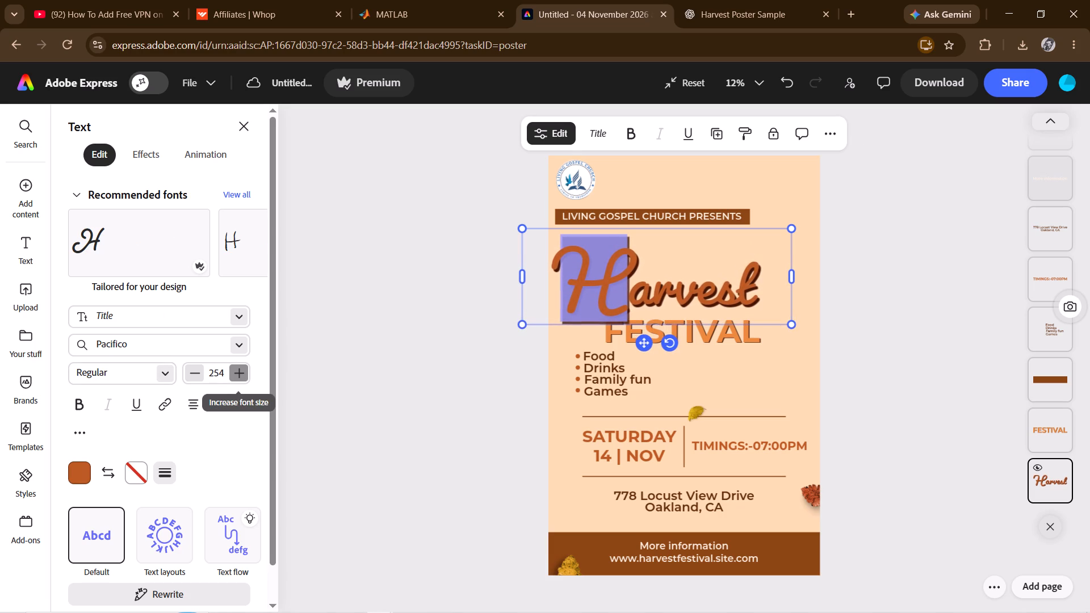
pyautogui.tripleClick(235, 377)
pyautogui.doubleClick(235, 377)
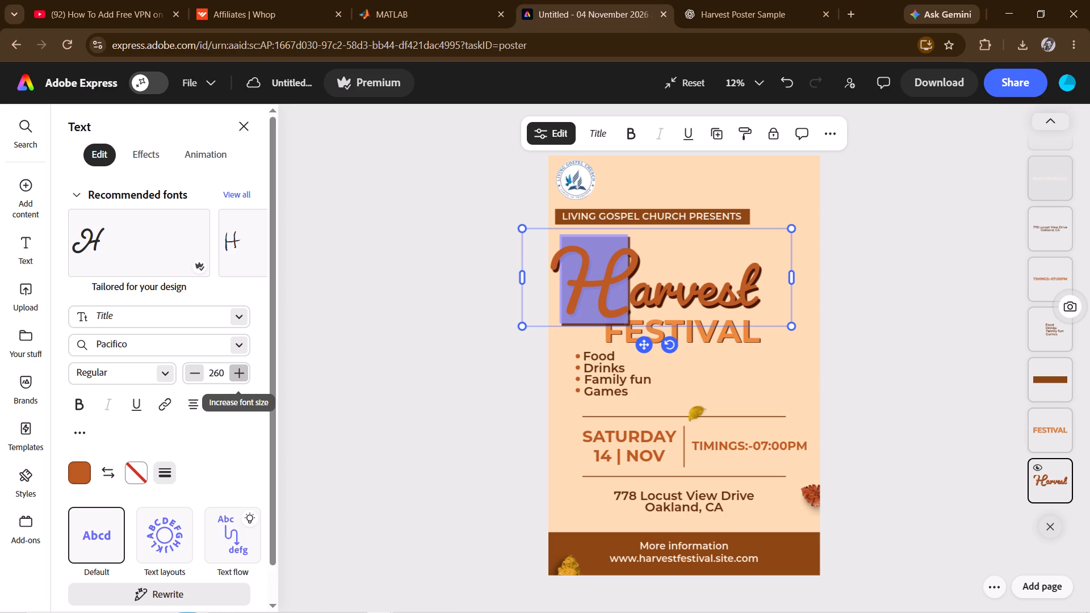
pyautogui.click(279, 354)
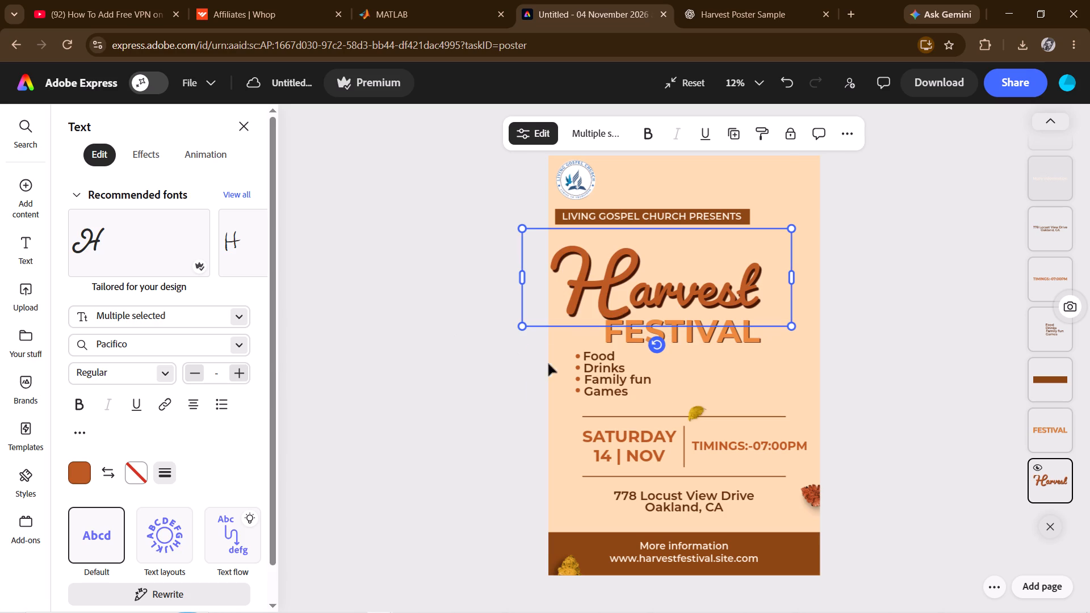
# Move "FESTIVAL" right beneath "Harvest" so its L extends slightly past the title's final t.
pyautogui.moveTo(652, 331); pyautogui.dragTo(681, 331)
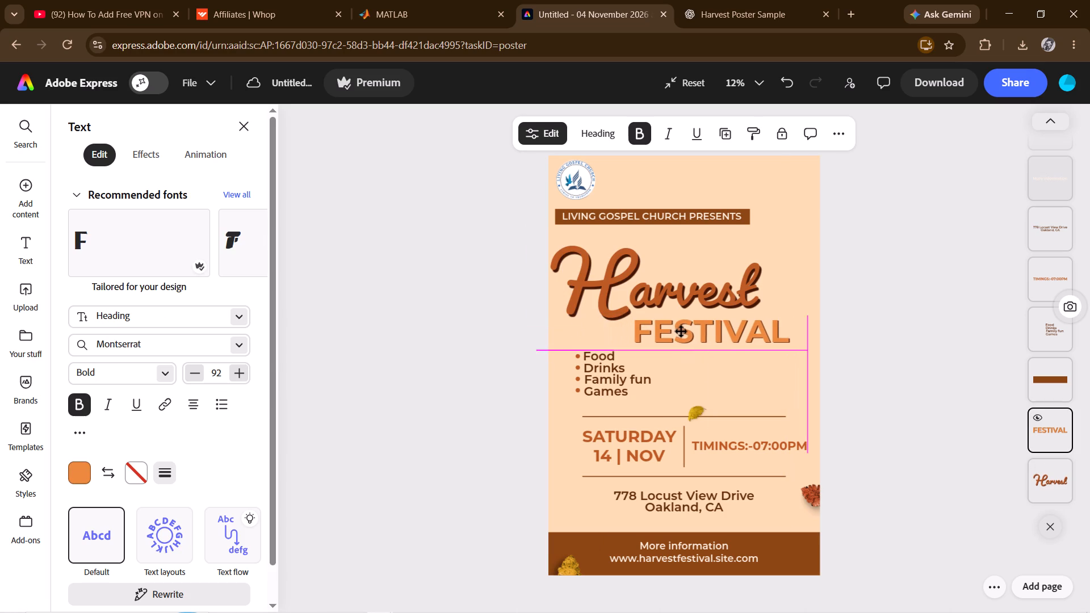
pyautogui.moveTo(681, 331); pyautogui.dragTo(682, 333)
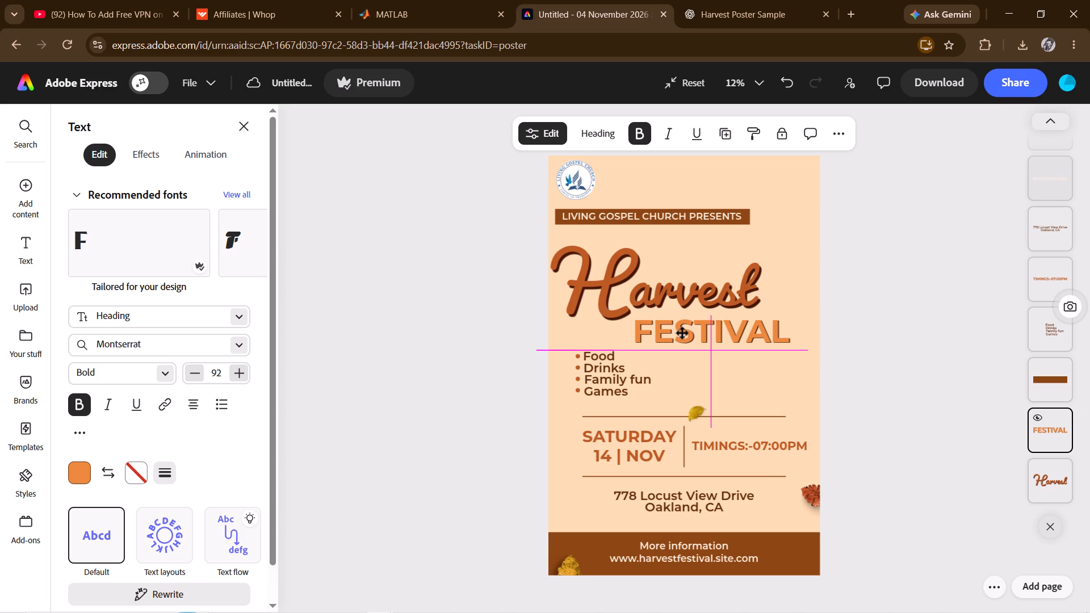
pyautogui.click(454, 366)
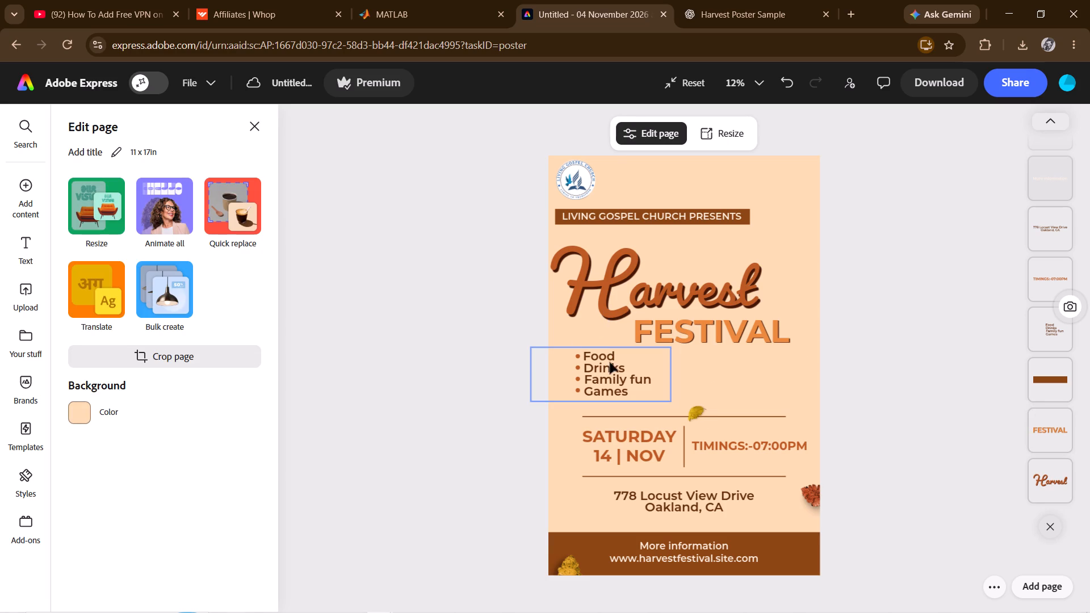
# Move the four round bullets of the activities list together, slightly down and left, away from "FESTIVAL".
pyautogui.click(563, 366)
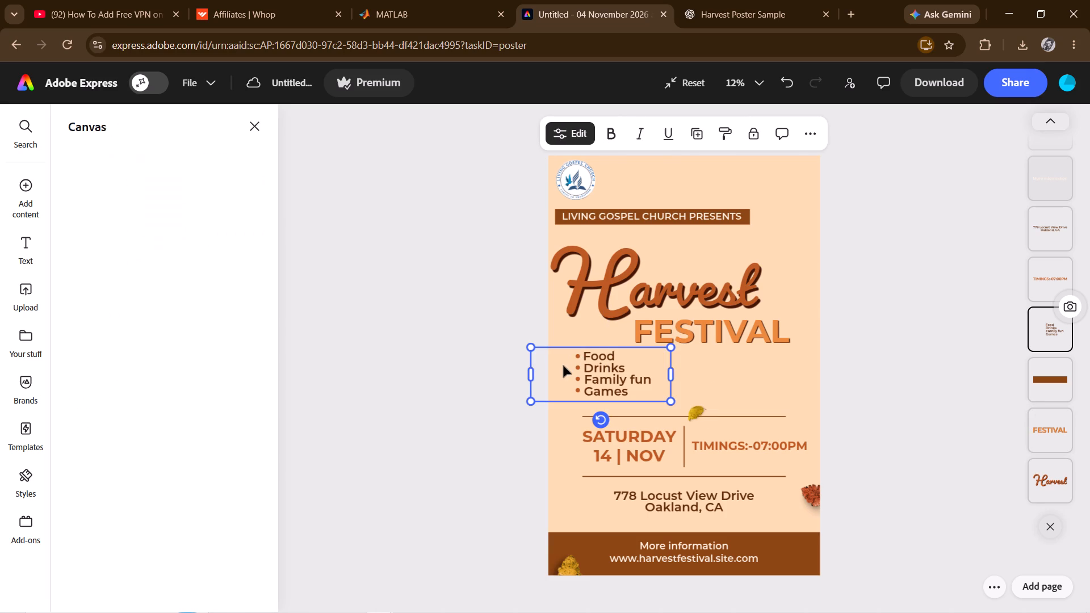
pyautogui.click(563, 366)
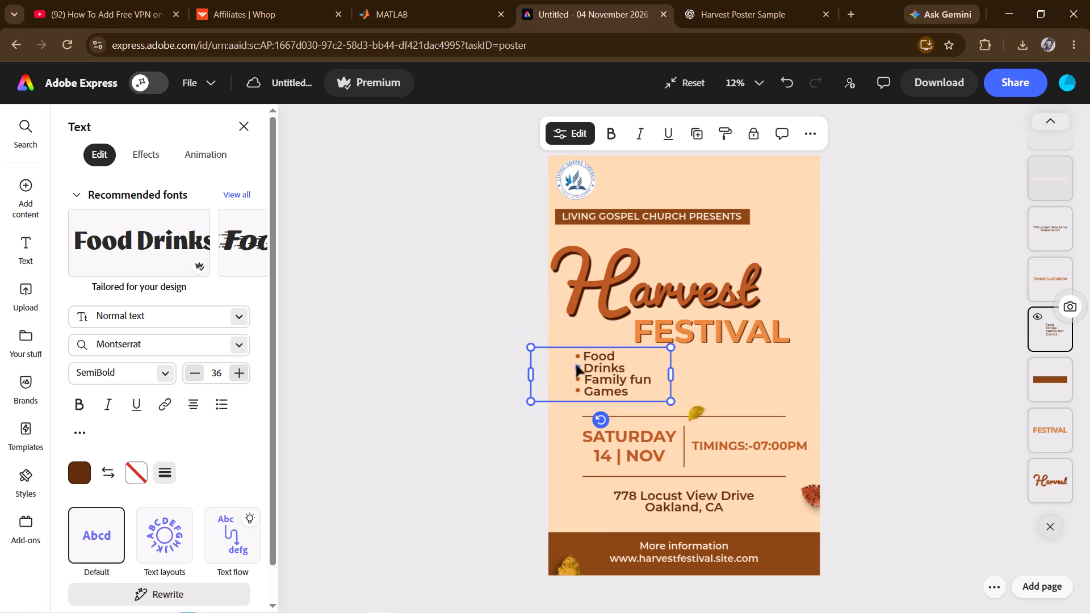
pyautogui.click(466, 362)
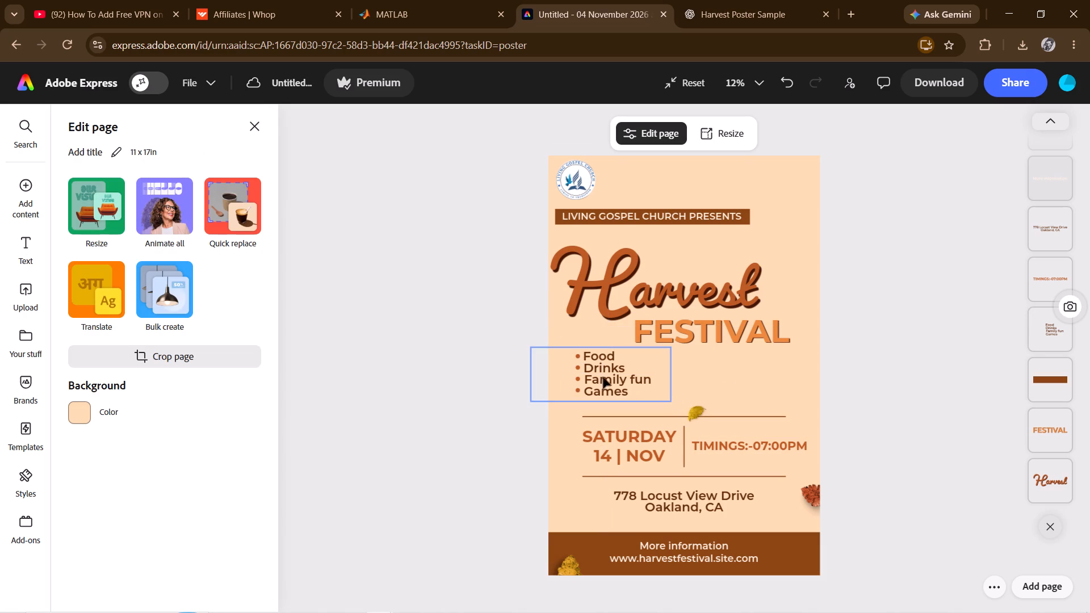
pyautogui.click(589, 371)
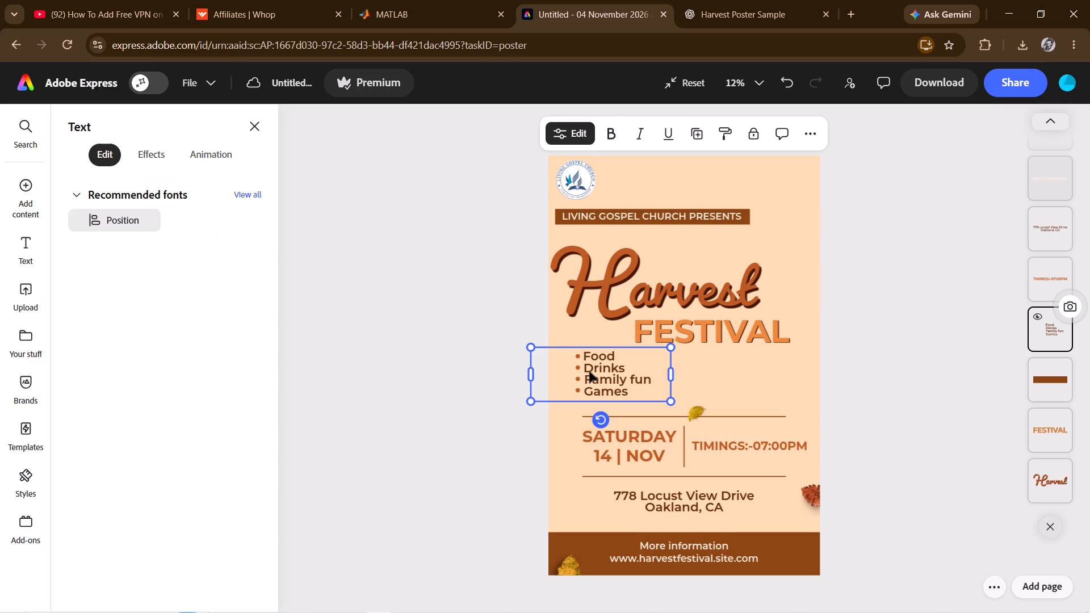
pyautogui.click(578, 387)
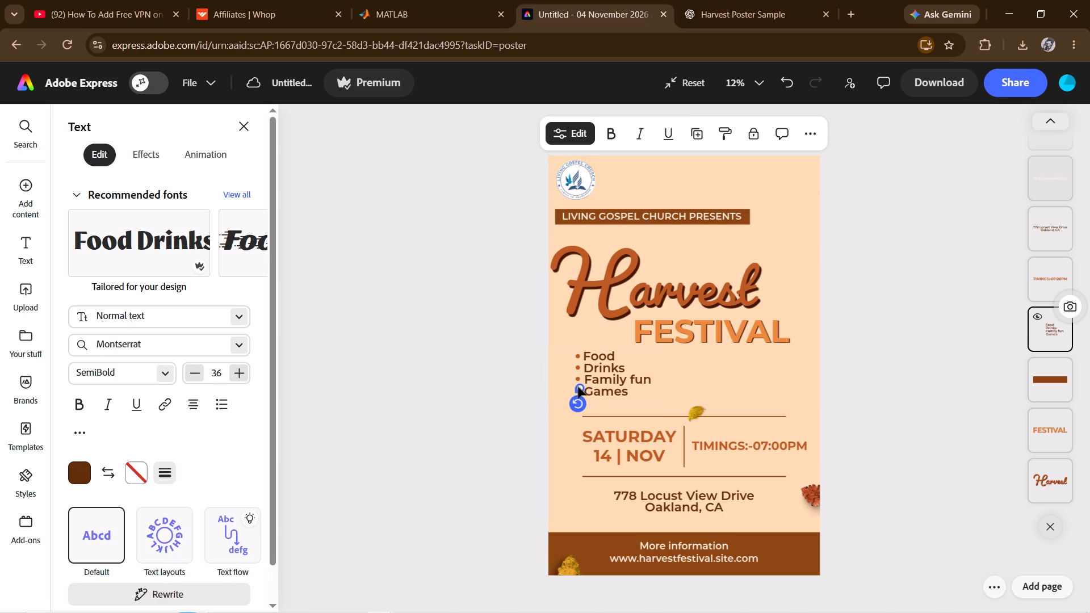
pyautogui.keyDown('ctrl'); pyautogui.click(578, 379); pyautogui.keyUp('ctrl')
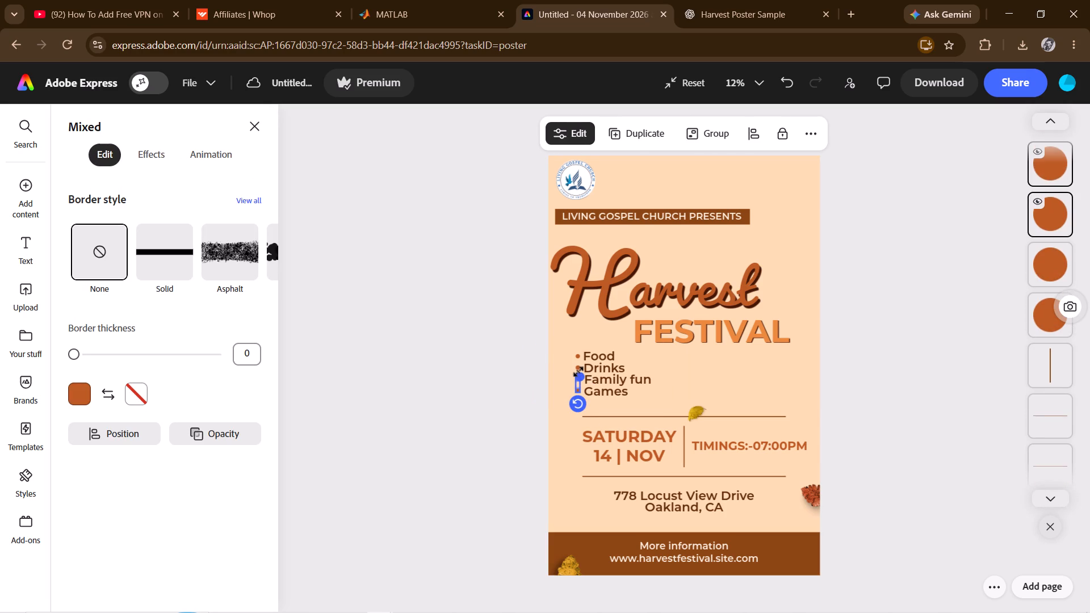
pyautogui.keyDown('ctrl'); pyautogui.click(578, 367); pyautogui.keyUp('ctrl')
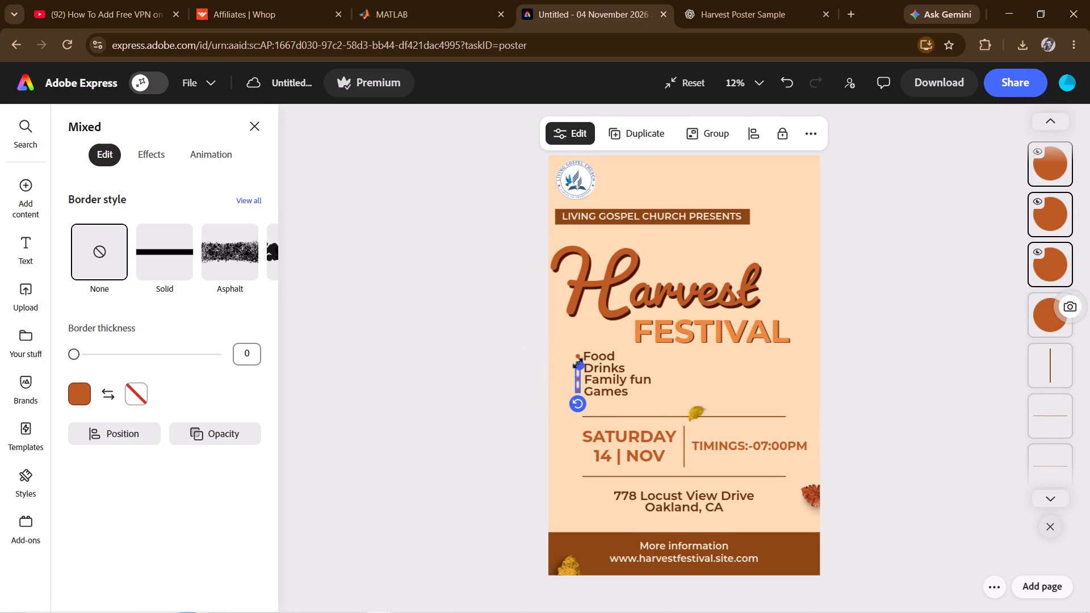
pyautogui.keyDown('ctrl'); pyautogui.click(576, 354); pyautogui.keyUp('ctrl')
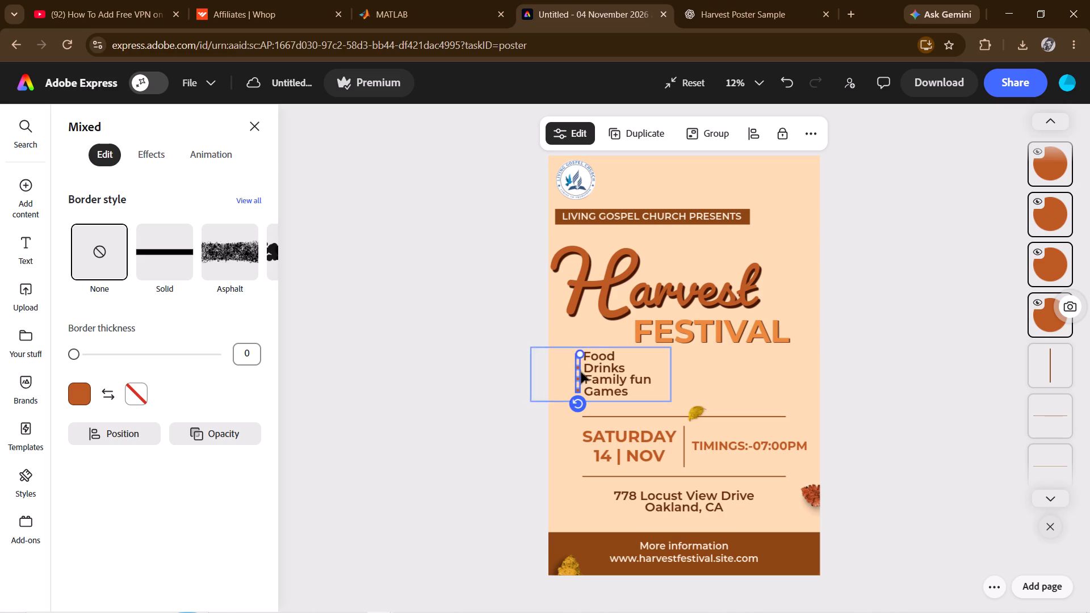
pyautogui.moveTo(577, 380); pyautogui.dragTo(571, 389)
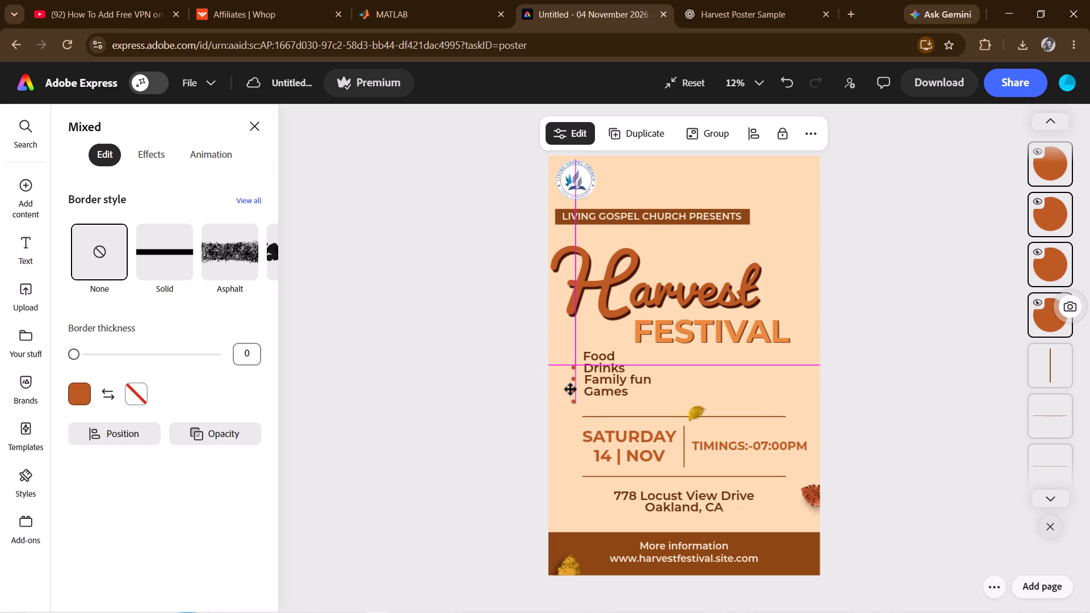
pyautogui.moveTo(571, 389); pyautogui.dragTo(568, 396)
# Move the Food, Drinks, Family fun and Games text down and slightly left, lining each line up with its bullet.
pyautogui.click(593, 381)
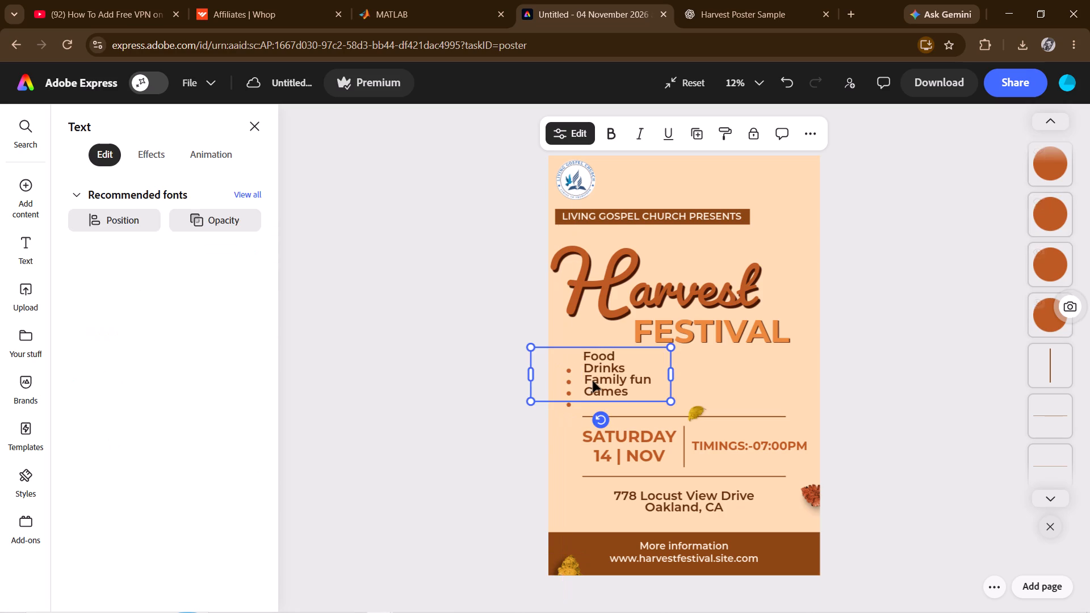
pyautogui.moveTo(593, 381); pyautogui.dragTo(591, 391)
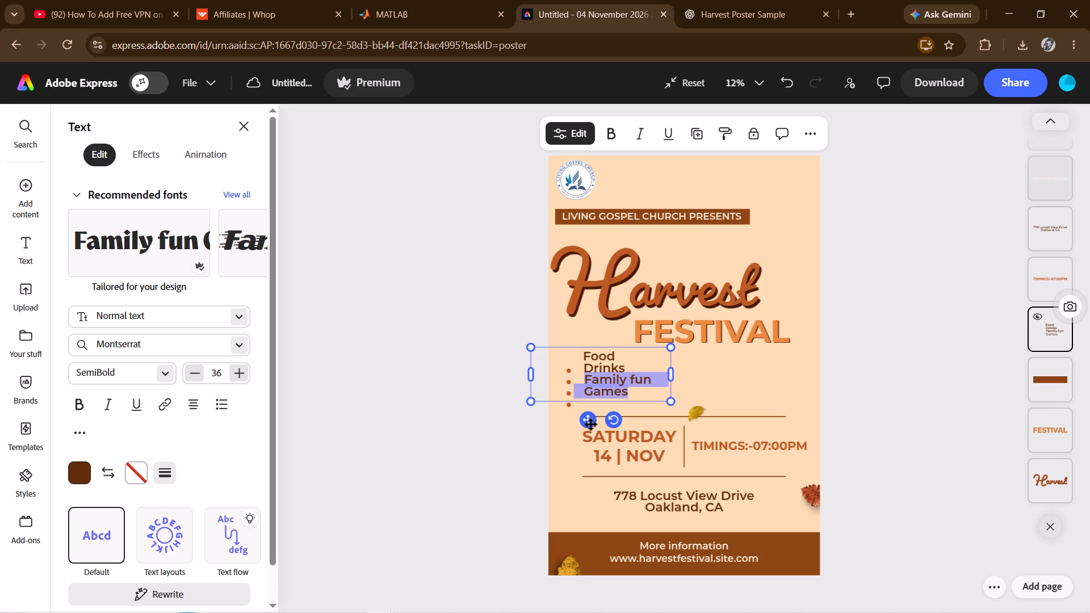
pyautogui.moveTo(591, 422); pyautogui.dragTo(591, 435)
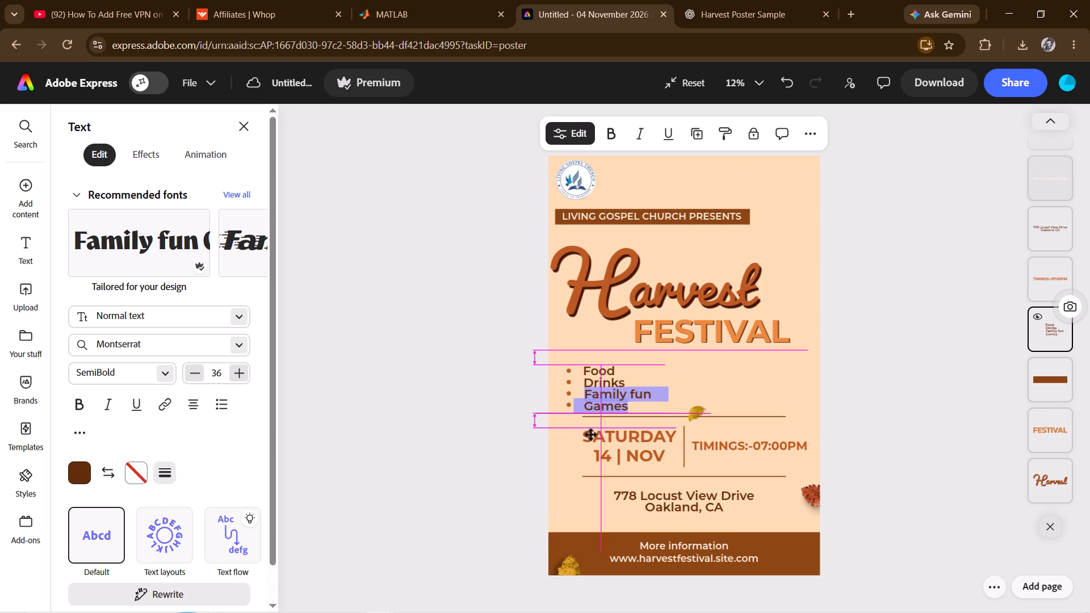
pyautogui.moveTo(591, 435); pyautogui.dragTo(586, 435)
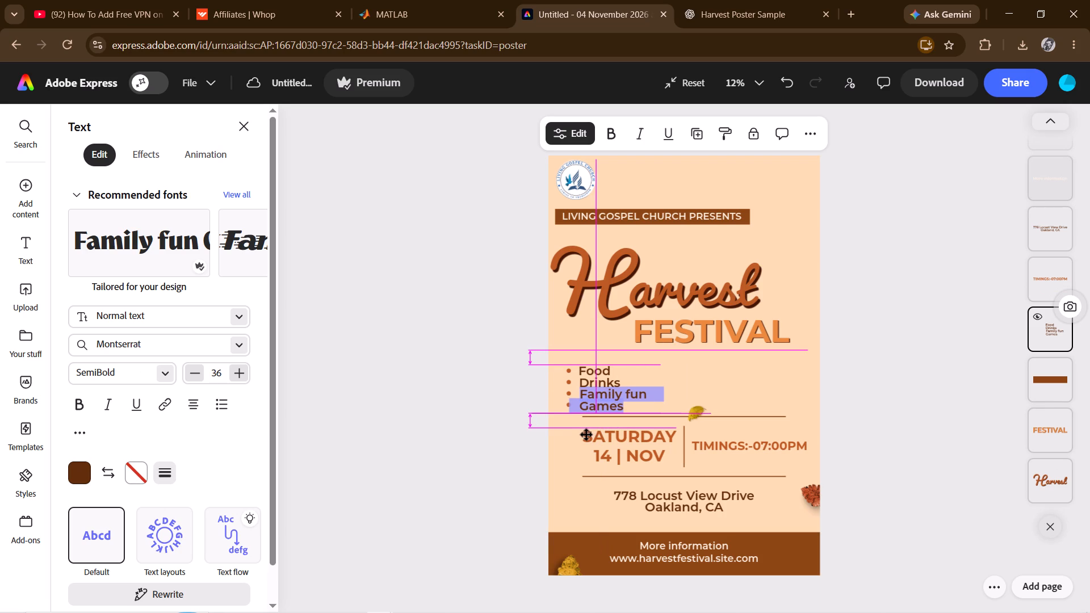
pyautogui.moveTo(586, 435); pyautogui.dragTo(588, 434)
pyautogui.click(587, 431)
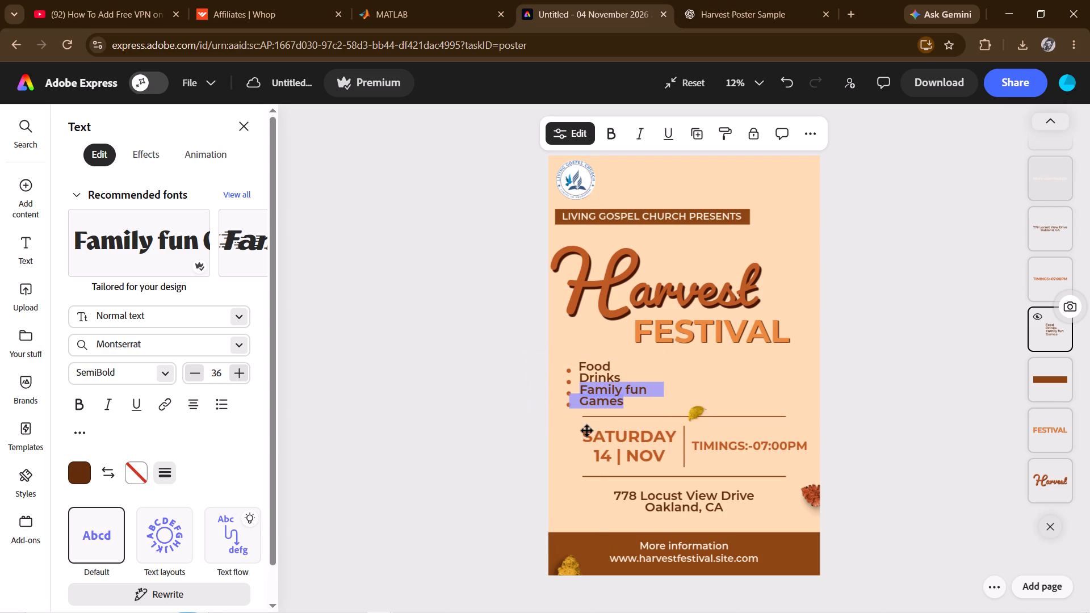
pyautogui.click(475, 455)
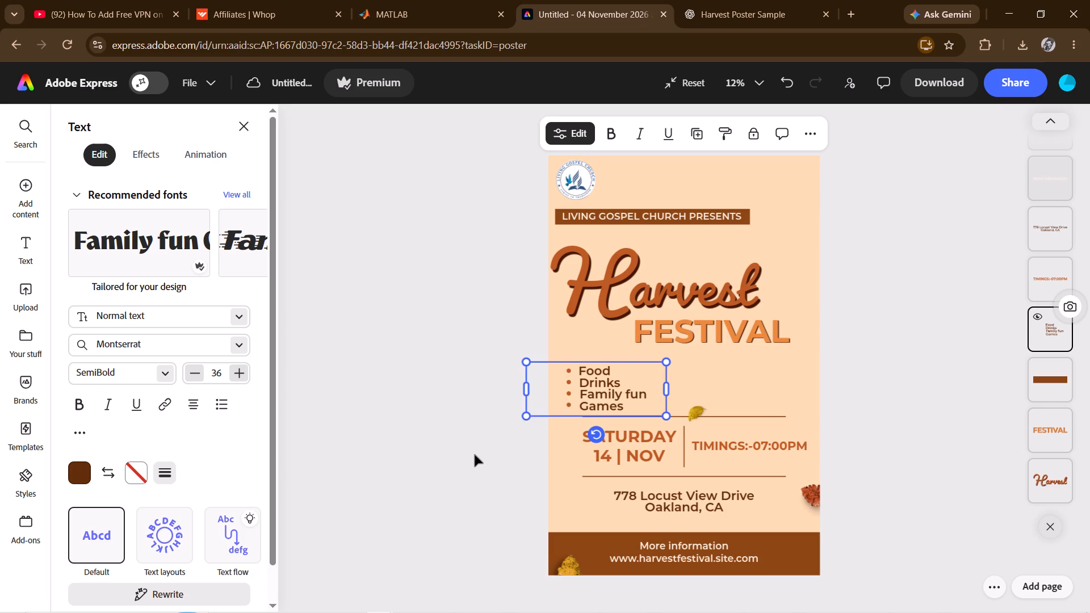
pyautogui.click(475, 455)
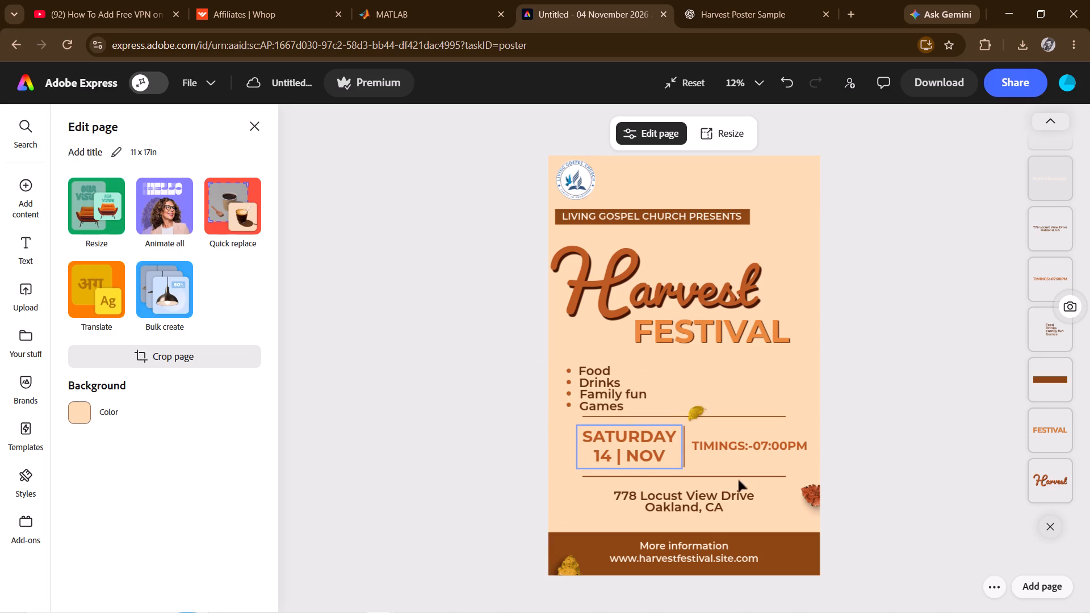
# Move the "LIVING GOSPEL CHURCH PRESENTS" text and its brown banner right, above "Harvest", with its right end aligned to "FESTIVAL".
pyautogui.click(663, 494)
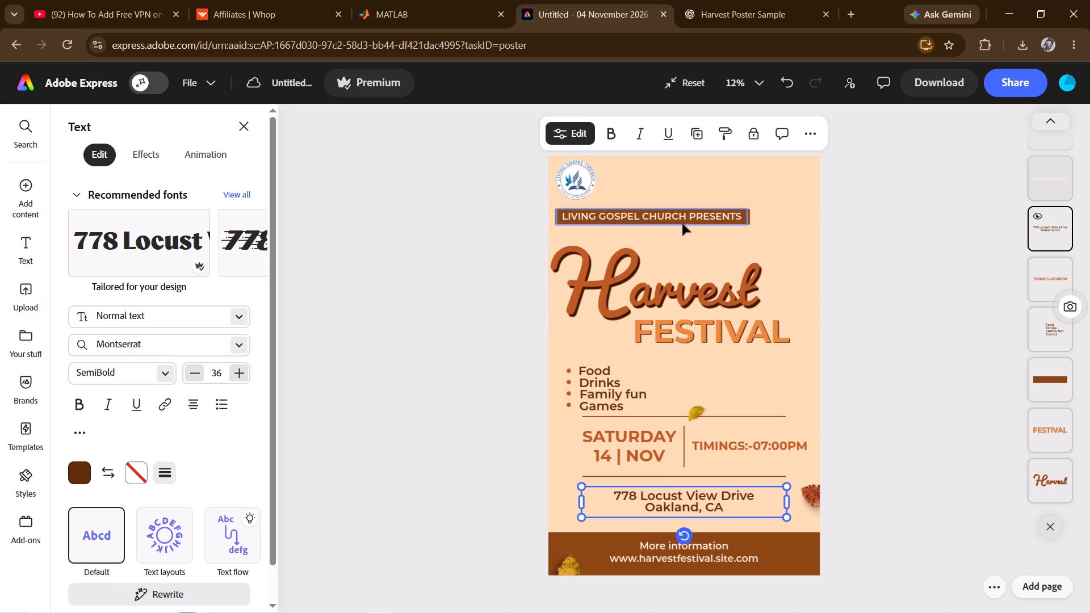
pyautogui.click(662, 218)
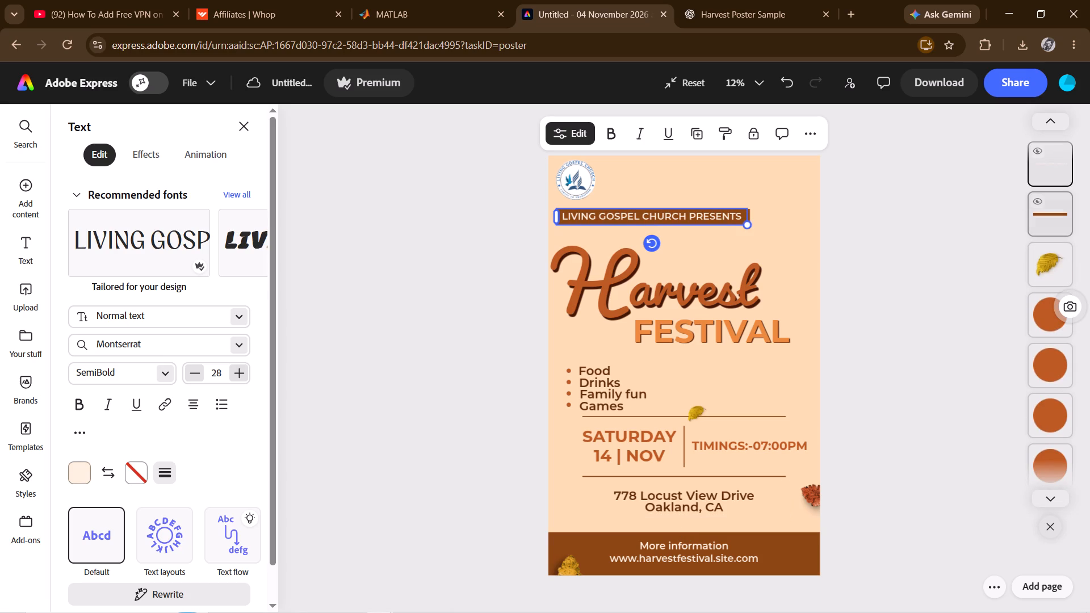
pyautogui.keyDown('ctrl'); pyautogui.click(1051, 216); pyautogui.keyUp('ctrl')
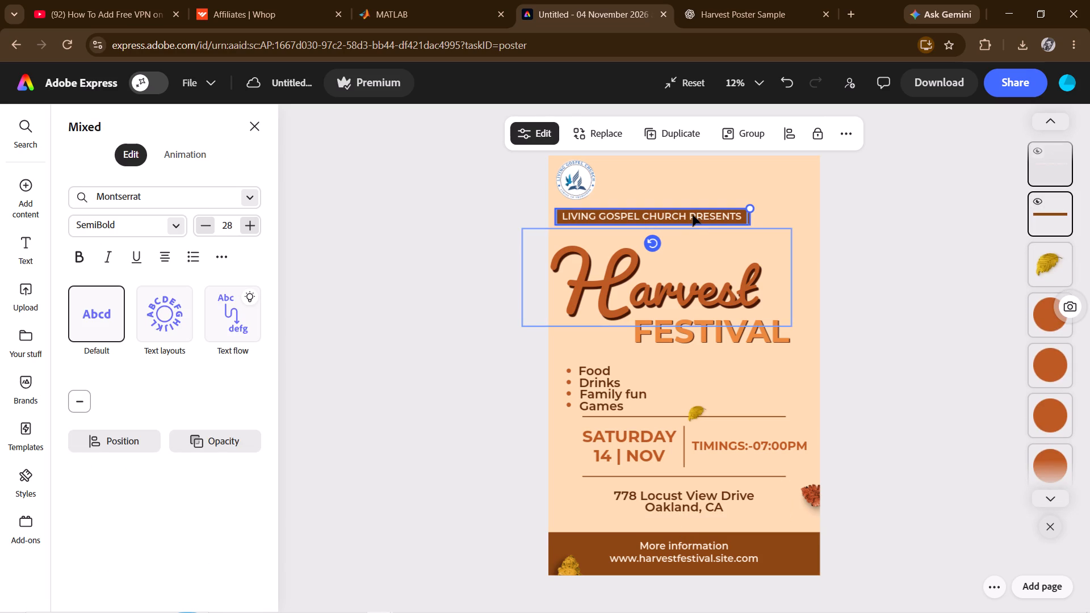
pyautogui.moveTo(693, 215); pyautogui.dragTo(757, 228)
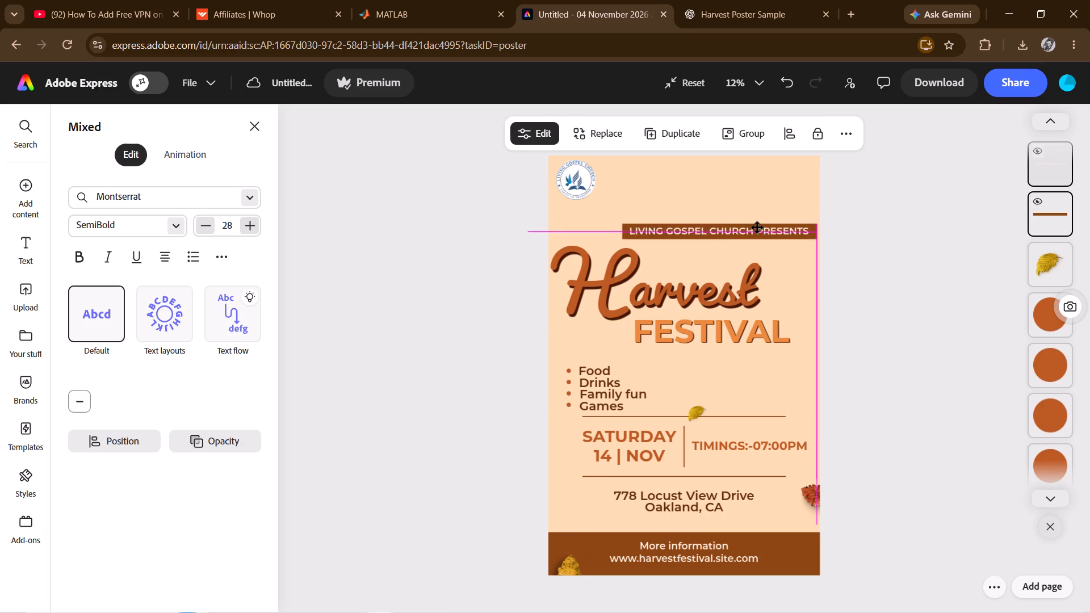
pyautogui.moveTo(757, 228); pyautogui.dragTo(743, 169)
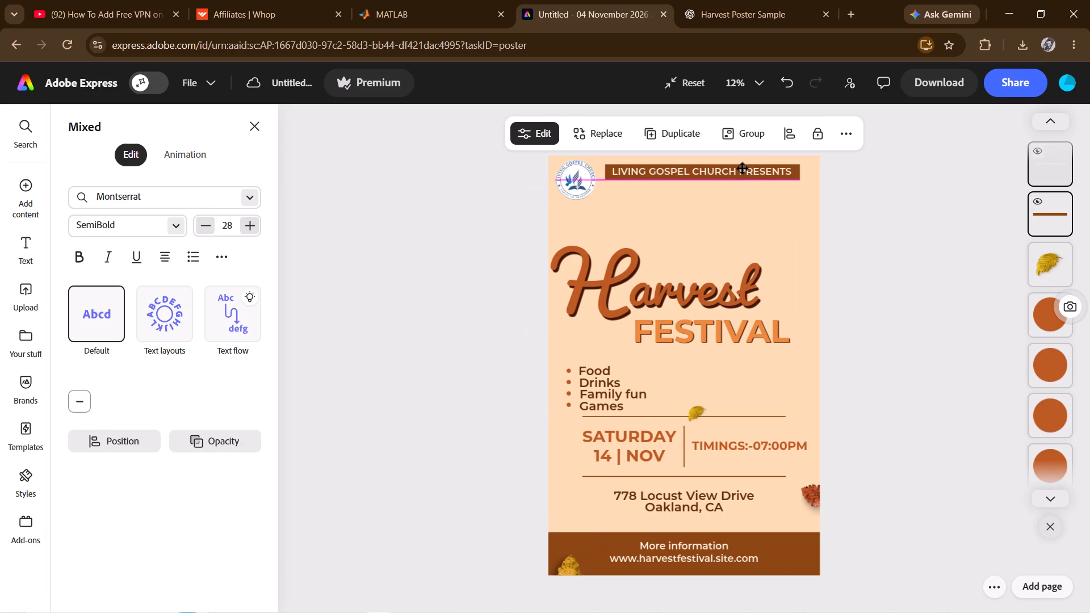
pyautogui.moveTo(743, 169); pyautogui.dragTo(735, 212)
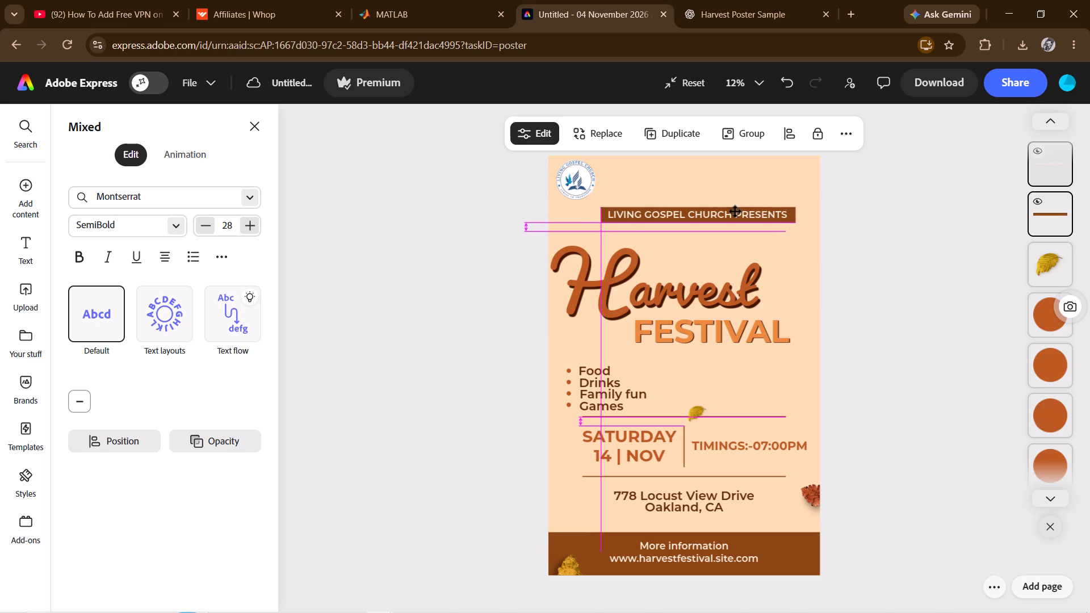
pyautogui.moveTo(735, 212); pyautogui.dragTo(731, 212)
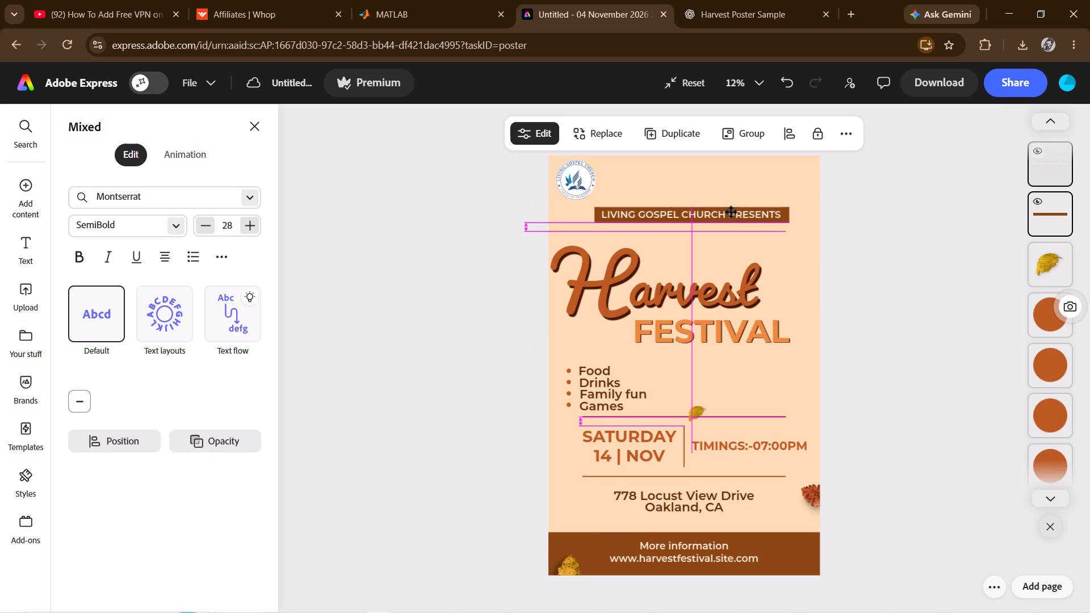
pyautogui.moveTo(731, 212); pyautogui.dragTo(731, 212)
pyautogui.click(731, 212)
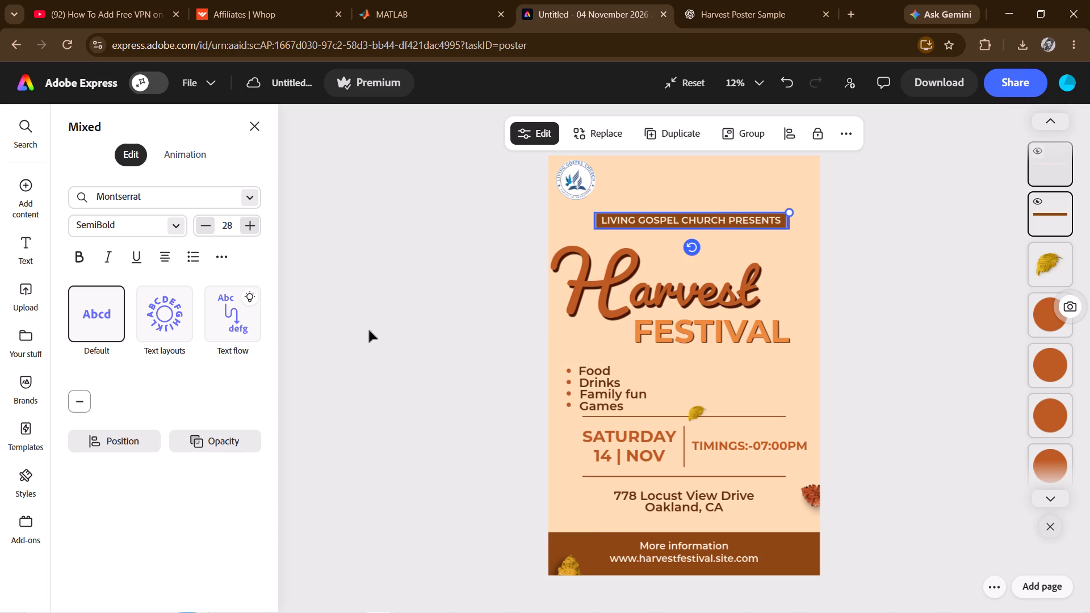
# Move the "LIVING GOSPEL CHURCH PRESENTS" text and its brown banner up beside the logo, aligning the banner's bottom edge with the logo's.
pyautogui.click(576, 182)
pyautogui.click(576, 182)
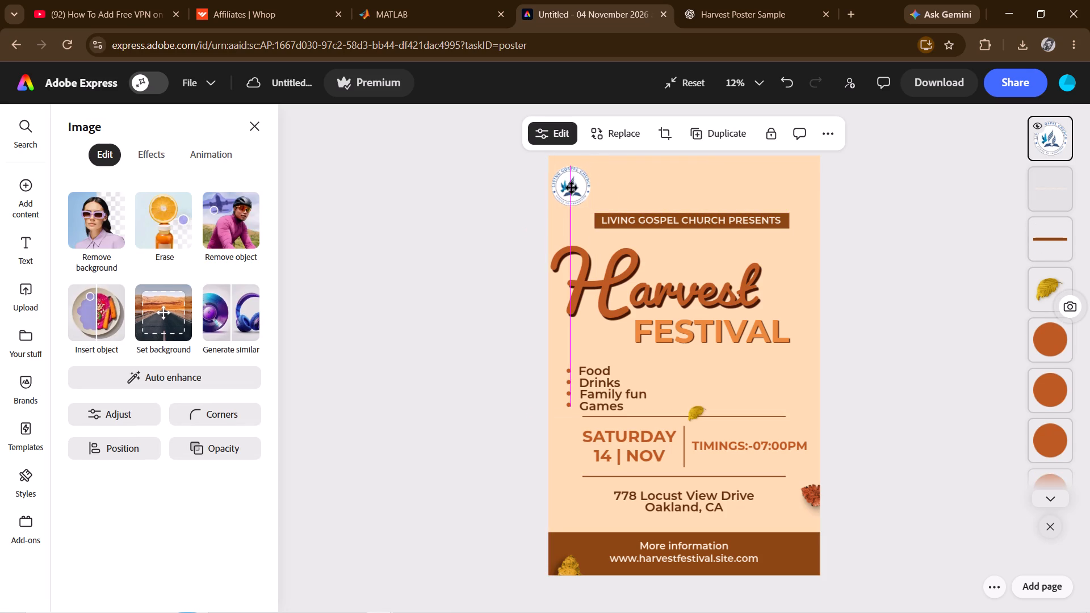
pyautogui.click(654, 219)
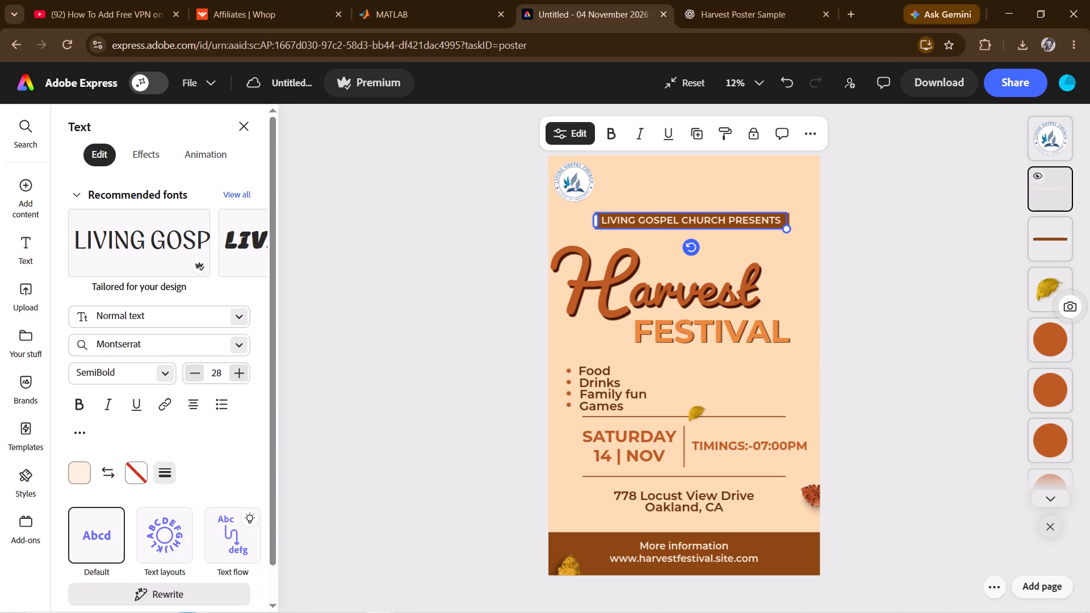
pyautogui.keyDown('ctrl'); pyautogui.click(657, 222); pyautogui.keyUp('ctrl')
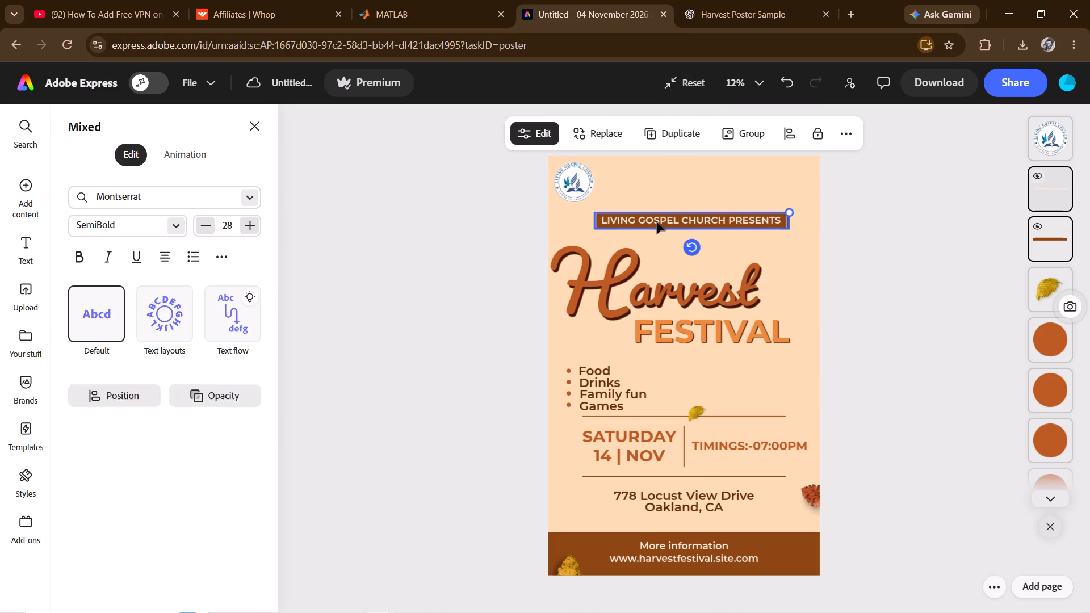
pyautogui.moveTo(657, 222); pyautogui.dragTo(666, 184)
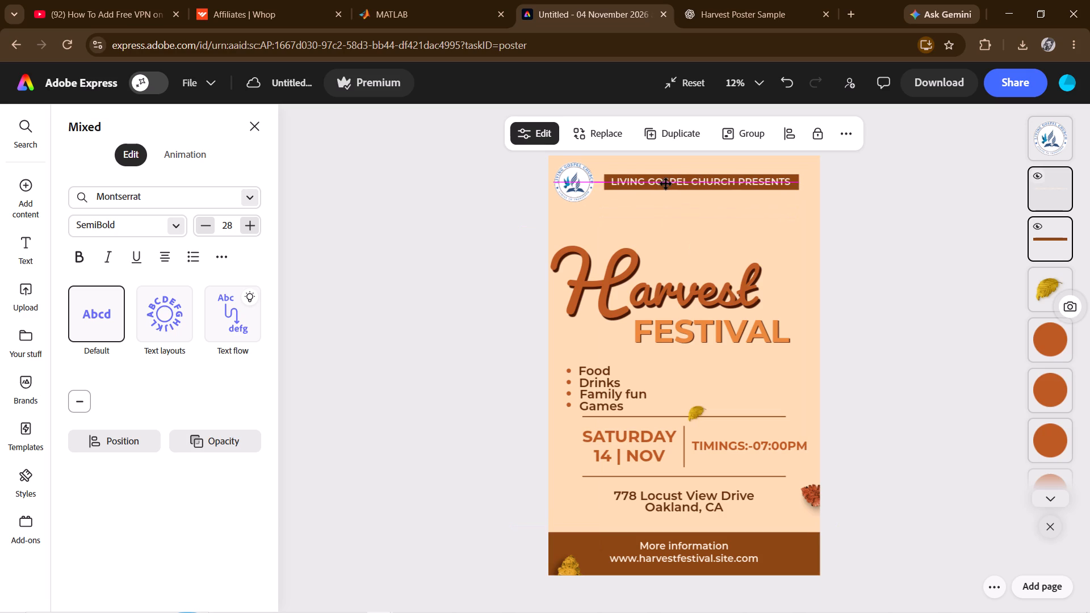
pyautogui.moveTo(666, 184); pyautogui.dragTo(665, 184)
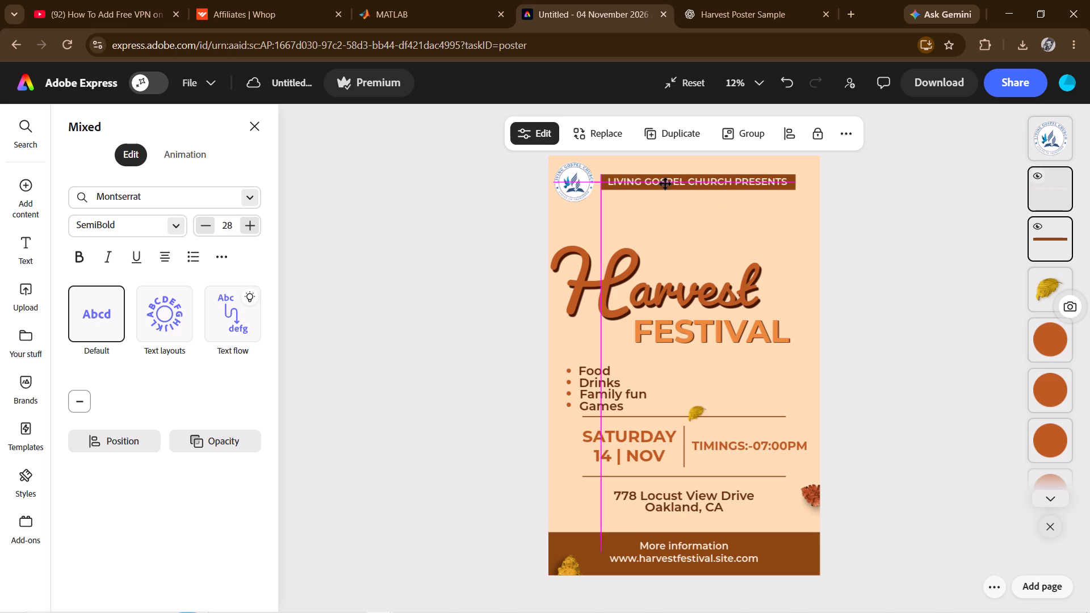
pyautogui.moveTo(665, 184); pyautogui.dragTo(670, 192)
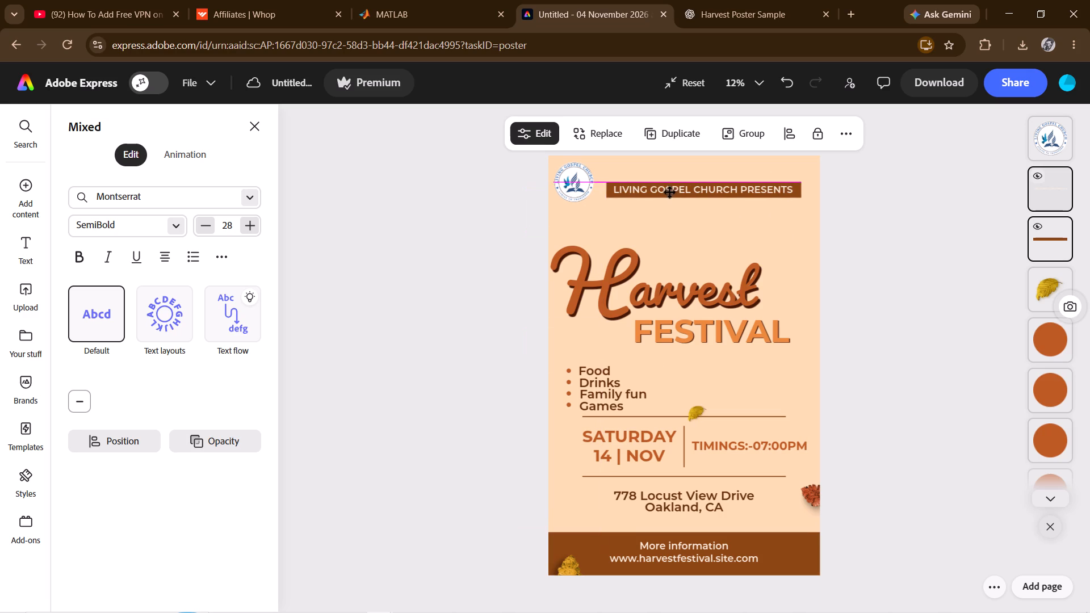
pyautogui.moveTo(670, 192); pyautogui.dragTo(665, 195)
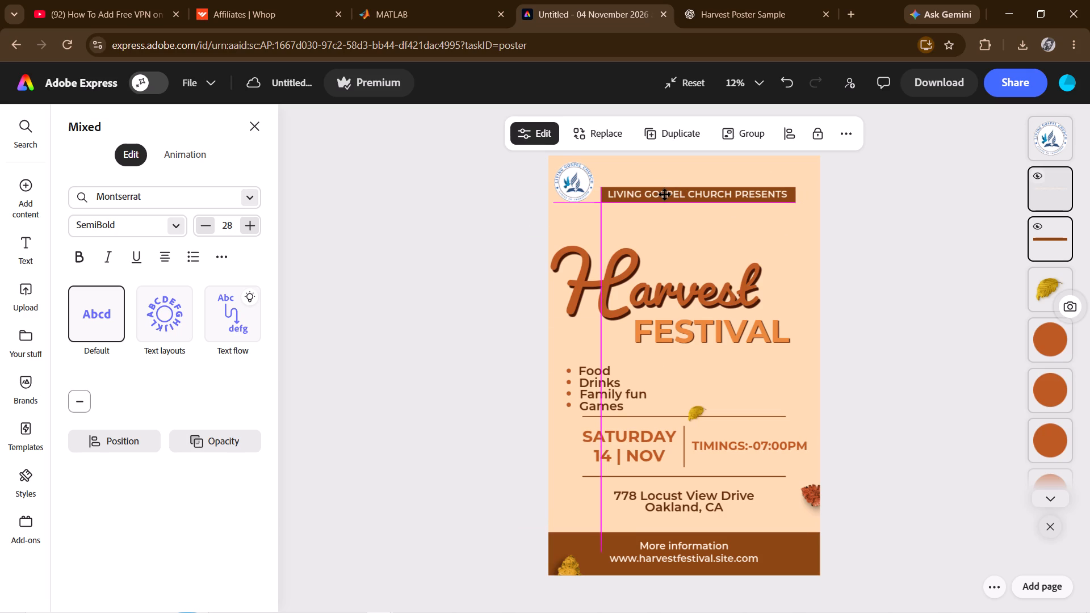
pyautogui.moveTo(665, 195); pyautogui.dragTo(665, 194)
pyautogui.click(418, 373)
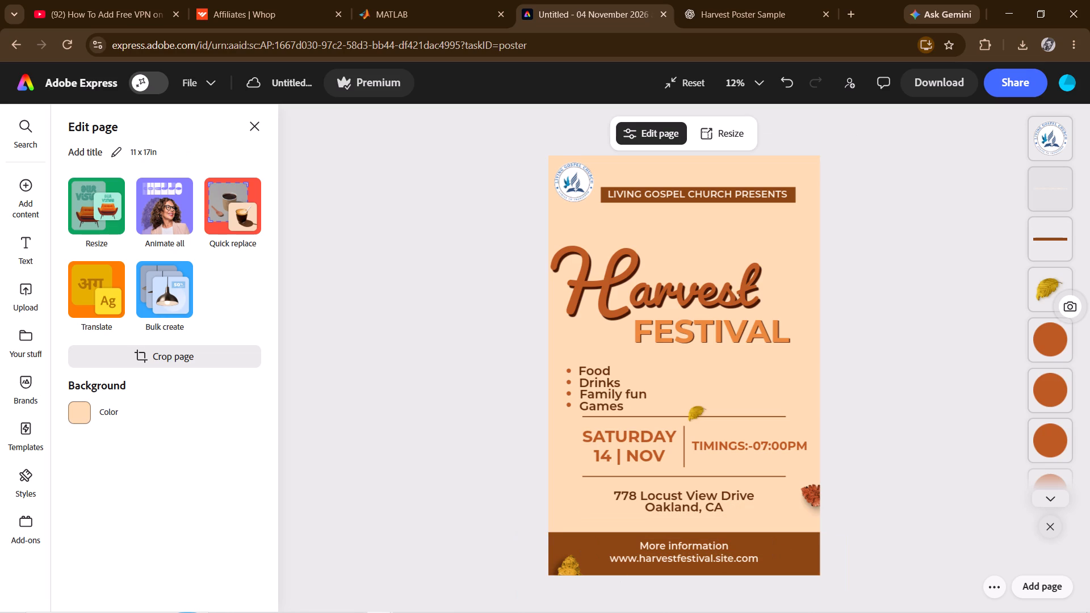
# Delete the yellow leaf at the lower-left corner of the poster's brown footer.
pyautogui.click(563, 569)
pyautogui.press('Delete')
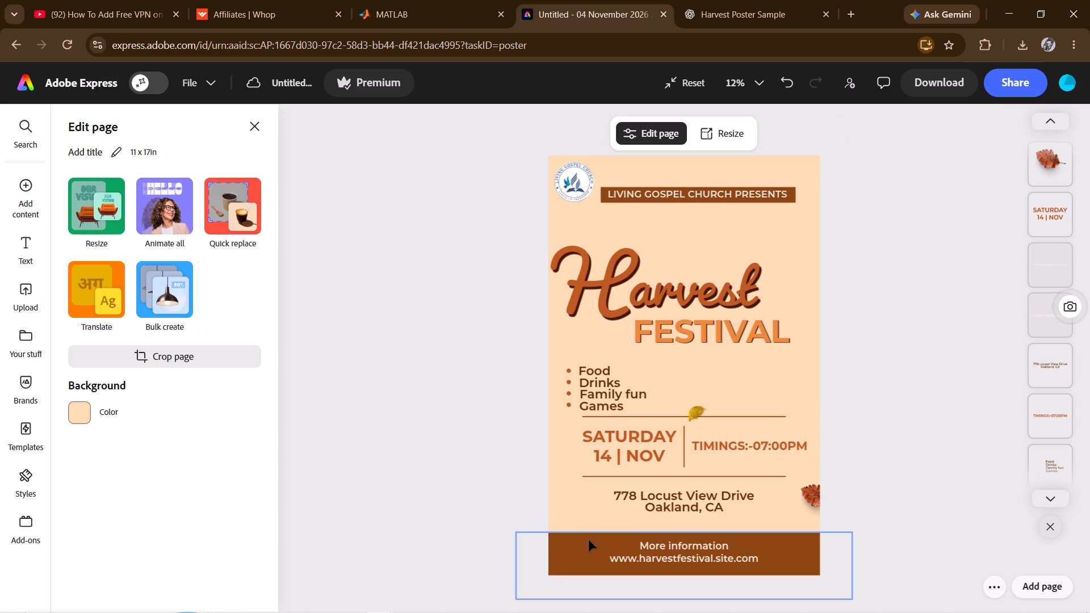
# Replace the template's placeholder address above the footer with "VENUE:- LIVING GOSPEL CHURCH".
pyautogui.click(682, 505)
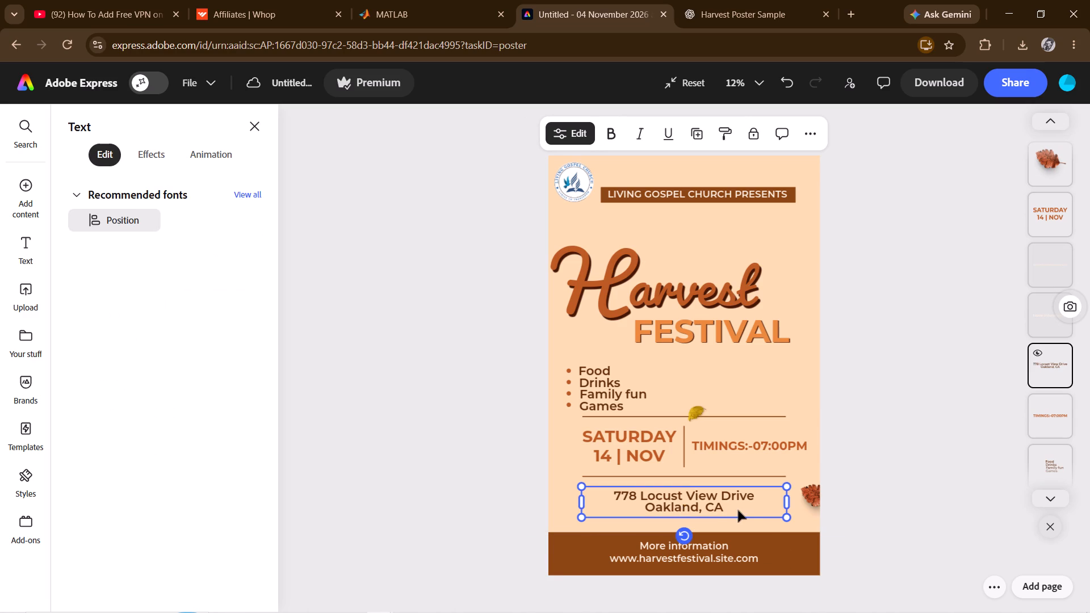
pyautogui.click(738, 511)
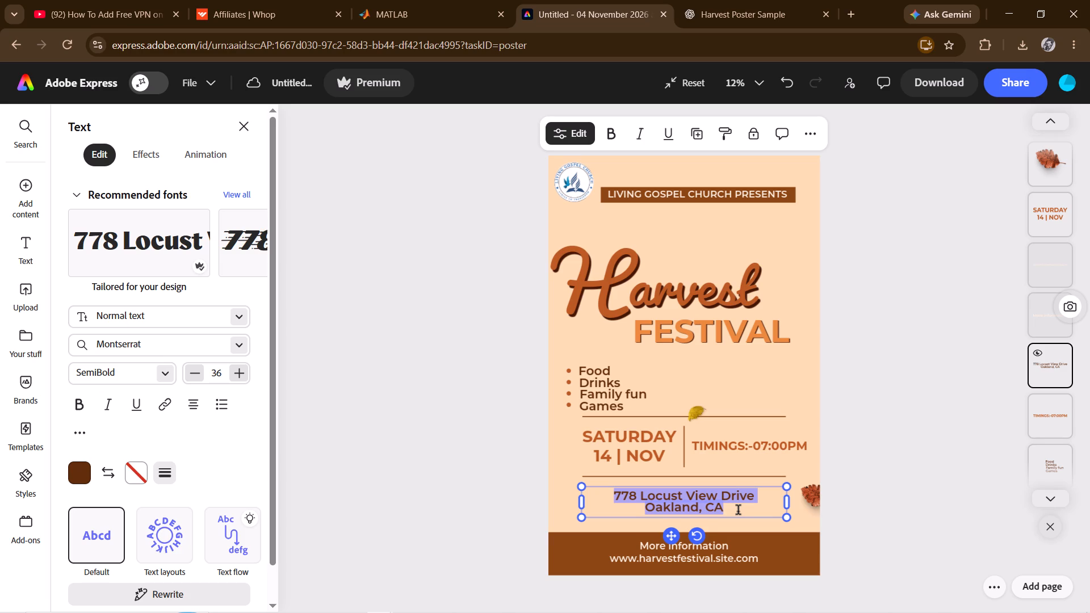
pyautogui.press('v')
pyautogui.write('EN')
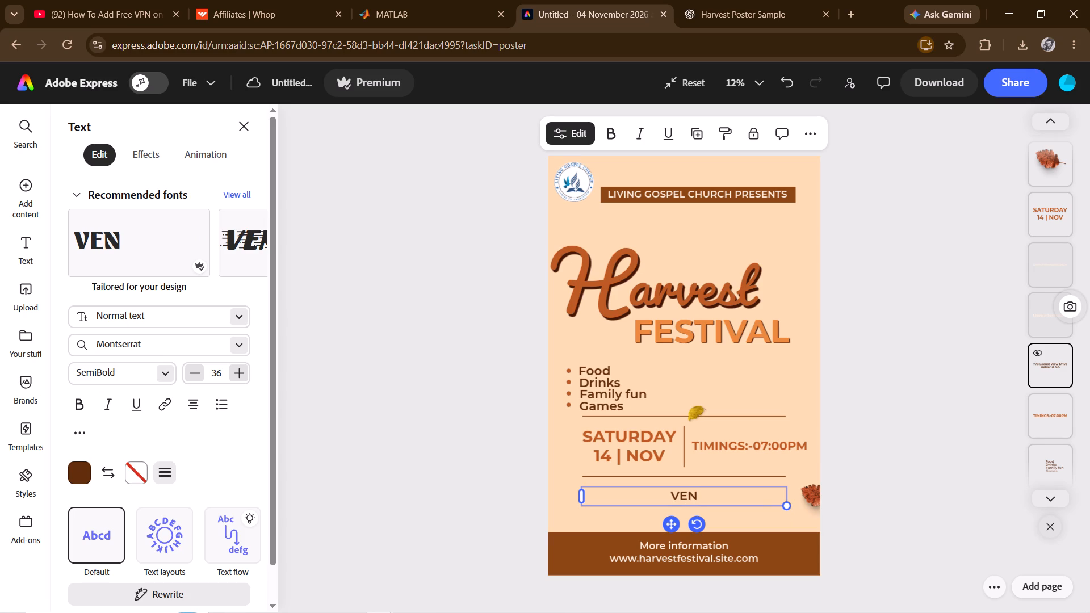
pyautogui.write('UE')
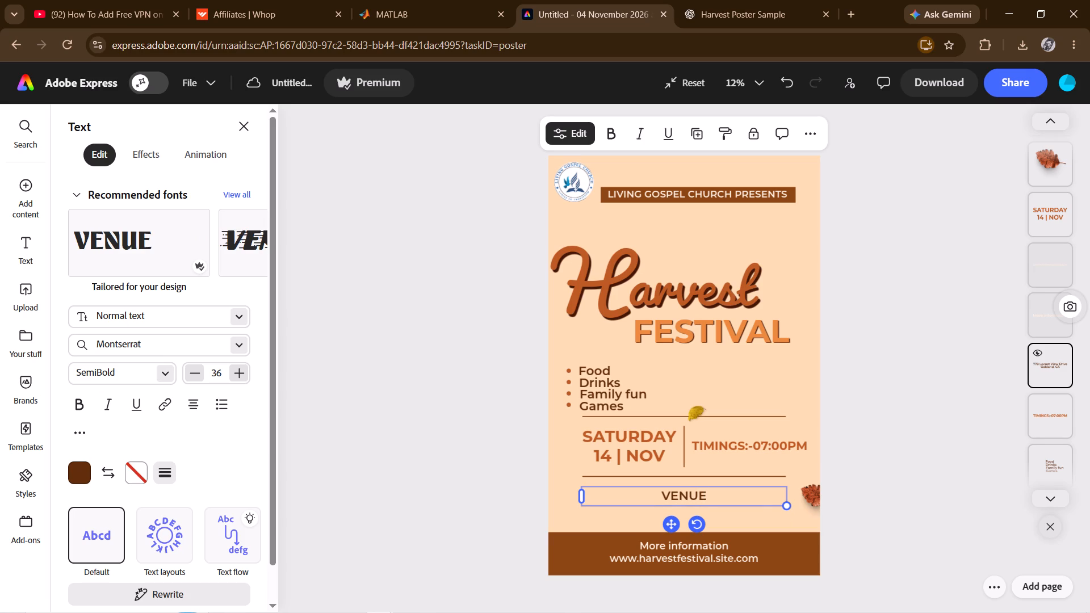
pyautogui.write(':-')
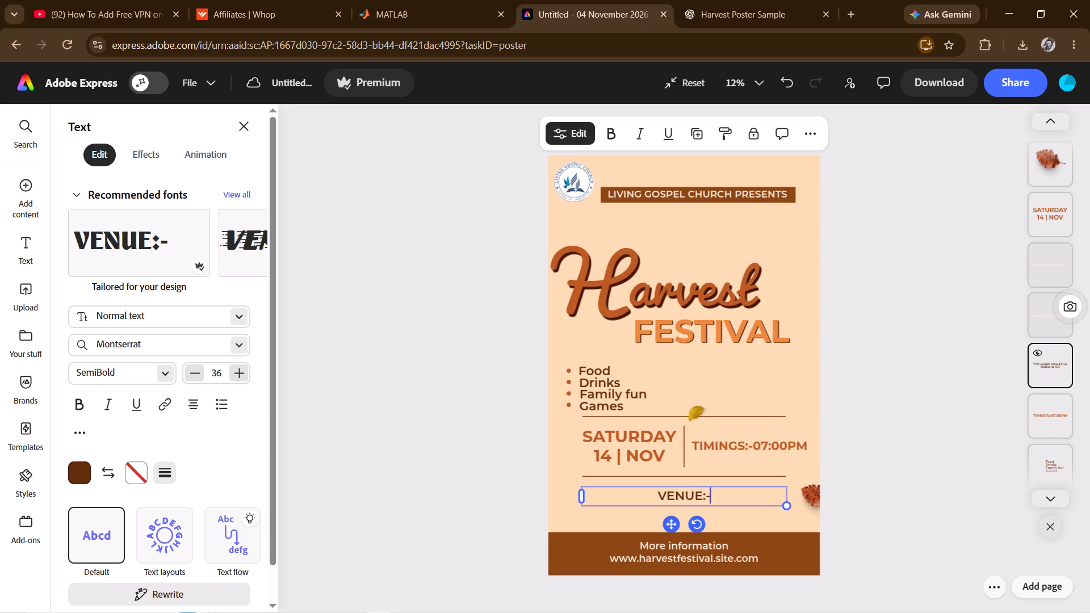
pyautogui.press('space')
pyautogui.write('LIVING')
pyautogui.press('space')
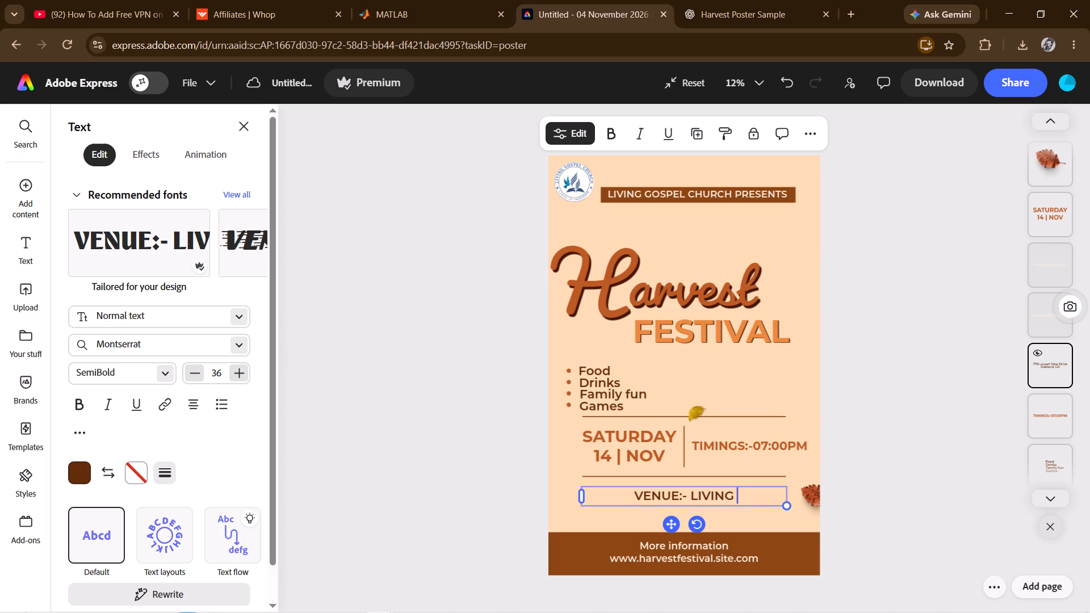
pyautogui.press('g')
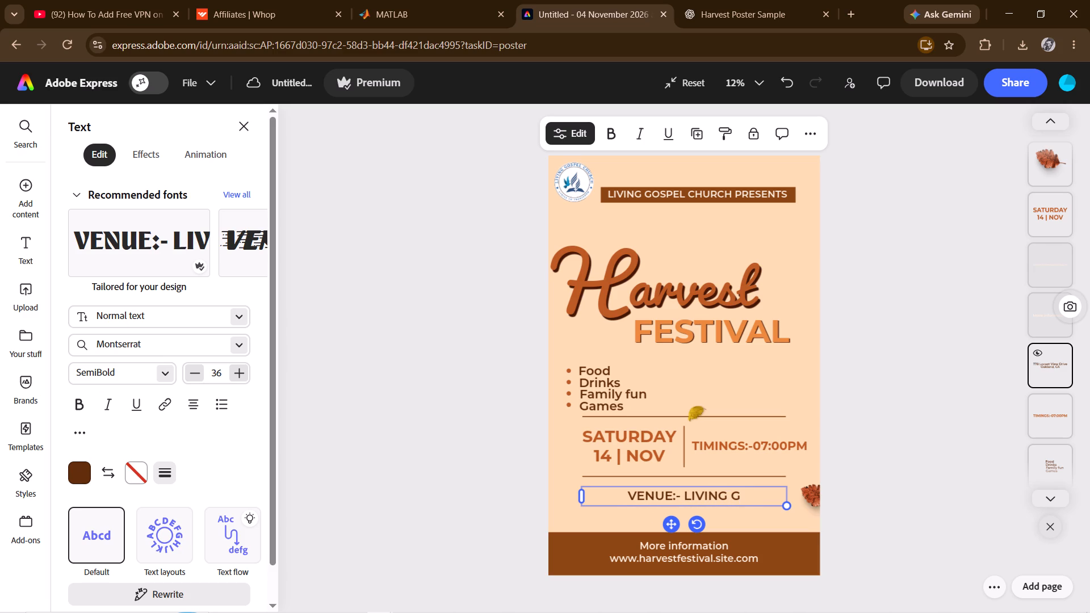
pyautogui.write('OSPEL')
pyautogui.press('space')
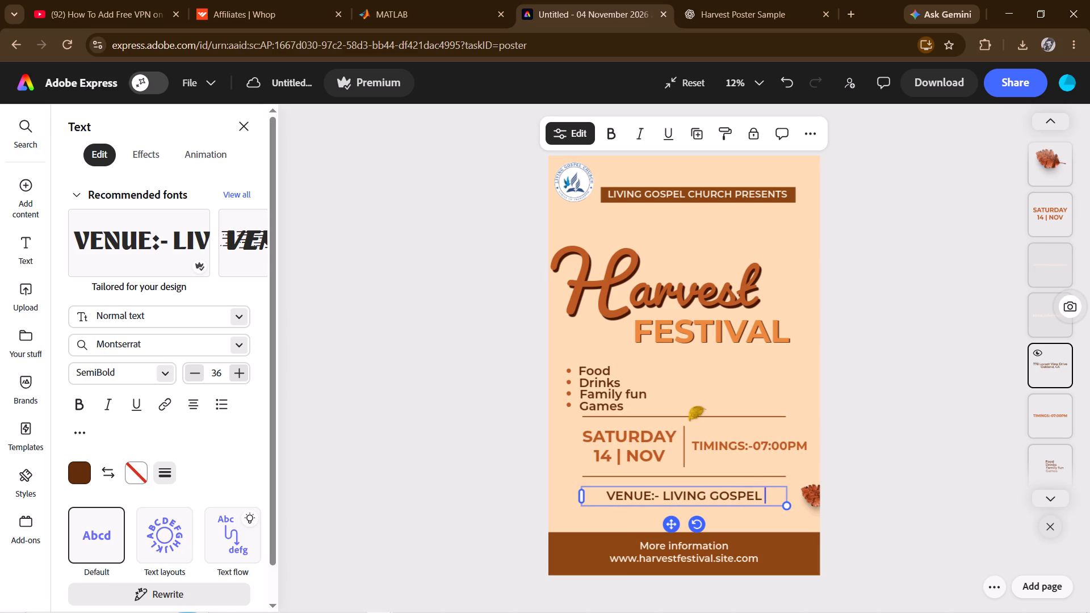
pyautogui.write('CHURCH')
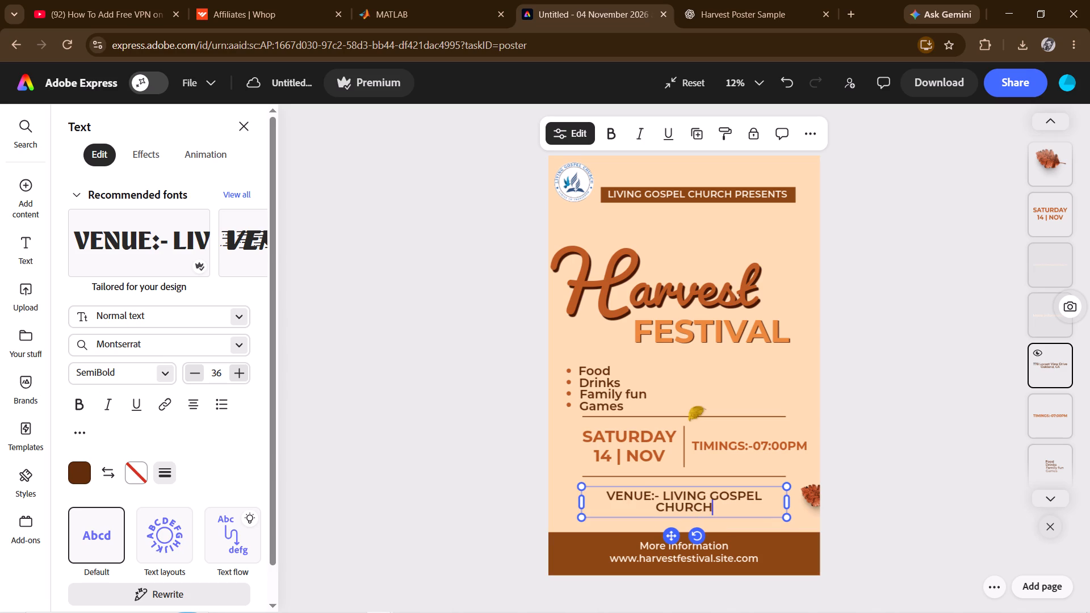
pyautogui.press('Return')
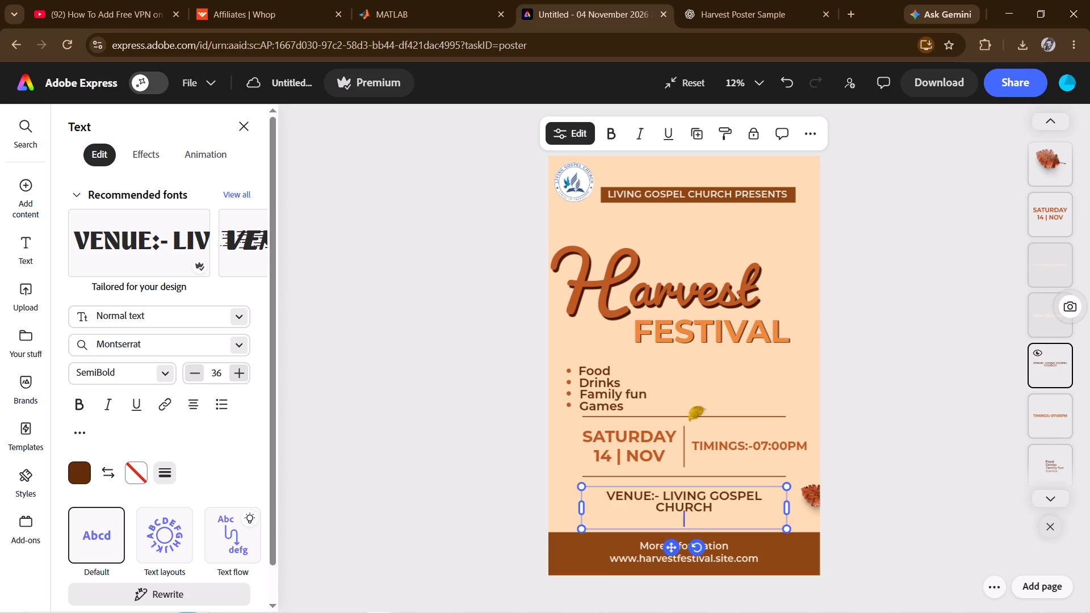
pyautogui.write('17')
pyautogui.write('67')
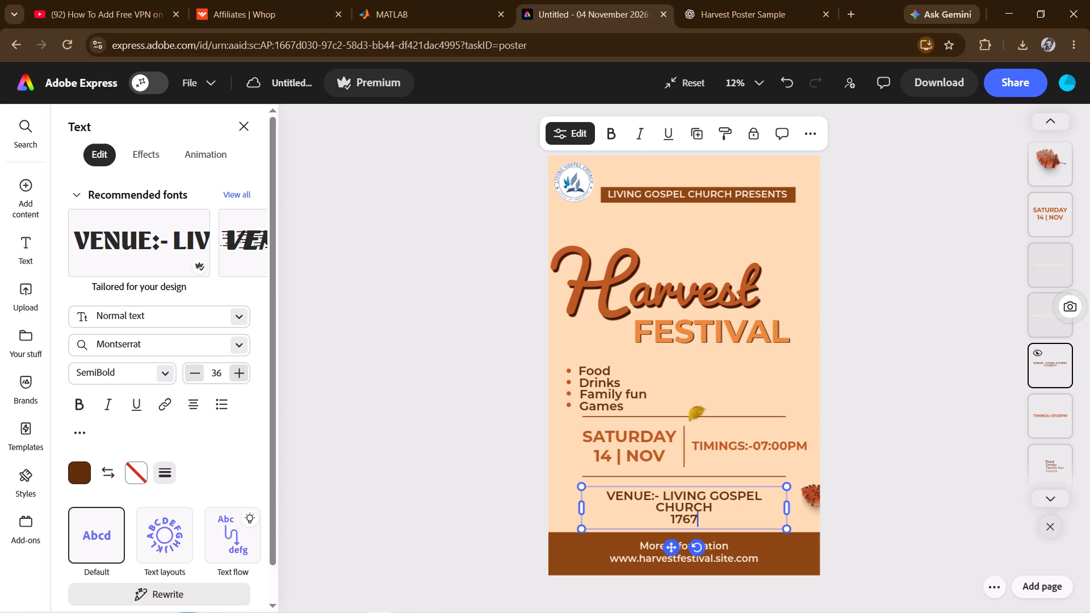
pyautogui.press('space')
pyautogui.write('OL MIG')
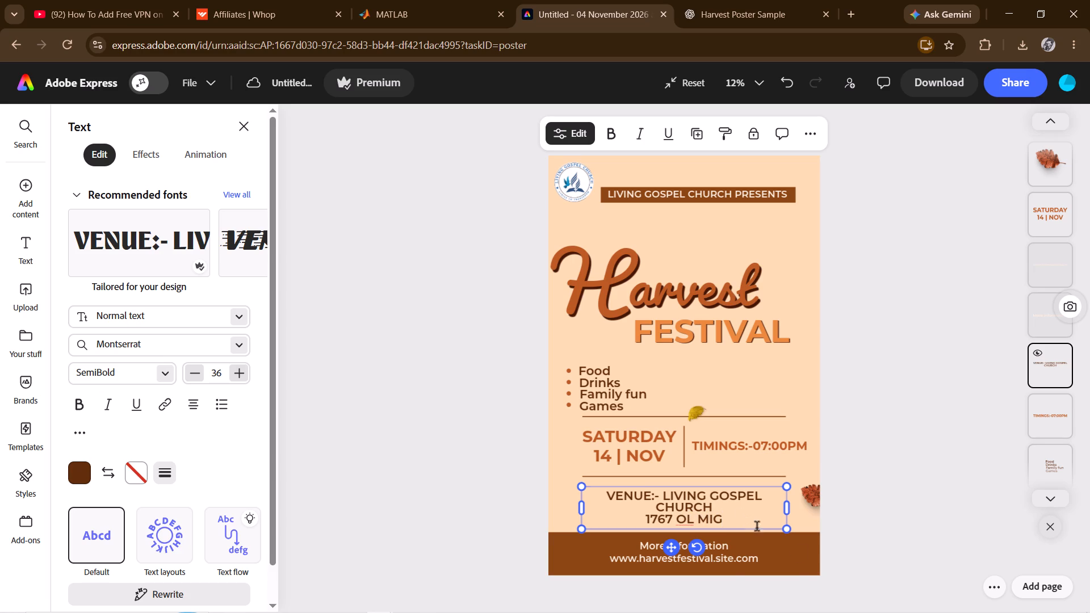
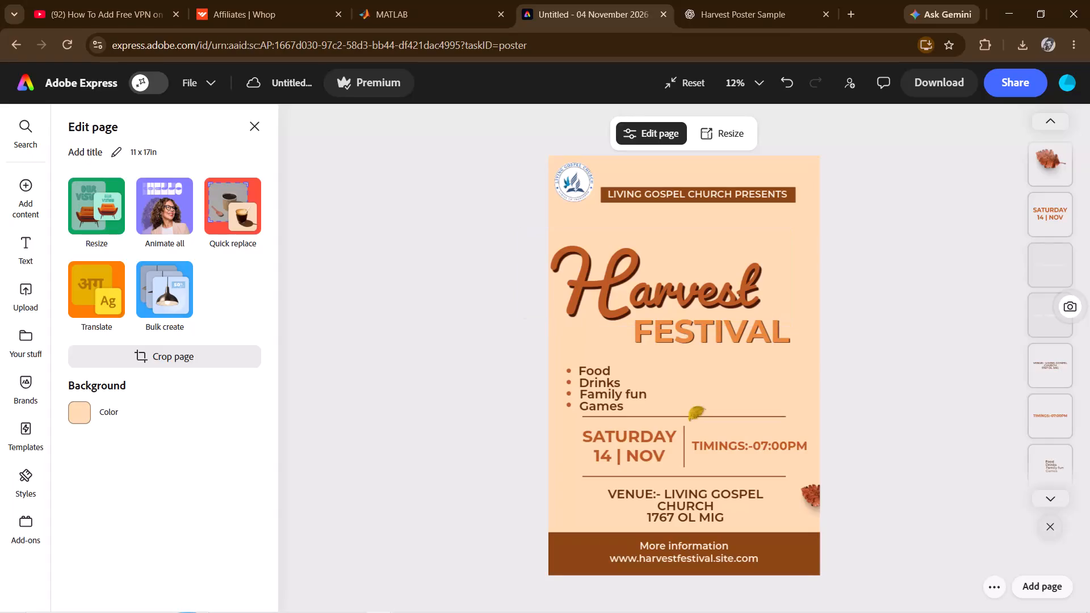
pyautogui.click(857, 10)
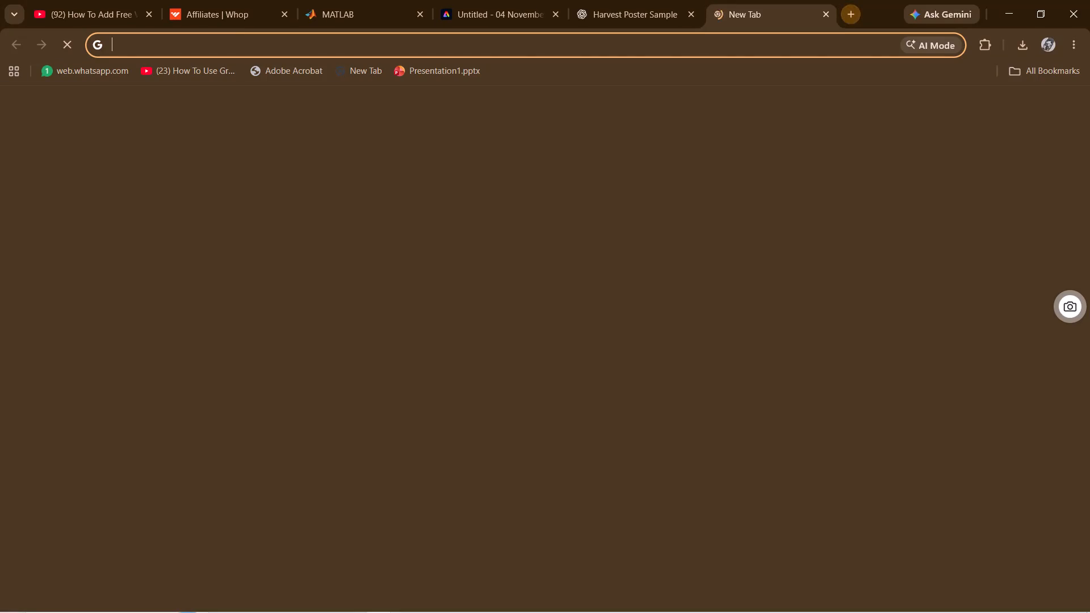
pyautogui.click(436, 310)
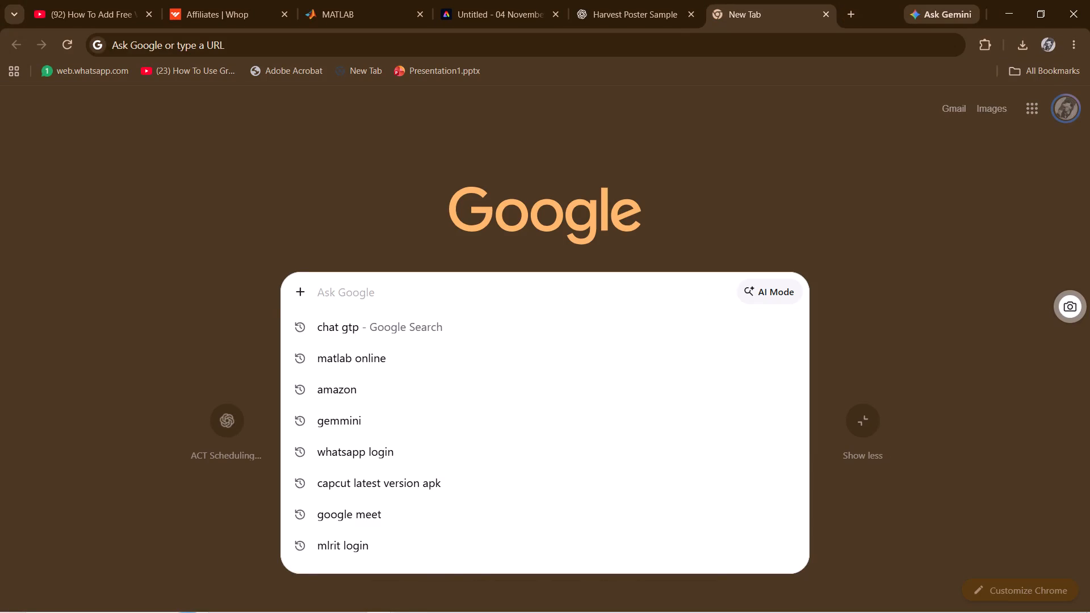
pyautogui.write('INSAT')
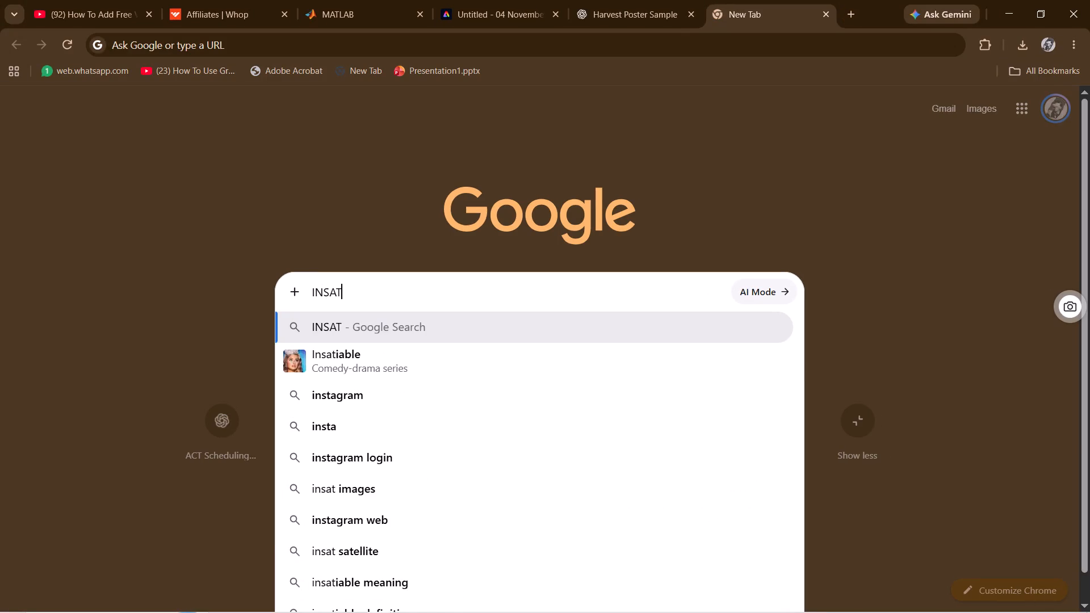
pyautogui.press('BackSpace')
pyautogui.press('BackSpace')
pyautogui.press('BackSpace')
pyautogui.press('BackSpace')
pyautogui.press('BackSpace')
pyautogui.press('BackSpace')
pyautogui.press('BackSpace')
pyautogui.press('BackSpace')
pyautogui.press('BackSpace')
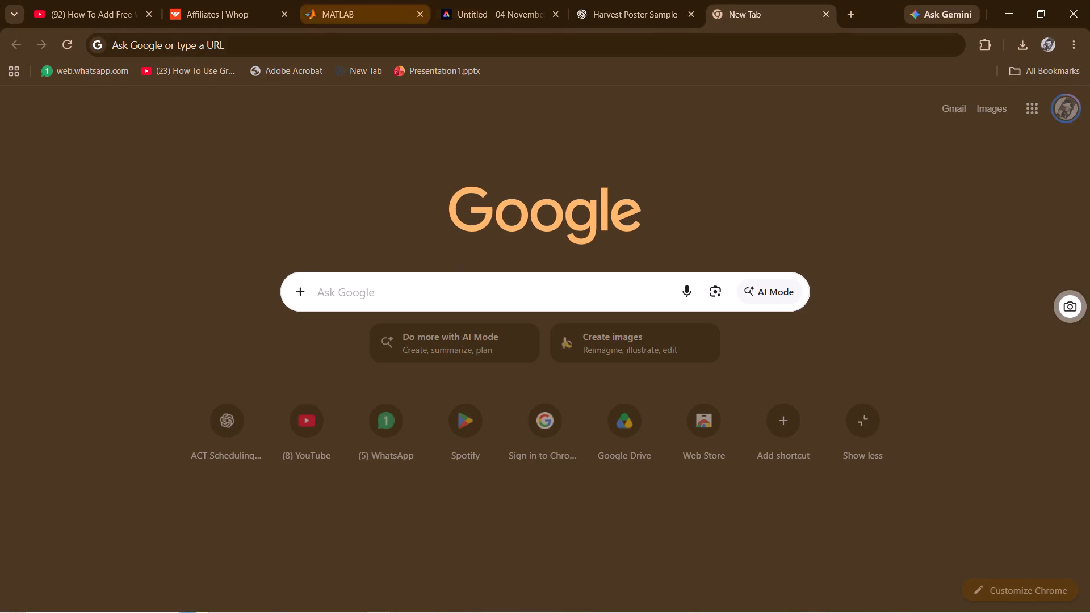
# Search the poster editor's elements for "instagram logo" and look through the design assets and icons for a suitable logo.
pyautogui.click(455, 0)
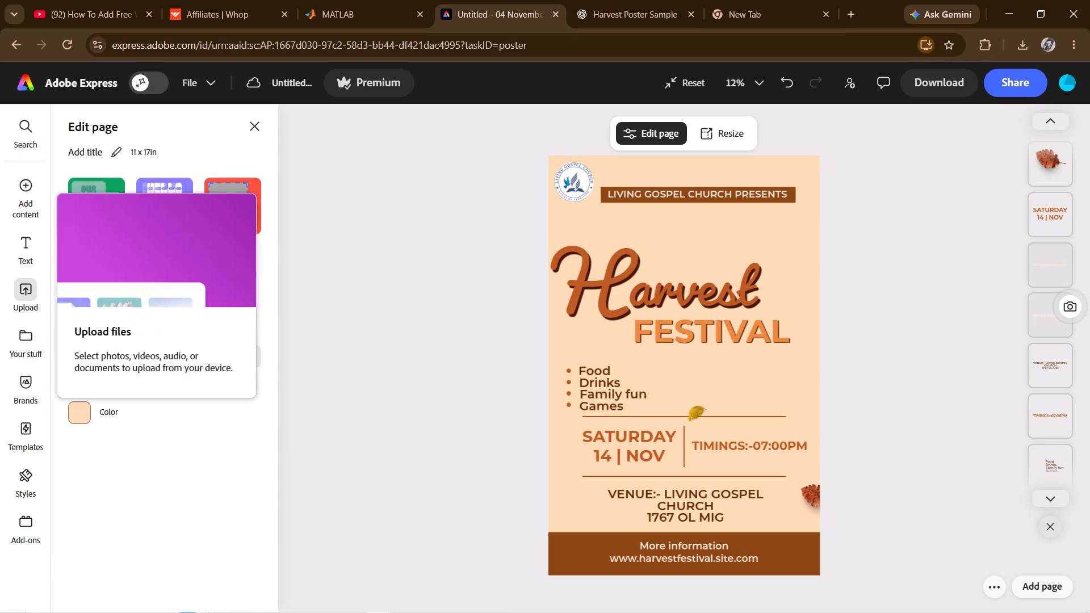
pyautogui.click(113, 229)
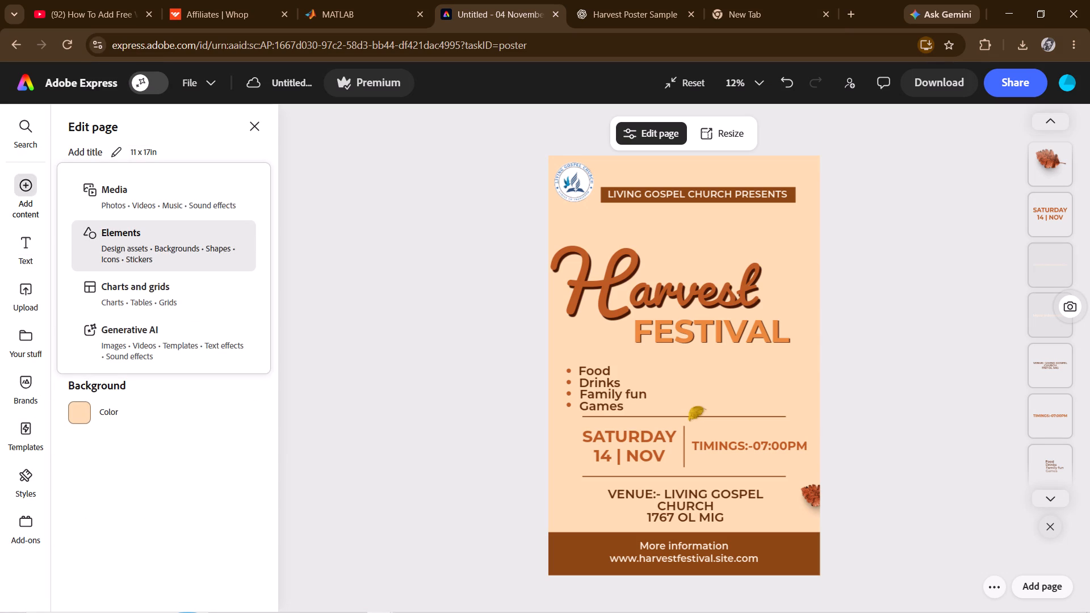
pyautogui.click(127, 196)
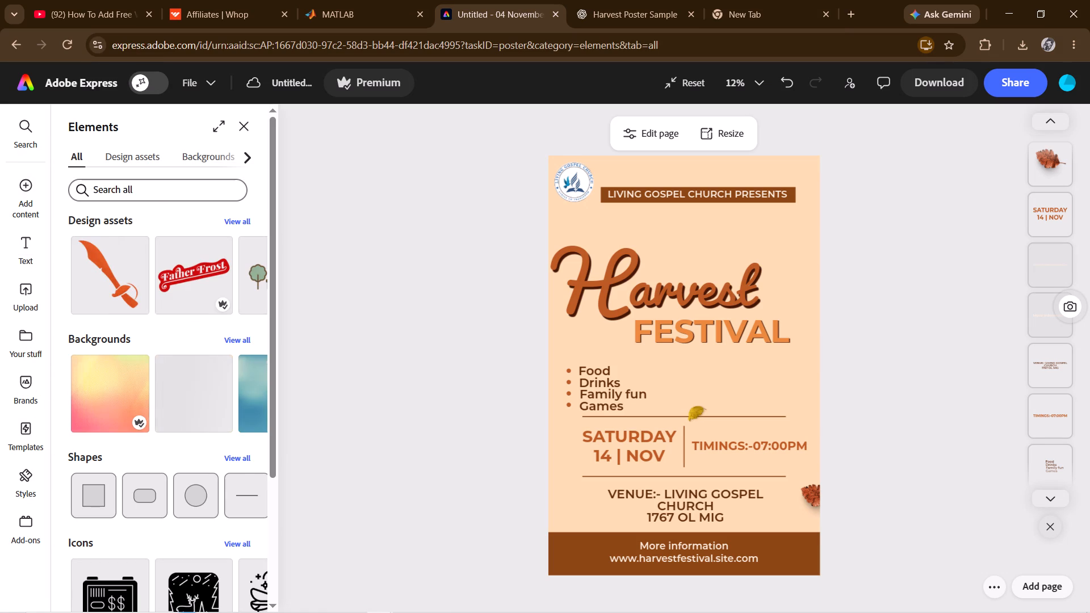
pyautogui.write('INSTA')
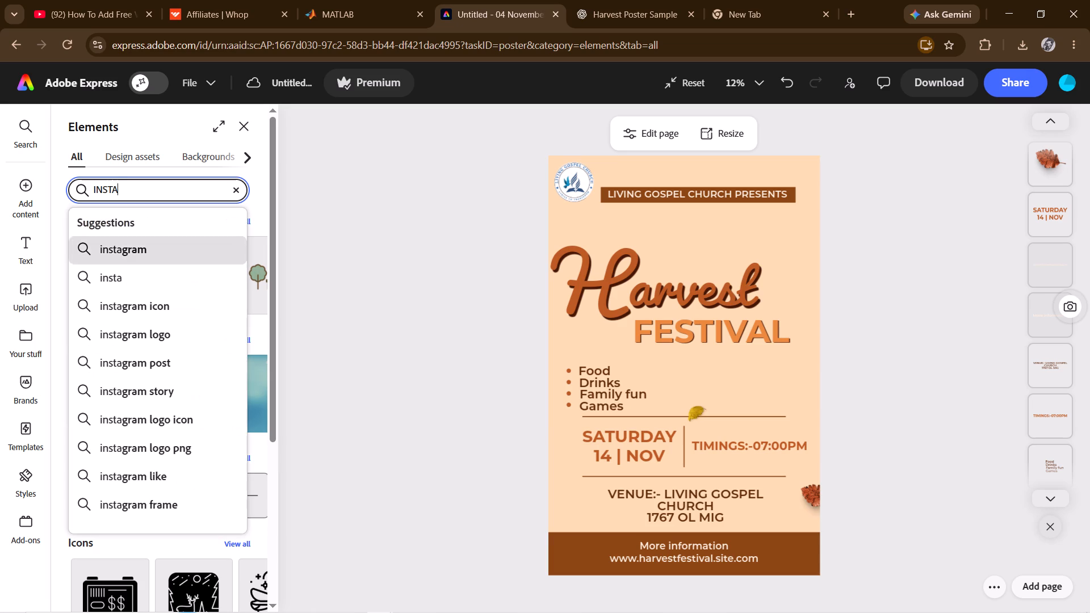
pyautogui.click(125, 333)
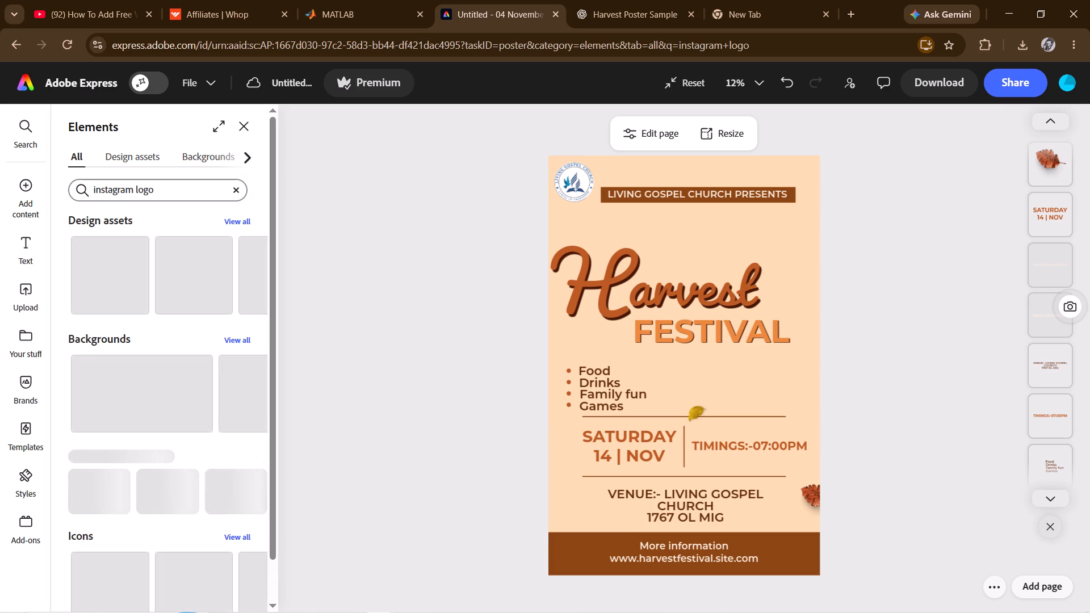
pyautogui.scroll(-1, 150, 433)
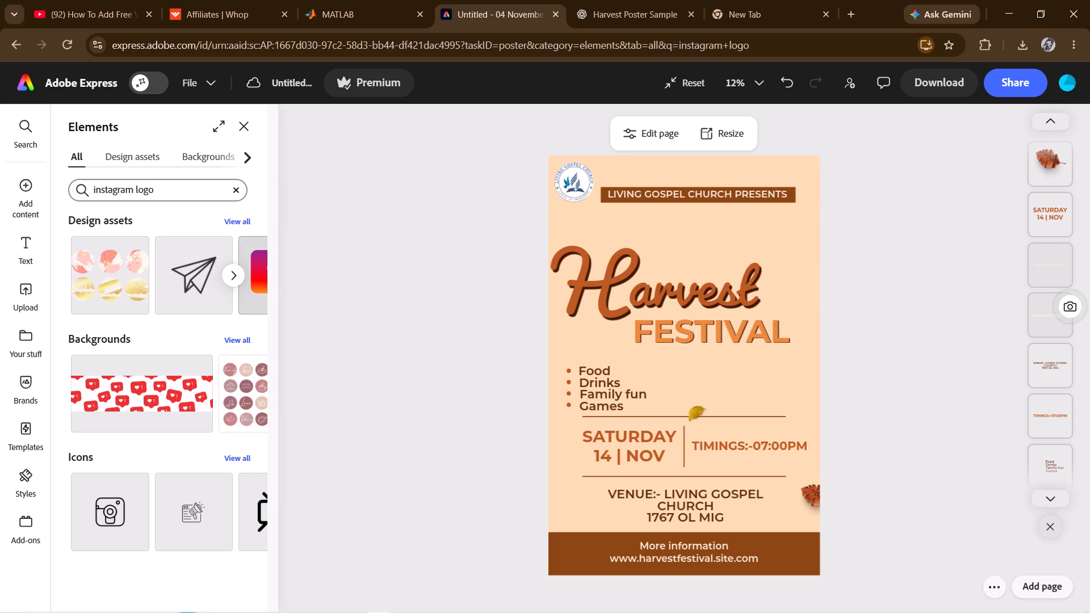
pyautogui.click(229, 277)
pyautogui.click(229, 277)
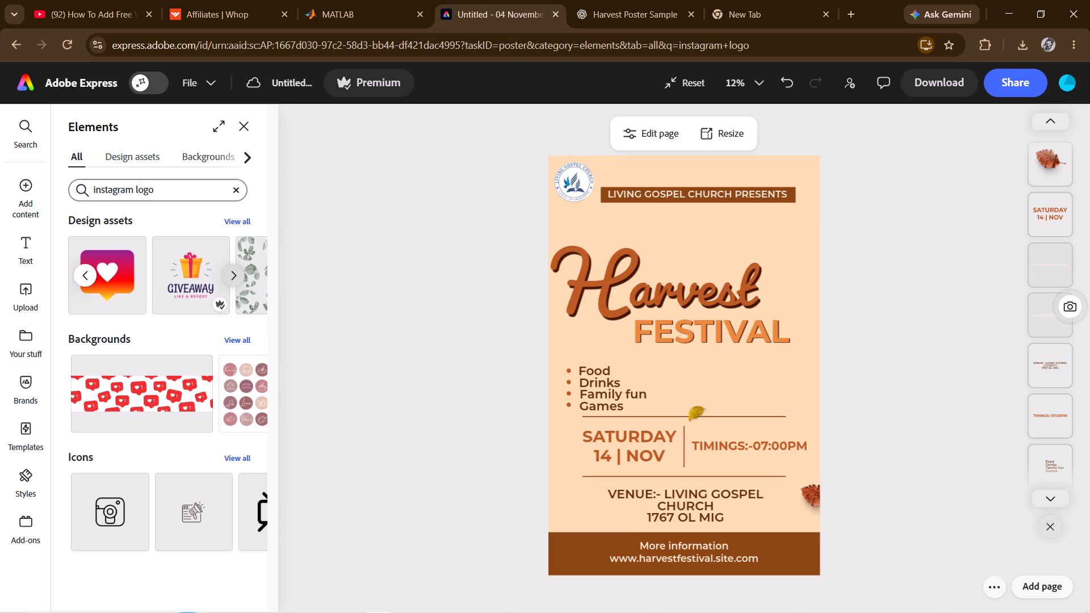
pyautogui.click(229, 277)
pyautogui.click(229, 277)
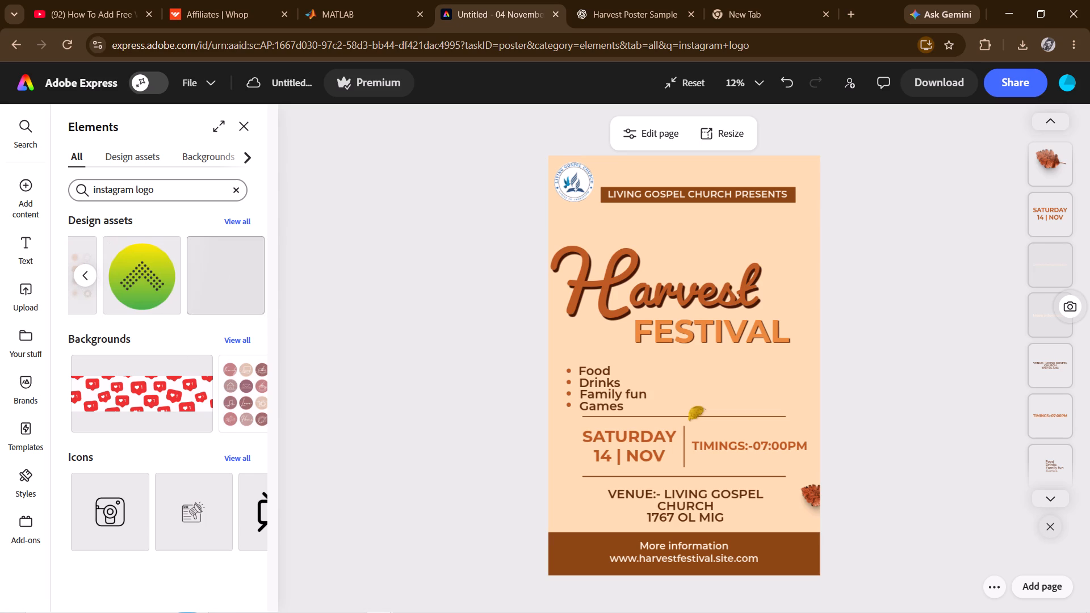
pyautogui.hotkey('ctrl', 'z')
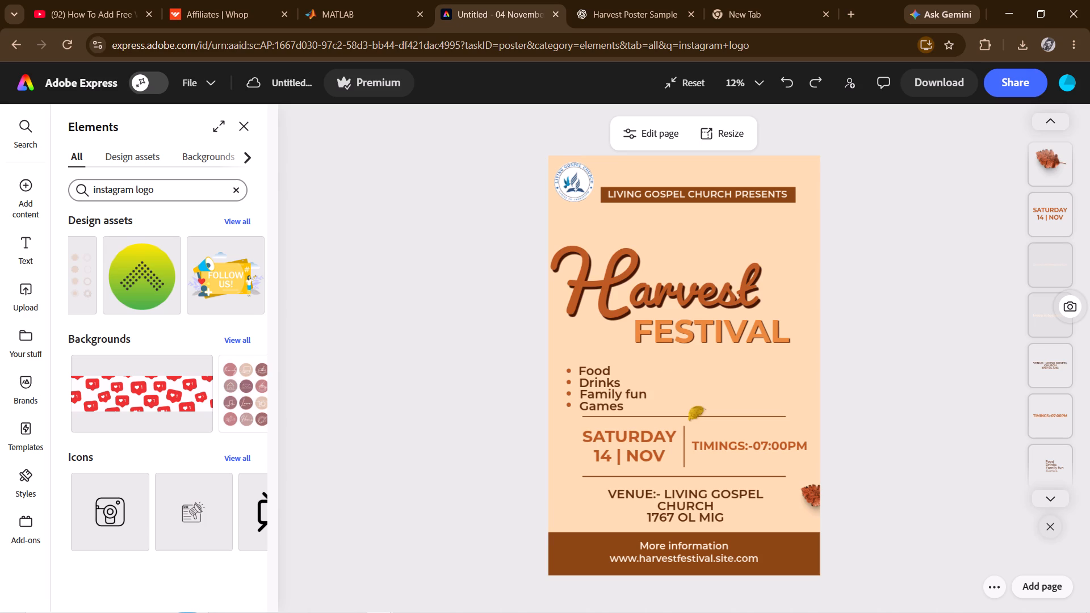
pyautogui.click(244, 459)
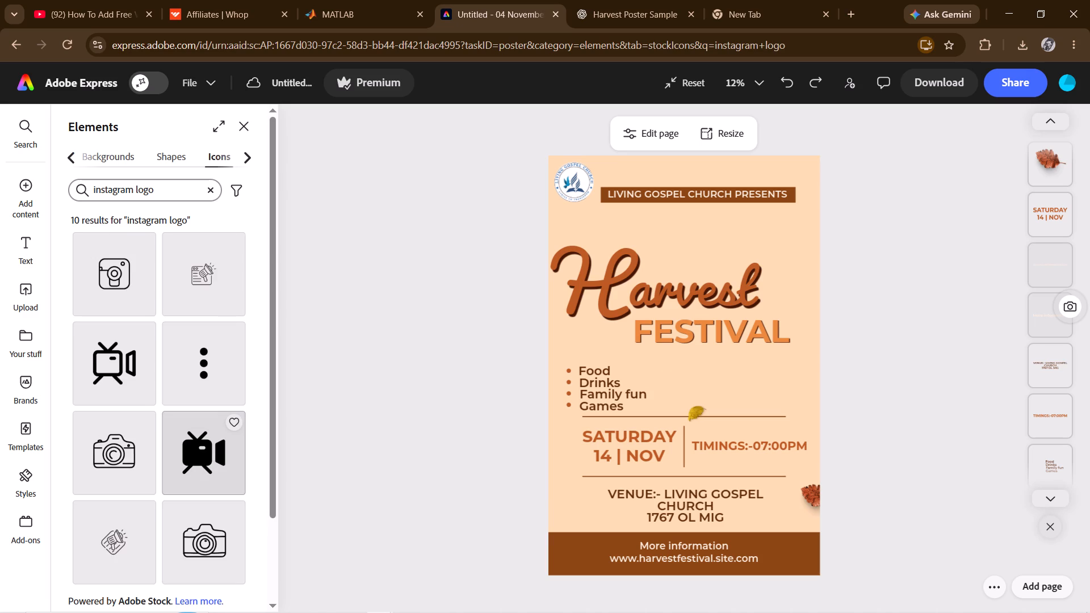
pyautogui.scroll(-4, 194, 457)
pyautogui.scroll(5, 194, 457)
# Search Google for "insta logo" in the spare browser tab and open Flaticon's Instagram logo icons page.
pyautogui.click(734, 10)
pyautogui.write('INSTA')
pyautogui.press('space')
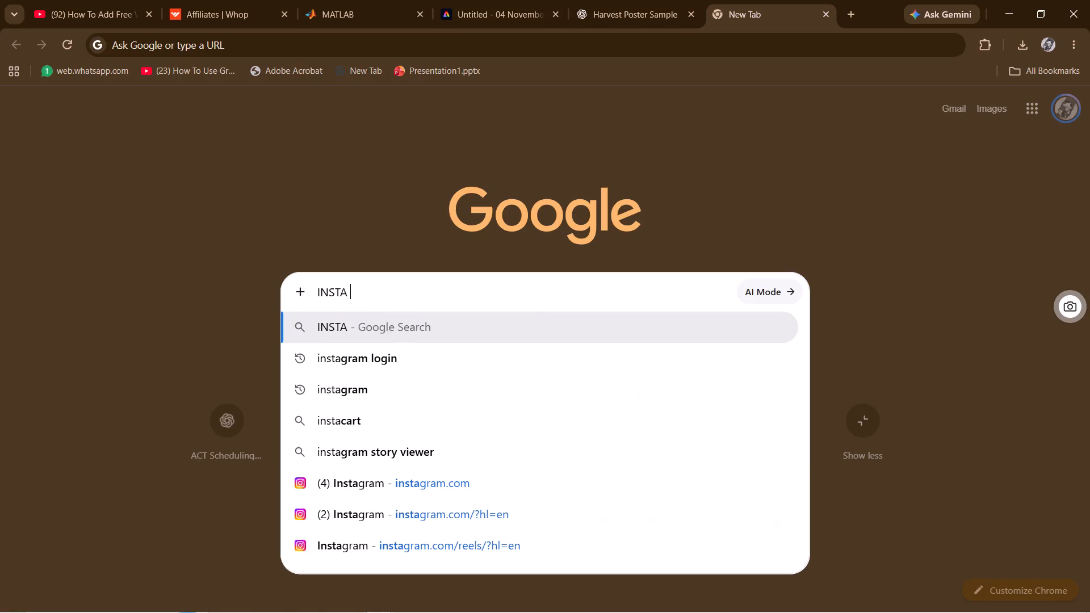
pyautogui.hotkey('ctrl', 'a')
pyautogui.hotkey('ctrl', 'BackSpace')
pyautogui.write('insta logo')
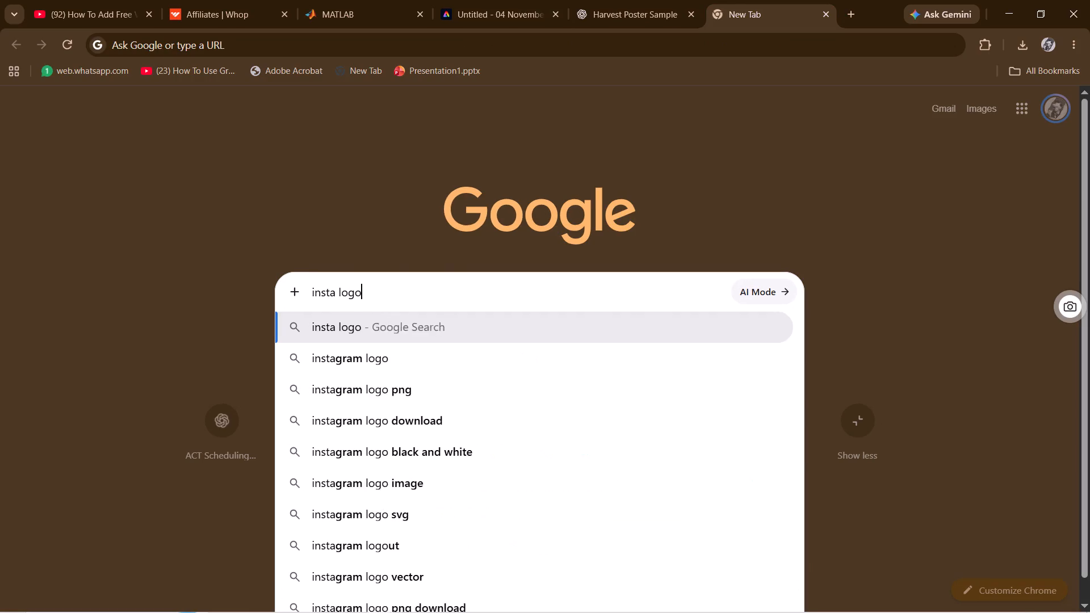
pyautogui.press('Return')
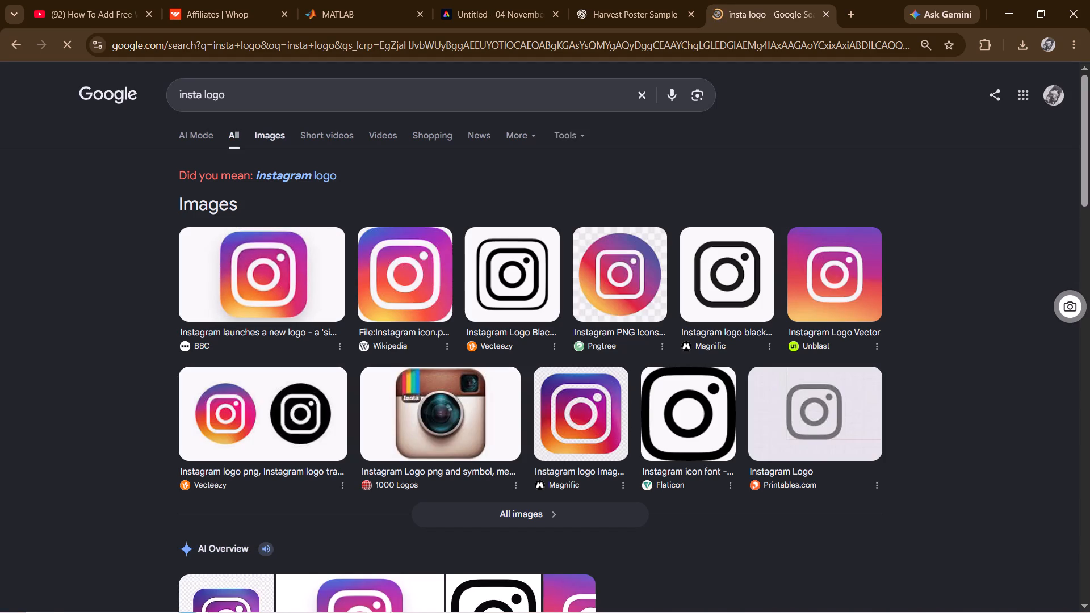
pyautogui.click(274, 135)
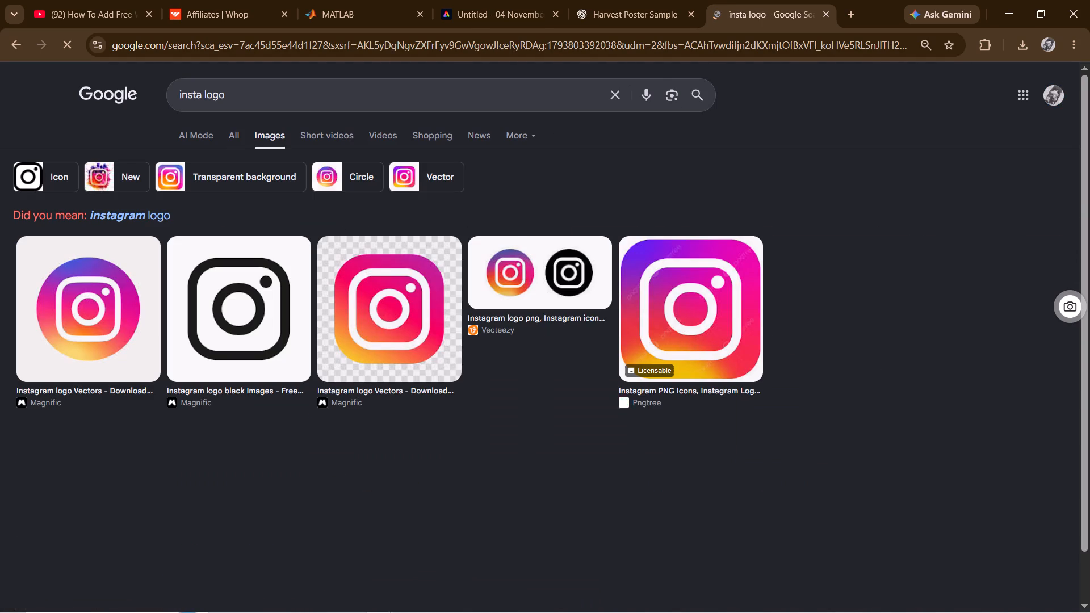
pyautogui.moveTo(279, 112); pyautogui.dragTo(282, 103)
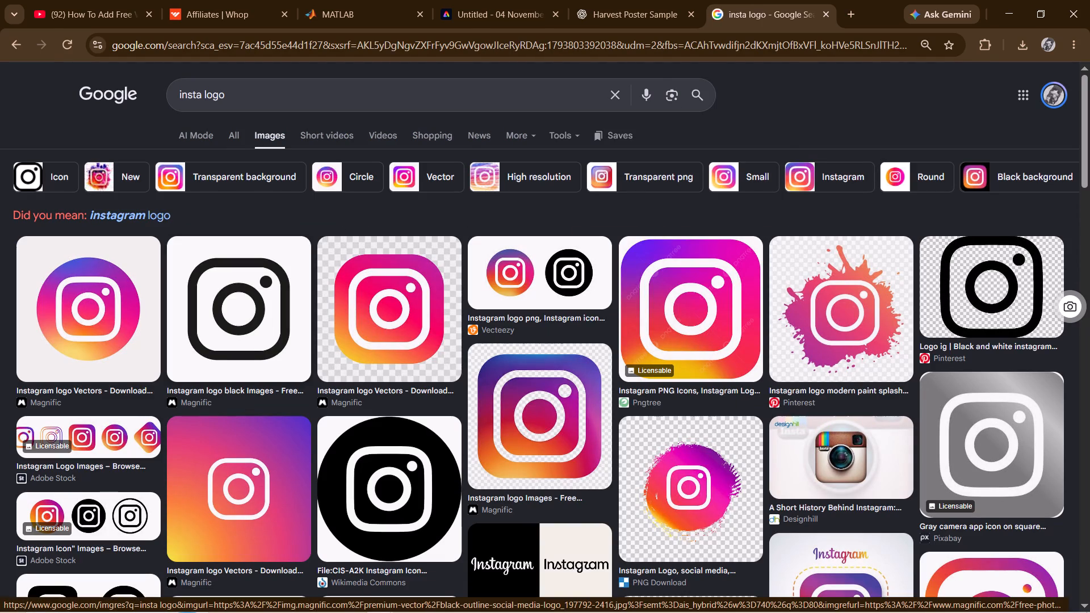
pyautogui.click(236, 130)
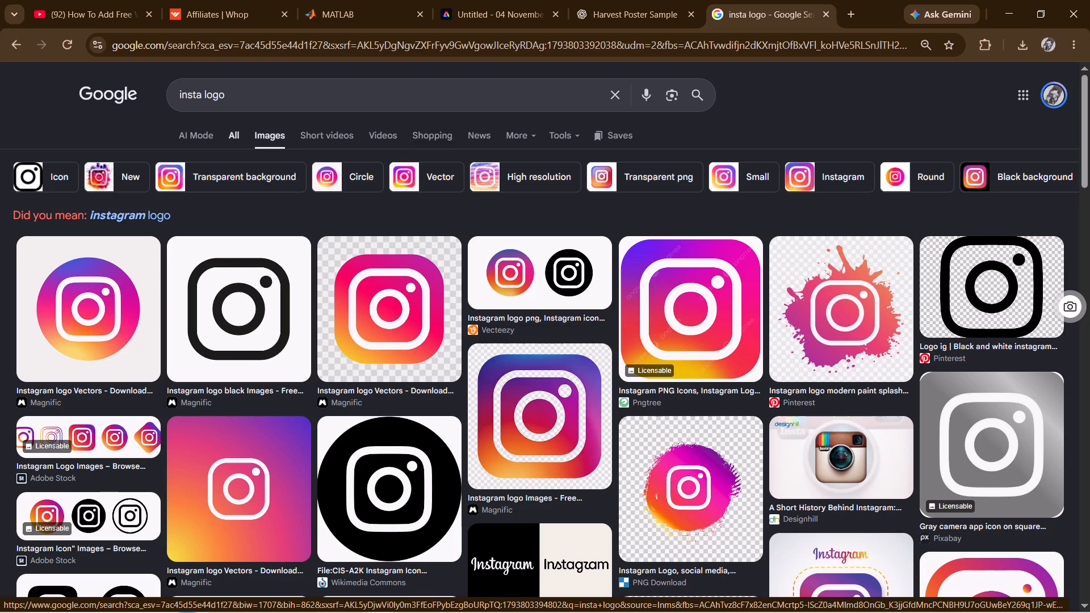
pyautogui.scroll(-4, 312, 330)
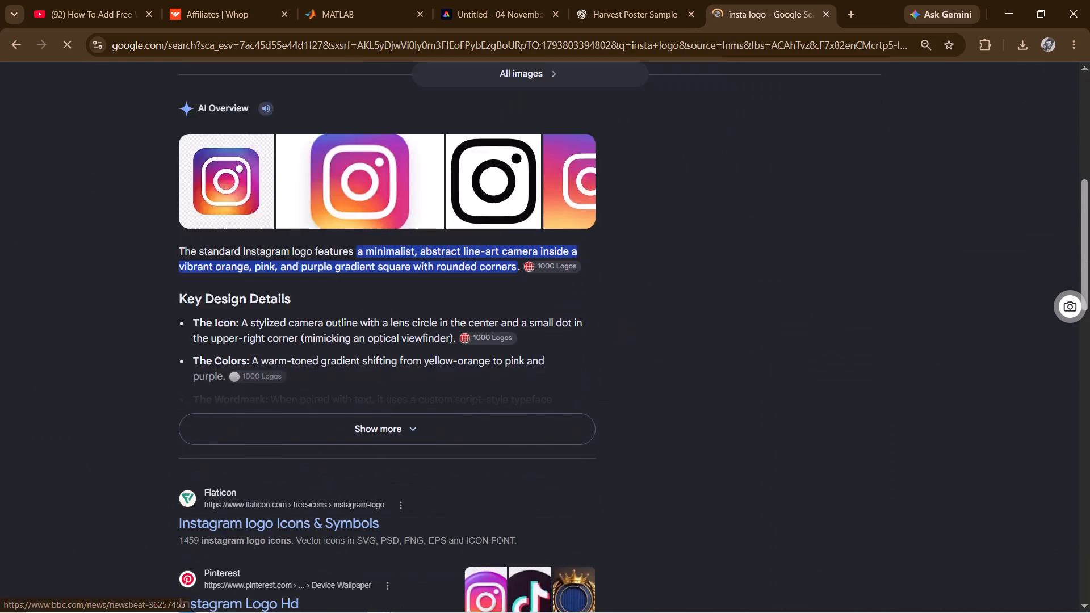
pyautogui.scroll(-3, 312, 330)
pyautogui.click(314, 299)
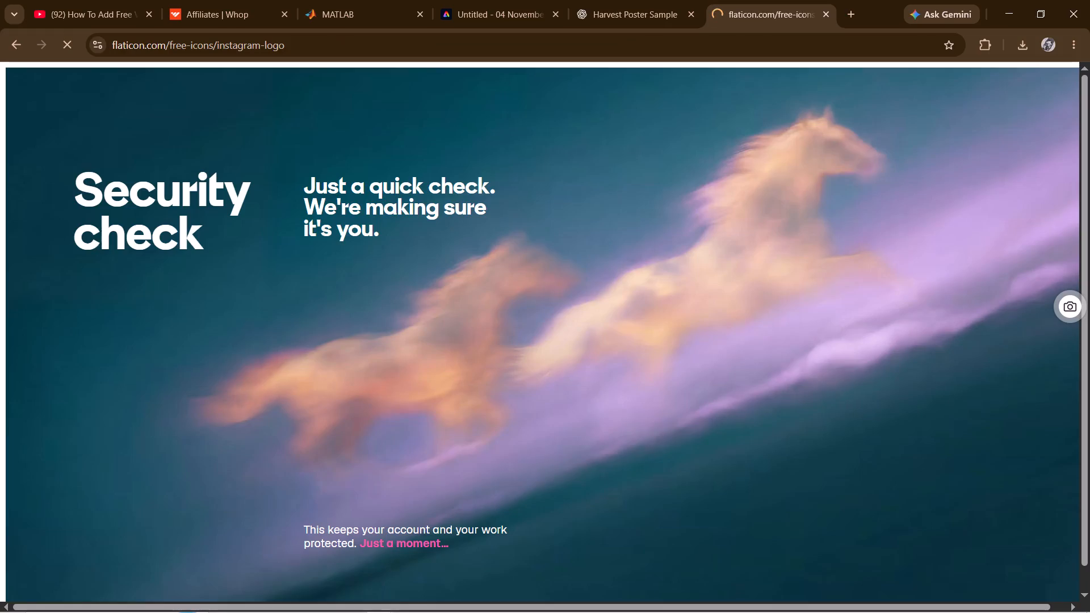
# Download edt.im's black outline Instagram icon as a free PNG and save it in Documents as "instagram".
pyautogui.scroll(-4, 314, 299)
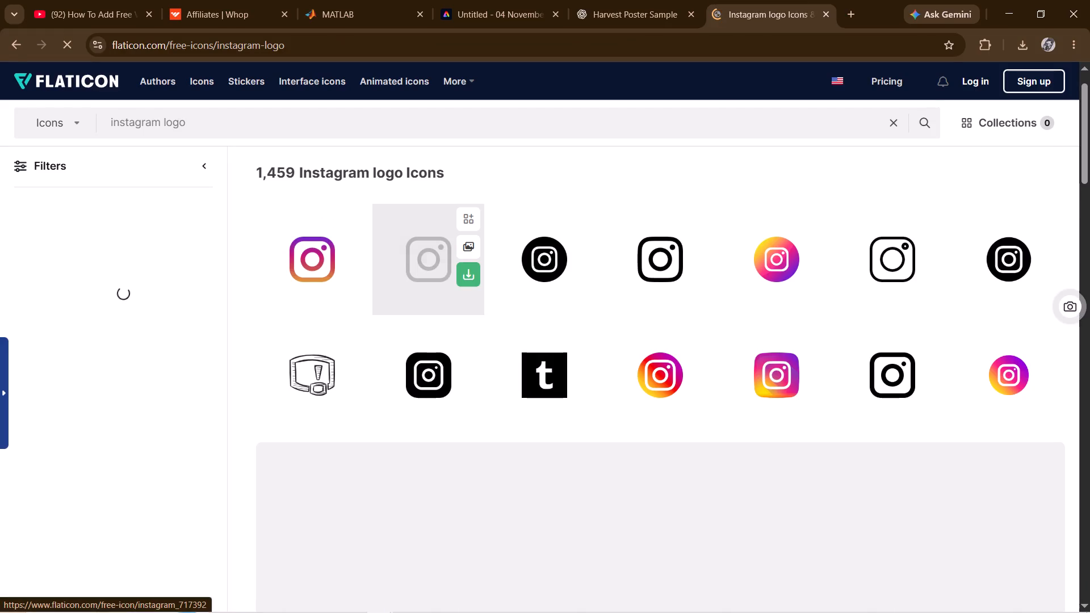
pyautogui.click(471, 277)
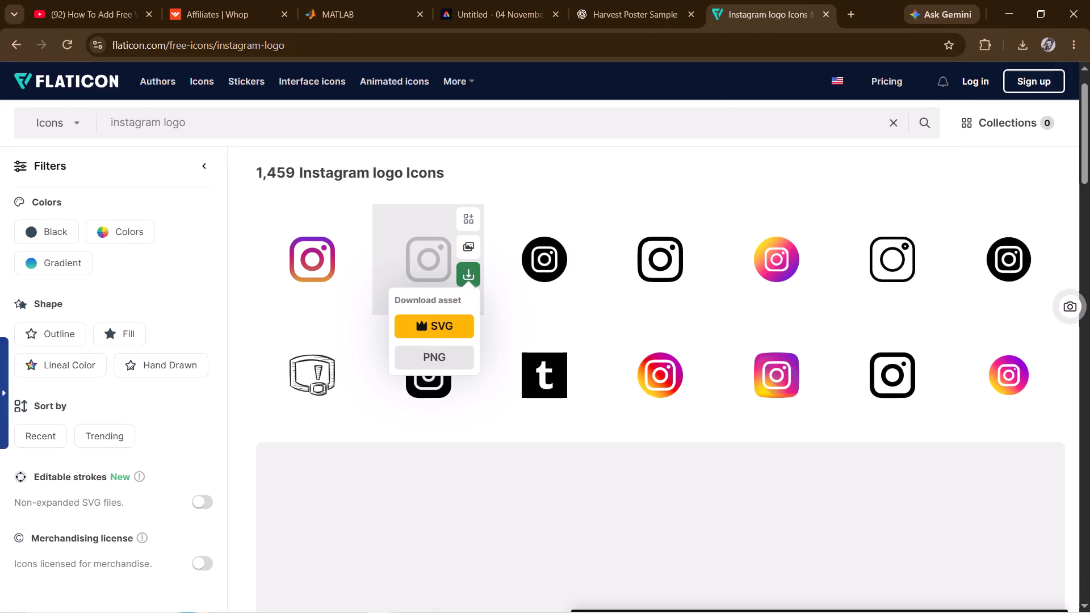
pyautogui.click(444, 358)
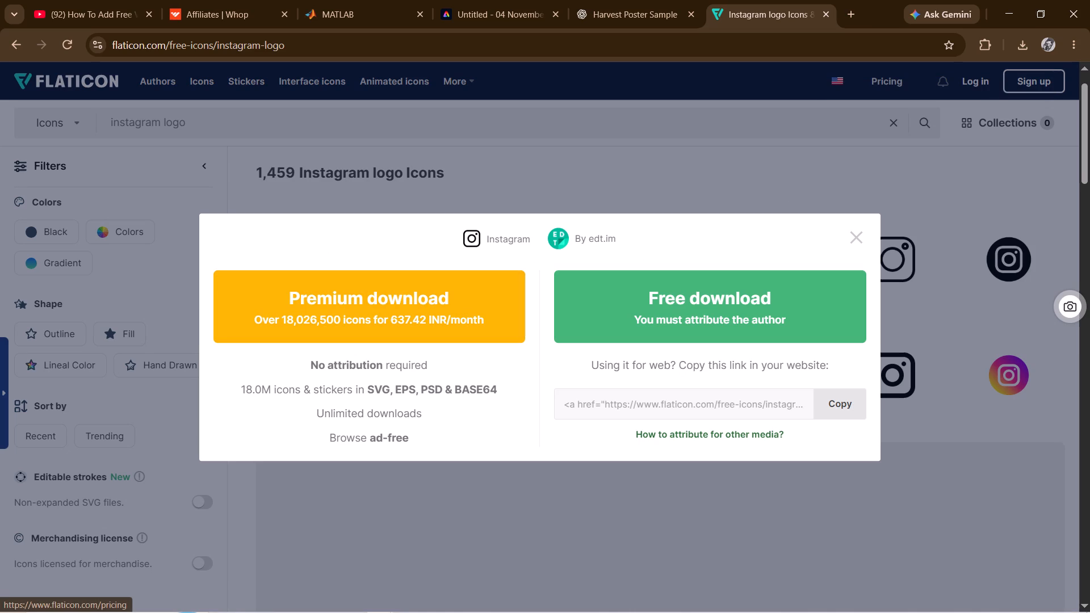
pyautogui.click(795, 279)
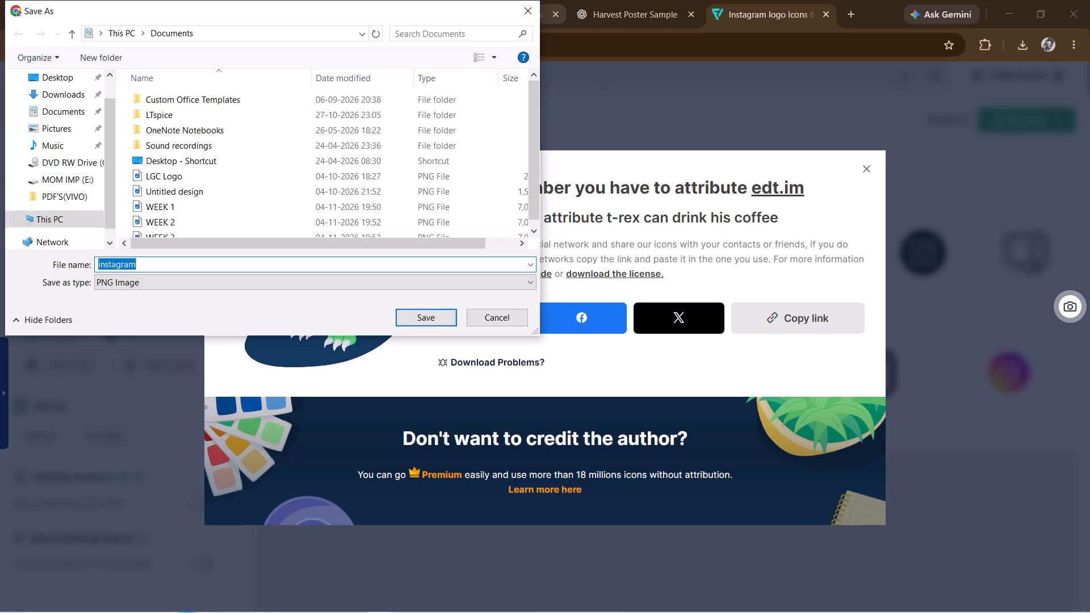
pyautogui.click(422, 320)
# Place the downloaded instagram.png on the poster in Adobe Express, shrink it and position it at the left end of the brown footer.
pyautogui.click(500, 0)
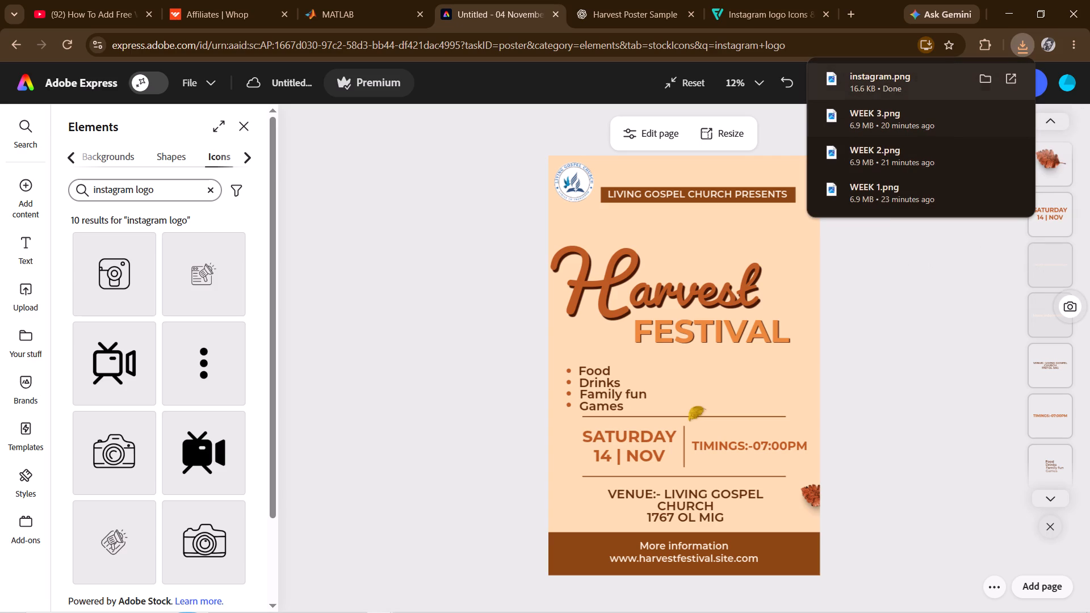
pyautogui.moveTo(890, 79); pyautogui.dragTo(617, 477)
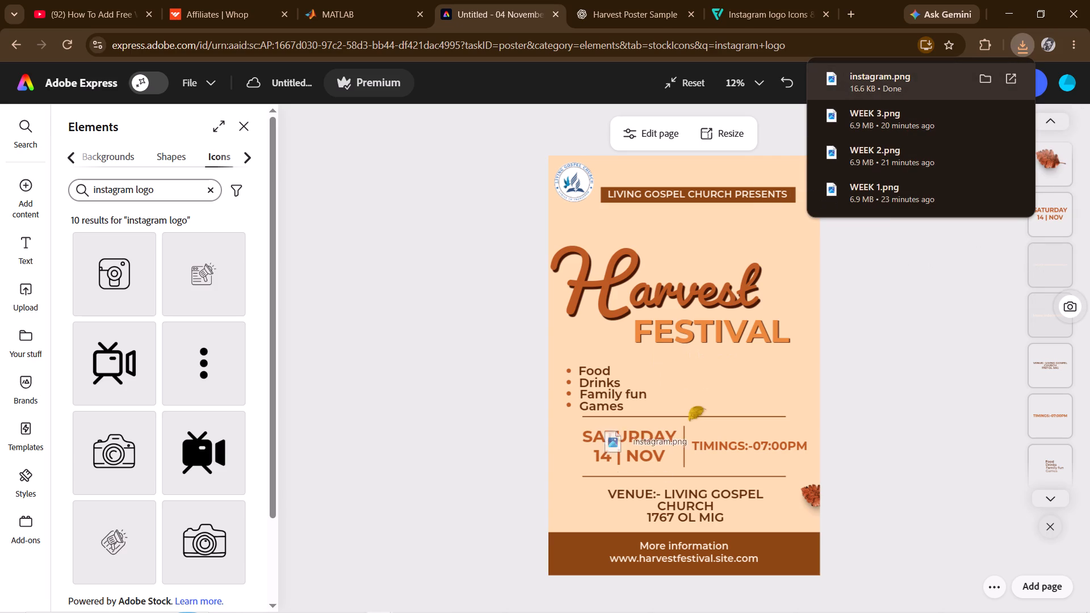
pyautogui.moveTo(617, 477); pyautogui.dragTo(606, 547)
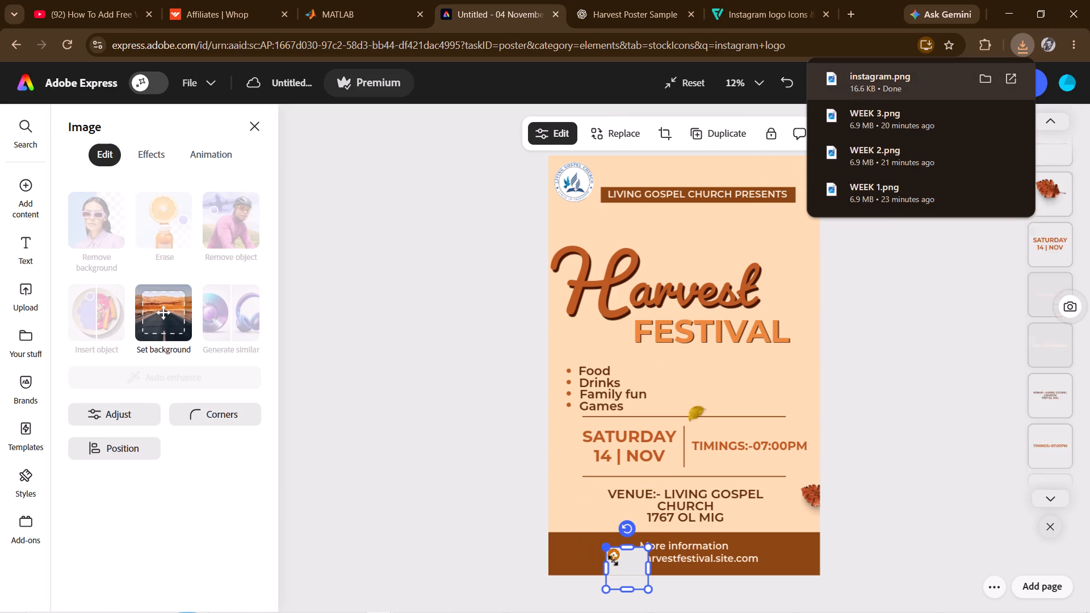
pyautogui.moveTo(627, 569); pyautogui.dragTo(594, 553)
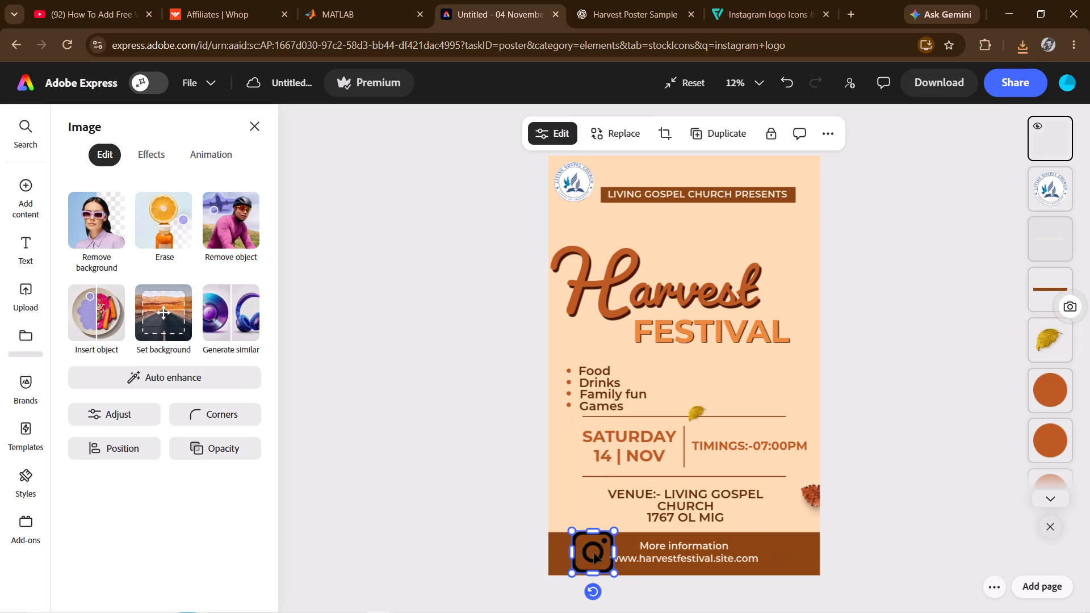
pyautogui.moveTo(614, 573); pyautogui.dragTo(592, 556)
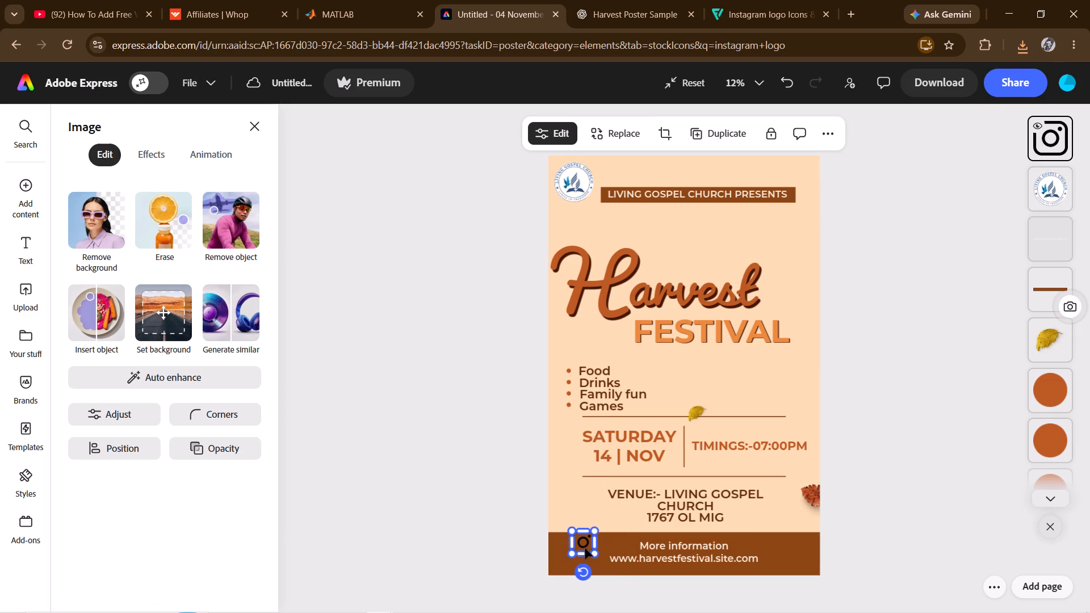
pyautogui.moveTo(584, 547); pyautogui.dragTo(569, 552)
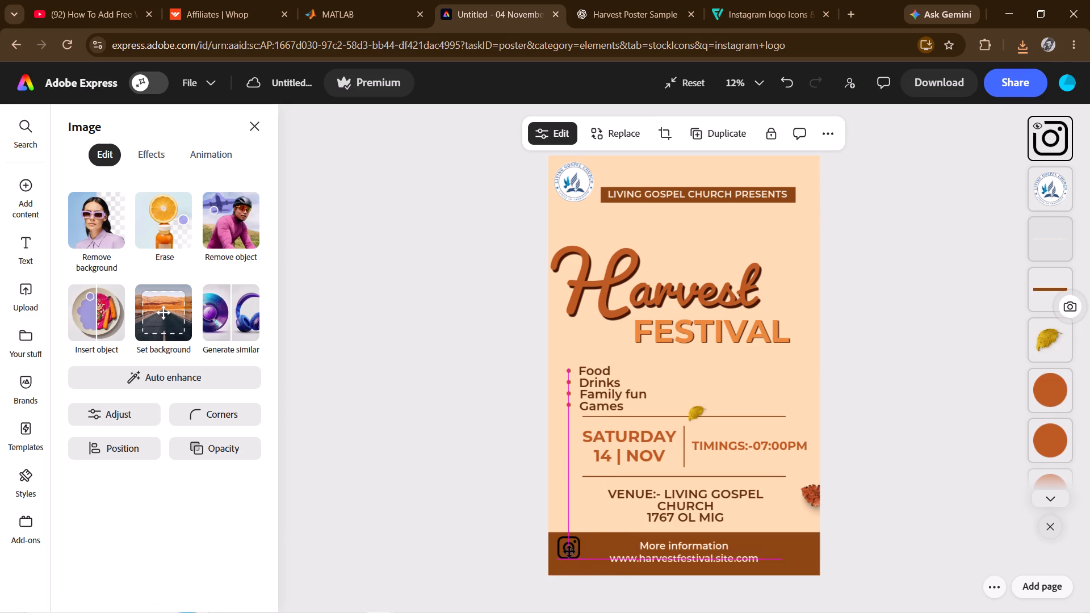
pyautogui.moveTo(569, 552); pyautogui.dragTo(570, 551)
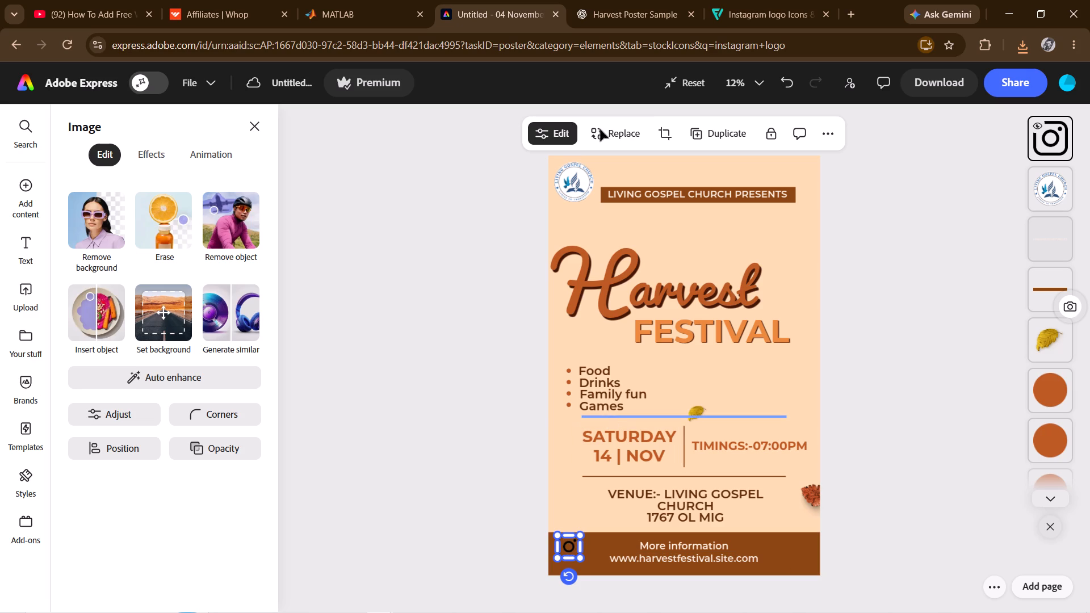
# Return to Flaticon, dismiss the attribution notice and search its icons for "youtube logo".
pyautogui.click(780, 0)
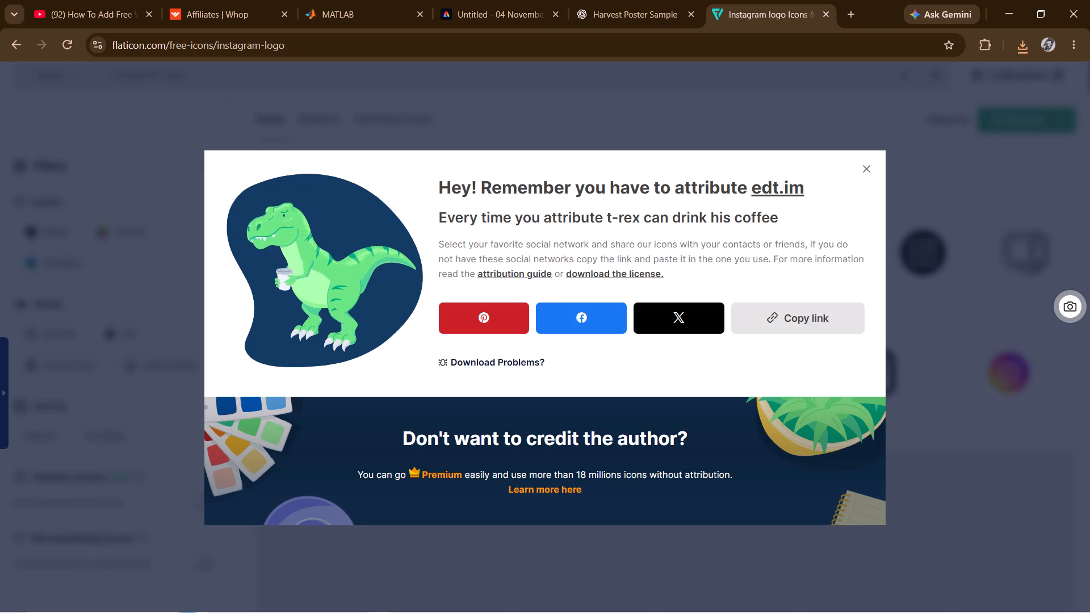
pyautogui.click(861, 163)
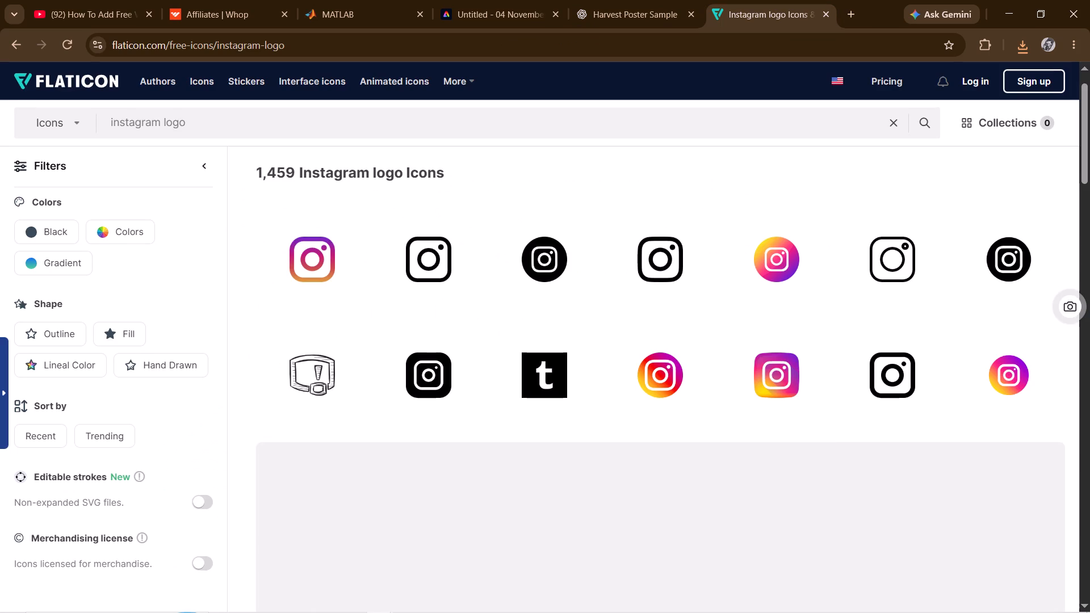
pyautogui.click(475, 133)
pyautogui.press('Left')
pyautogui.press('Left')
pyautogui.press('Left')
pyautogui.press('Left')
pyautogui.press('Left')
pyautogui.hotkey('ctrl', 'shift', 'Left')
pyautogui.hotkey('ctrl', 'shift', 'Left')
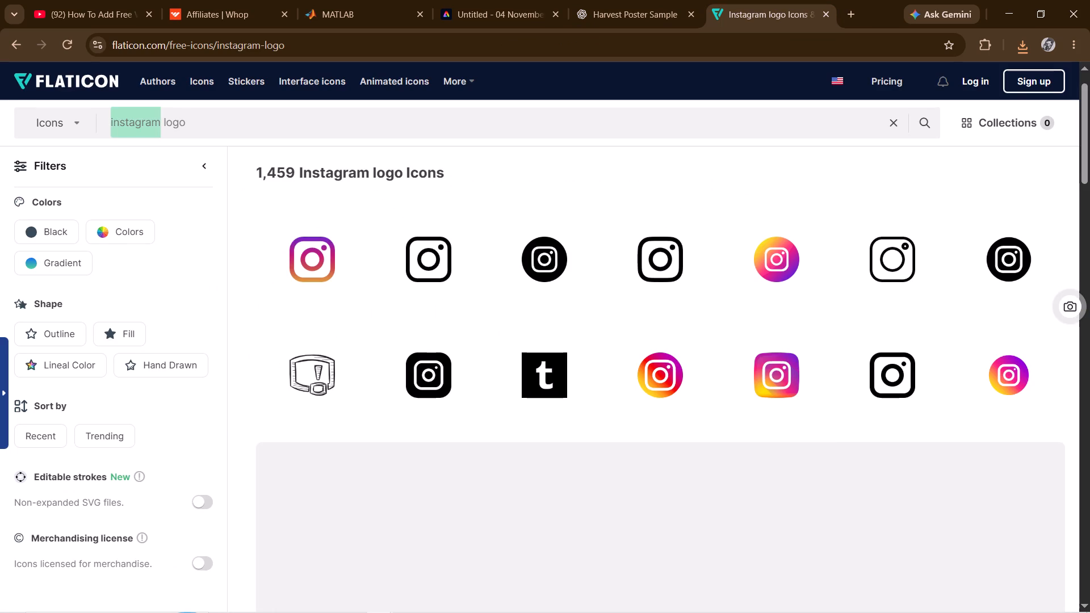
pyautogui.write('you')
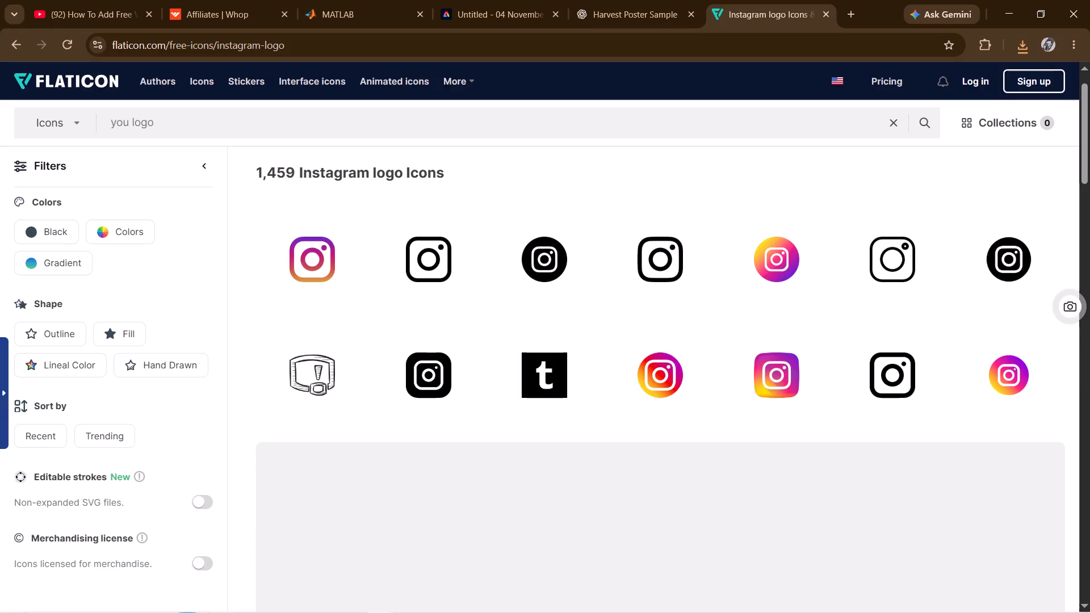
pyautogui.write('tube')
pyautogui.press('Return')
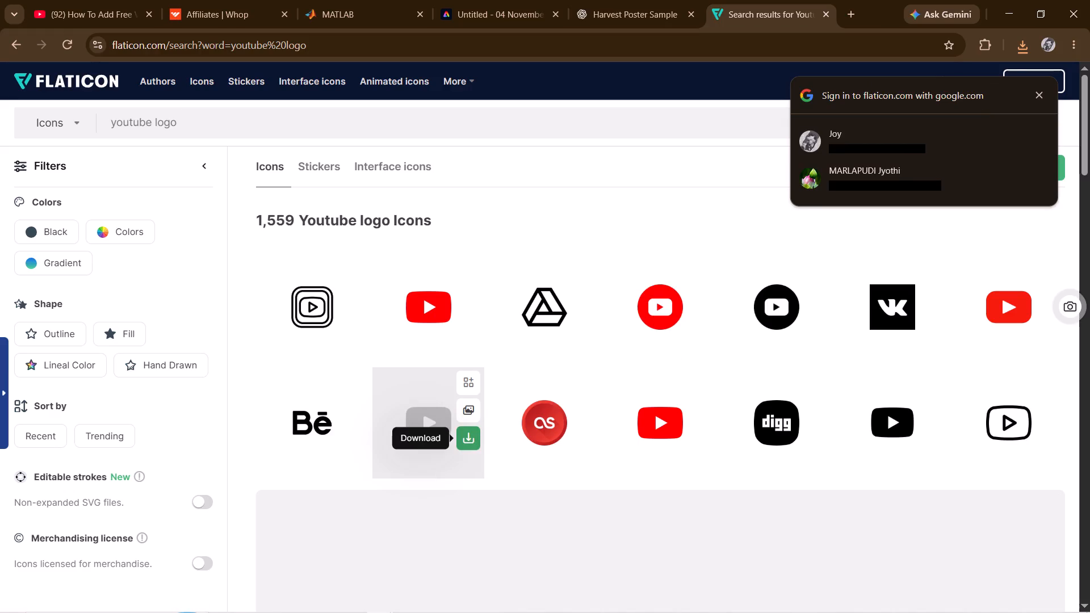
# Download the outlined black YouTube logo icon from the Flaticon results as a PNG.
pyautogui.click(473, 443)
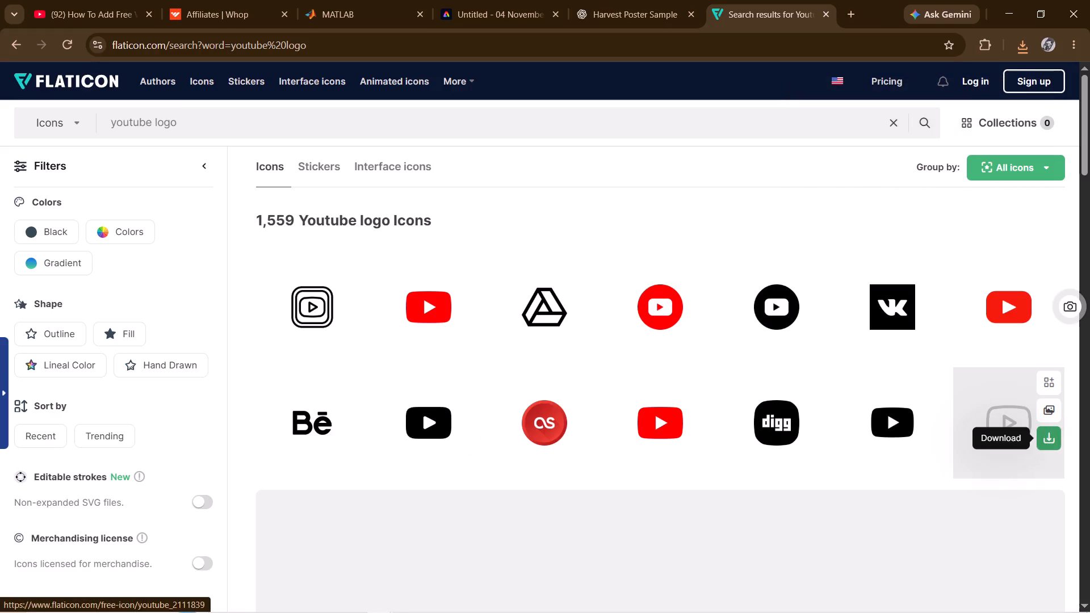
pyautogui.click(1049, 444)
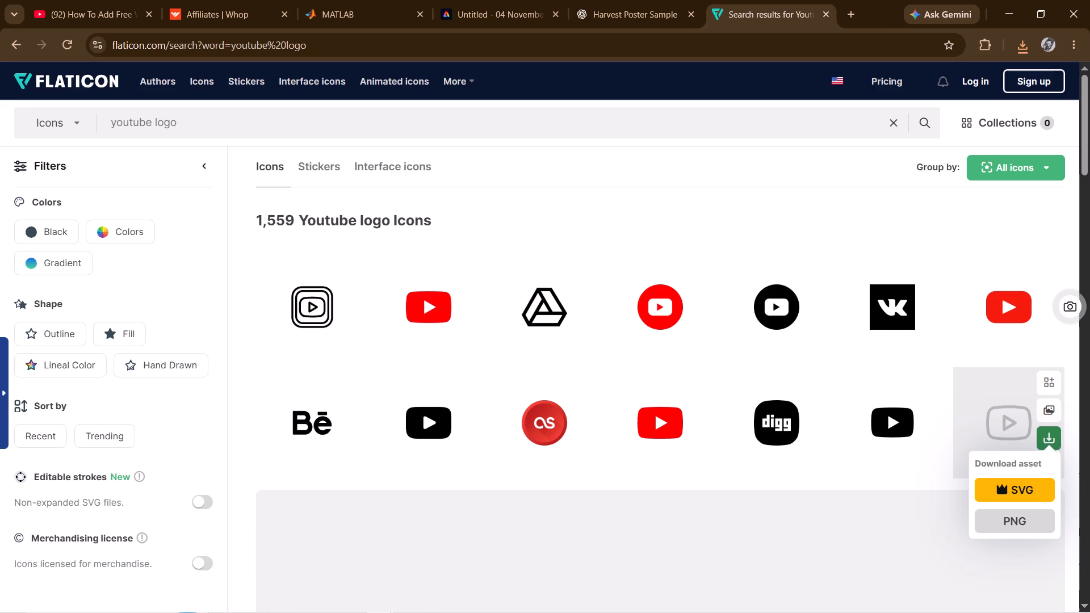
pyautogui.click(1032, 515)
pyautogui.click(734, 336)
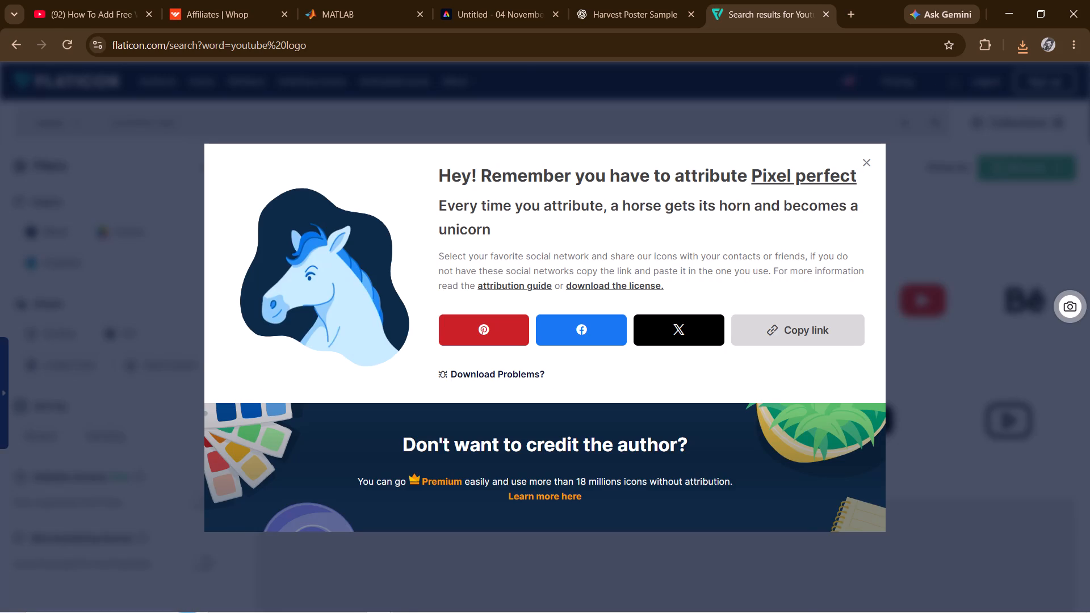
pyautogui.click(408, 315)
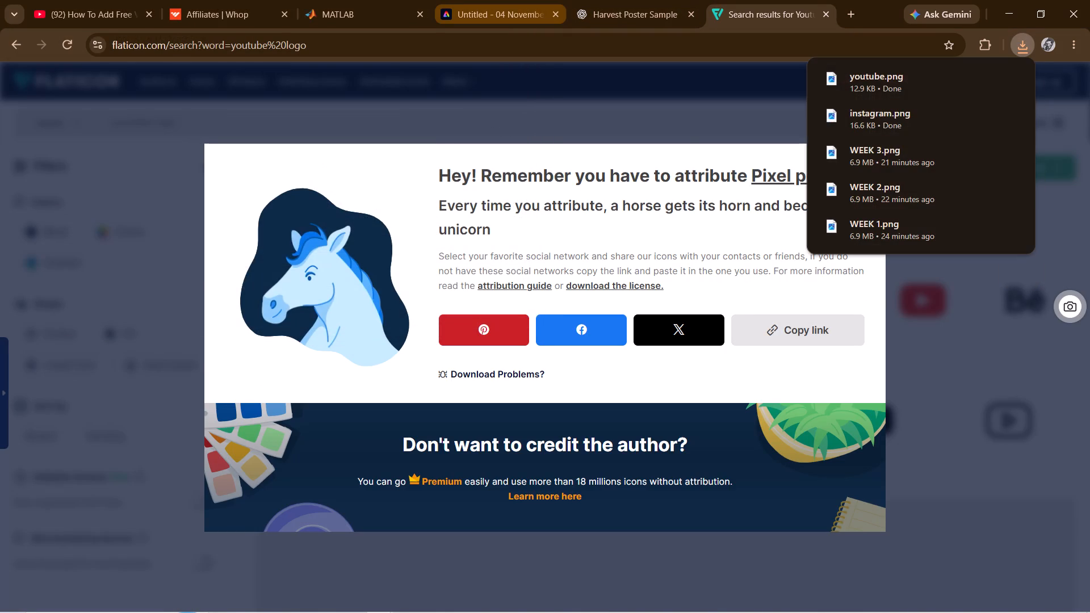
# Place the downloaded youtube.png on the poster's brown footer in Adobe Express and shrink it to roughly the Instagram icon's size.
pyautogui.click(483, 0)
pyautogui.click(1024, 40)
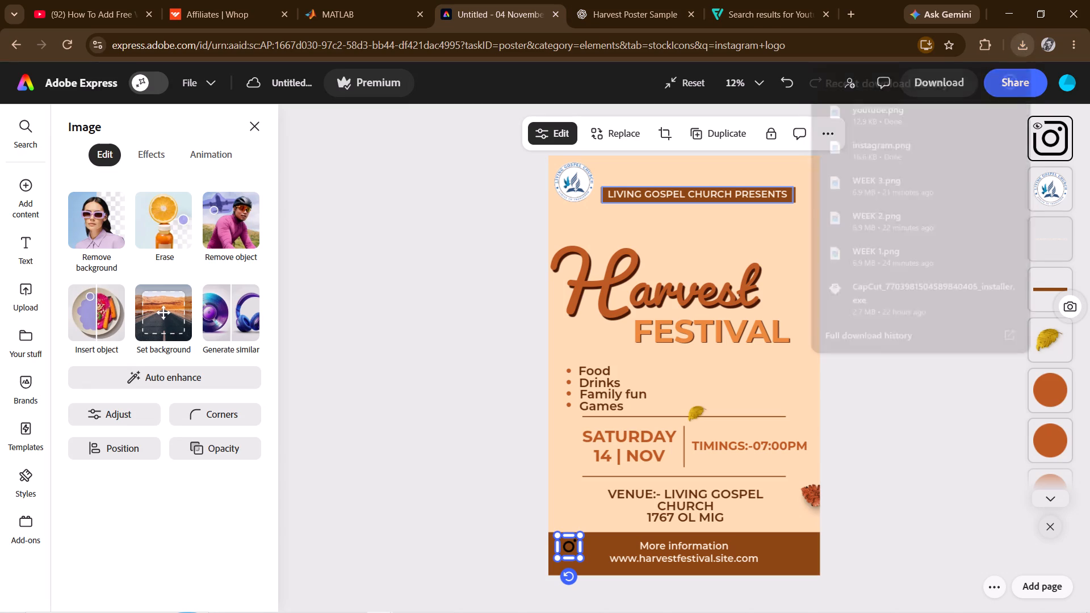
pyautogui.moveTo(898, 112); pyautogui.dragTo(657, 527)
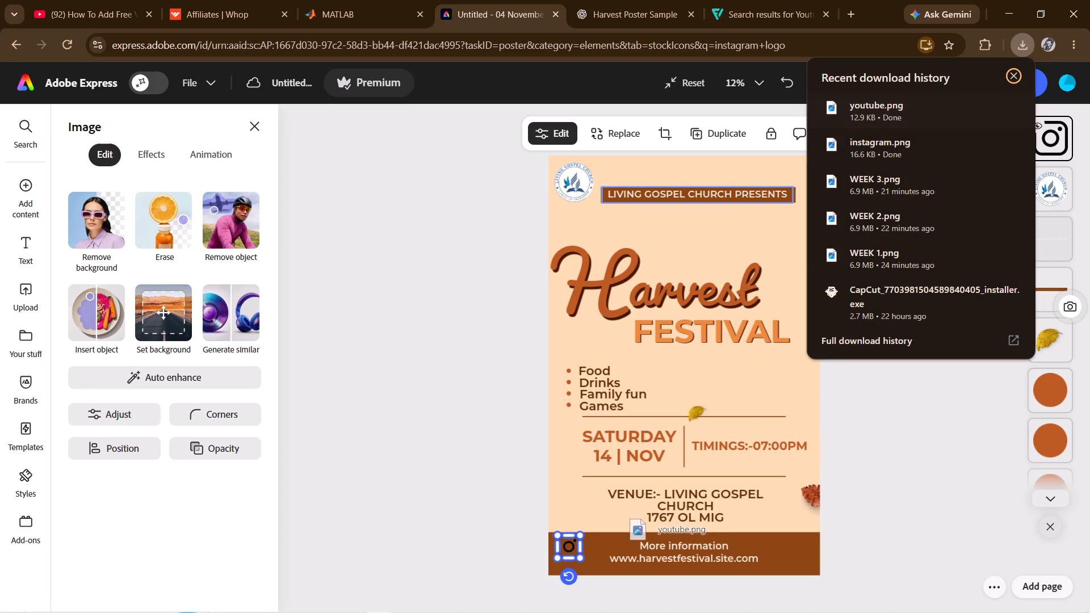
pyautogui.moveTo(657, 527); pyautogui.dragTo(629, 541)
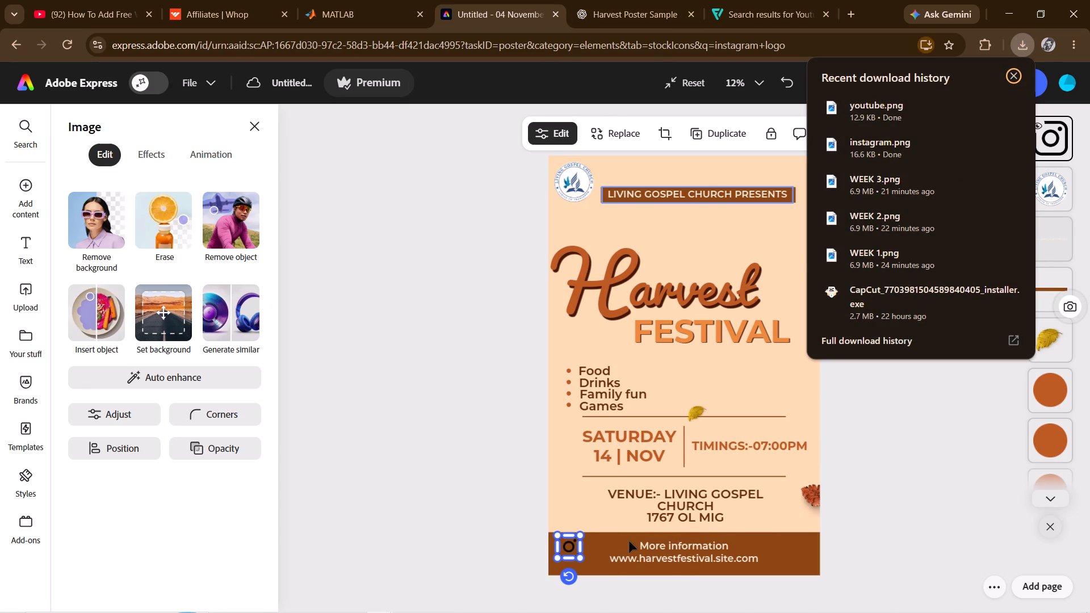
pyautogui.moveTo(669, 584); pyautogui.dragTo(655, 572)
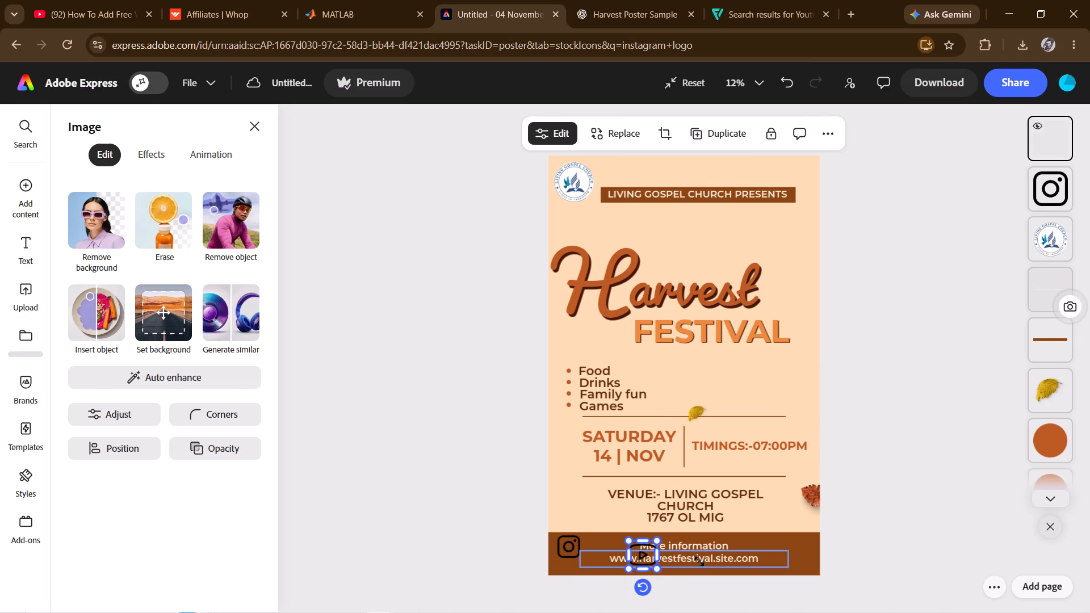
# Delete the placeholder website address and the "More information" text from the poster's brown footer.
pyautogui.click(700, 560)
pyautogui.press('BackSpace')
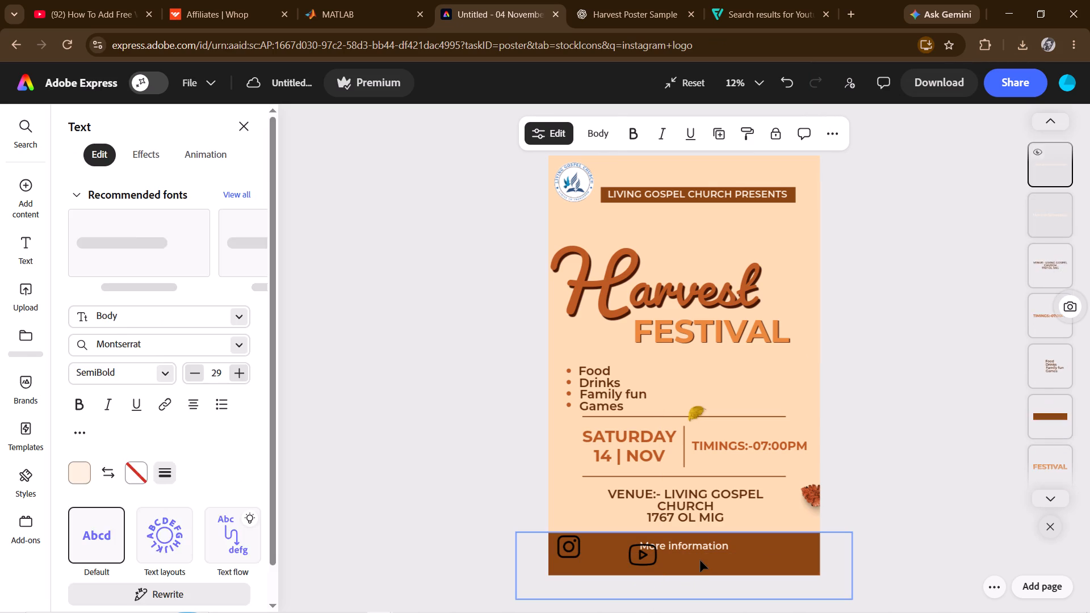
pyautogui.click(714, 548)
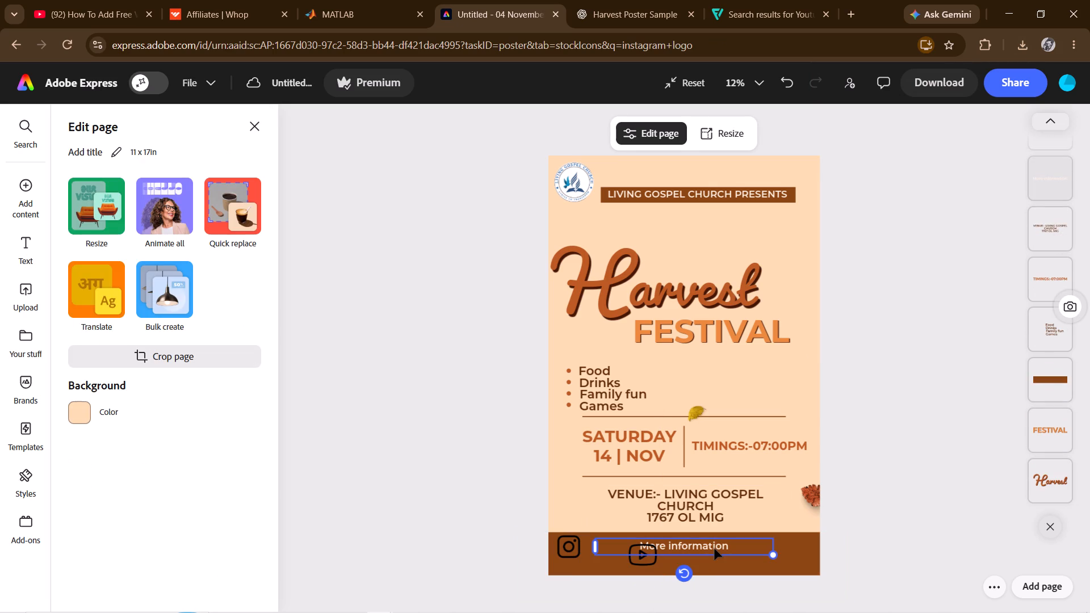
pyautogui.hotkey('ctrl', 'a')
pyautogui.hotkey('ctrl', 'BackSpace')
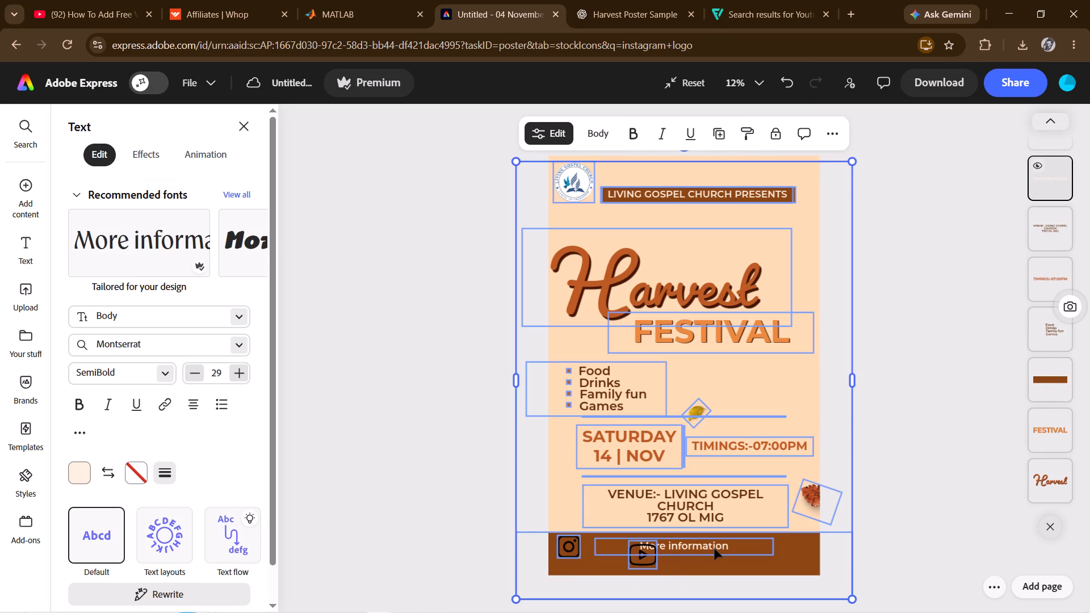
pyautogui.press('Escape')
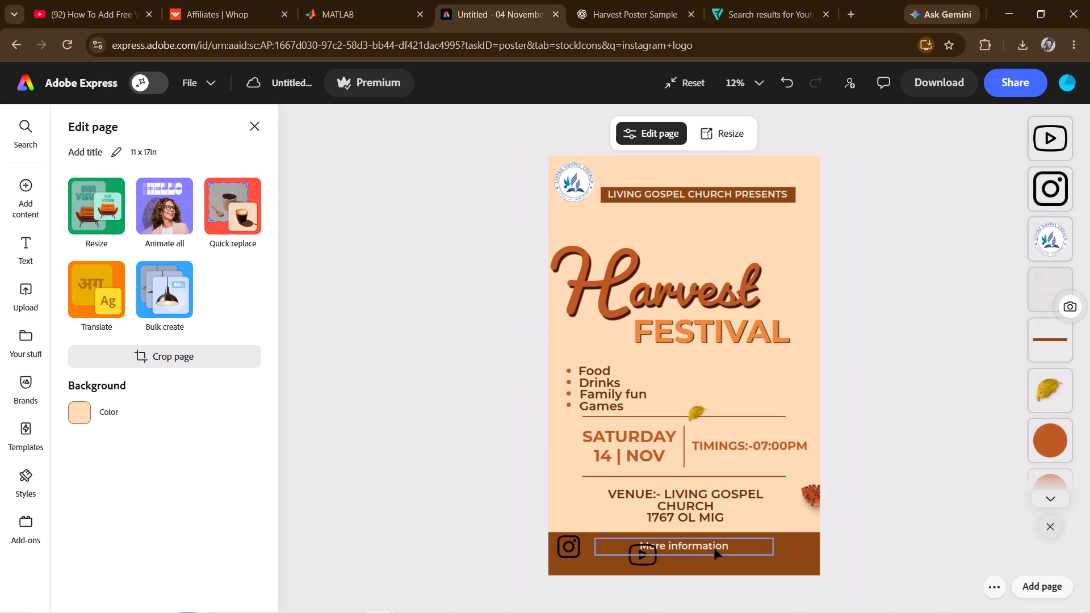
pyautogui.click(714, 548)
pyautogui.click(727, 547)
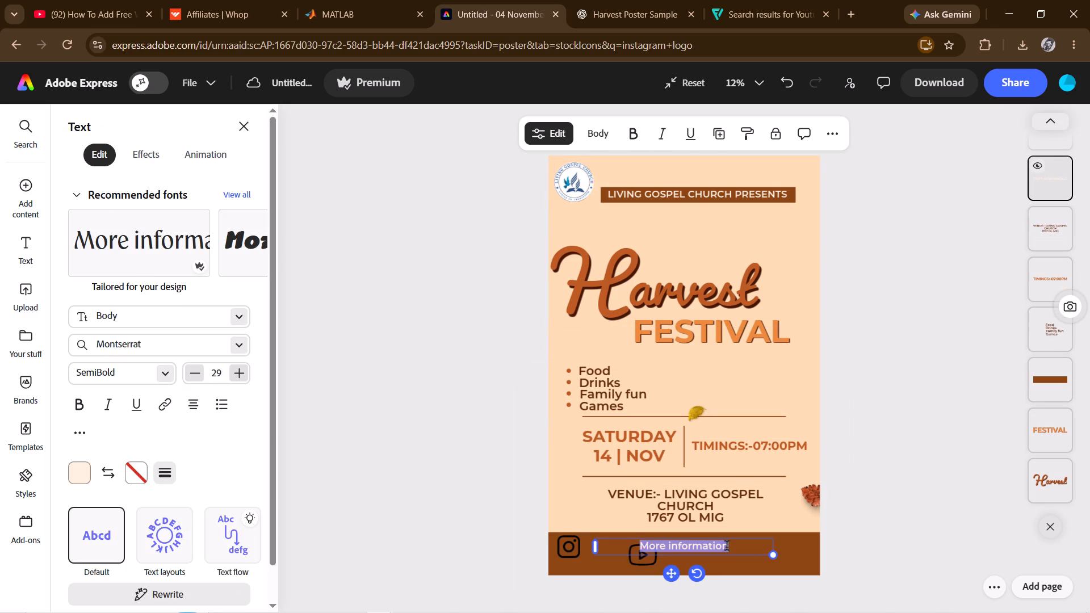
pyautogui.press('BackSpace')
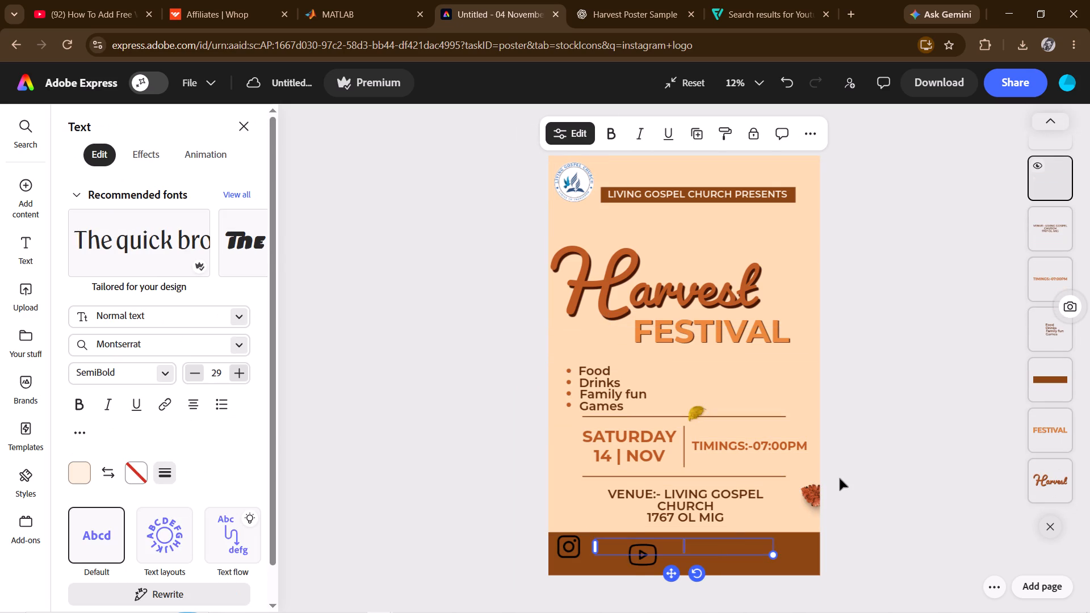
pyautogui.press('Delete')
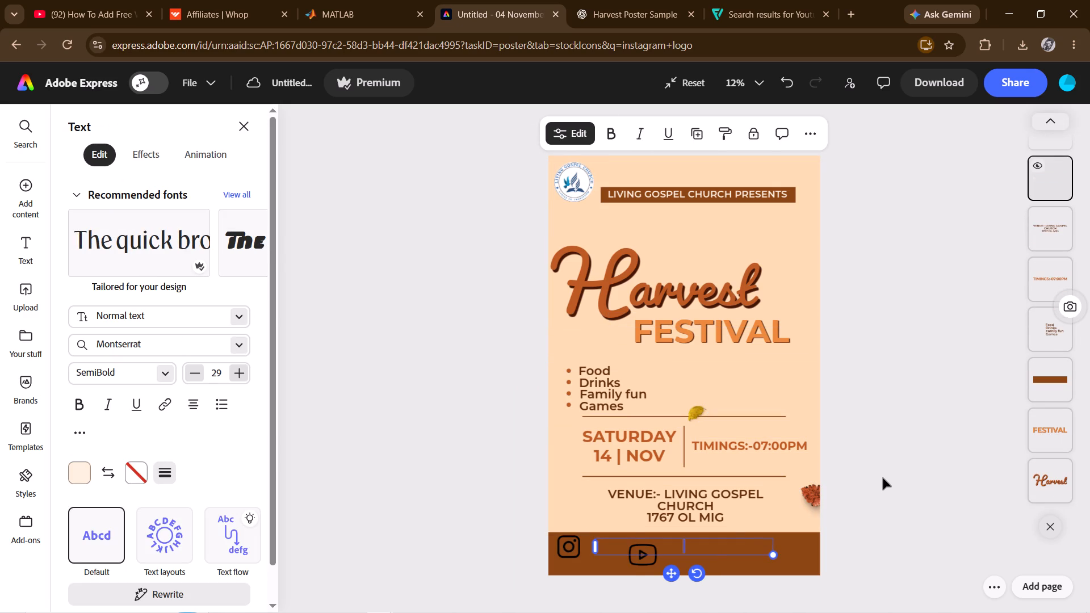
pyautogui.click(883, 478)
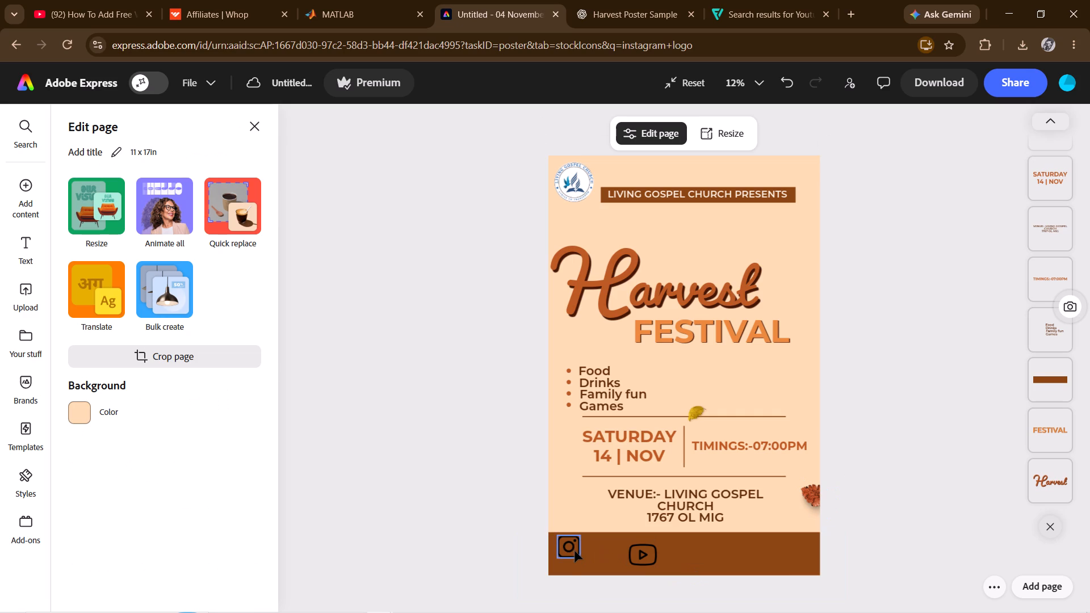
# Move the Instagram icon closer to the footer's left edge and align the YouTube icon level with it, near the footer's middle.
pyautogui.moveTo(571, 548); pyautogui.dragTo(561, 553)
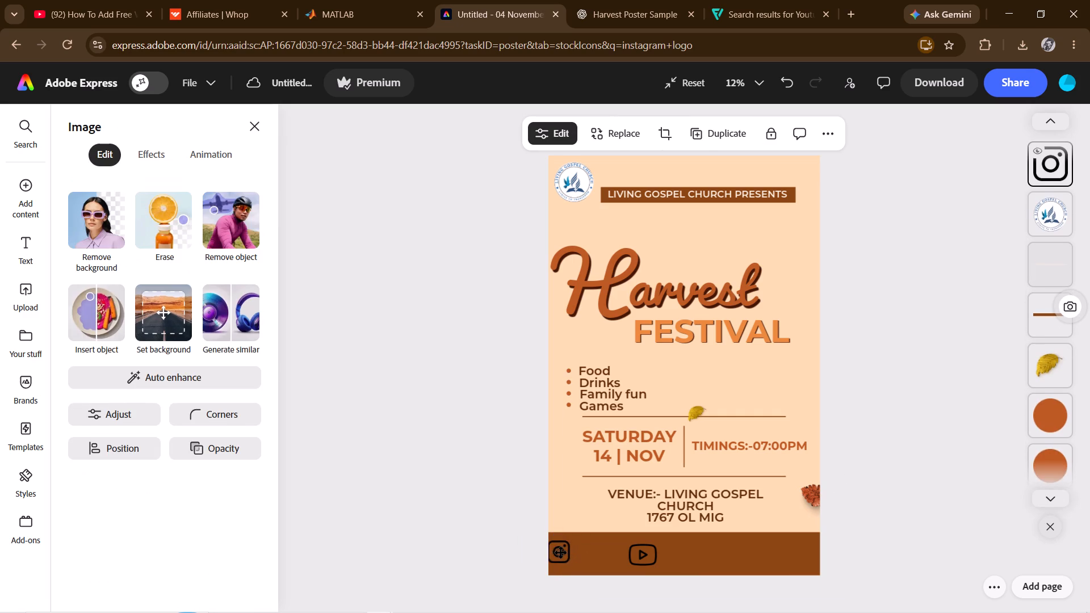
pyautogui.moveTo(561, 553); pyautogui.dragTo(566, 550)
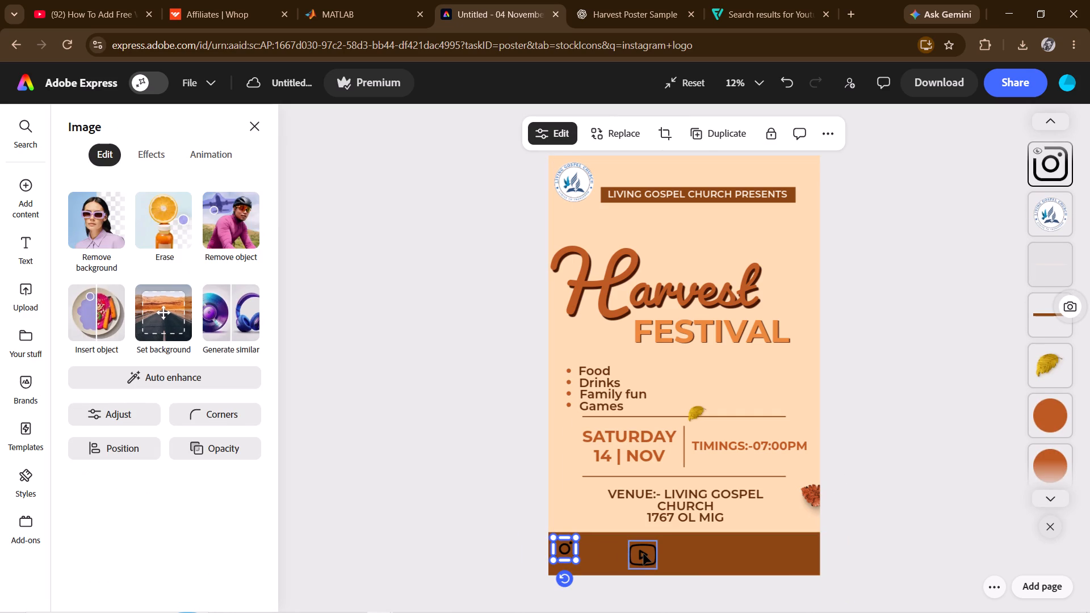
pyautogui.moveTo(643, 553); pyautogui.dragTo(651, 548)
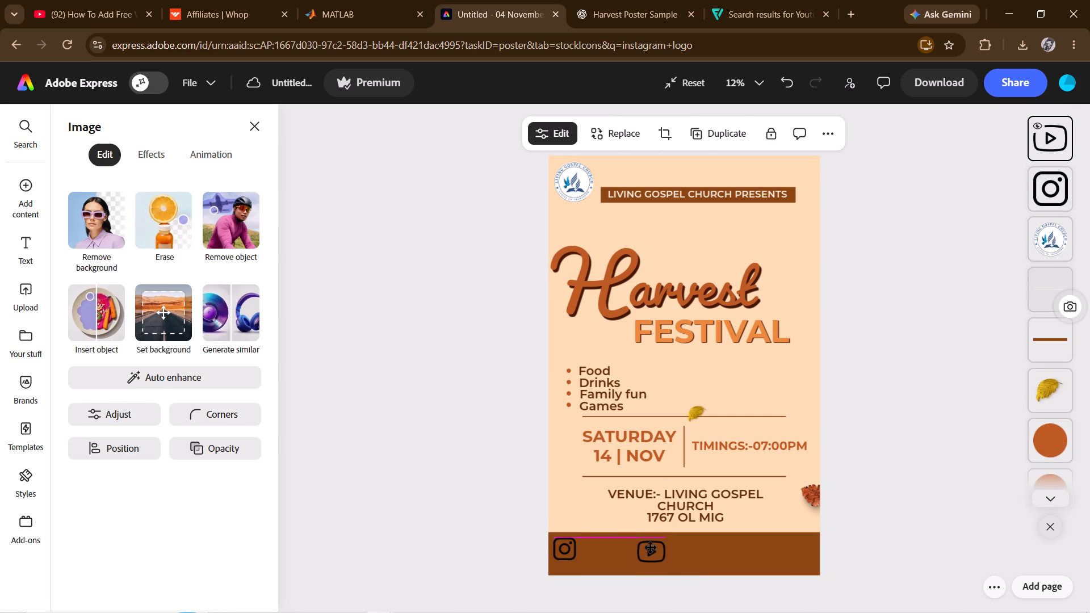
pyautogui.moveTo(651, 548); pyautogui.dragTo(650, 547)
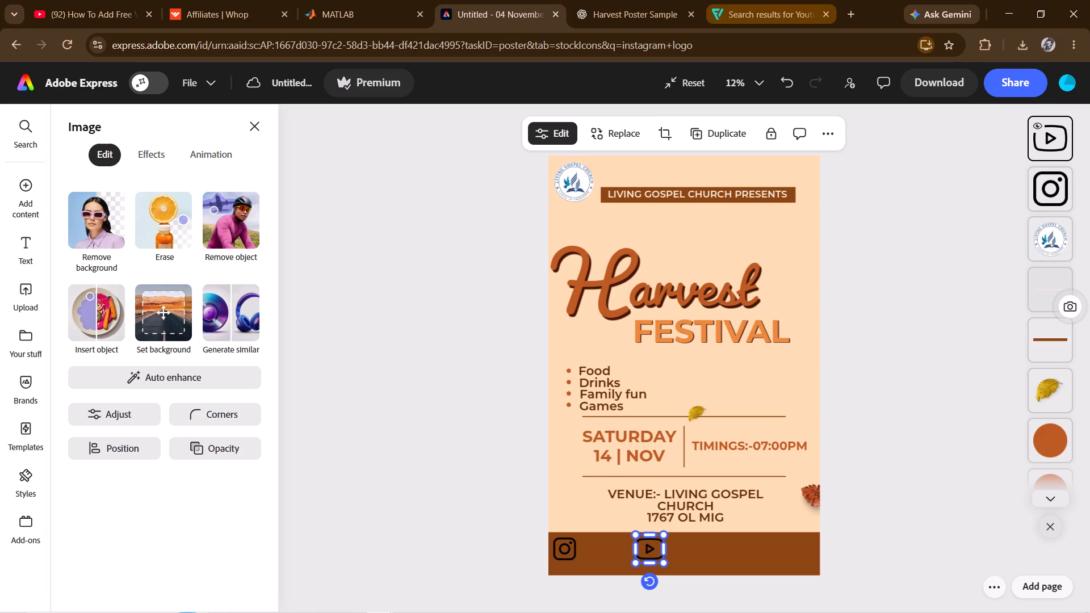
# Return to Flaticon, dismiss the attribution notice and search the icons for "facebook logo".
pyautogui.click(756, 0)
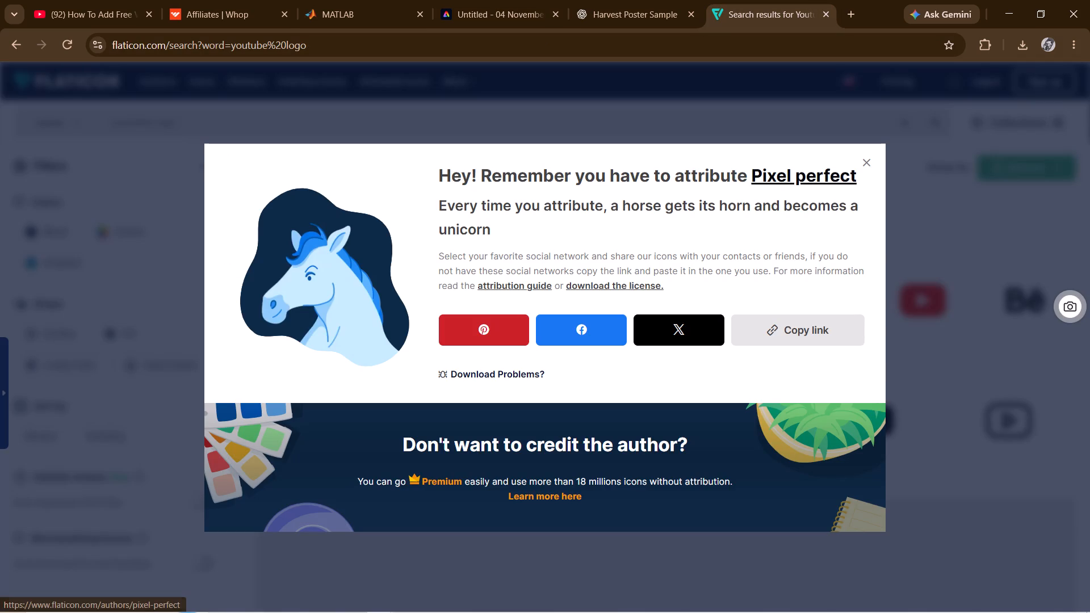
pyautogui.click(858, 161)
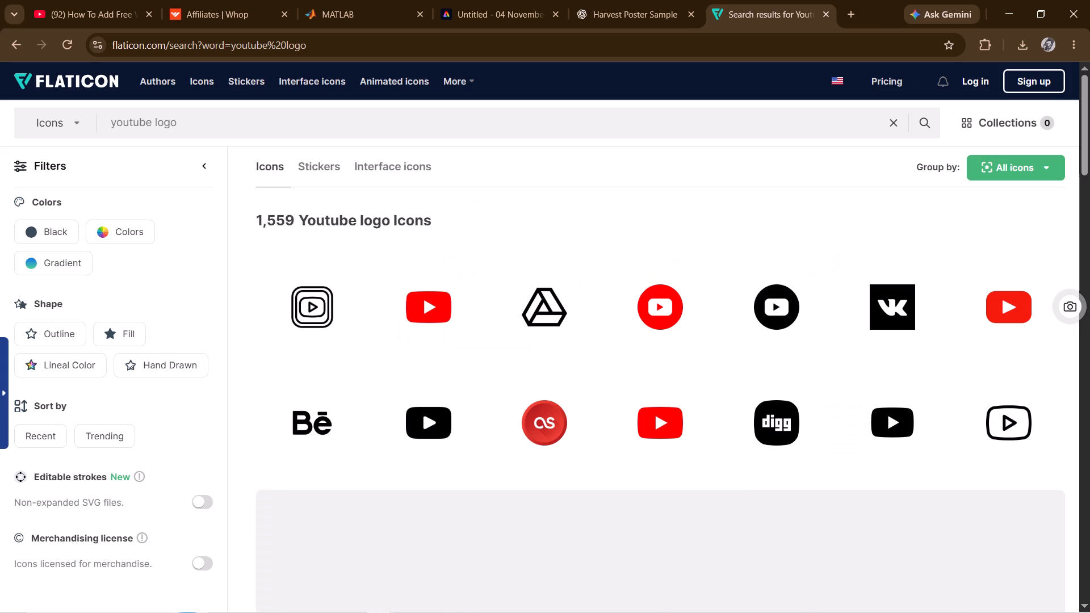
pyautogui.click(153, 118)
pyautogui.hotkey('ctrl', 'shift', 'Left')
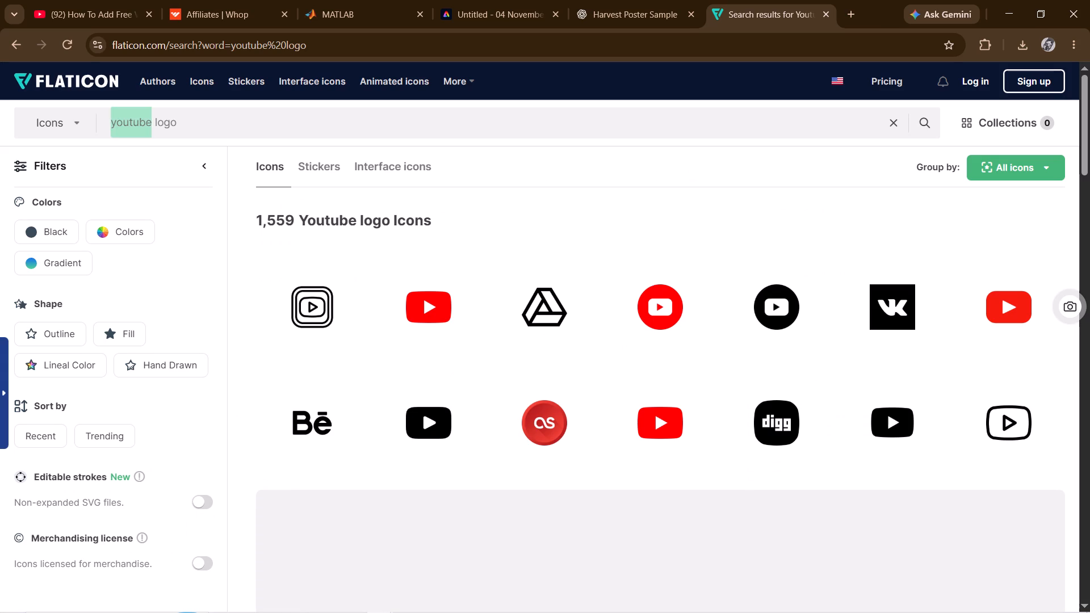
pyautogui.press('BackSpace')
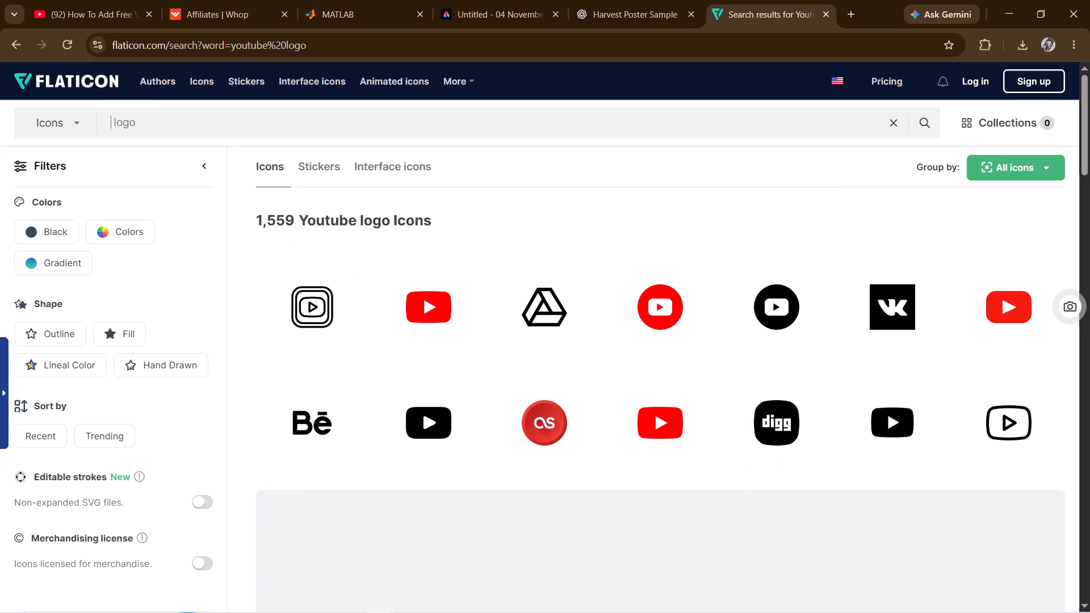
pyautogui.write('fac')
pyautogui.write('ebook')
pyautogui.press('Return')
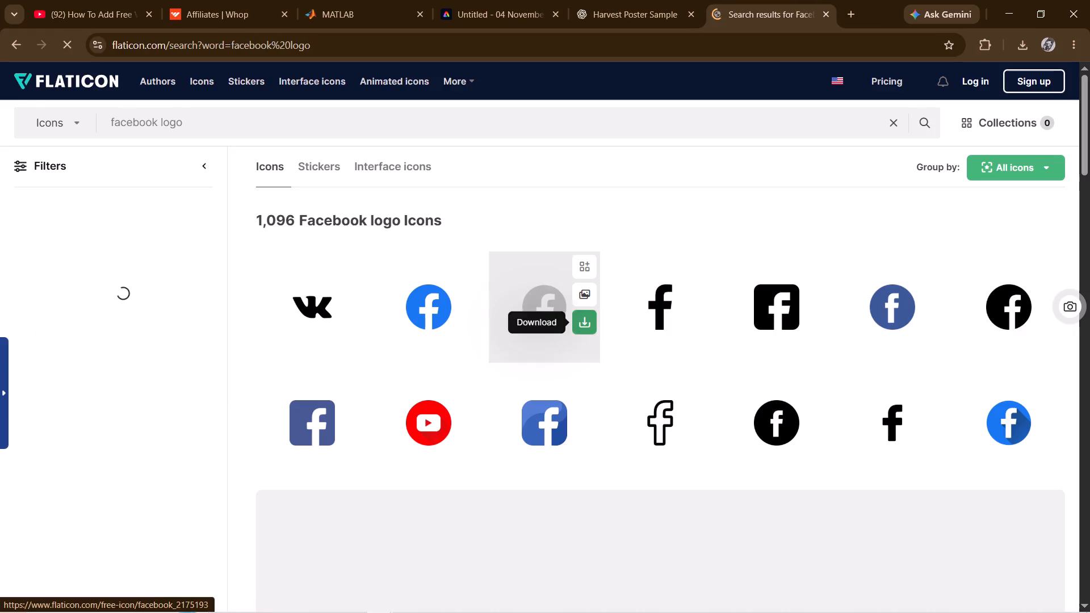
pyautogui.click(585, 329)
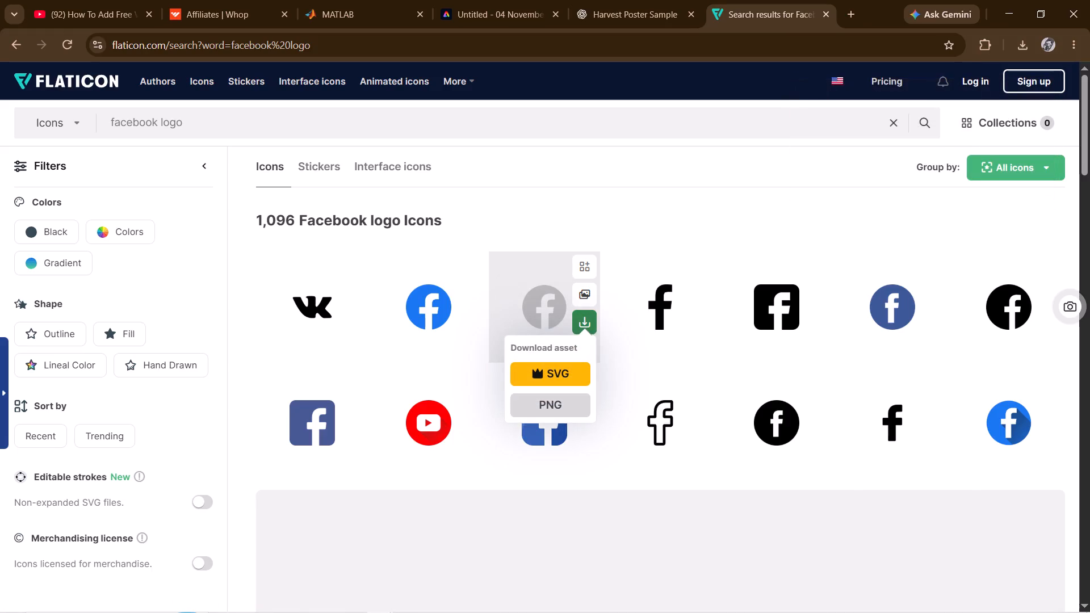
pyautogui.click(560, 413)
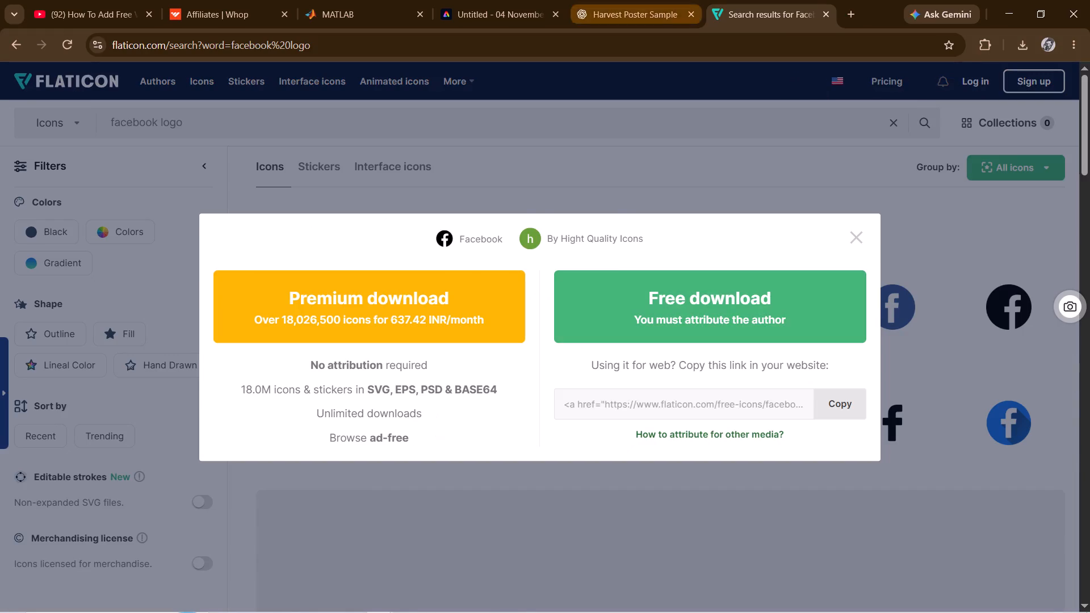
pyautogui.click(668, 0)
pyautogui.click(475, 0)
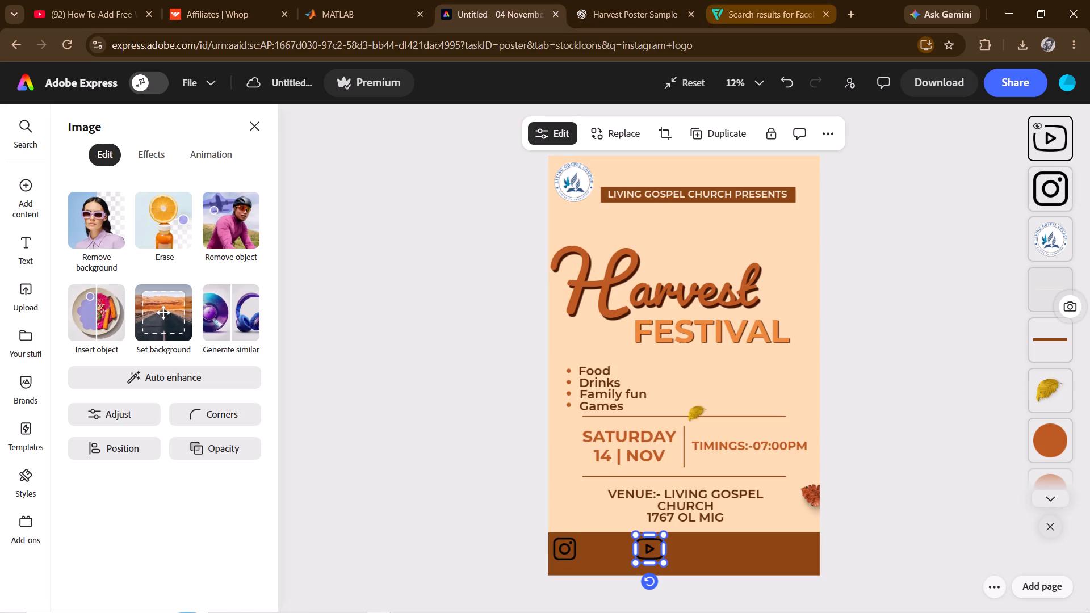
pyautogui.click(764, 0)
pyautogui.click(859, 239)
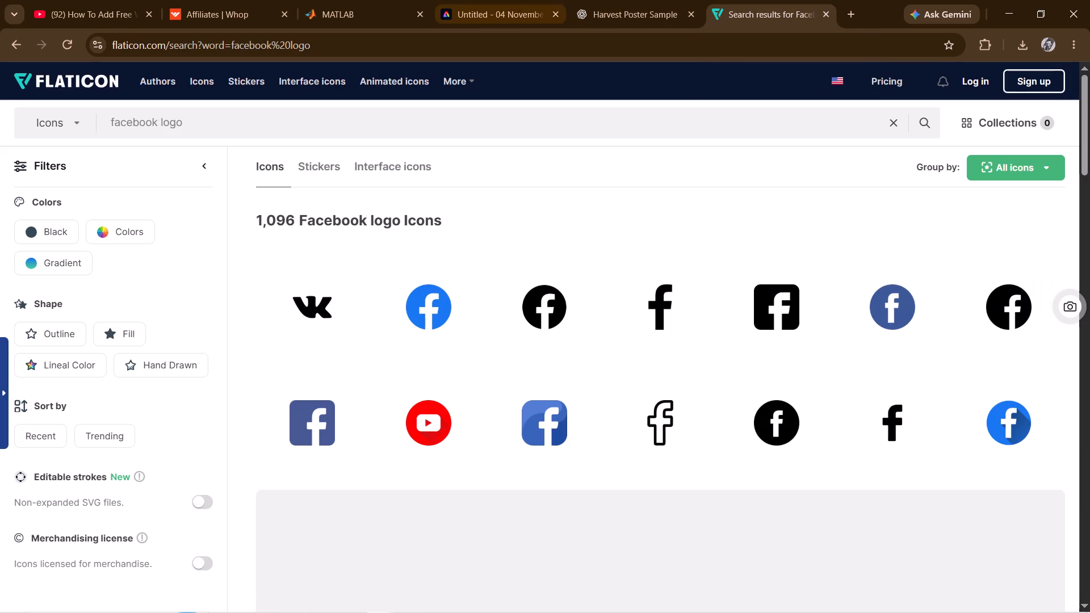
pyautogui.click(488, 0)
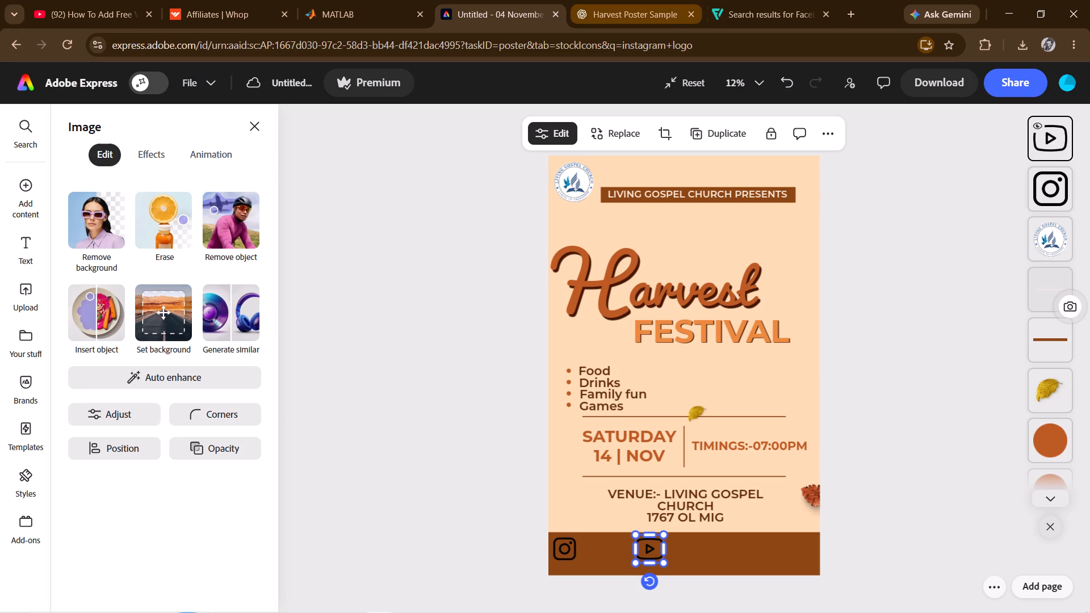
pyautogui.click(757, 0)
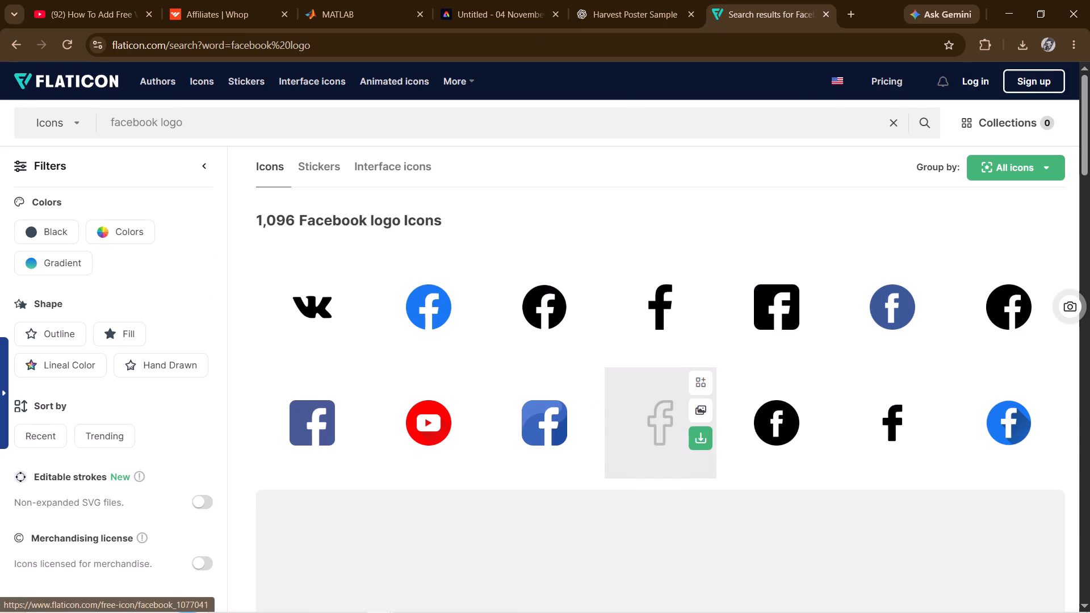
# Copy the outlined black Facebook "f" icon as a PNG and paste it into the poster's footer, to the right of the YouTube icon.
pyautogui.click(651, 438)
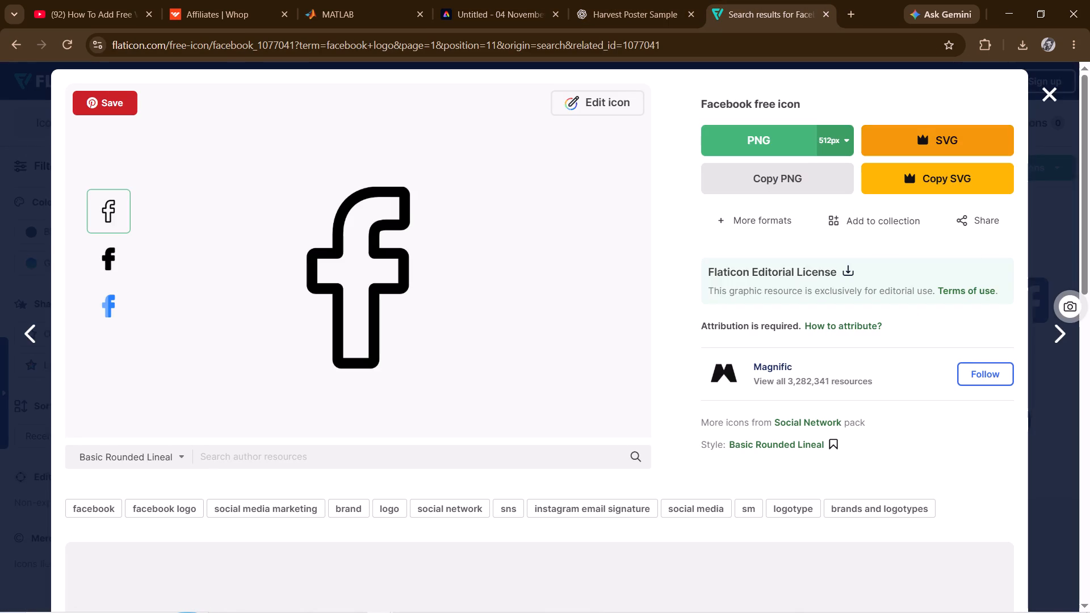
pyautogui.click(761, 186)
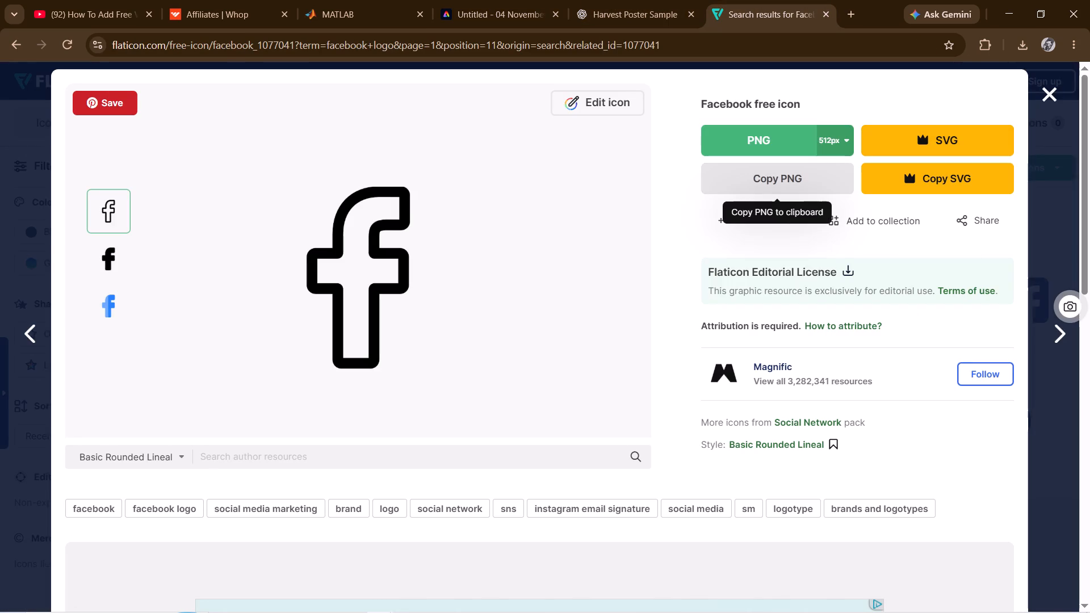
pyautogui.click(480, 5)
pyautogui.hotkey('ctrl', 'v')
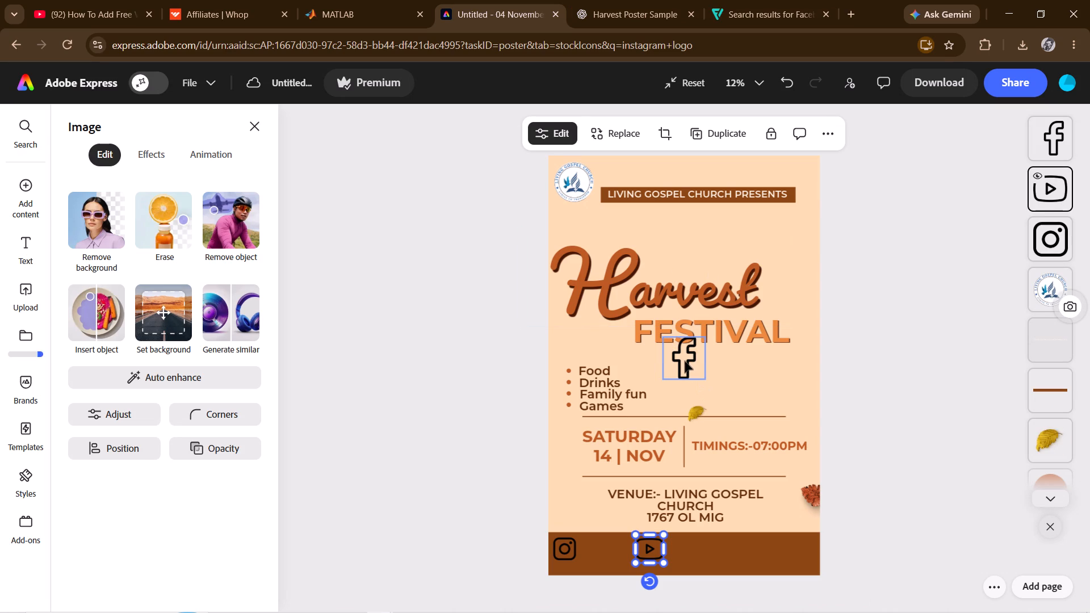
pyautogui.moveTo(685, 361); pyautogui.dragTo(737, 548)
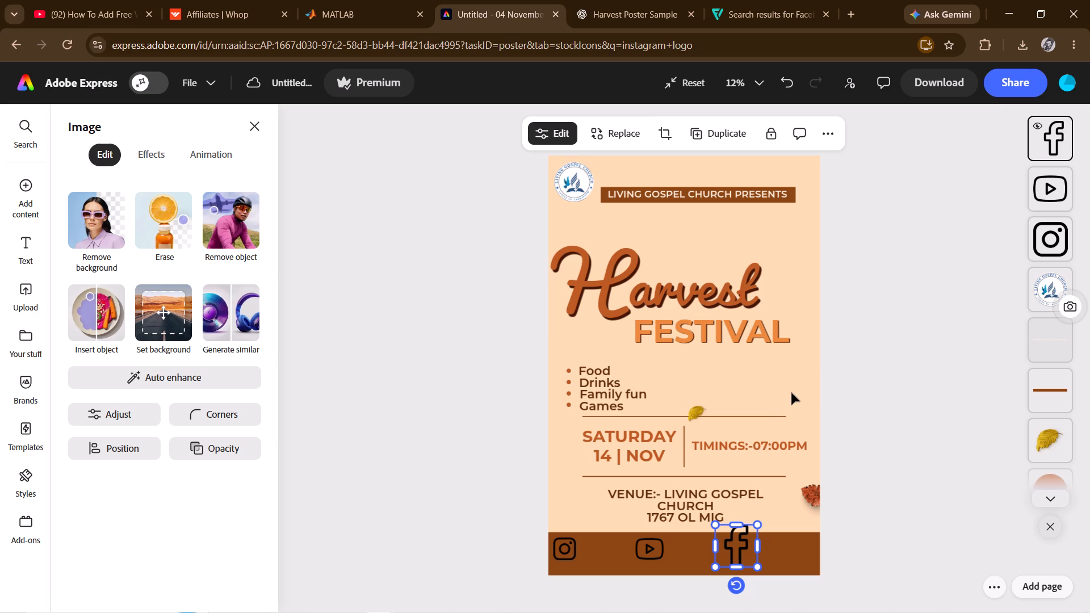
# Search Google in a new browser tab for "poster for chridtisn".
pyautogui.click(855, 0)
pyautogui.click(543, 291)
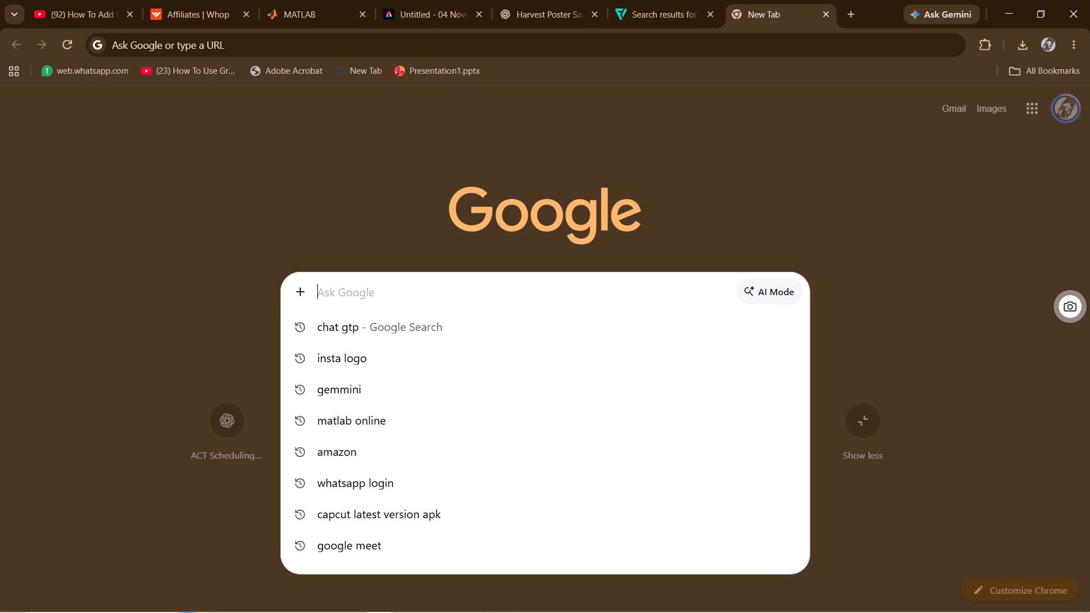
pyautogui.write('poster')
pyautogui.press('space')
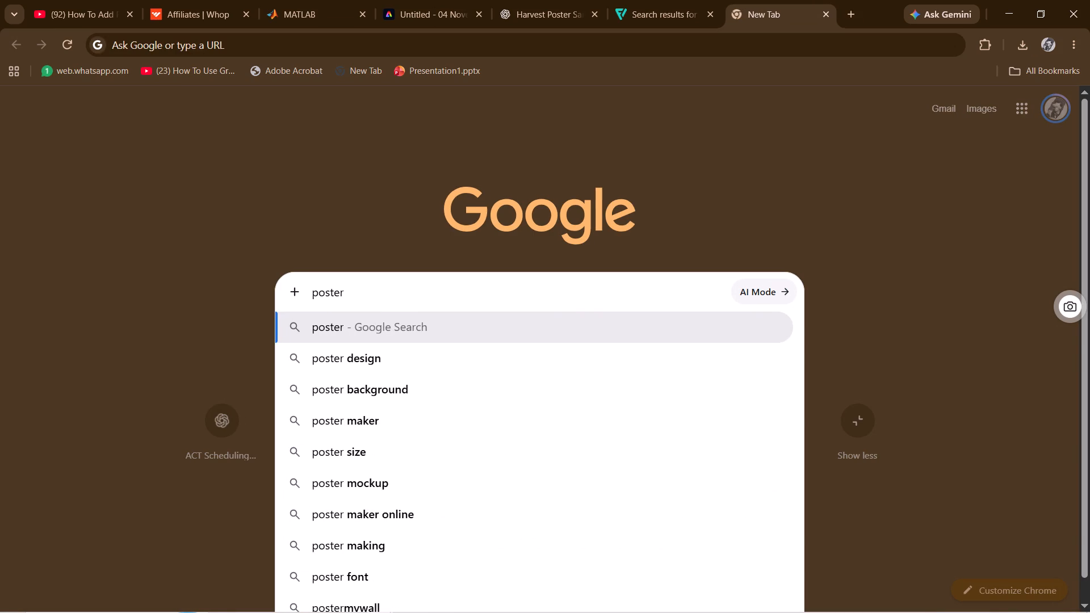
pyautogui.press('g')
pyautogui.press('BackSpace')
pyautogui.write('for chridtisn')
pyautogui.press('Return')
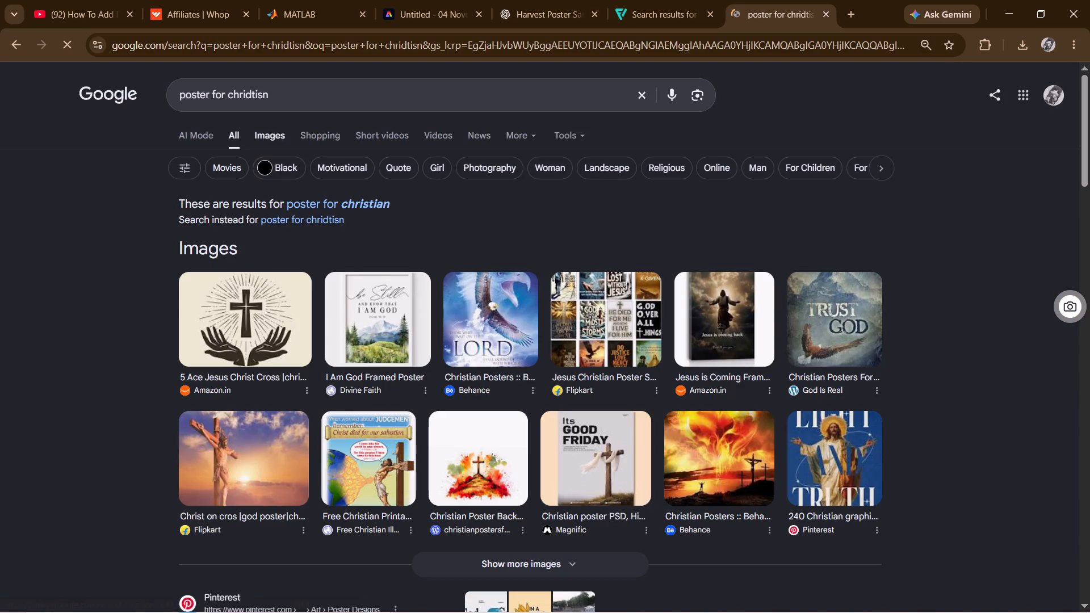
# Switch the Google results to images and search for "church poster for christian".
pyautogui.click(259, 137)
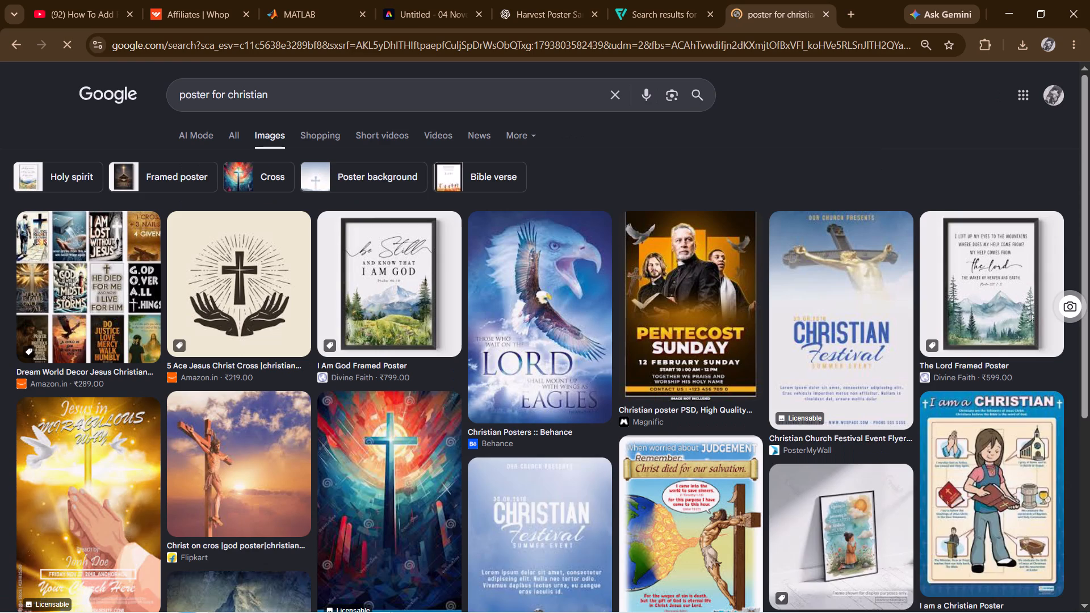
pyautogui.click(185, 90)
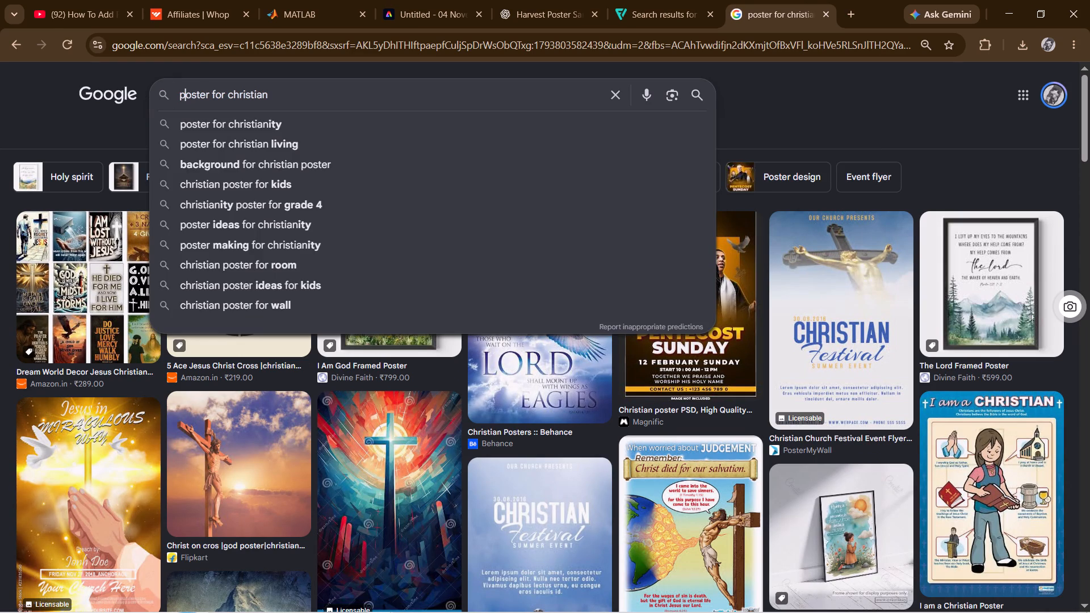
pyautogui.press('Left')
pyautogui.write('church')
pyautogui.press('space')
pyautogui.press('Return')
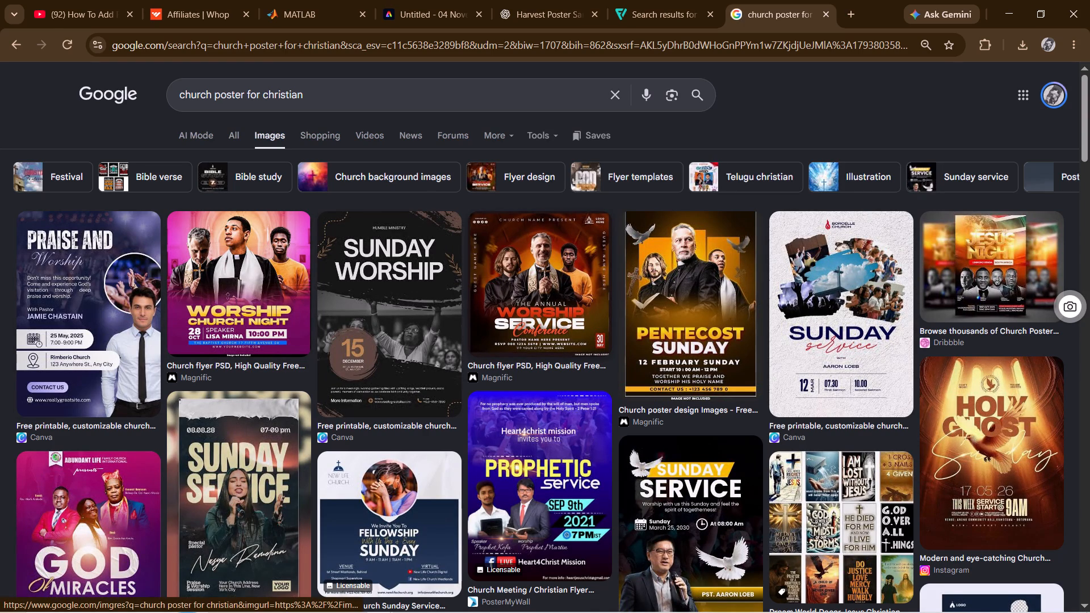
# Look through the church poster image results for a design that can serve as reference.
pyautogui.scroll(-4, 601, 338)
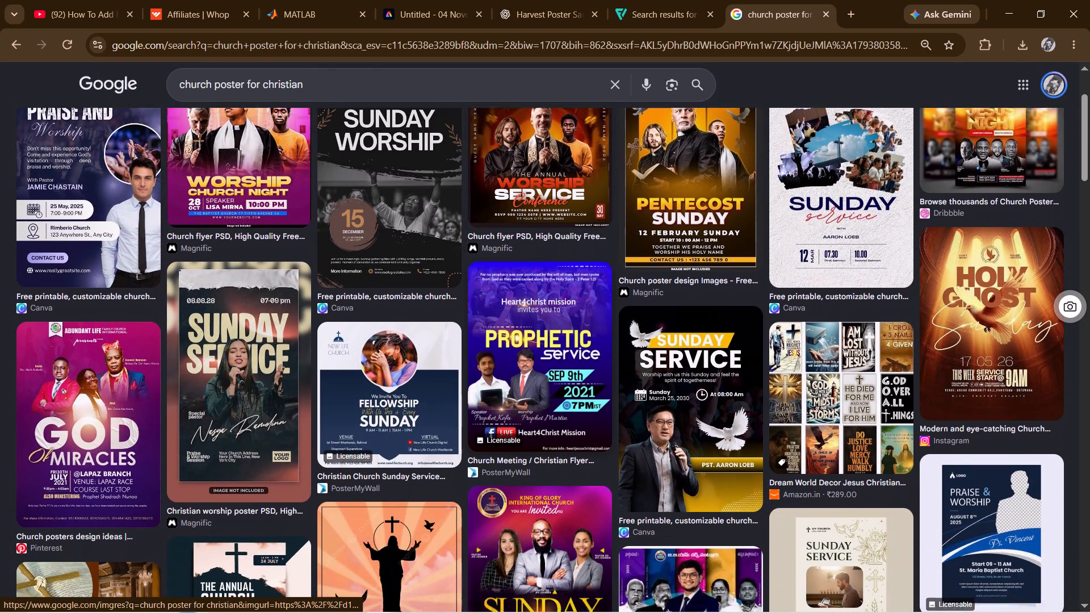
pyautogui.scroll(-1, 601, 338)
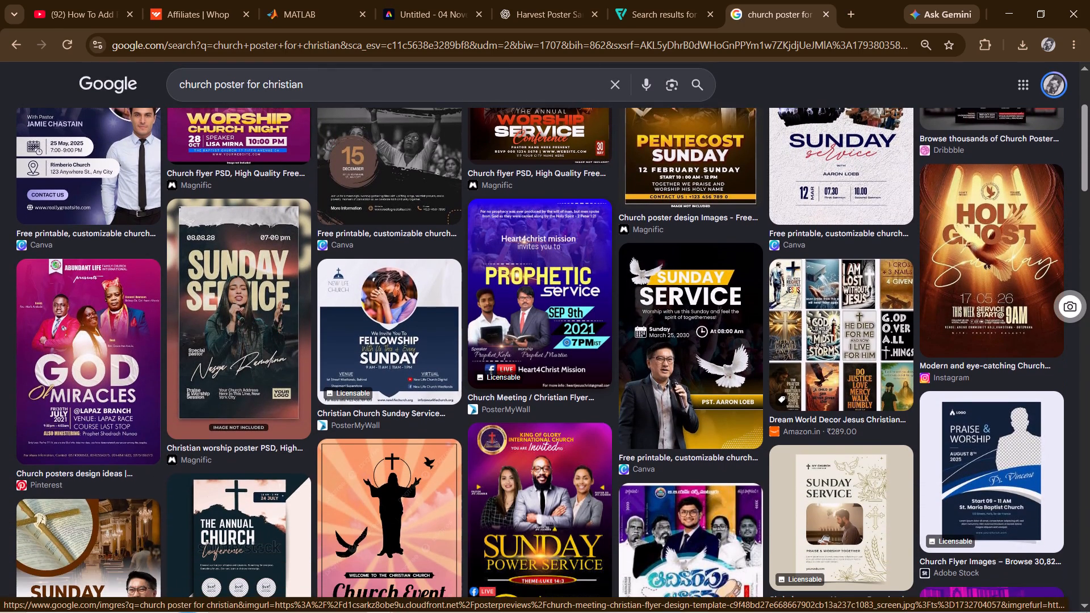
pyautogui.scroll(-1, 601, 338)
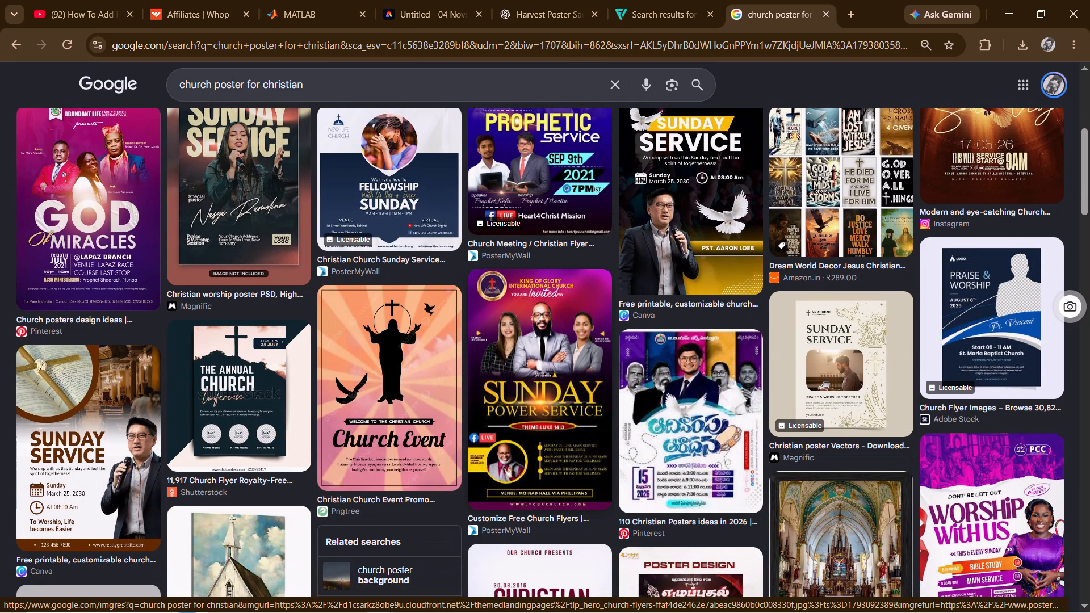
pyautogui.scroll(-3, 601, 338)
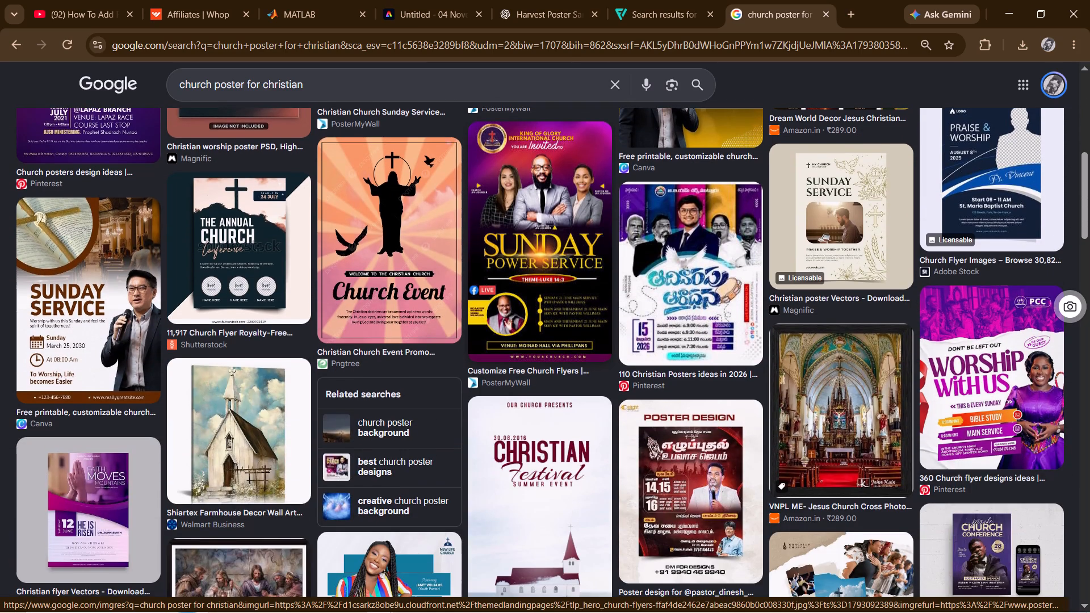
pyautogui.scroll(-3, 601, 338)
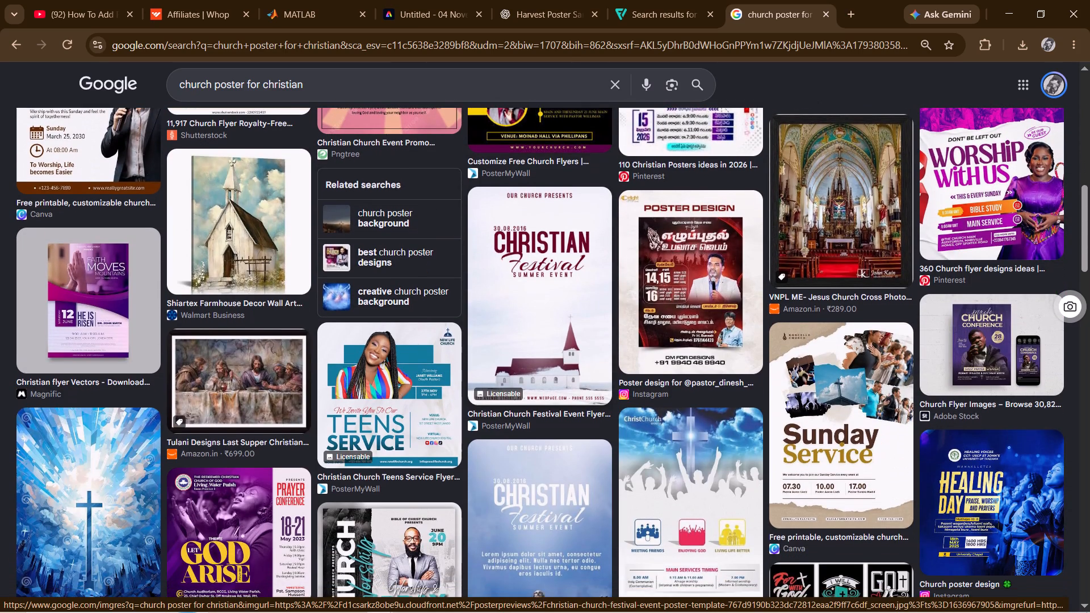
pyautogui.scroll(-4, 601, 338)
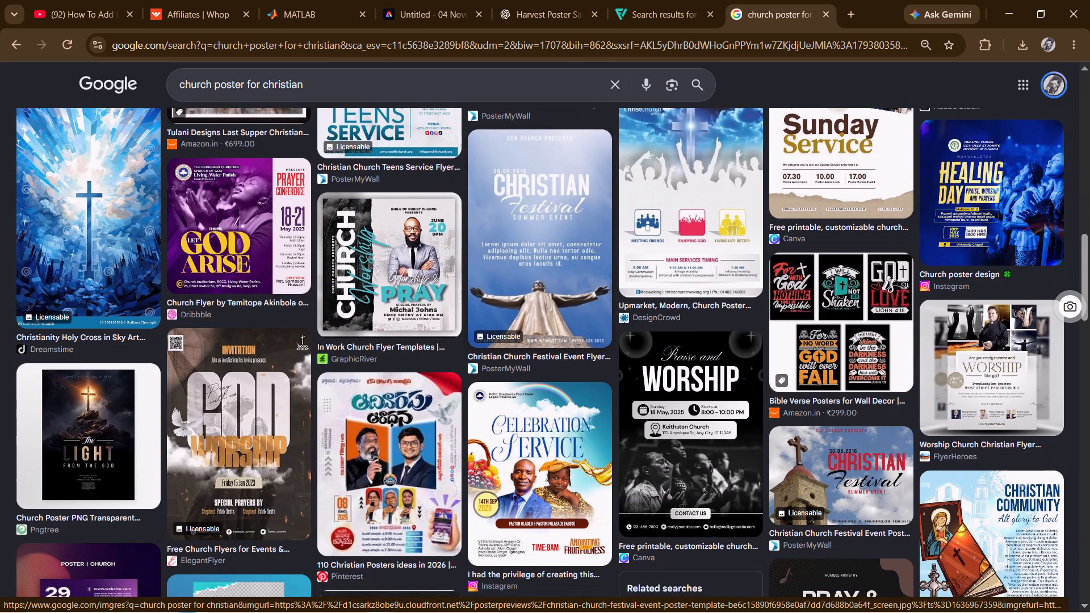
pyautogui.scroll(-1, 601, 338)
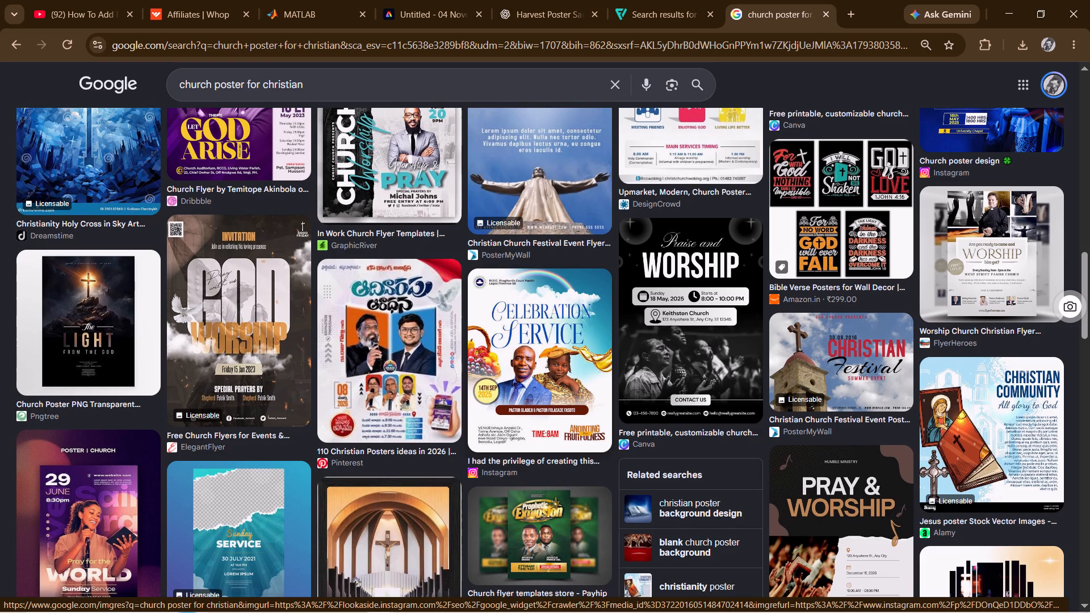
# Open the ElegantFlyer "God Worship" flyer preview and enlarge its lower part to examine the social media account row.
pyautogui.click(272, 314)
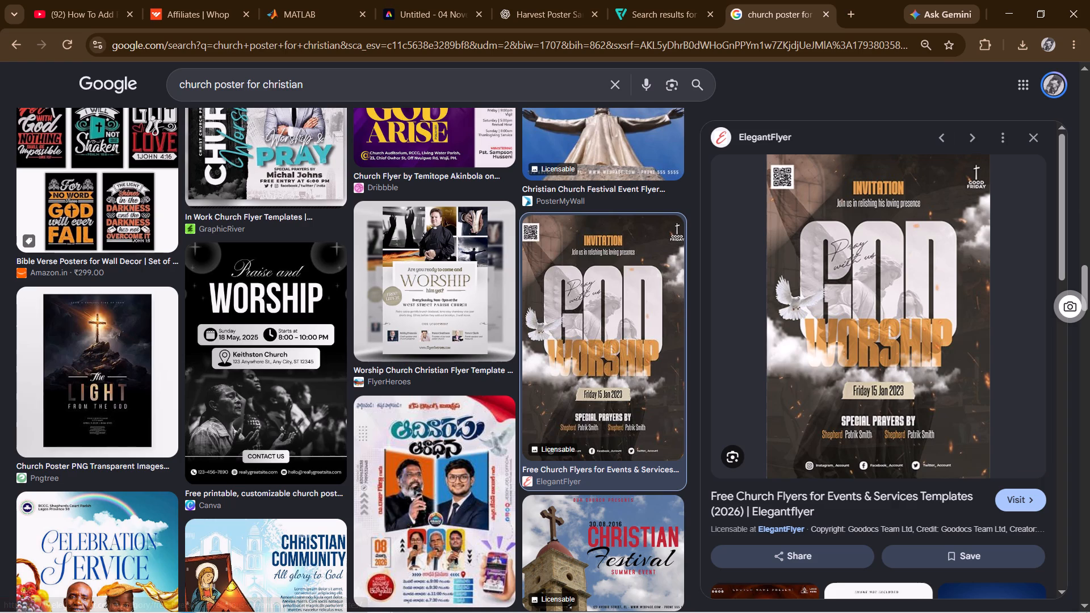
pyautogui.hscroll(-1, 854, 464)
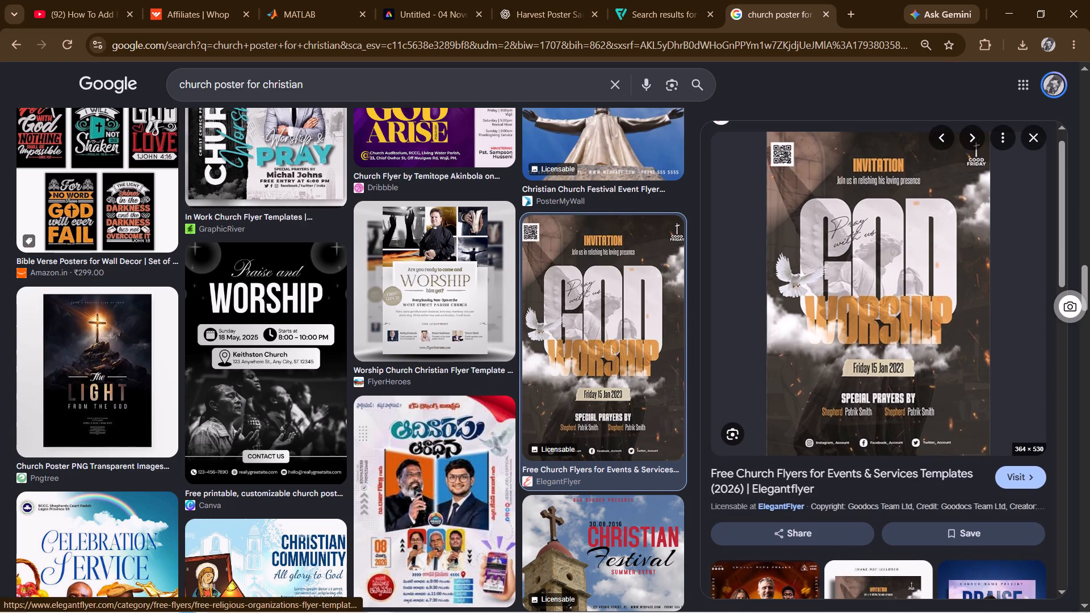
pyautogui.hscroll(-1, 854, 464)
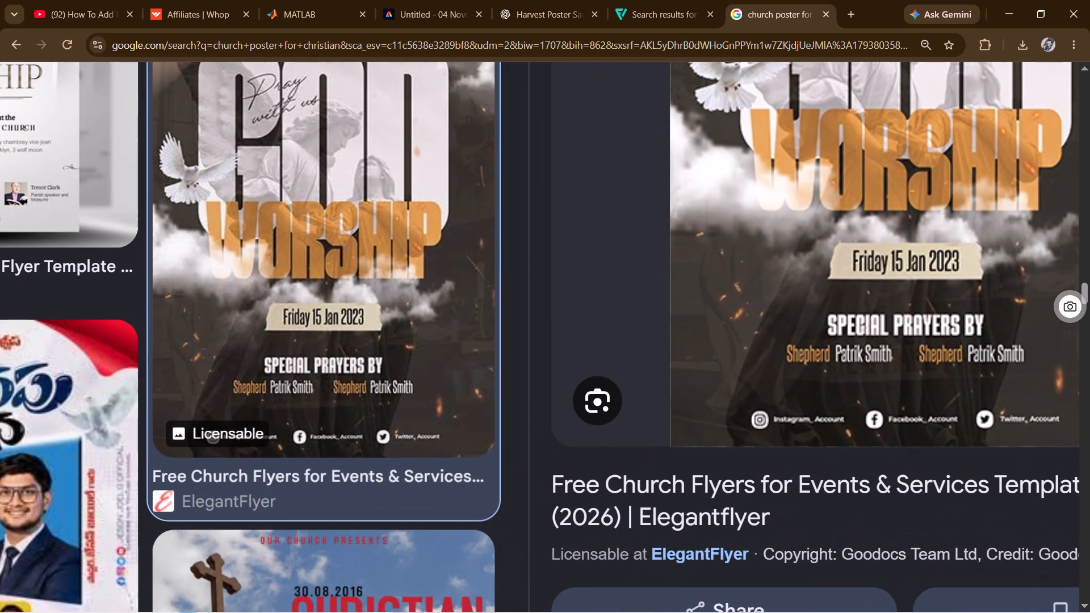
pyautogui.hscroll(-1, 854, 464)
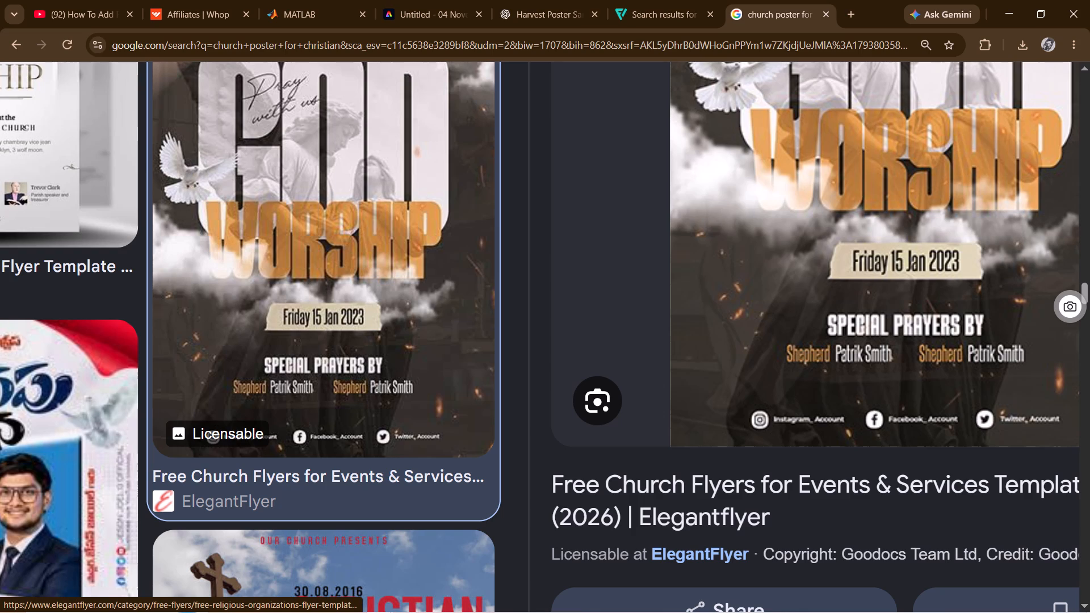
# Check the harvest poster sample in ChatGPT and return to the untitled poster design.
pyautogui.click(578, 0)
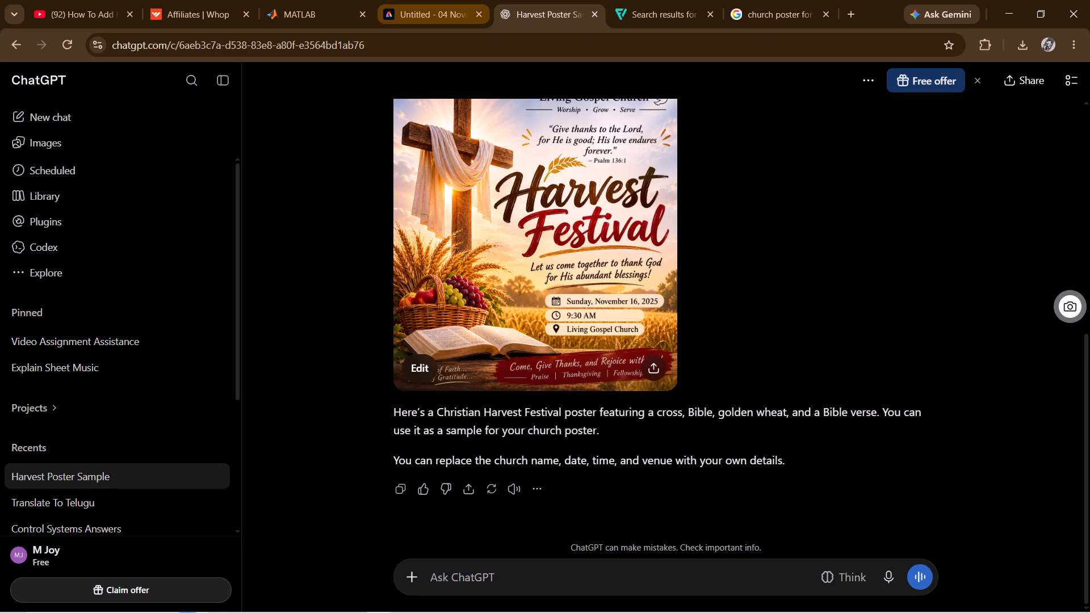
pyautogui.click(390, 4)
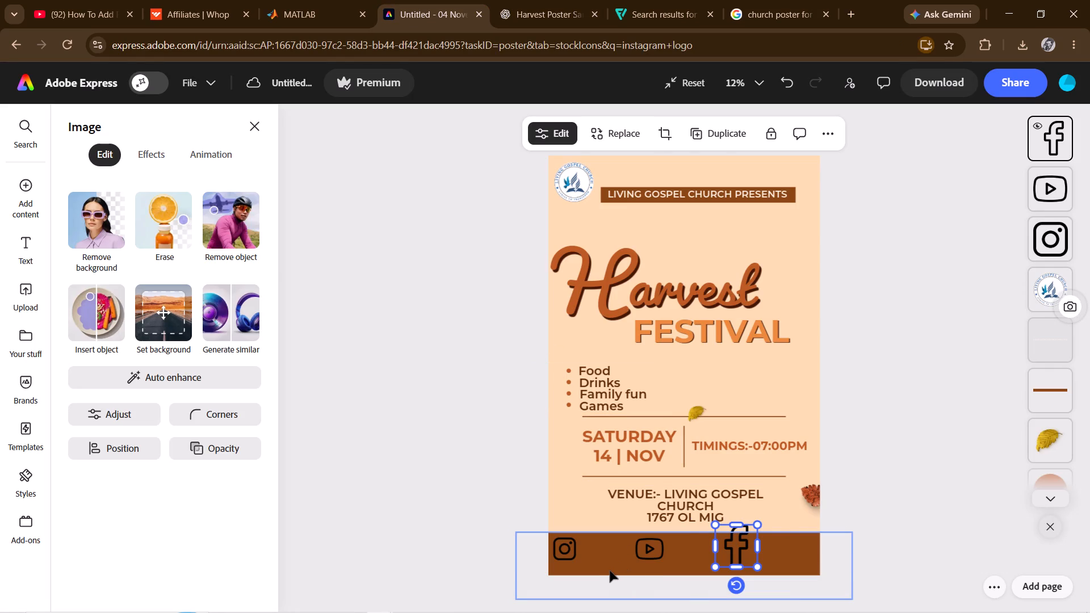
# Move the brown footer rectangle behind the social media icons down until it sits entirely below the poster's bottom edge.
pyautogui.click(610, 570)
pyautogui.moveTo(610, 558); pyautogui.dragTo(601, 598)
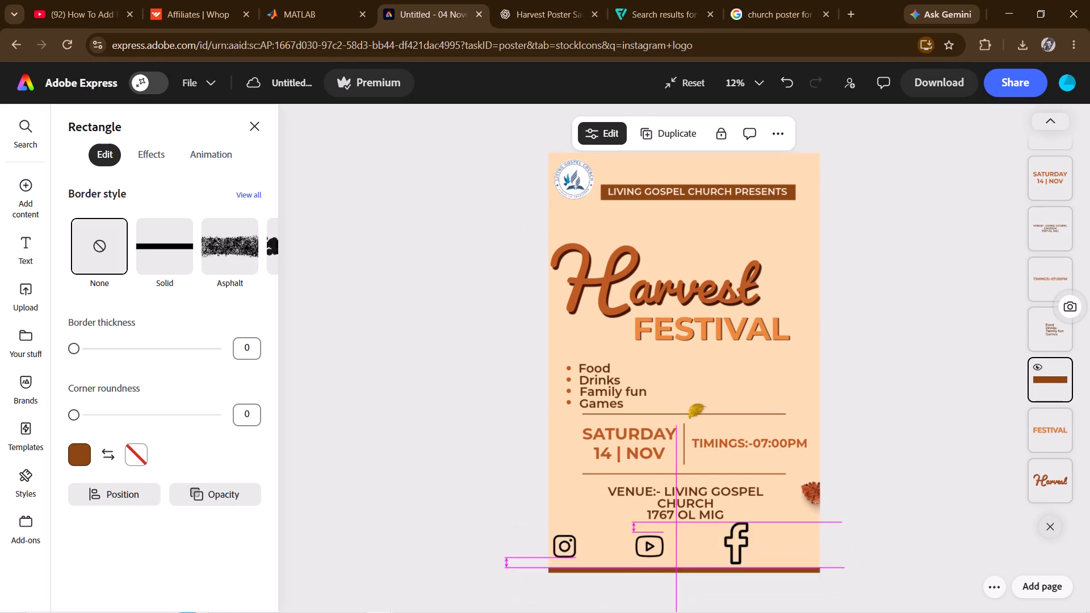
pyautogui.moveTo(601, 598); pyautogui.dragTo(603, 569)
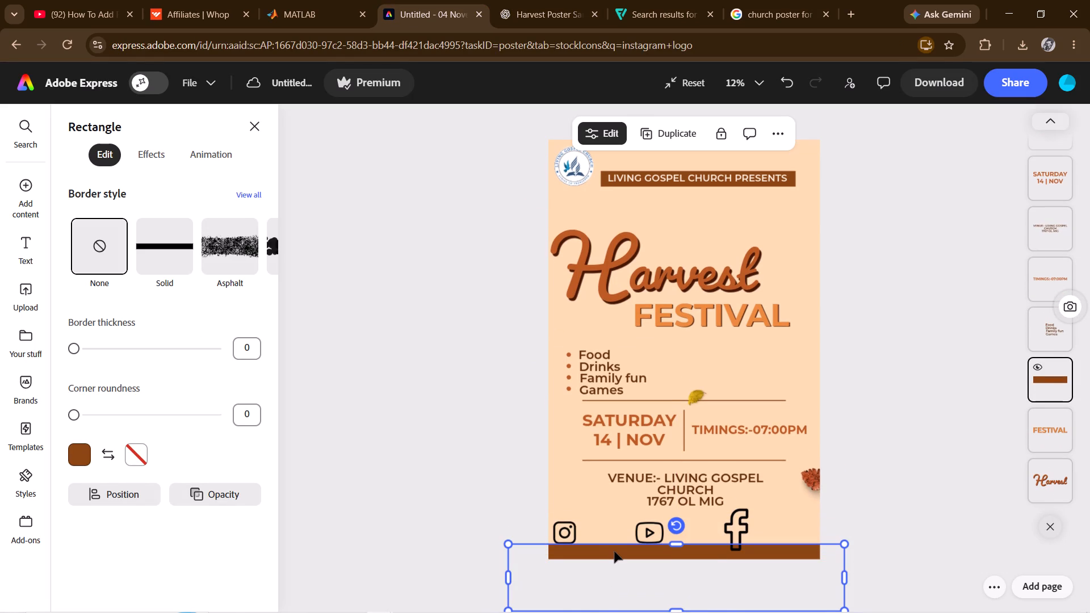
pyautogui.moveTo(615, 551); pyautogui.dragTo(614, 559)
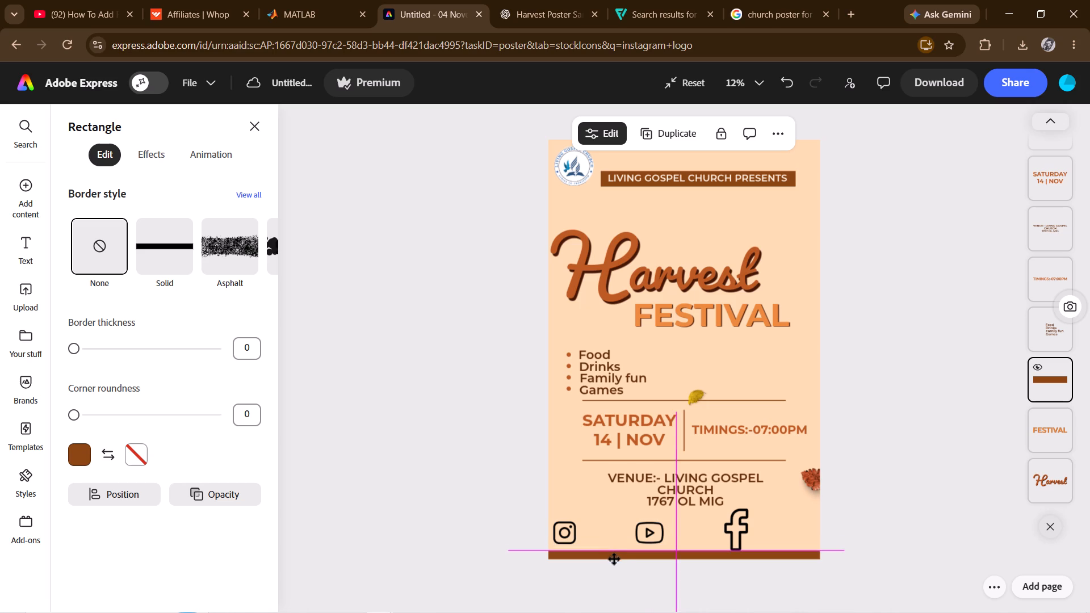
pyautogui.moveTo(614, 559); pyautogui.dragTo(614, 566)
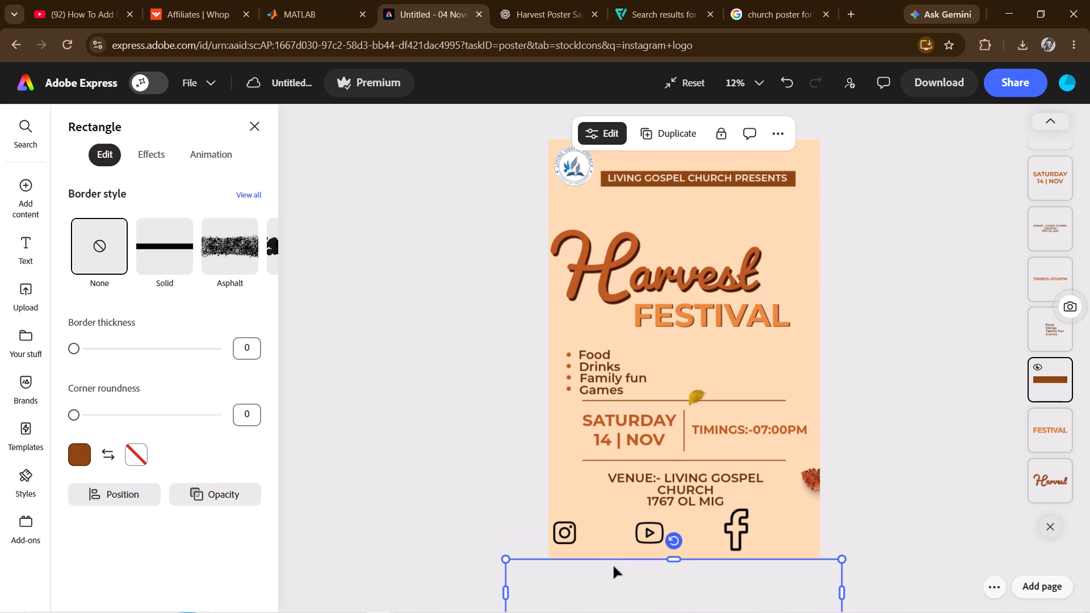
pyautogui.scroll(12, 1047, 429)
pyautogui.scroll(-10, 1047, 429)
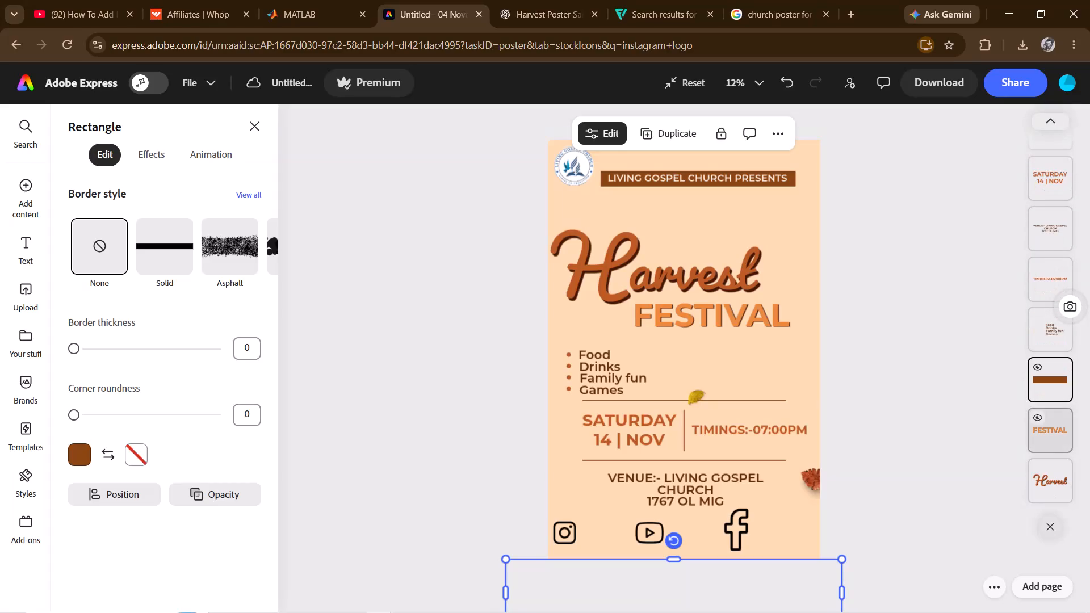
pyautogui.click(966, 496)
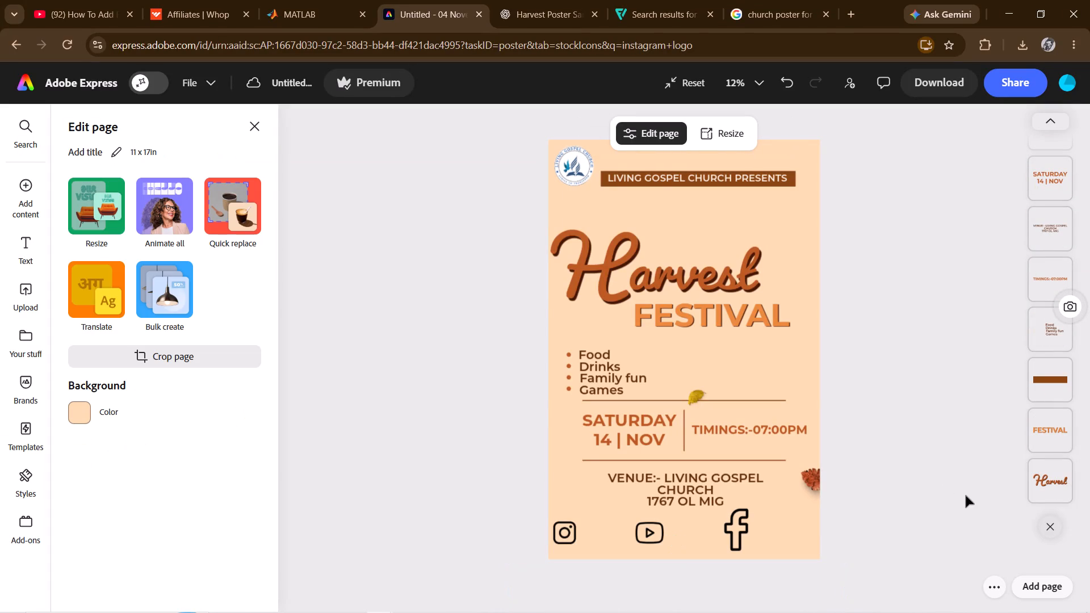
pyautogui.click(1050, 388)
pyautogui.click(971, 433)
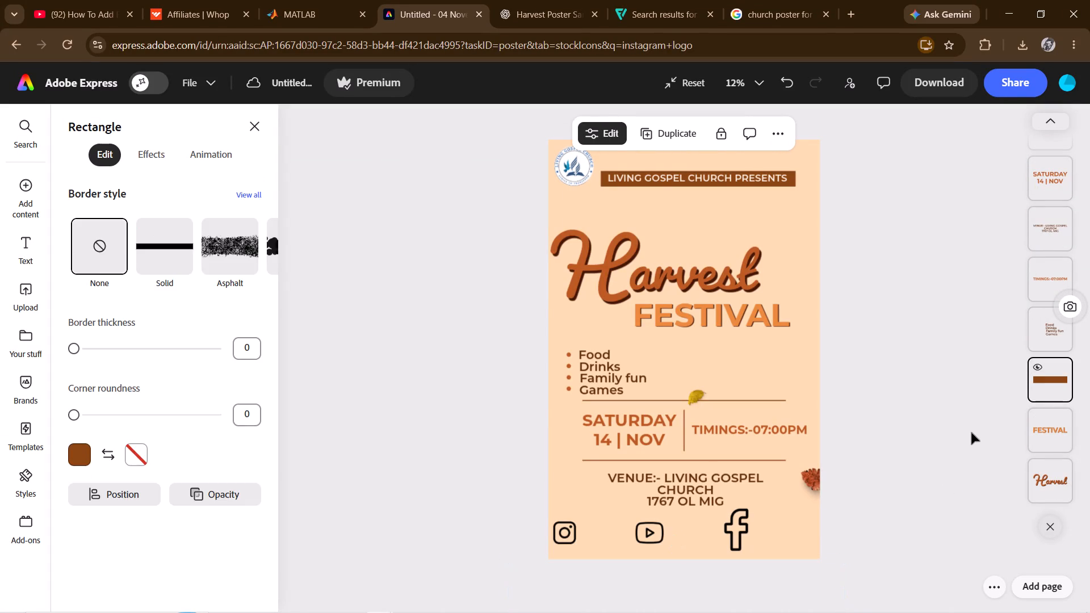
# Shrink the Instagram icon and keep it in the poster's lower-left corner.
pyautogui.click(565, 543)
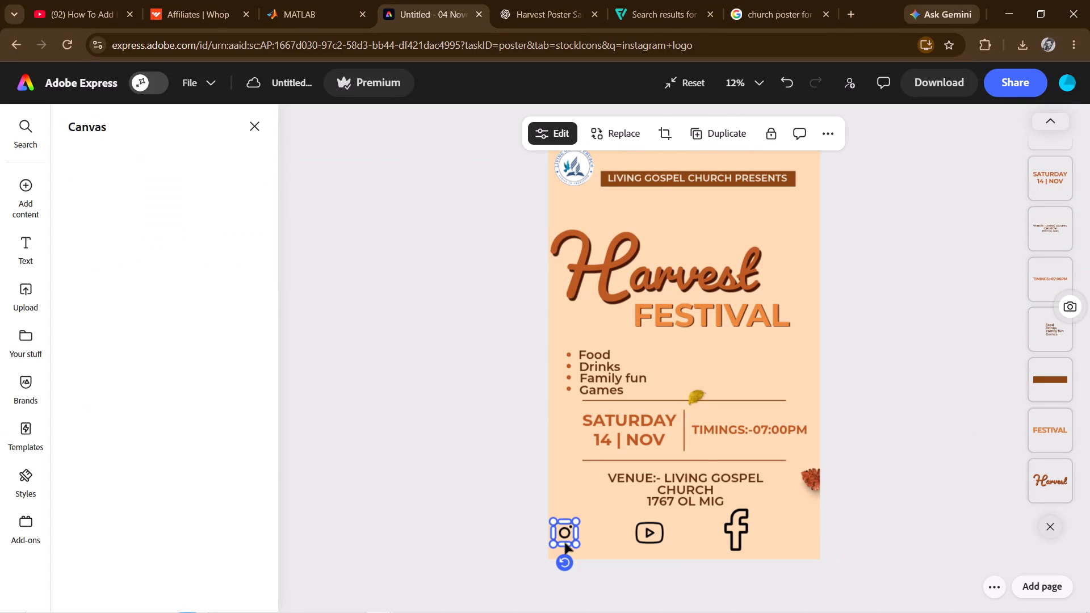
pyautogui.moveTo(575, 545); pyautogui.dragTo(565, 536)
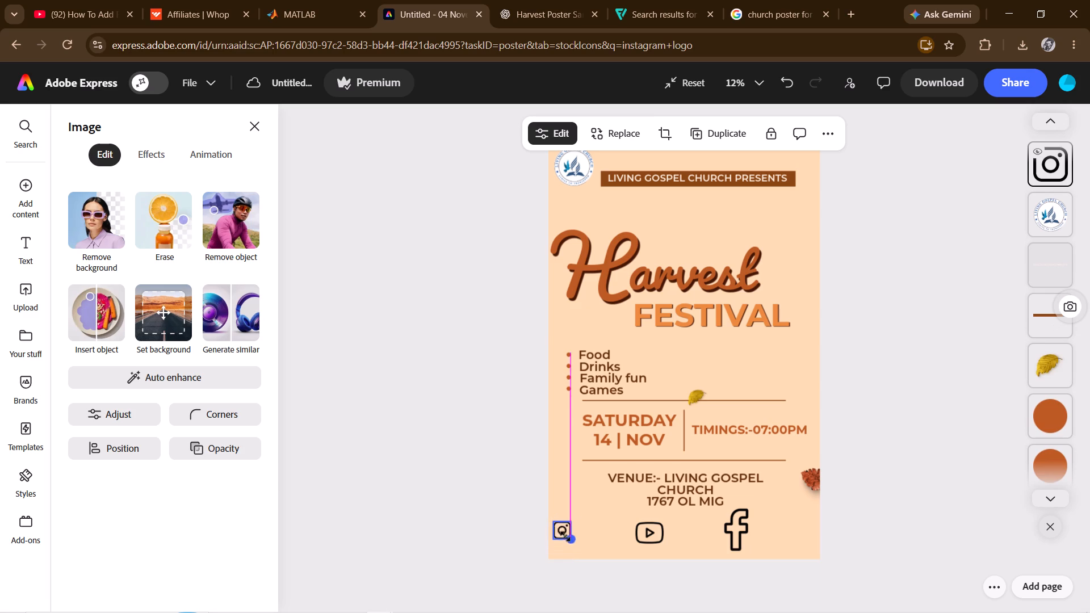
pyautogui.moveTo(565, 536); pyautogui.dragTo(566, 538)
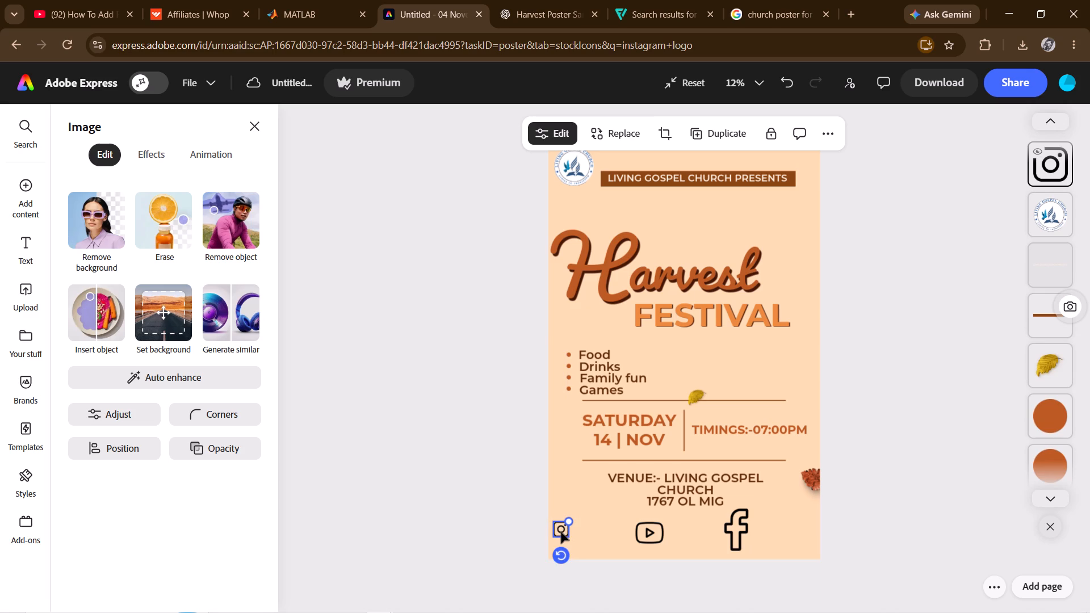
pyautogui.click(561, 532)
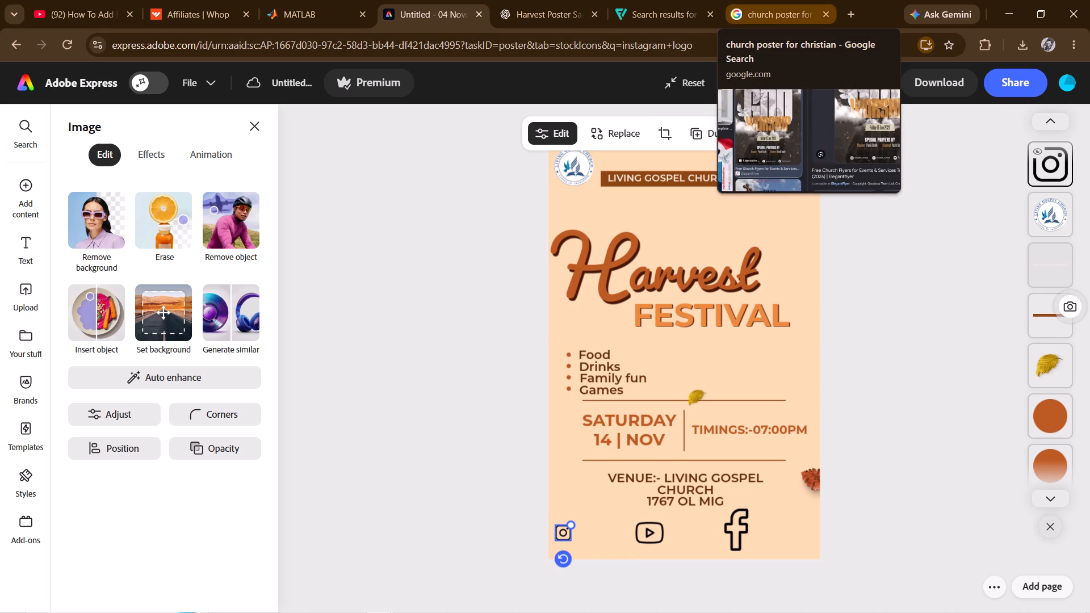
# Search Google for "living gospel church" in a new tab and open the livinggospelchurch.co.in website.
pyautogui.click(849, 9)
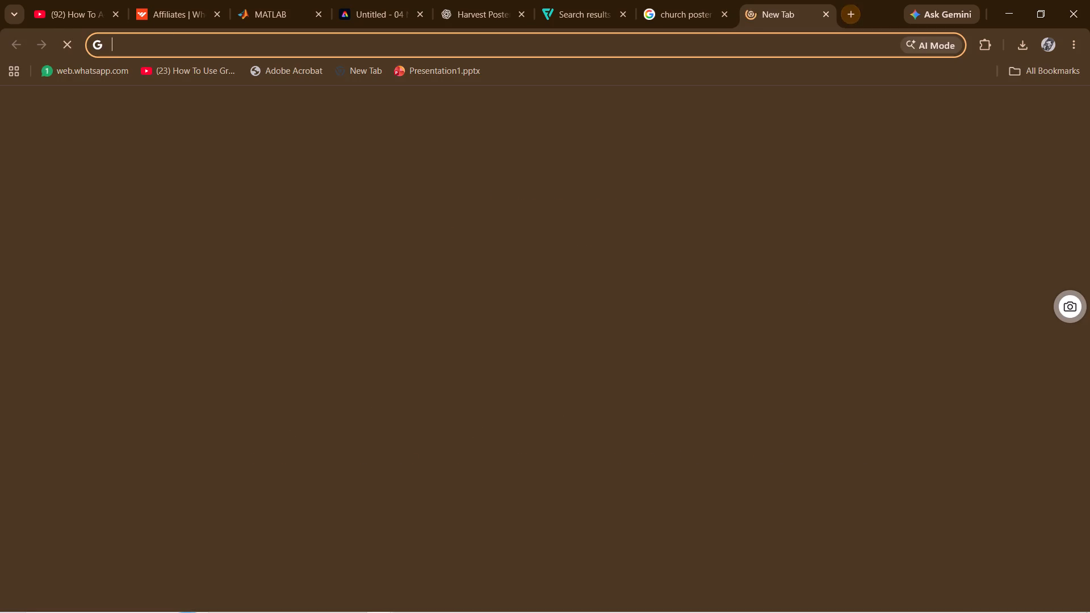
pyautogui.click(401, 279)
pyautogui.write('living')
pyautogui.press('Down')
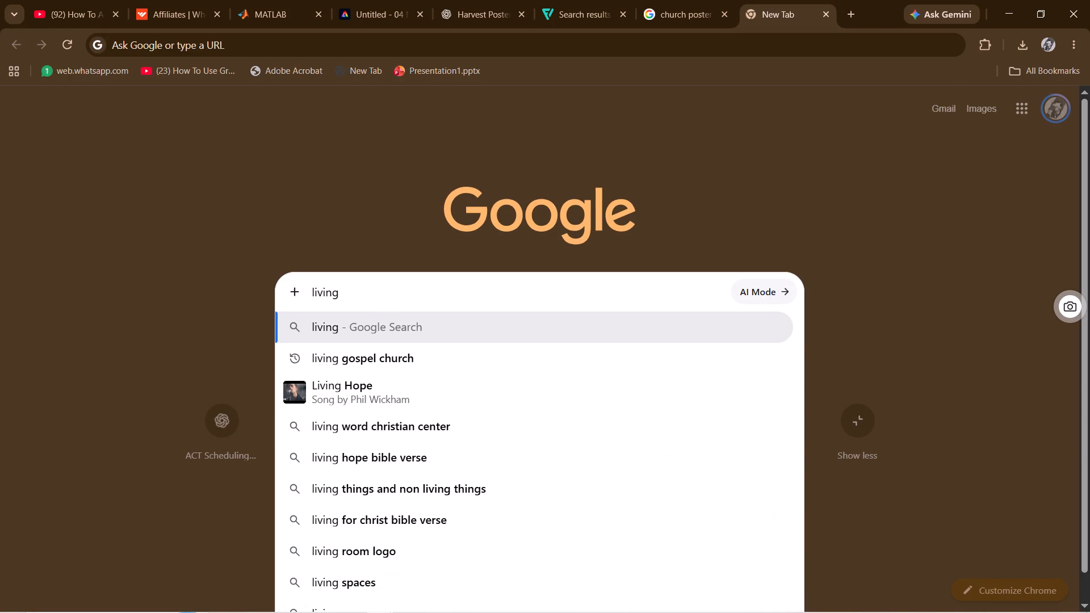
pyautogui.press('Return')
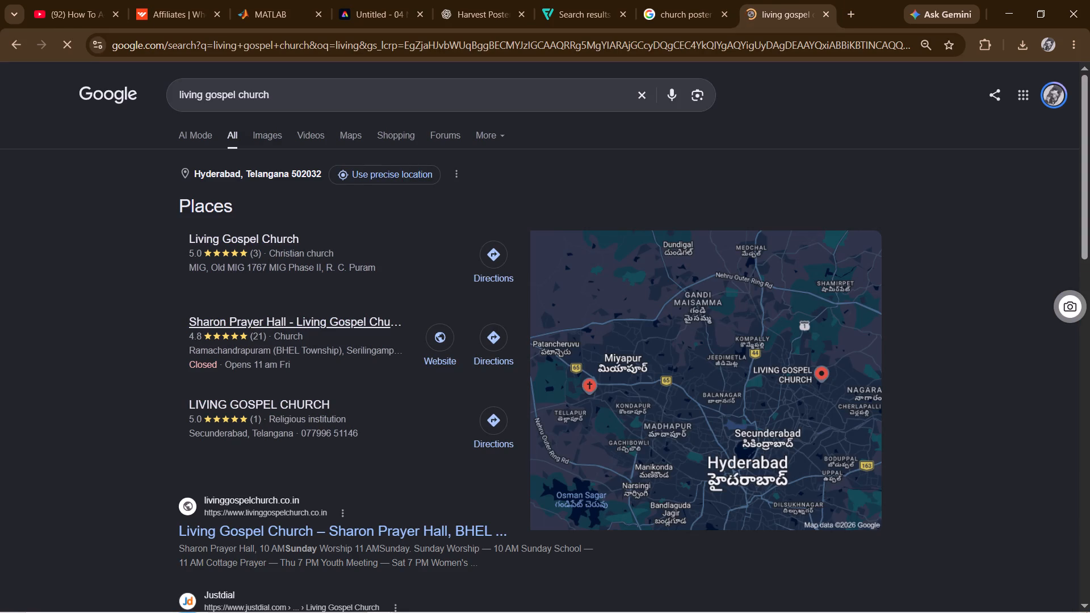
pyautogui.scroll(-2, 276, 377)
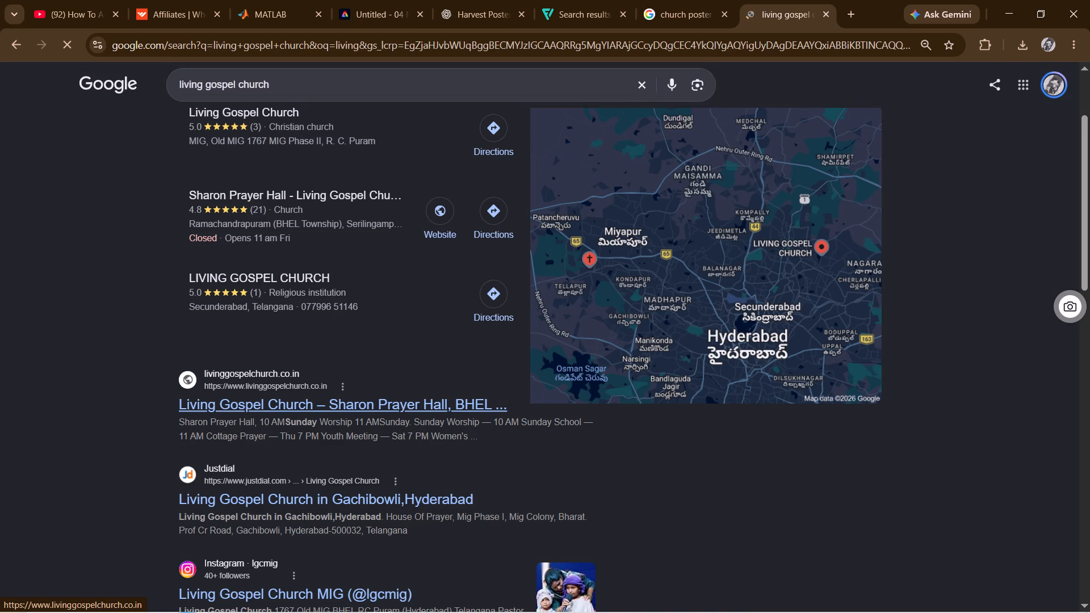
pyautogui.click(263, 402)
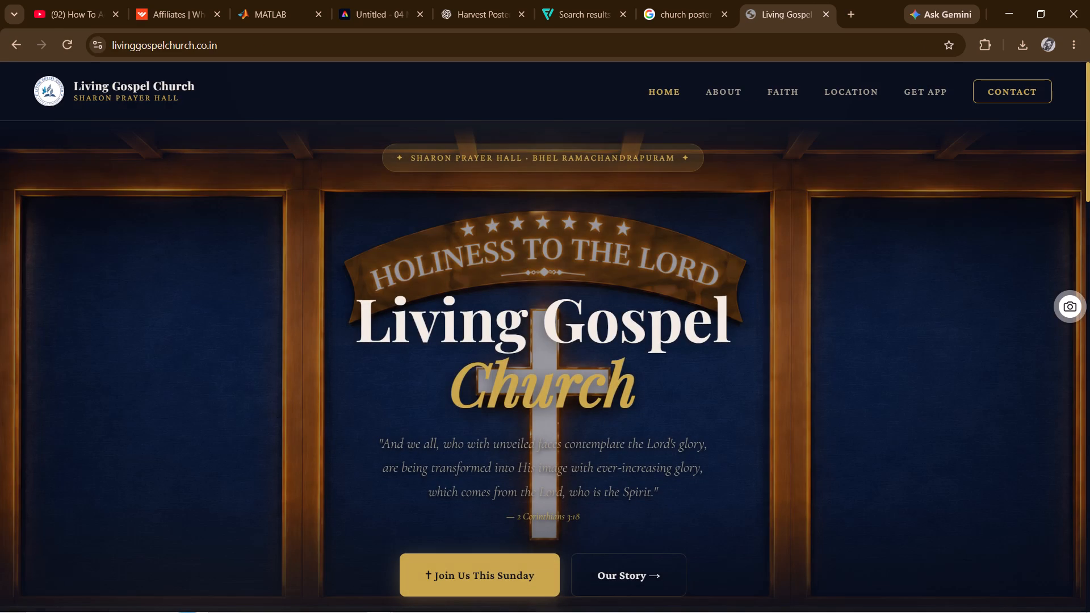
# Look through the home page of Living Gospel Church's website down to its footer for details to use on the poster.
pyautogui.scroll(-19, 285, 343)
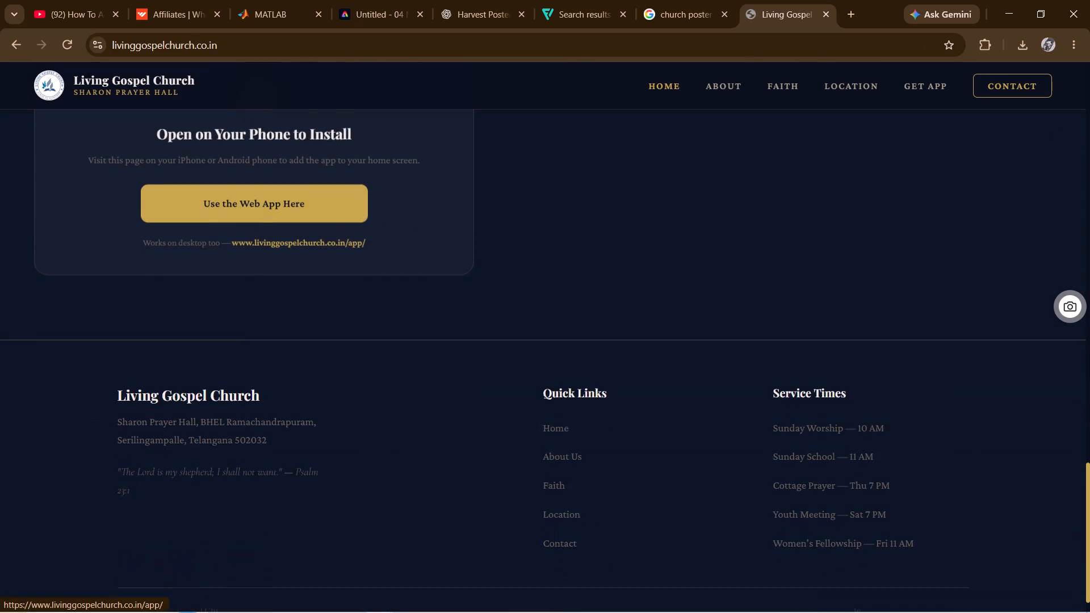
pyautogui.scroll(-13, 285, 343)
pyautogui.scroll(9, 285, 343)
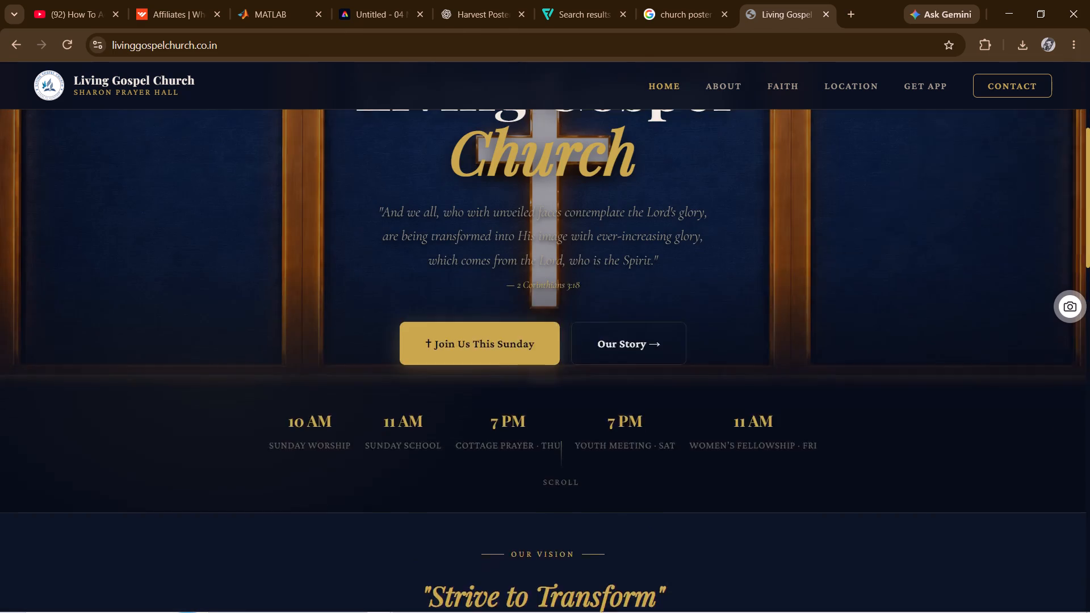
# Open the church website's About page and look through its history, founding pastor and core values sections.
pyautogui.click(720, 86)
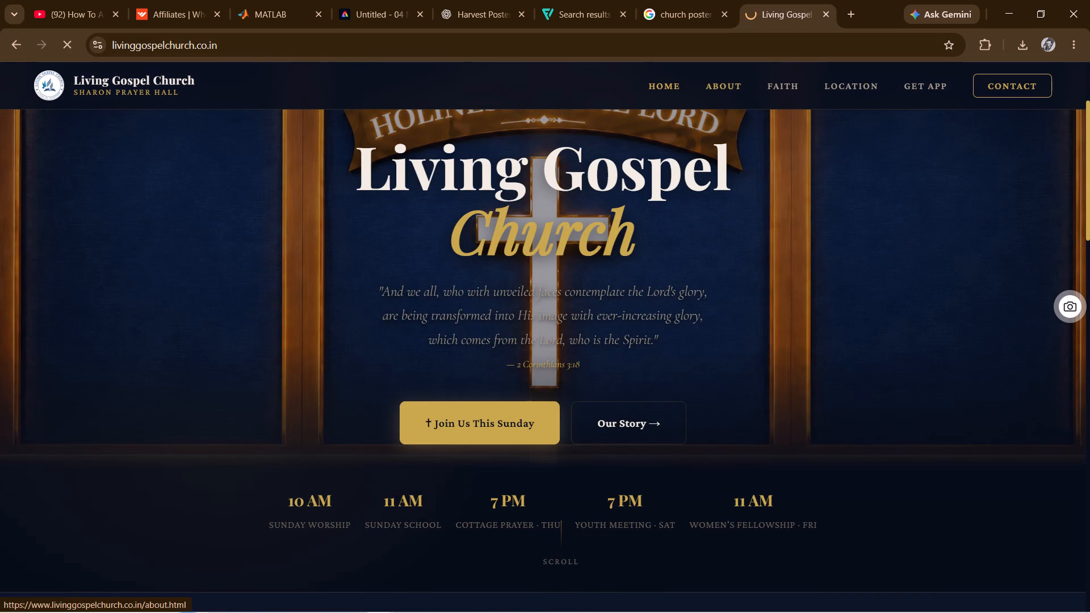
pyautogui.scroll(-17, 677, 278)
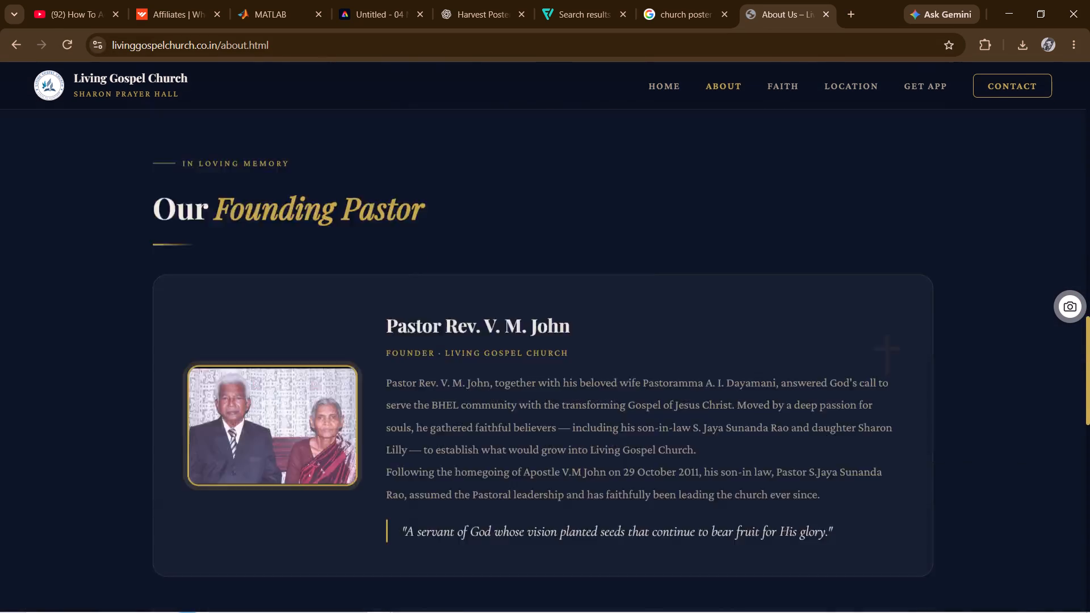
pyautogui.scroll(-1, 677, 278)
pyautogui.scroll(2, 677, 278)
pyautogui.scroll(-1, 677, 278)
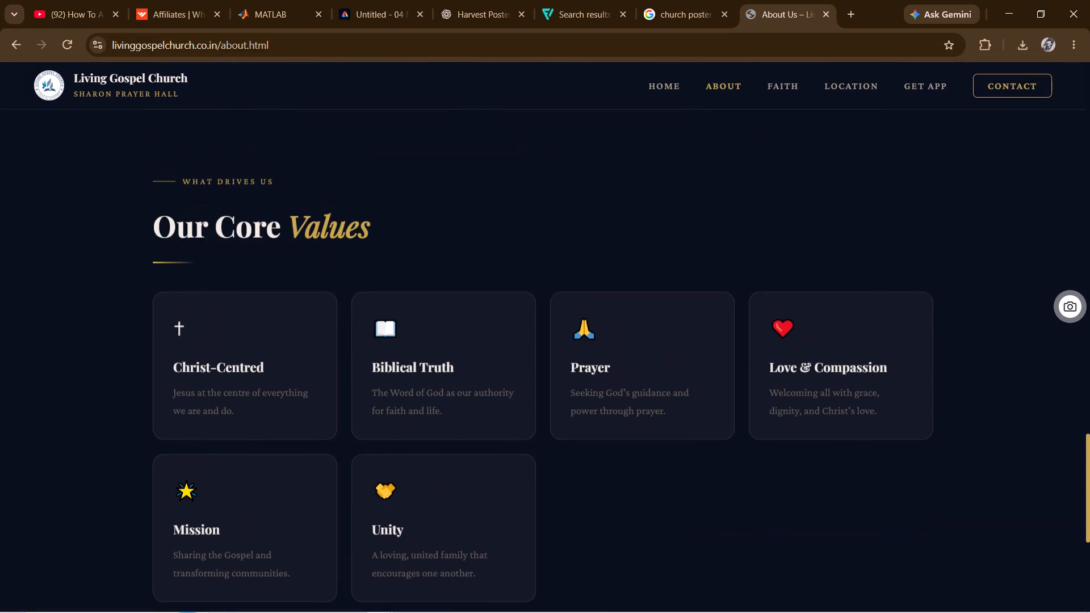
pyautogui.scroll(-1, 677, 278)
pyautogui.scroll(12, 677, 278)
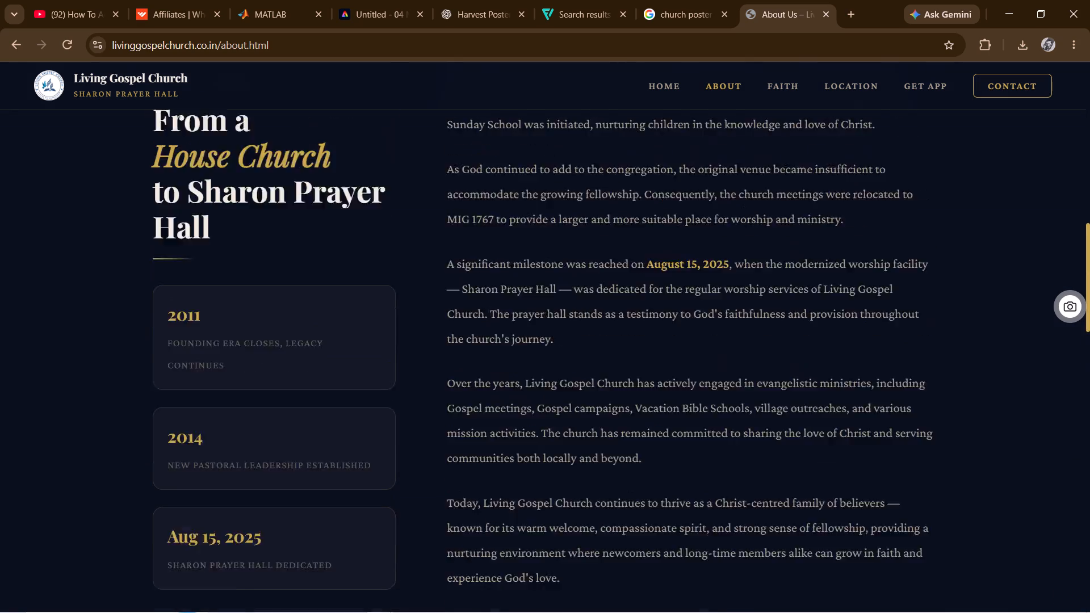
pyautogui.scroll(7, 730, 161)
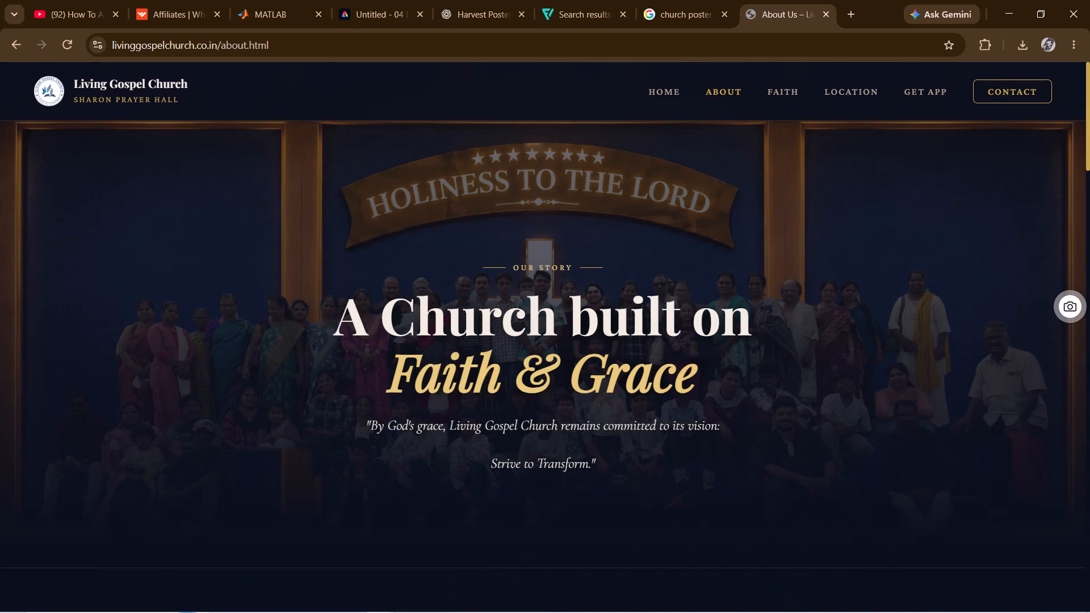
# Open the church website's Location page and examine the address, service times and footer.
pyautogui.click(881, 95)
pyautogui.click(866, 96)
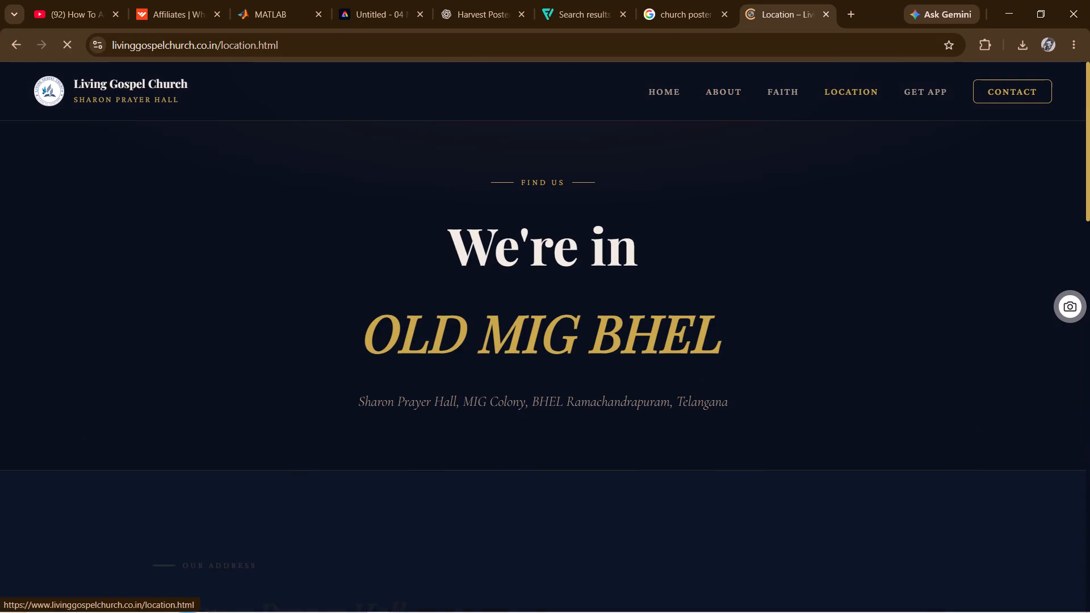
pyautogui.scroll(-9, 861, 320)
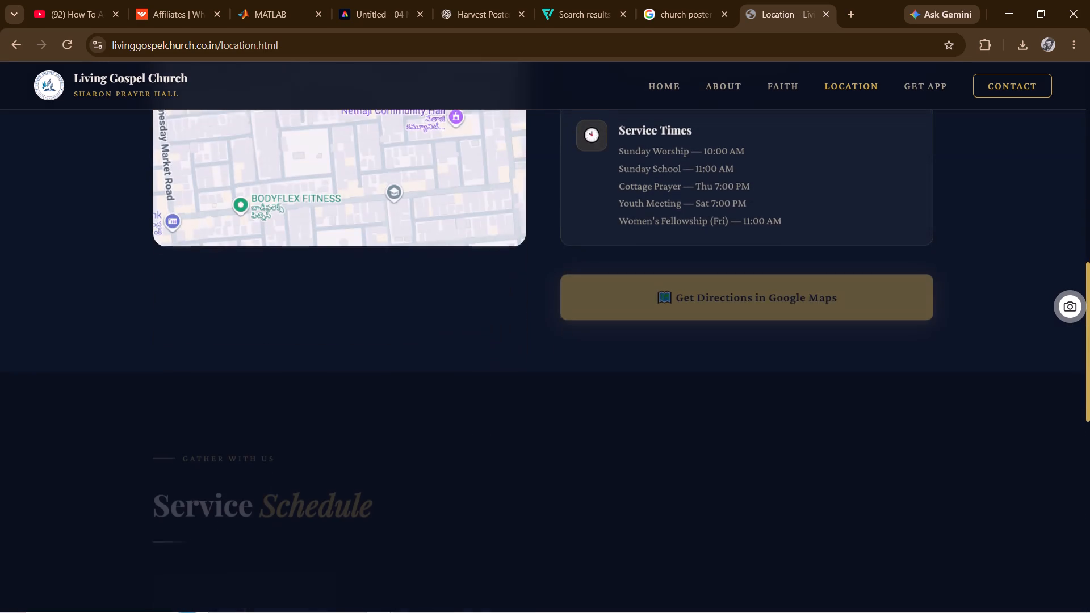
pyautogui.scroll(-3, 861, 320)
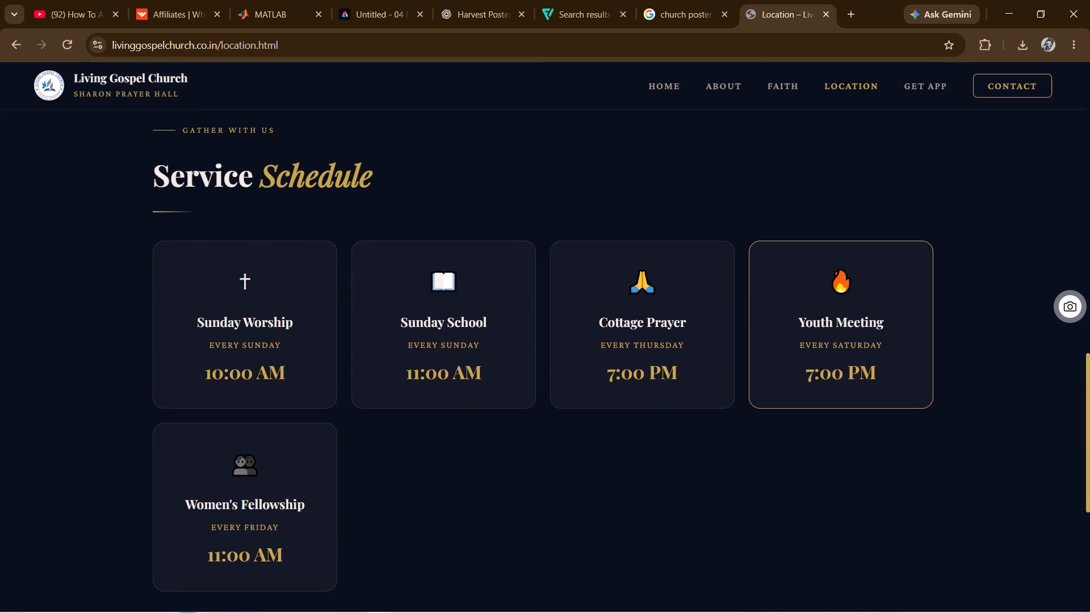
pyautogui.scroll(-7, 861, 320)
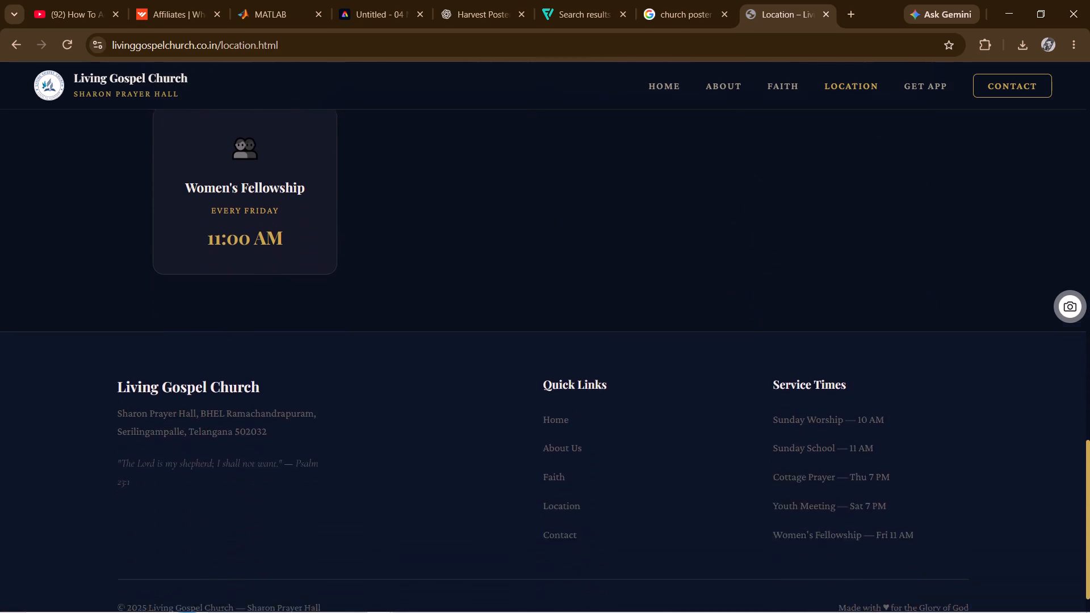
pyautogui.scroll(-5, 861, 320)
pyautogui.scroll(8, 861, 320)
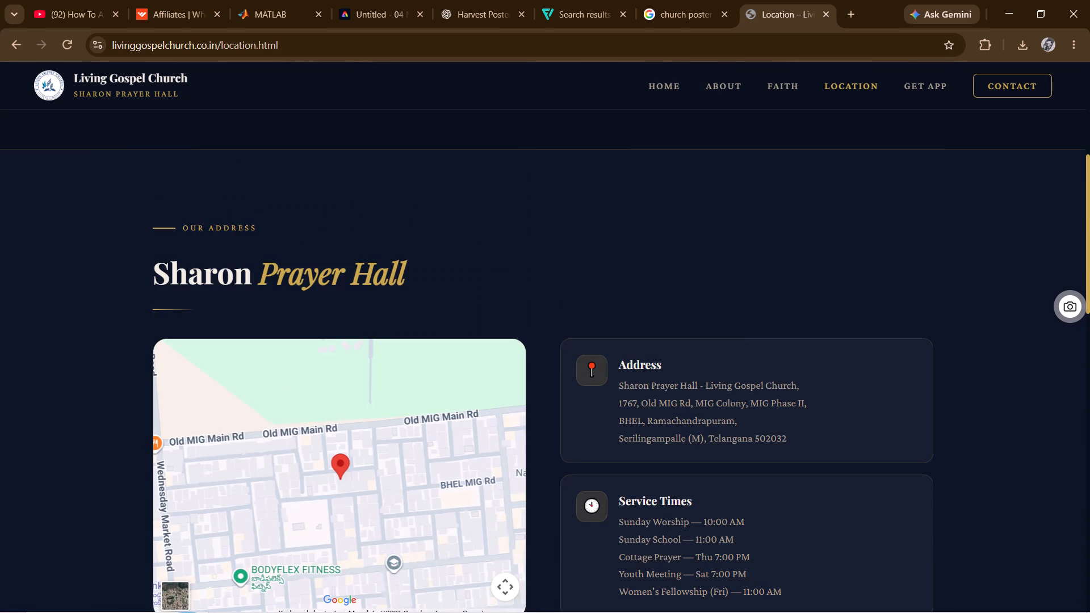
# Return to the church website's home page and check down to the footer again.
pyautogui.click(674, 85)
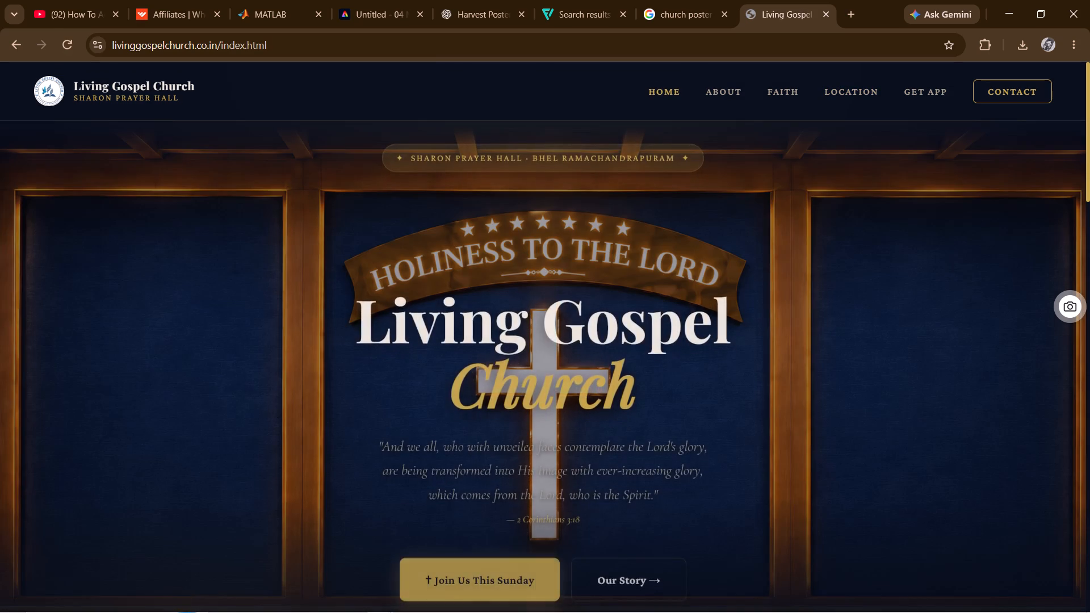
pyautogui.scroll(-15, 613, 247)
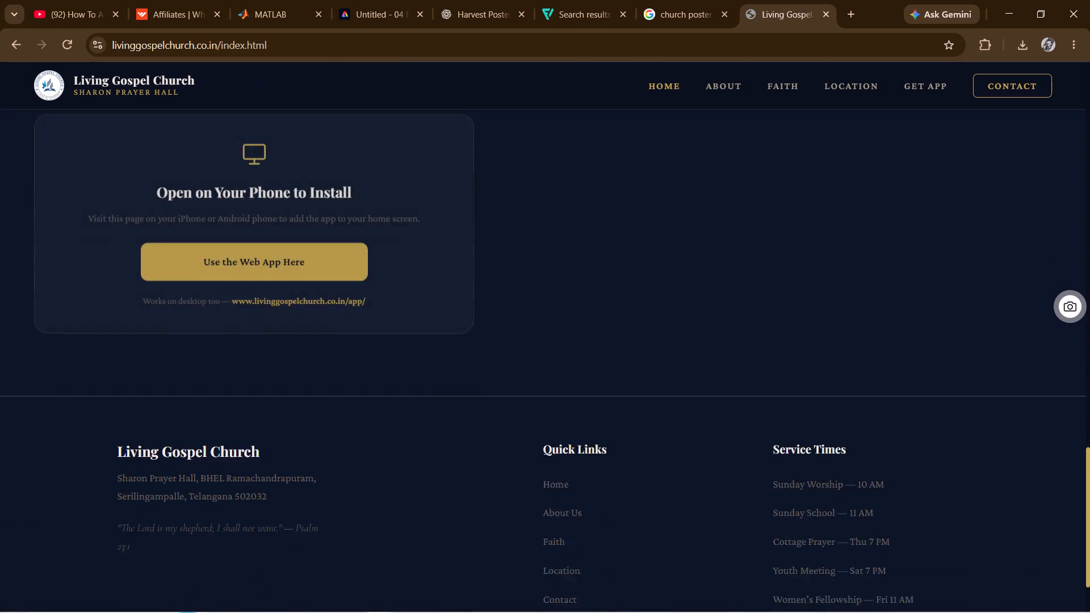
# Open the church website's Contact page and look through its contact details and Follow Us links.
pyautogui.scroll(-5, 613, 247)
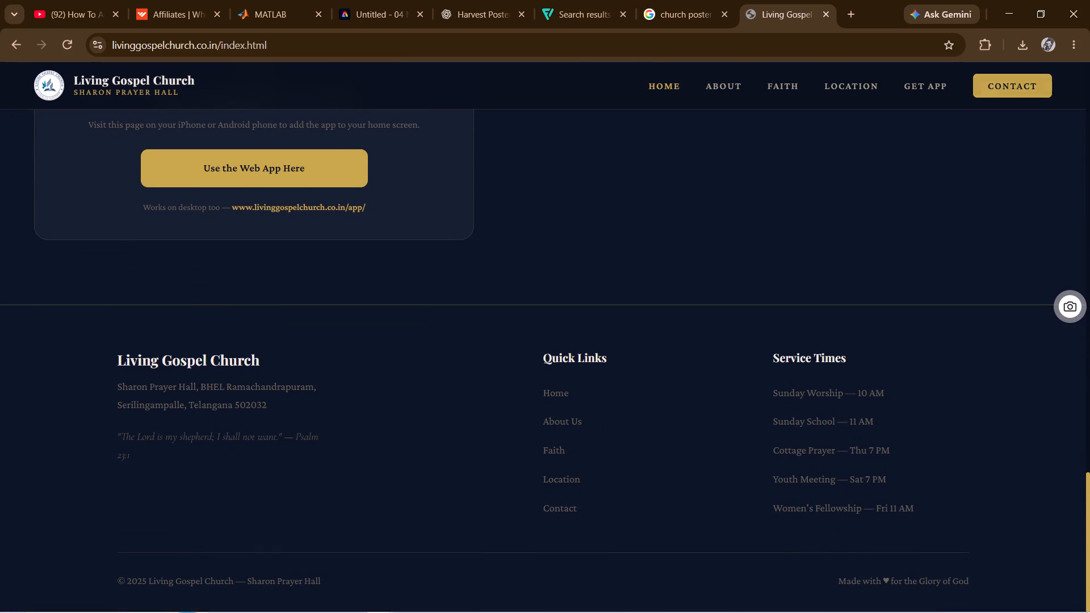
pyautogui.click(1006, 90)
pyautogui.scroll(-2, 871, 205)
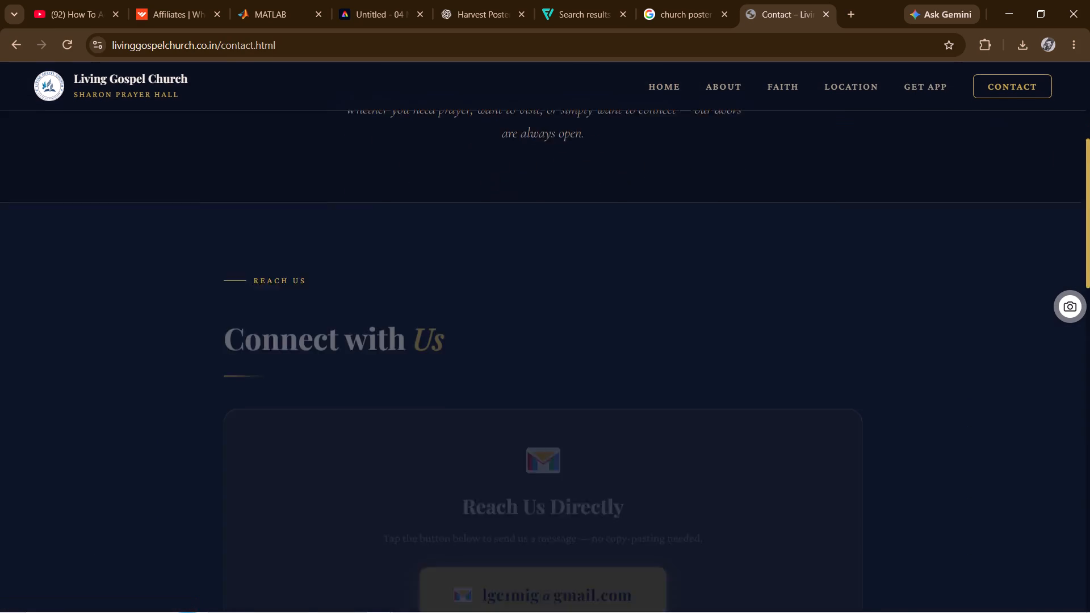
pyautogui.scroll(-5, 871, 205)
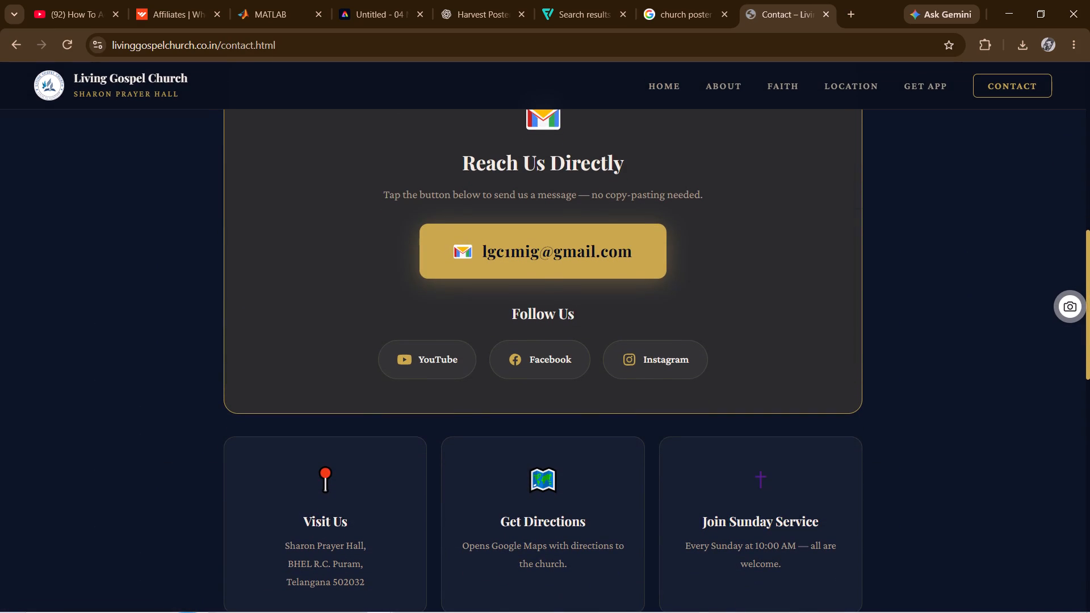
# Open the church's YouTube channel from the Contact page and copy the channel address from its description details.
pyautogui.click(433, 358)
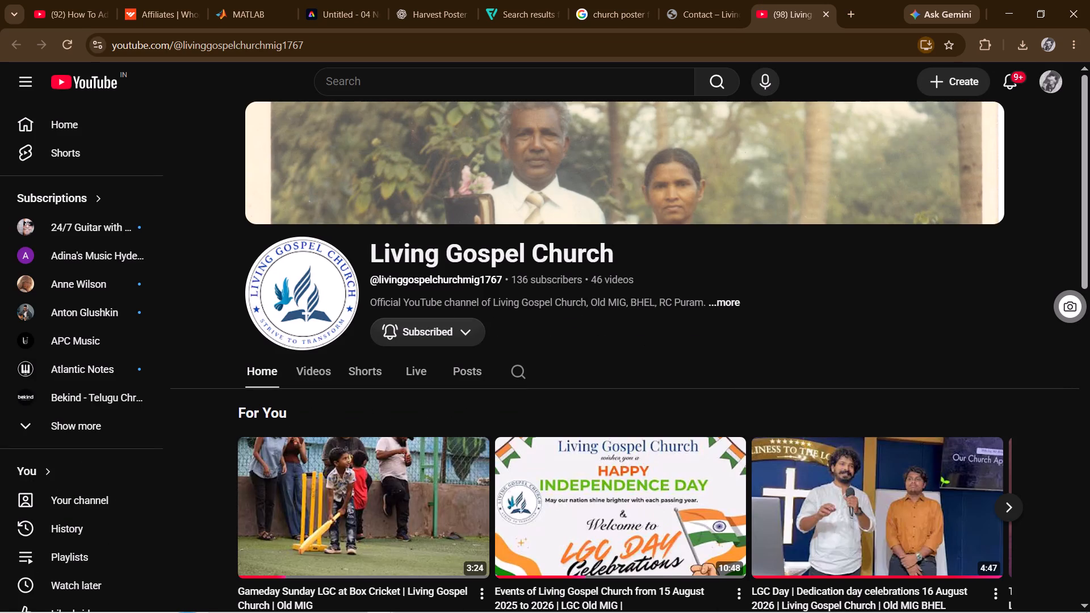
pyautogui.hscroll(1, 376, 283)
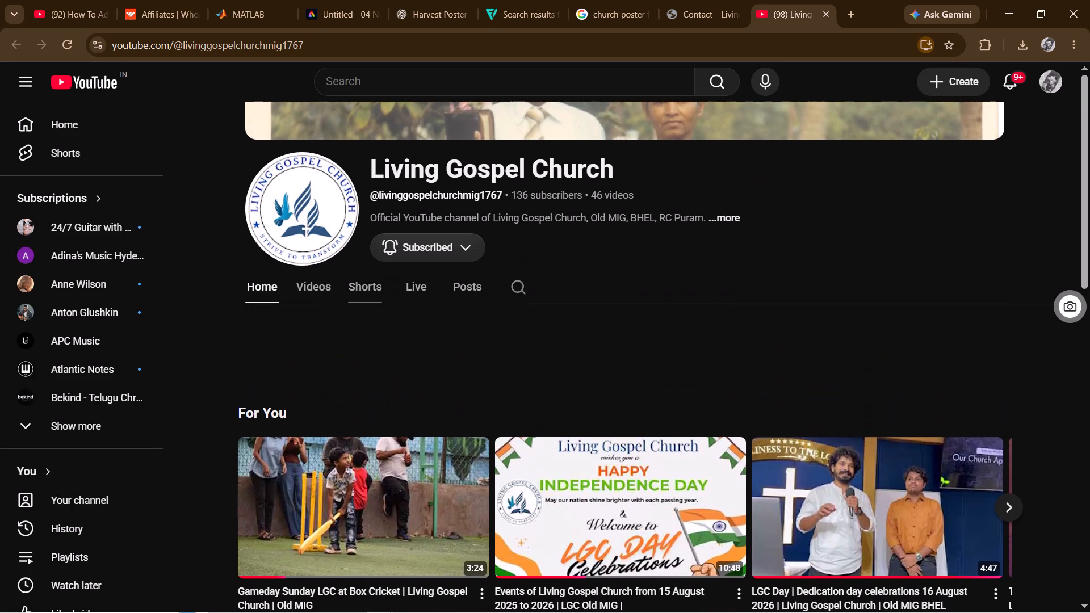
pyautogui.hscroll(1, 376, 283)
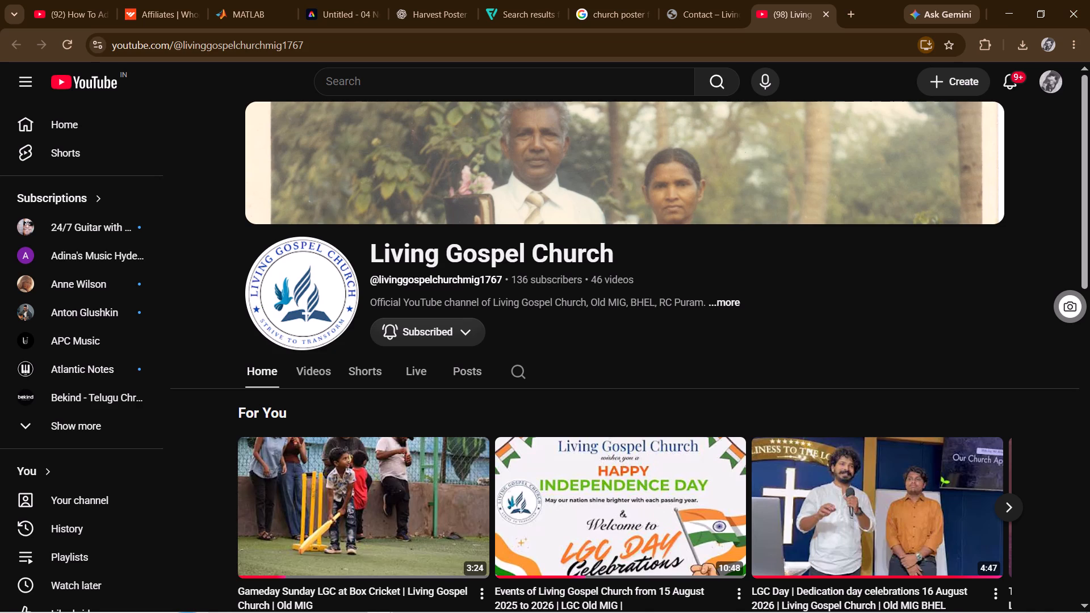
pyautogui.hscroll(1, 519, 332)
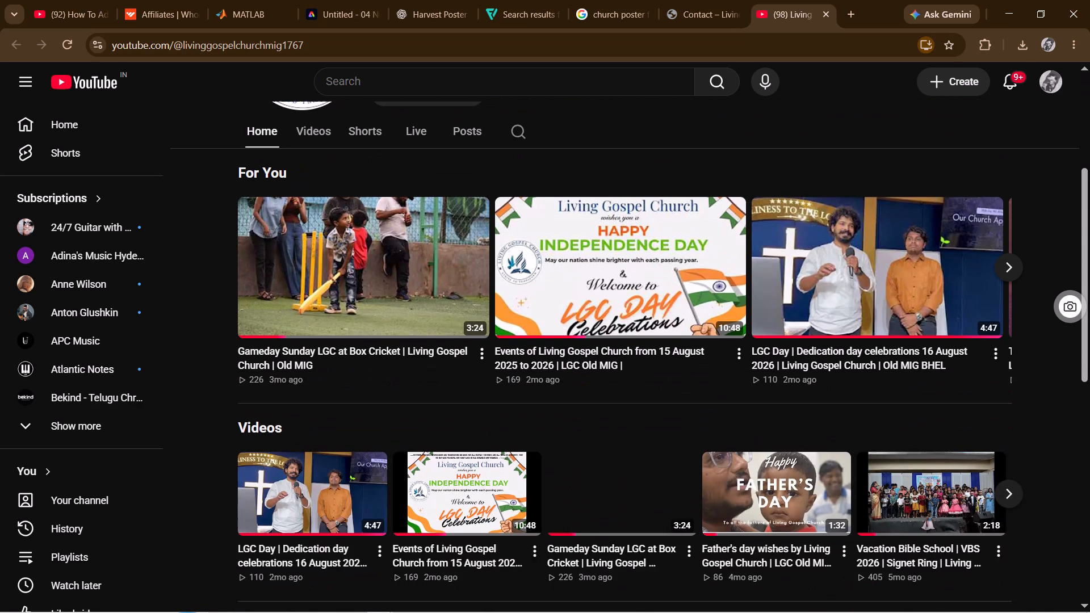
pyautogui.hscroll(1, 519, 332)
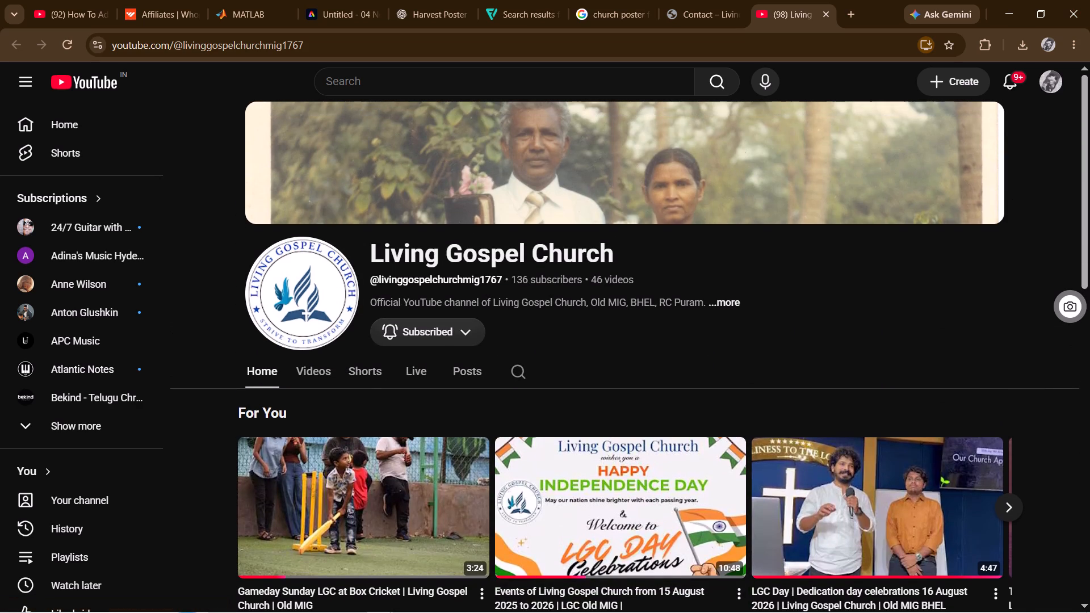
pyautogui.click(732, 304)
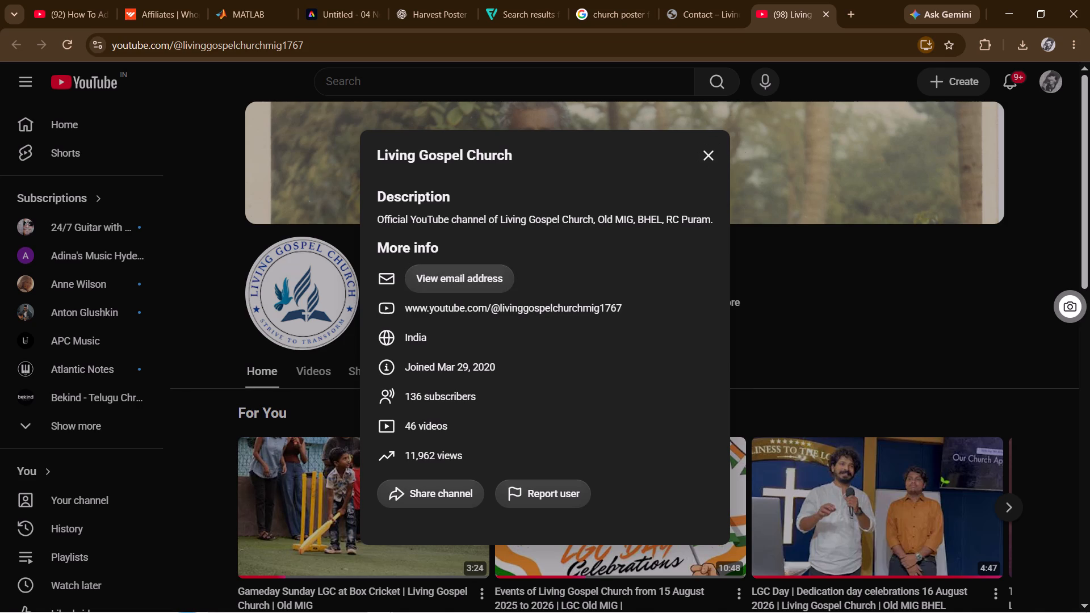
pyautogui.moveTo(404, 307); pyautogui.dragTo(472, 303)
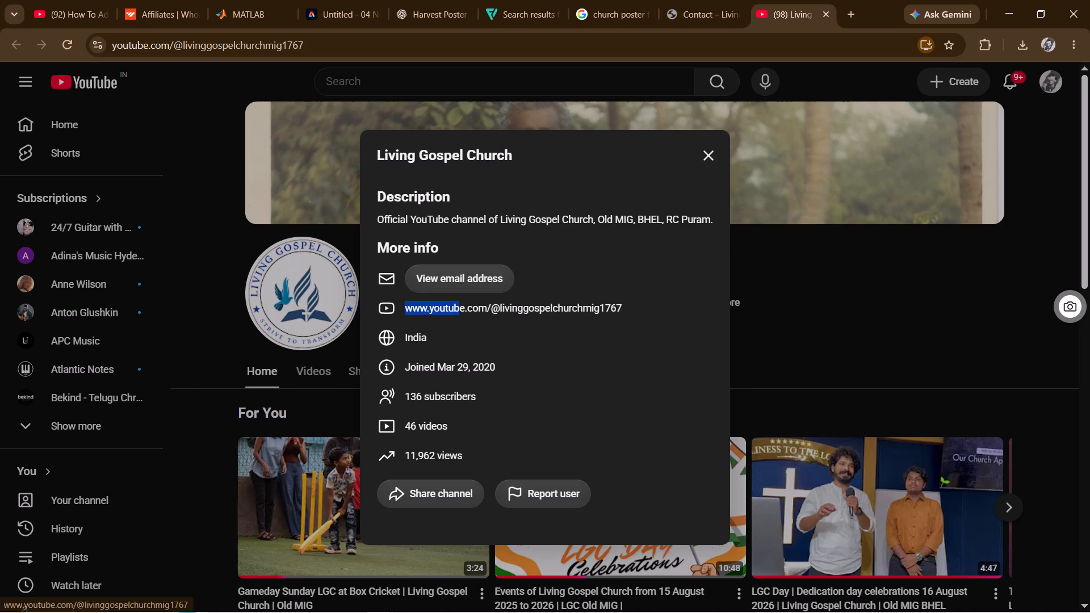
pyautogui.moveTo(472, 303); pyautogui.dragTo(617, 301)
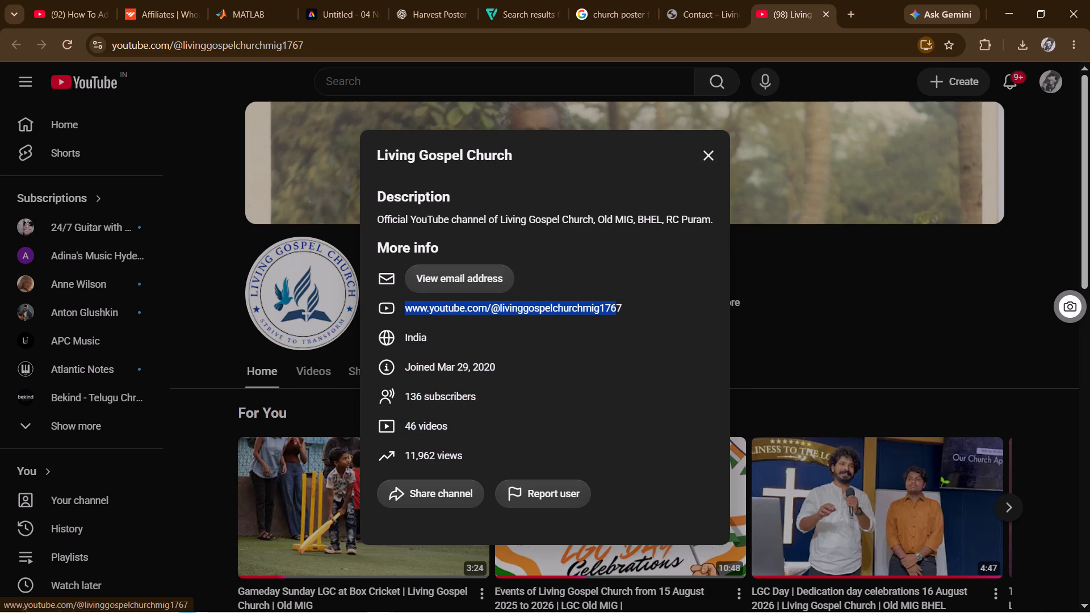
pyautogui.moveTo(617, 301); pyautogui.dragTo(622, 301)
pyautogui.hotkey('ctrl', 'c')
# Open YouTube separately, search it for the copied channel address to check it, and close that search page.
pyautogui.click(851, 7)
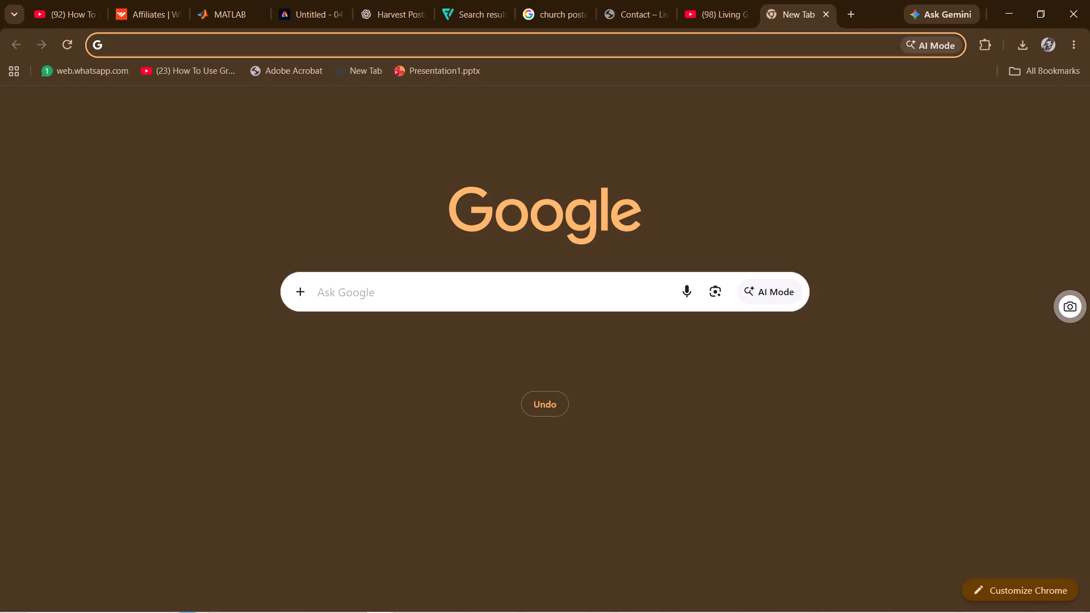
pyautogui.click(431, 291)
pyautogui.write('you')
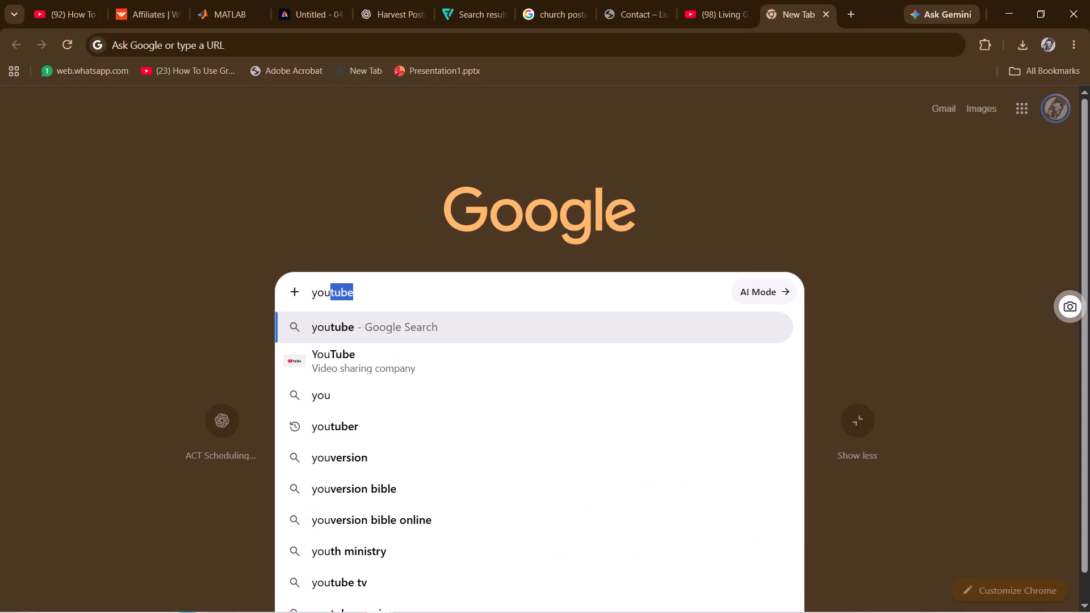
pyautogui.press('Right')
pyautogui.press('Return')
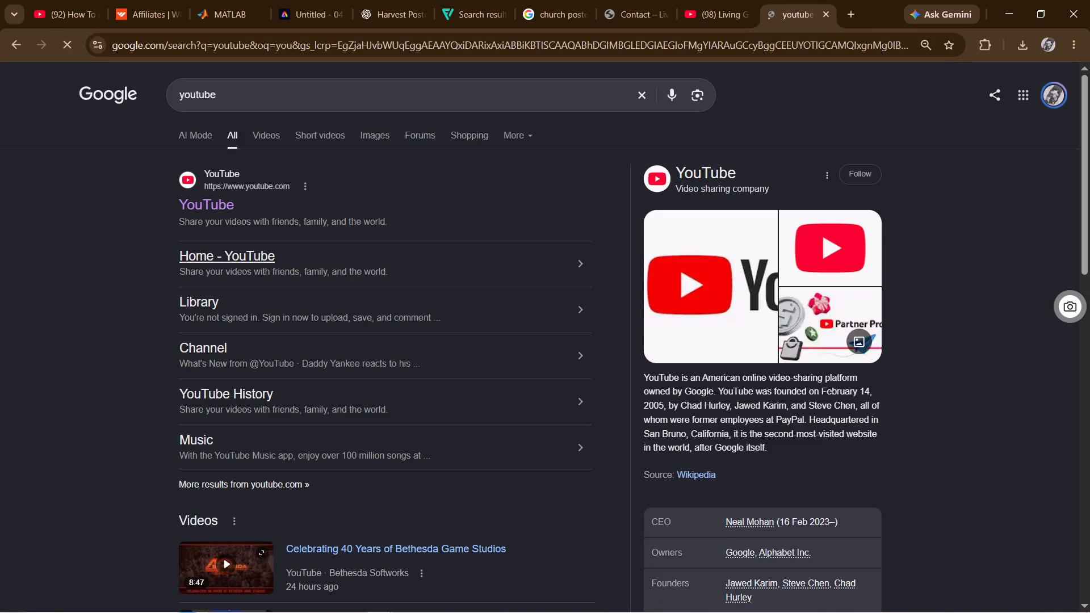
pyautogui.click(212, 196)
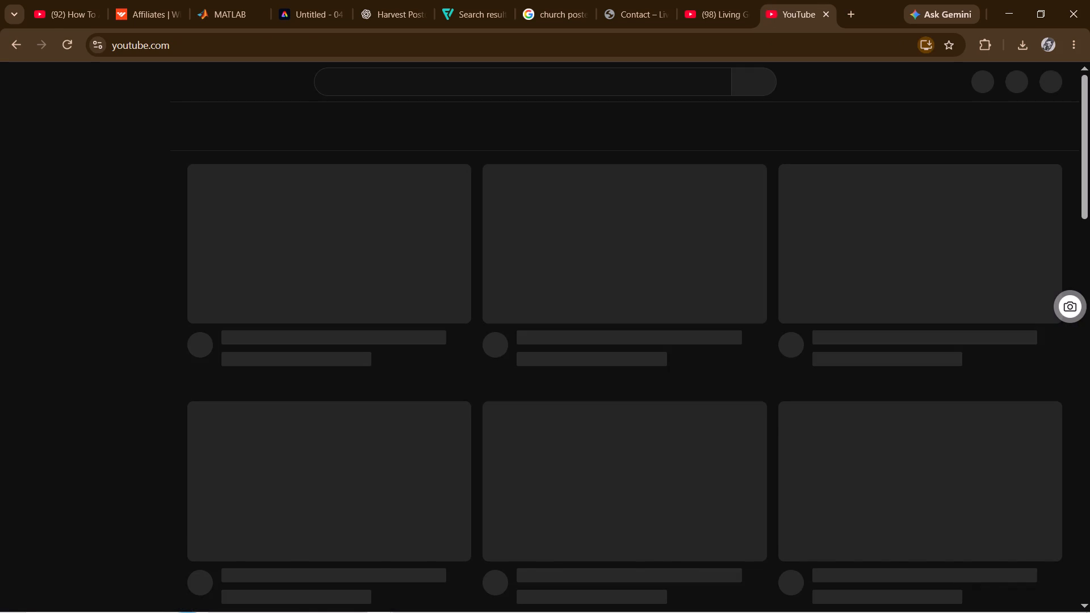
pyautogui.click(403, 83)
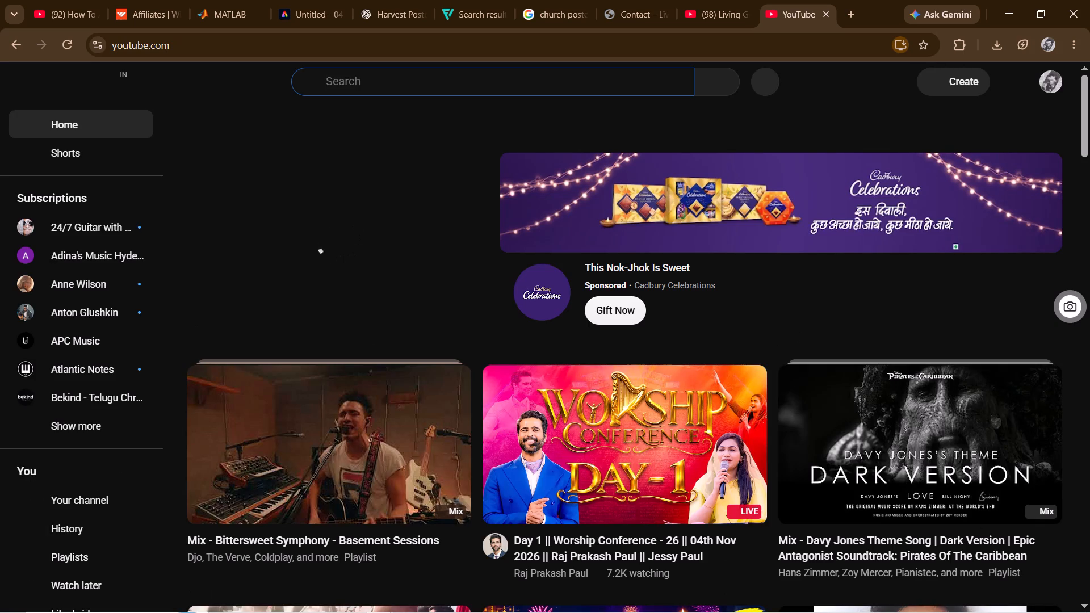
pyautogui.hotkey('ctrl', 'v')
pyautogui.press('Return')
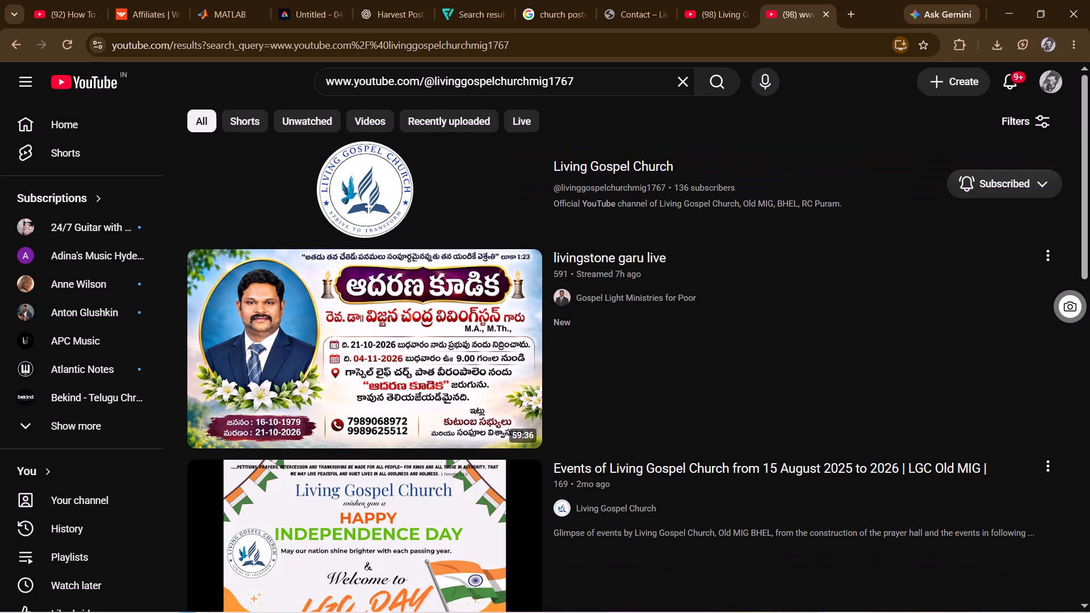
pyautogui.click(824, 14)
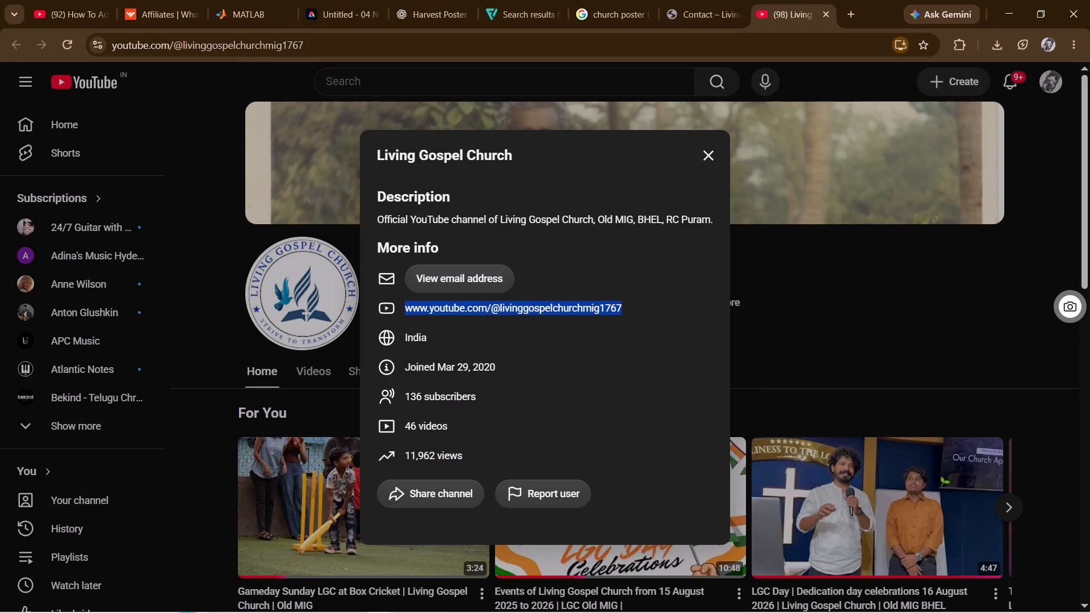
# Close the YouTube channel details and go back to the church poster image results to examine designs related to the God Worship flyer.
pyautogui.click(705, 162)
pyautogui.click(711, 2)
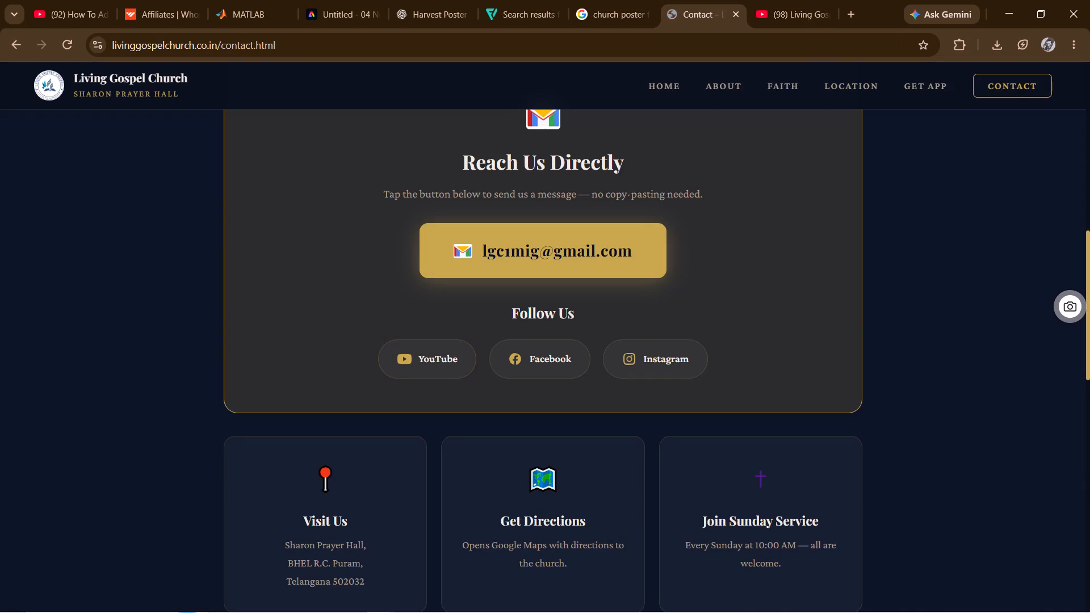
pyautogui.click(602, 0)
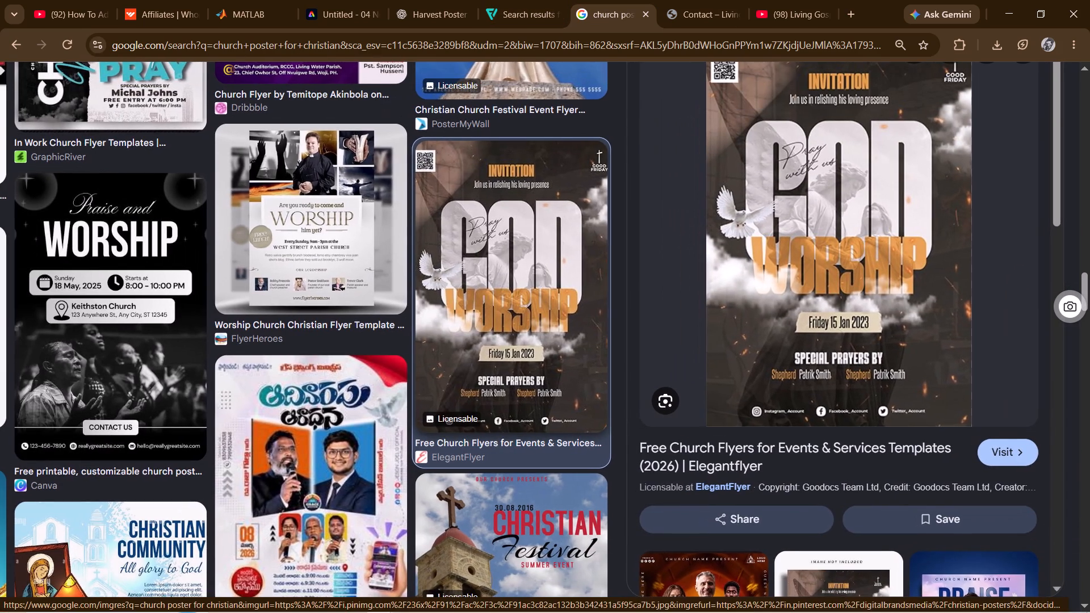
pyautogui.scroll(-3, 648, 446)
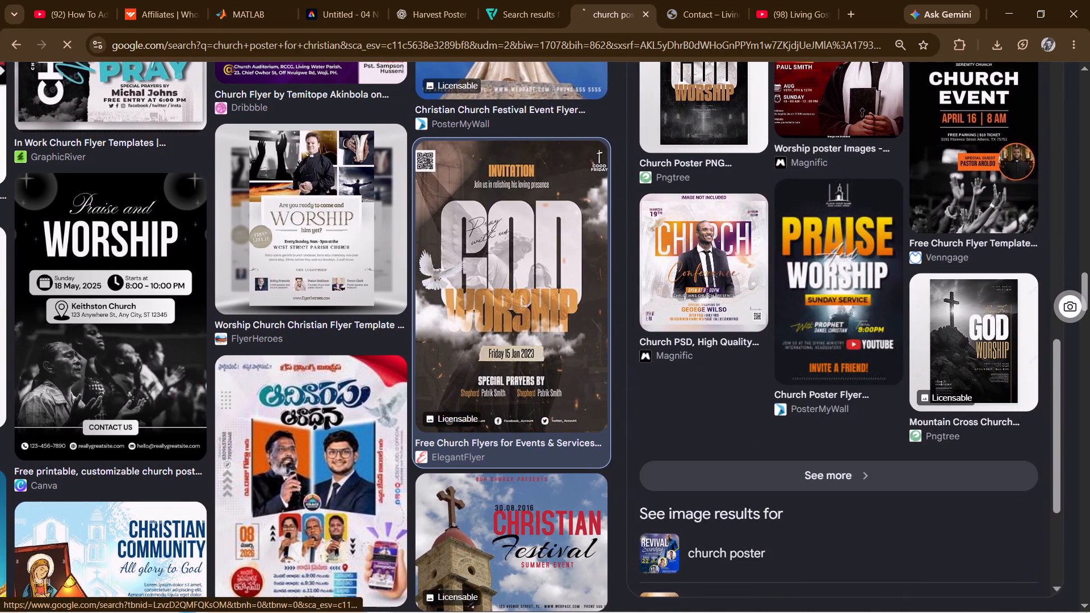
# Browse the Christian church poster image results for design references, previewing the "Jesus Week" and "Hour of Prayer" posters.
pyautogui.scroll(-2, 773, 467)
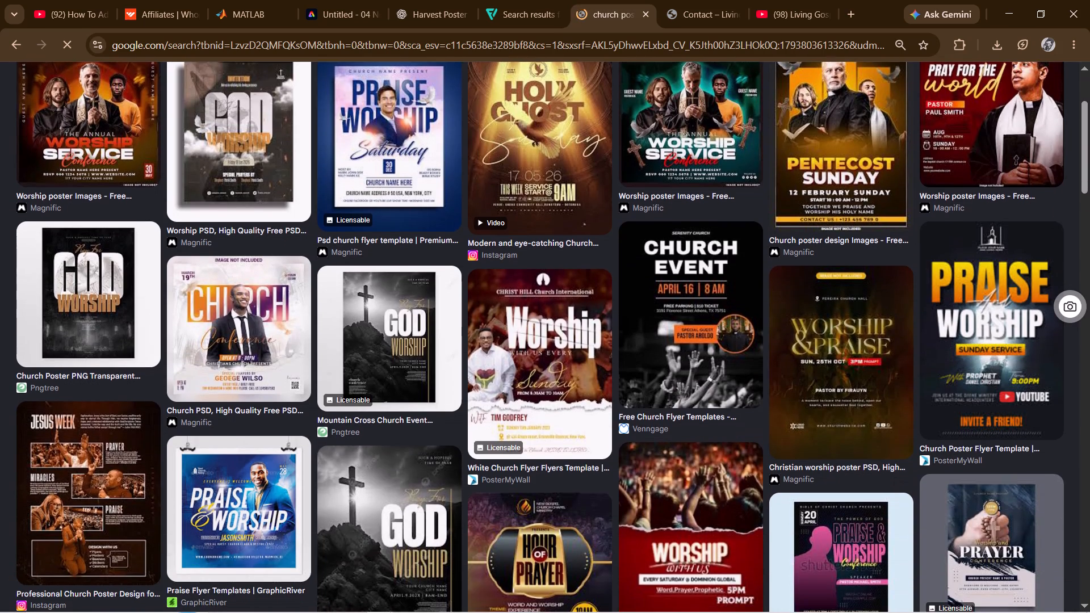
pyautogui.scroll(-2, 773, 467)
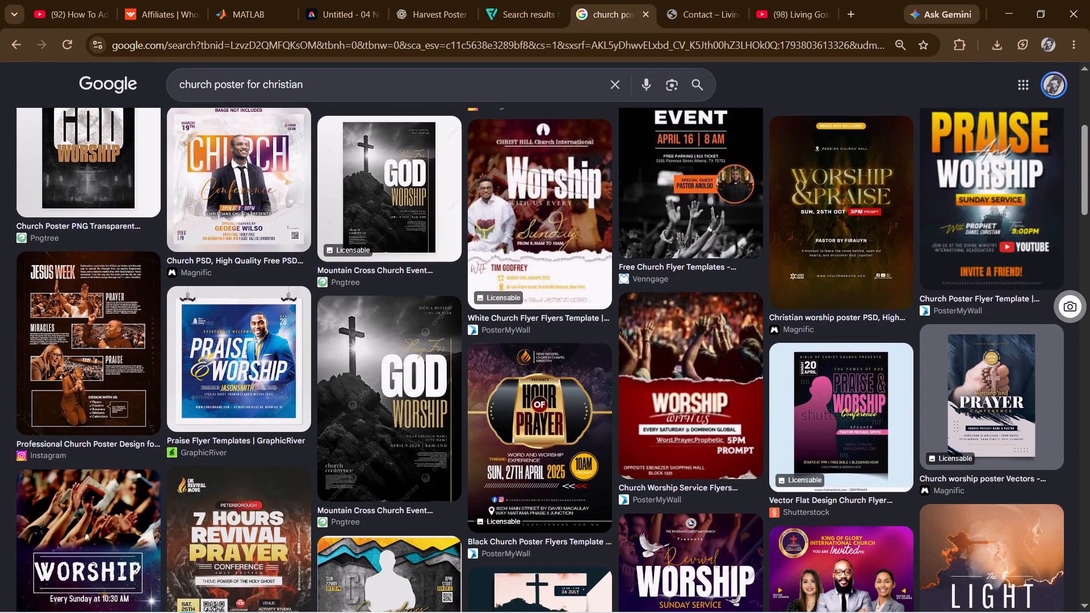
pyautogui.click(113, 379)
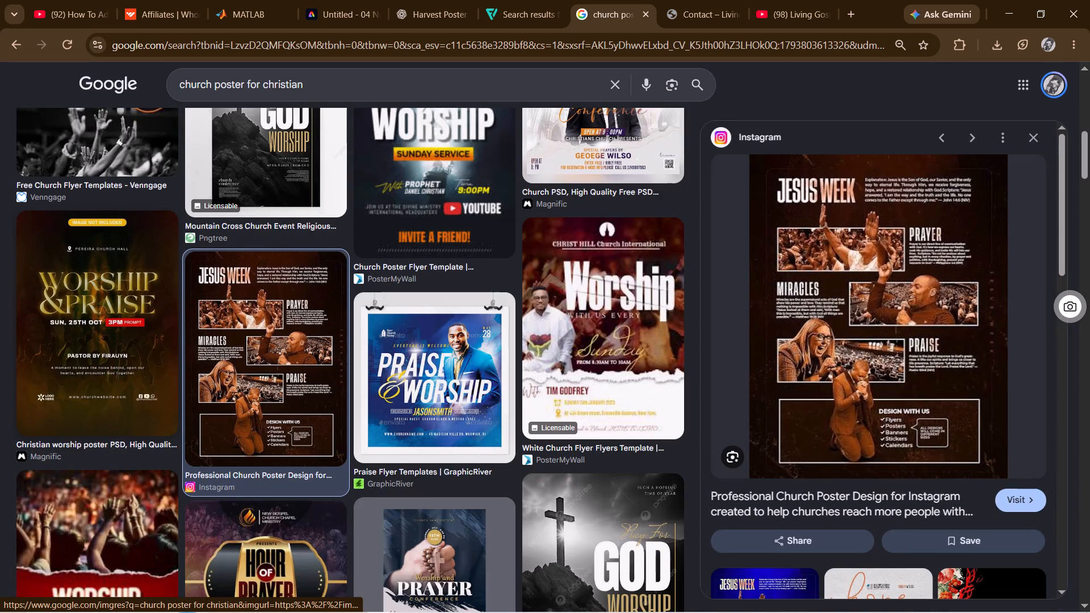
pyautogui.scroll(-4, 369, 438)
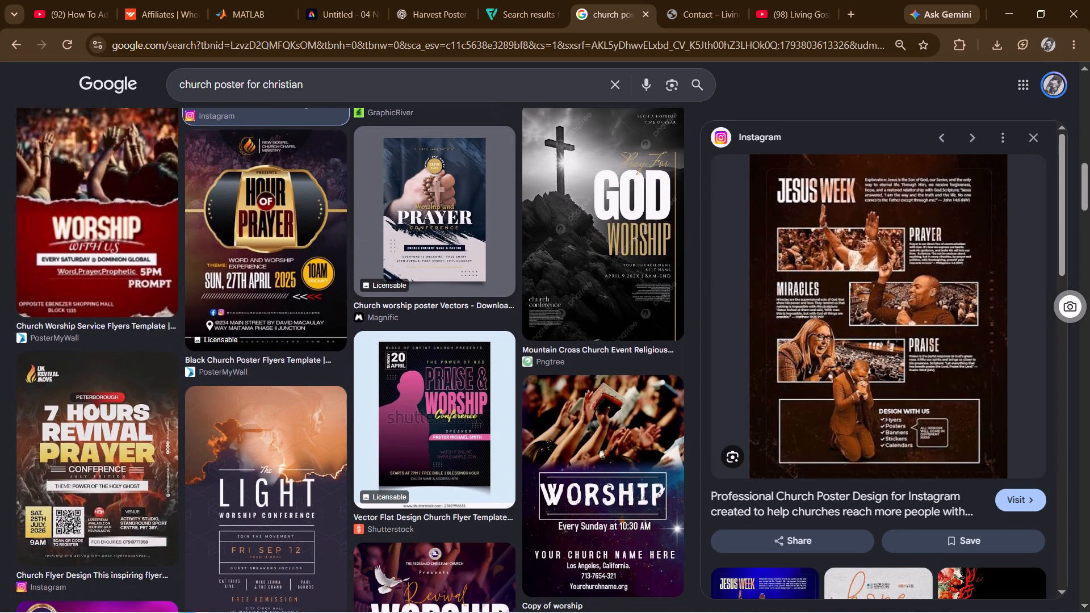
pyautogui.scroll(-1, 369, 438)
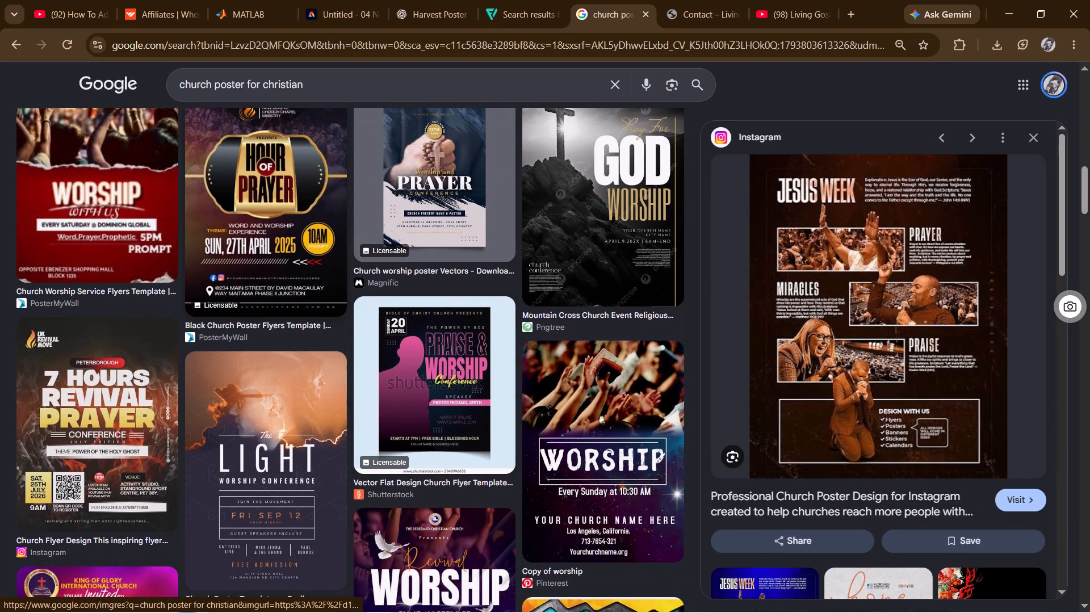
pyautogui.click(266, 254)
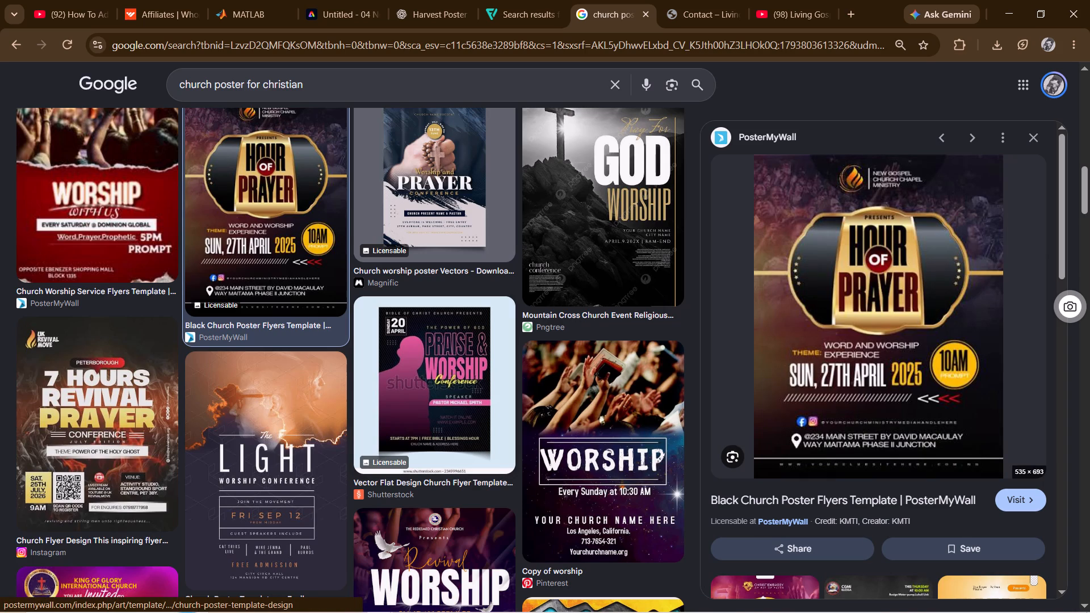
pyautogui.hscroll(-2, 827, 420)
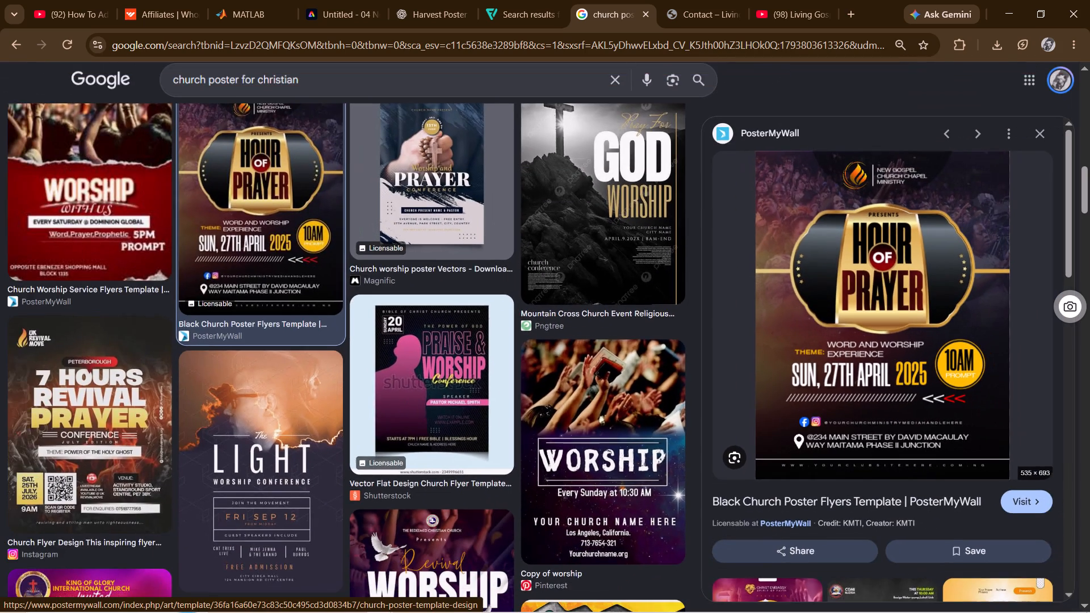
pyautogui.scroll(-3, 358, 527)
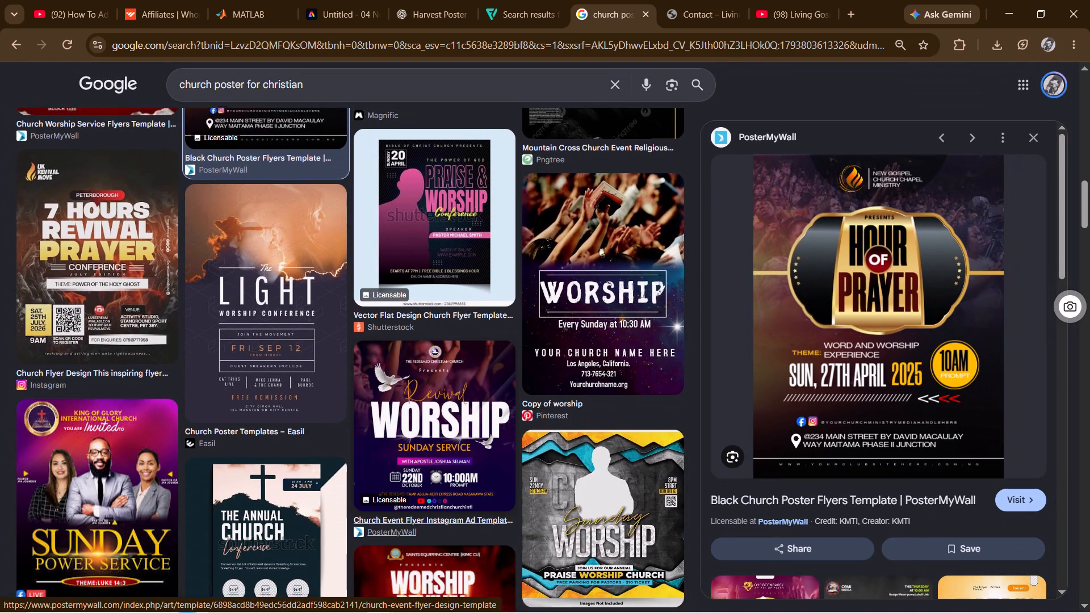
pyautogui.scroll(-1, 358, 527)
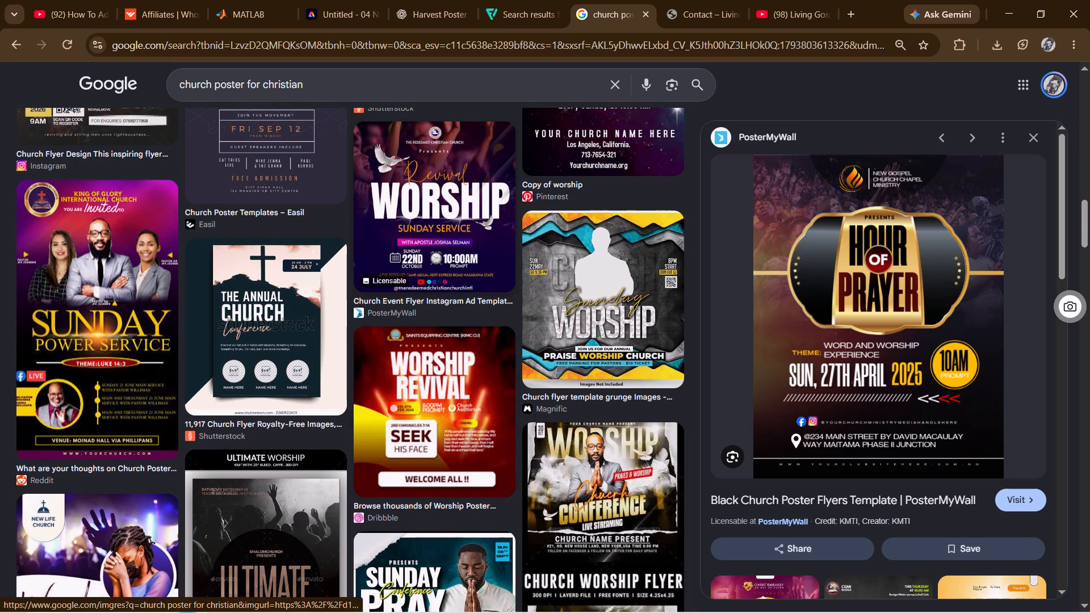
# Glance at the church's YouTube channel and return to the Facebook icon's page on Flaticon.
pyautogui.click(763, 0)
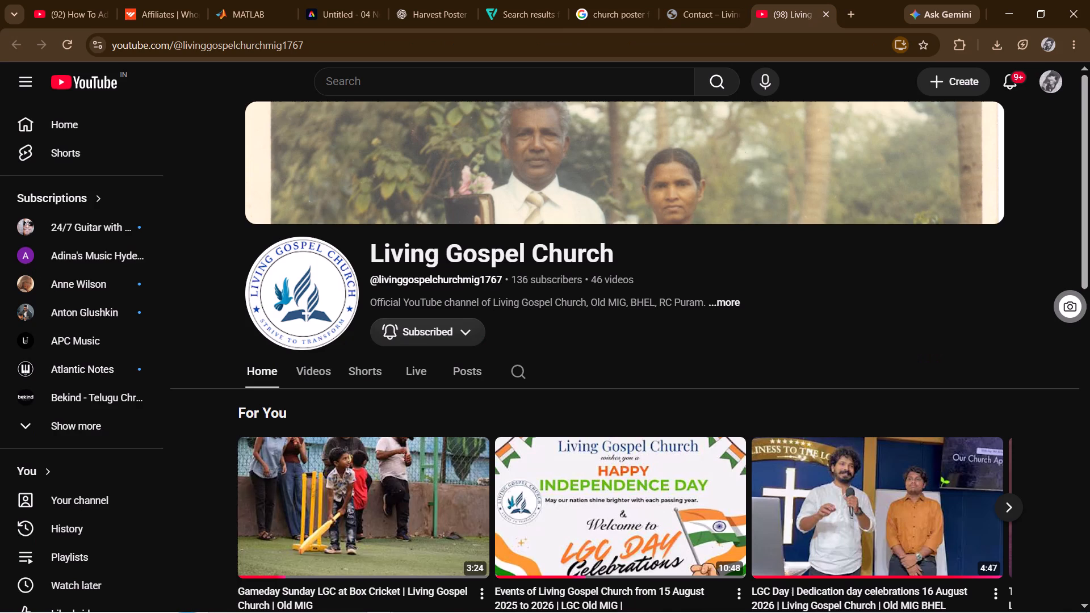
pyautogui.click(544, 0)
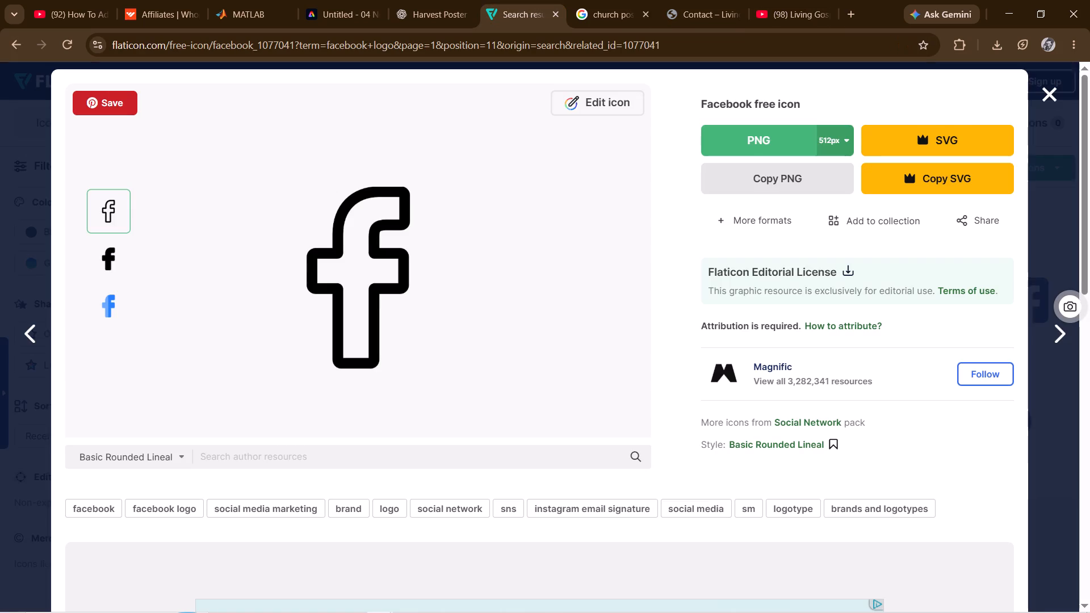
# Return to the harvest festival poster in Adobe Express, duplicate the venue text and place the copy over the social media icons.
pyautogui.click(686, 0)
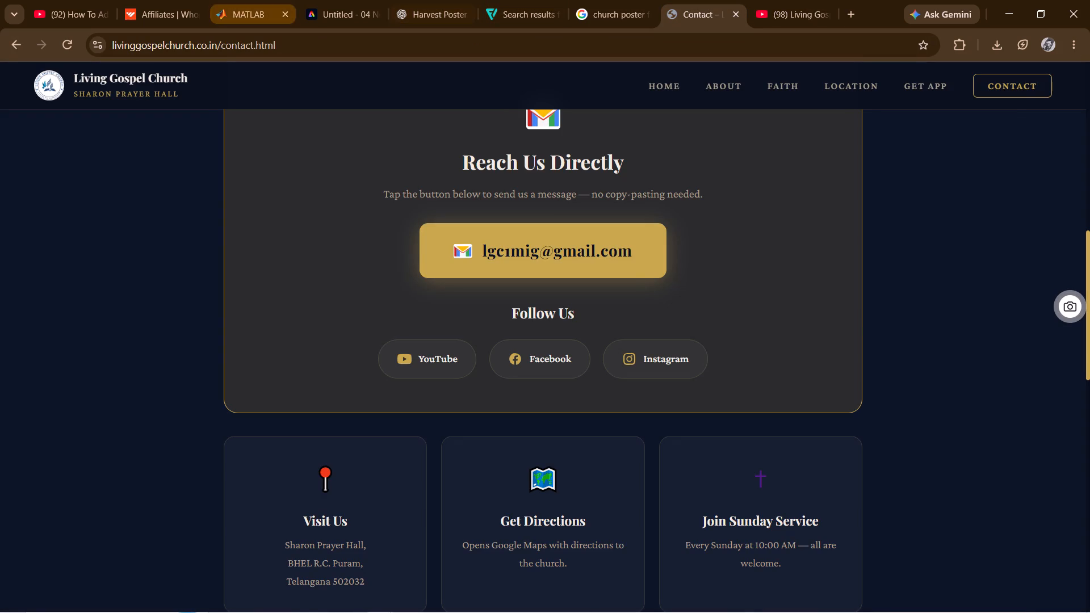
pyautogui.click(352, 0)
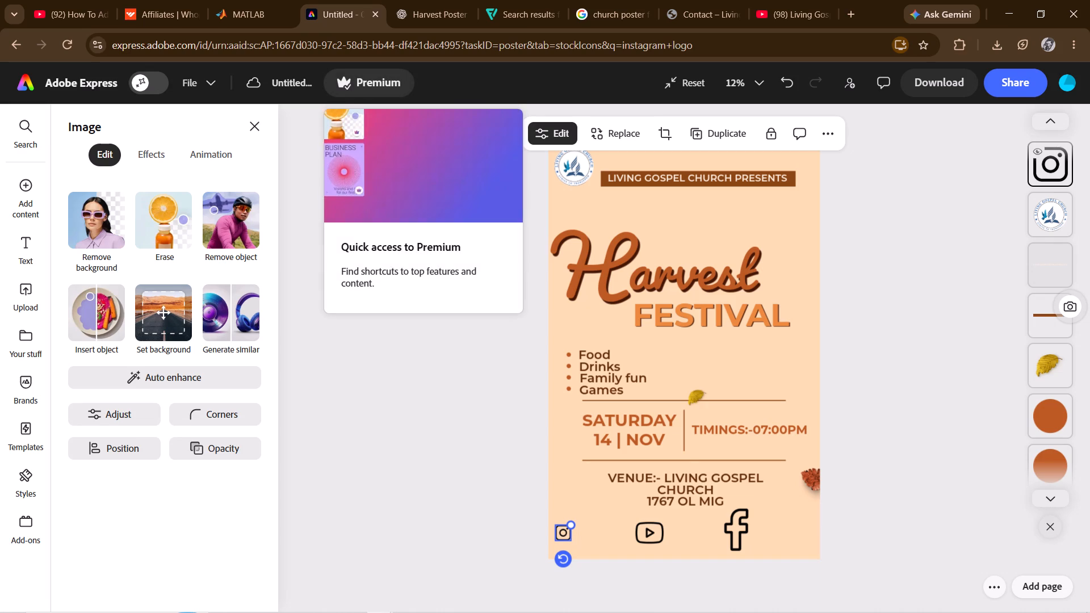
pyautogui.click(590, 534)
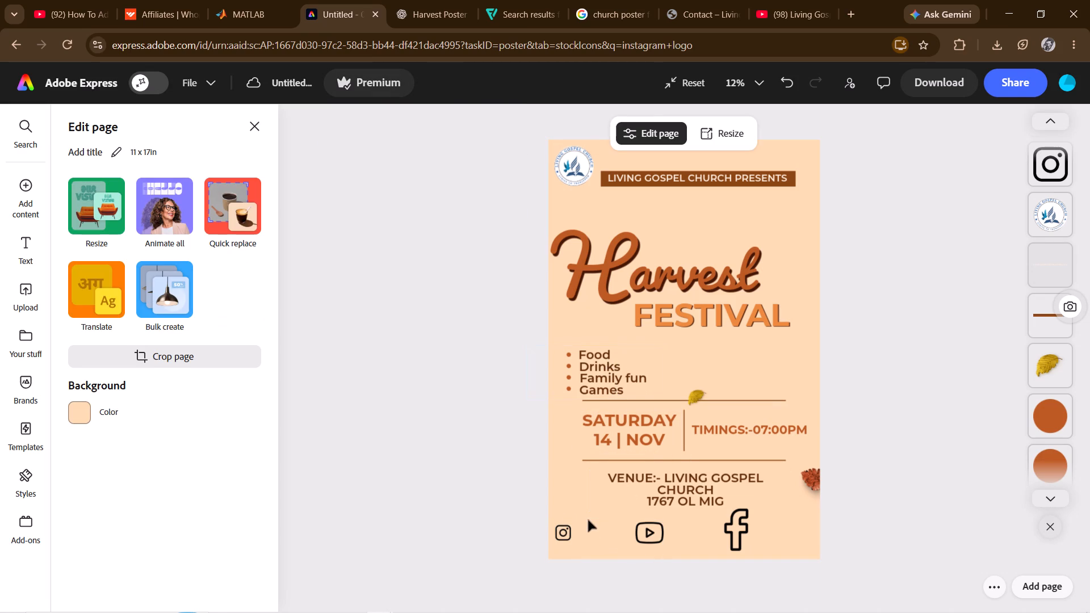
pyautogui.click(626, 470)
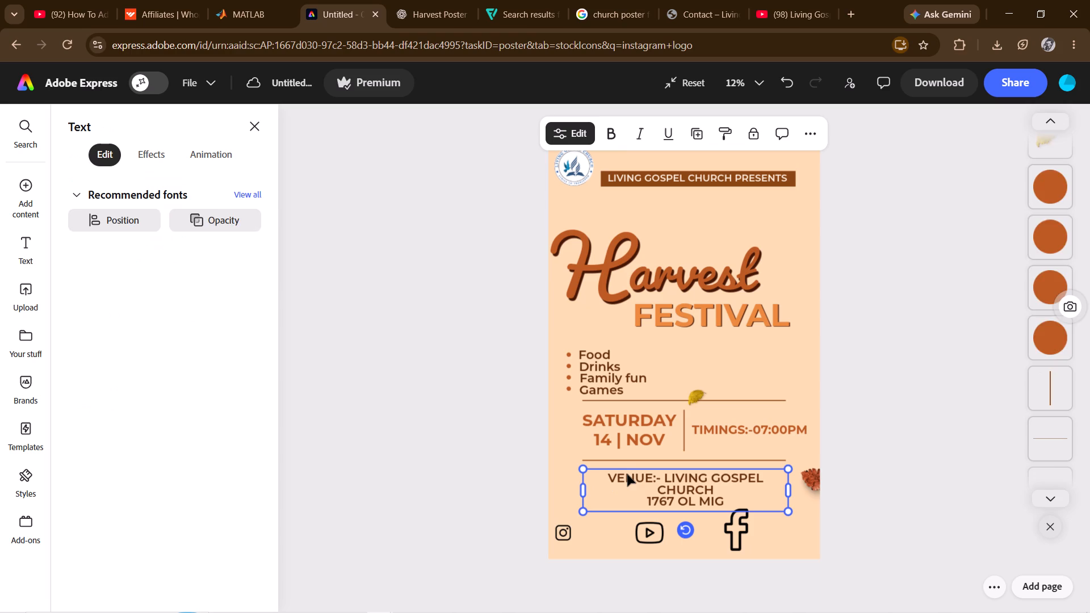
pyautogui.hotkey('ctrl', 'd')
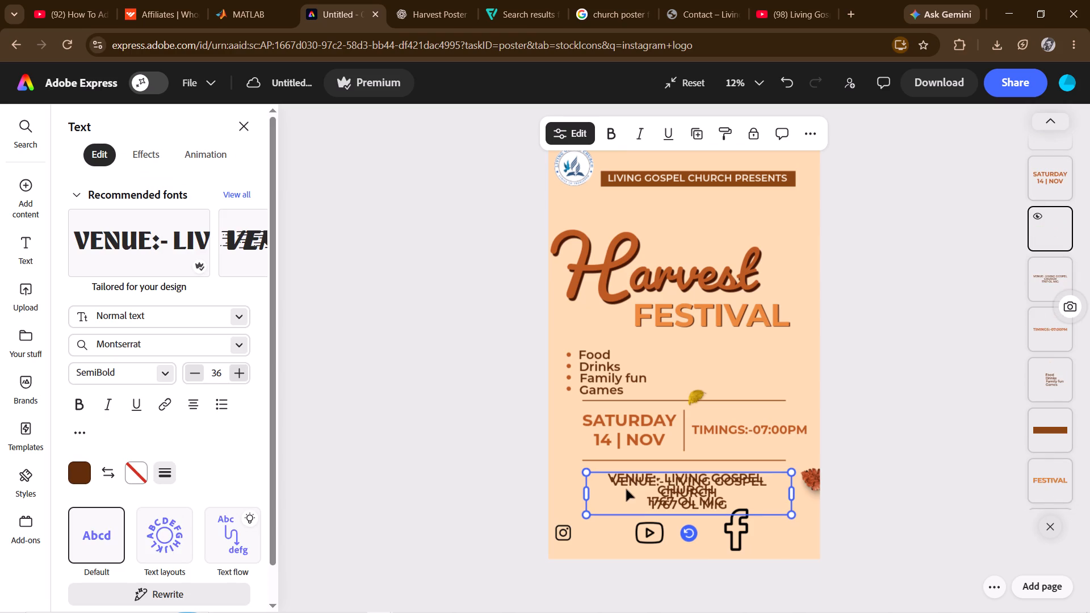
pyautogui.moveTo(626, 494); pyautogui.dragTo(588, 517)
pyautogui.click(691, 524)
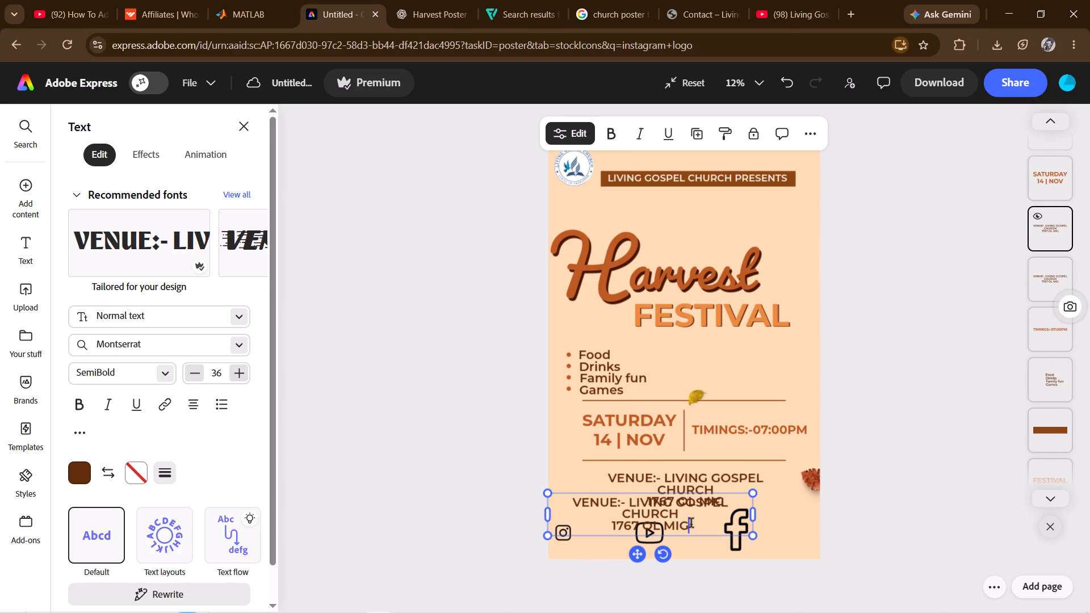
pyautogui.hotkey('ctrl', 'a')
pyautogui.keyDown('ctrl'); pyautogui.click(691, 524); pyautogui.keyUp('ctrl')
pyautogui.hotkey('ctrl', 'v')
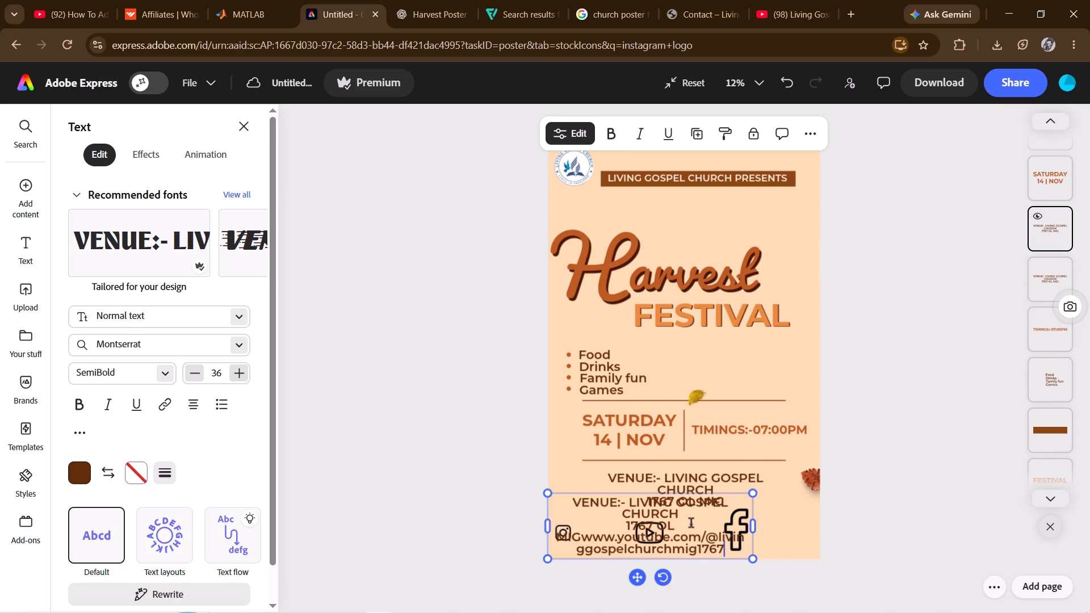
pyautogui.hotkey('ctrl', 'a')
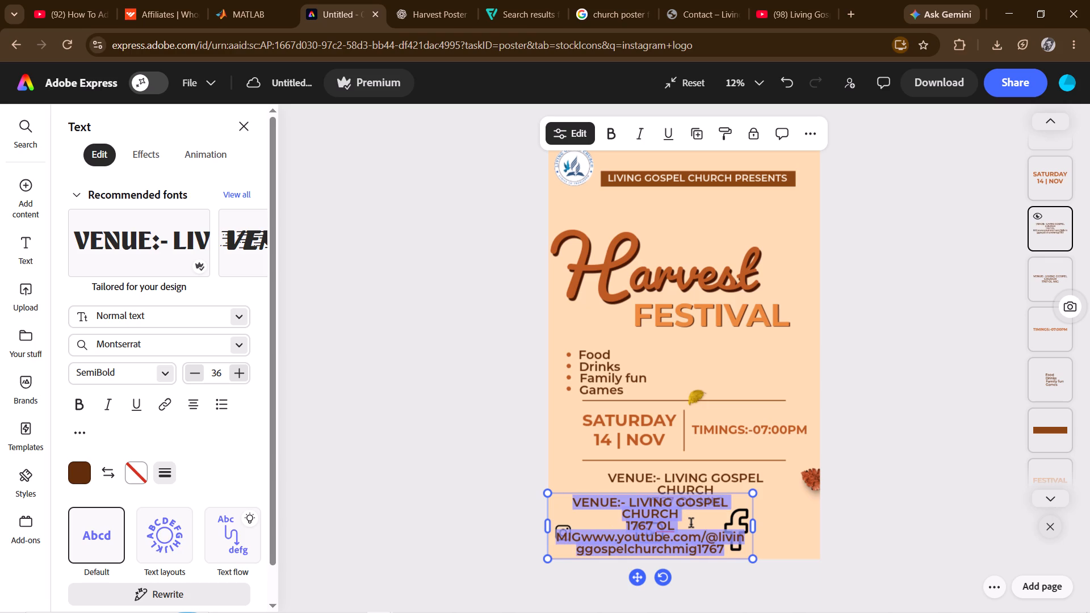
pyautogui.hotkey('ctrl', 'v')
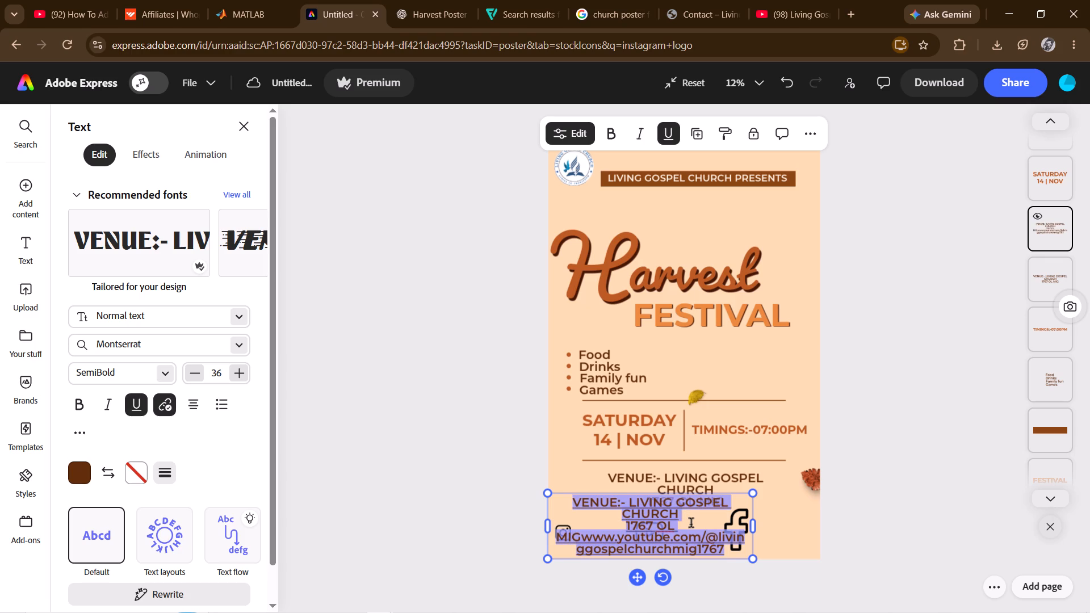
# Undo the channel address pasted into the duplicated venue text and reposition the copy over the social media icons.
pyautogui.hotkey('ctrl', 'z')
pyautogui.hotkey('ctrl', 'z')
pyautogui.hotkey('ctrl', 'z')
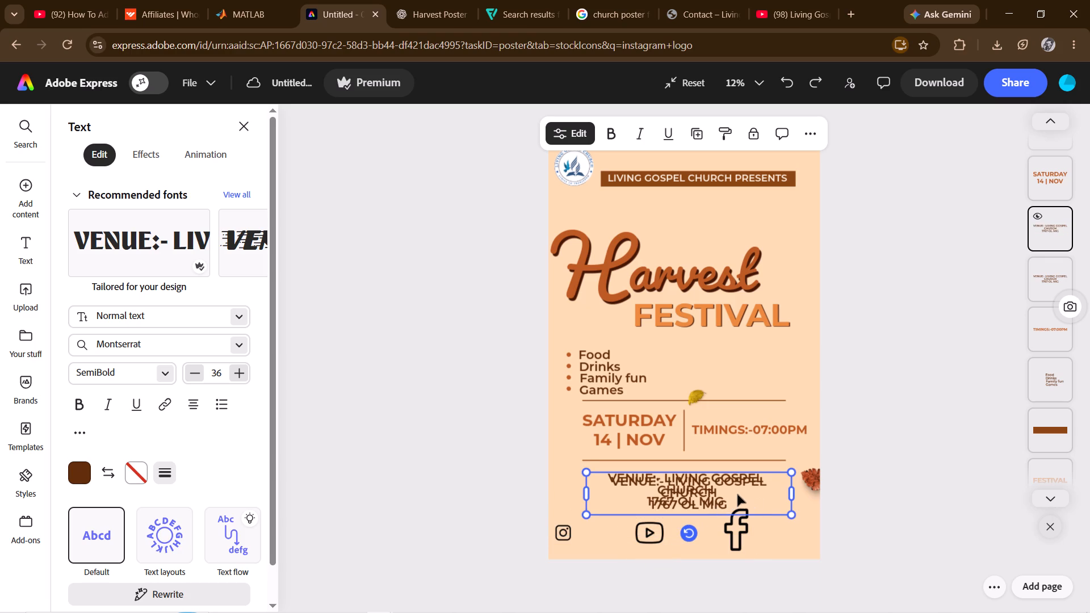
pyautogui.moveTo(737, 494); pyautogui.dragTo(697, 529)
pyautogui.click(695, 535)
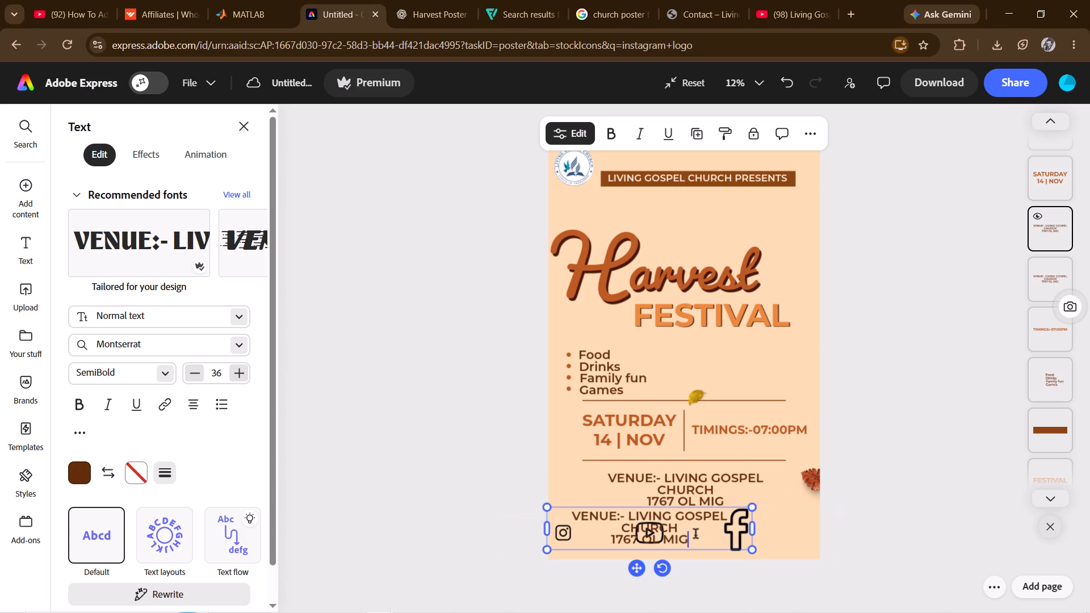
# Try replacing the duplicated venue text with the copied channel address, and clear the text box.
pyautogui.hotkey('ctrl', 'a')
pyautogui.hotkey('ctrl', 'v')
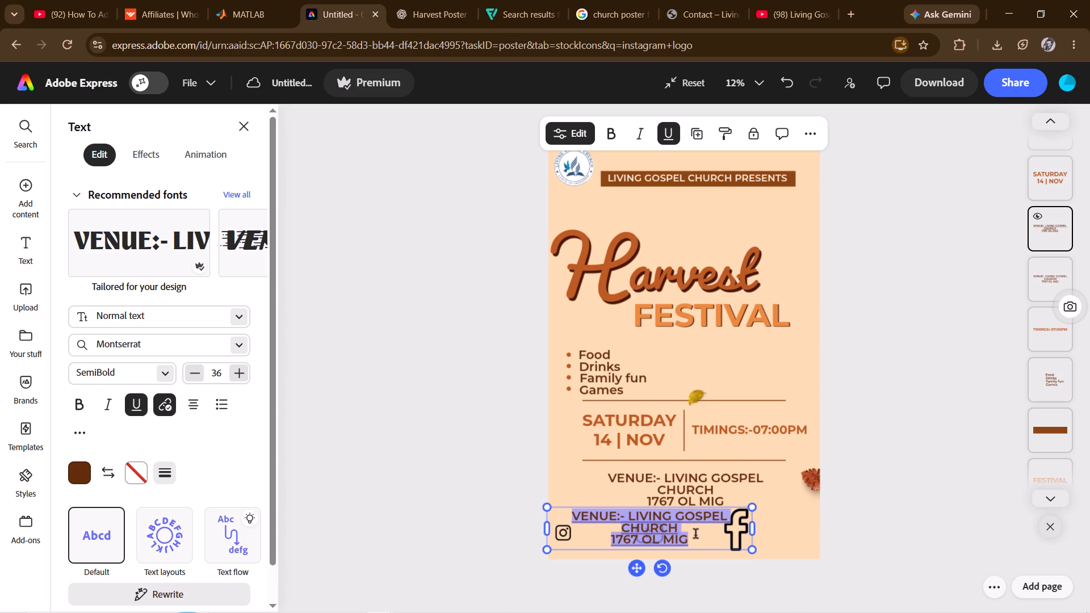
pyautogui.hotkey('ctrl', 'v')
pyautogui.press('BackSpace')
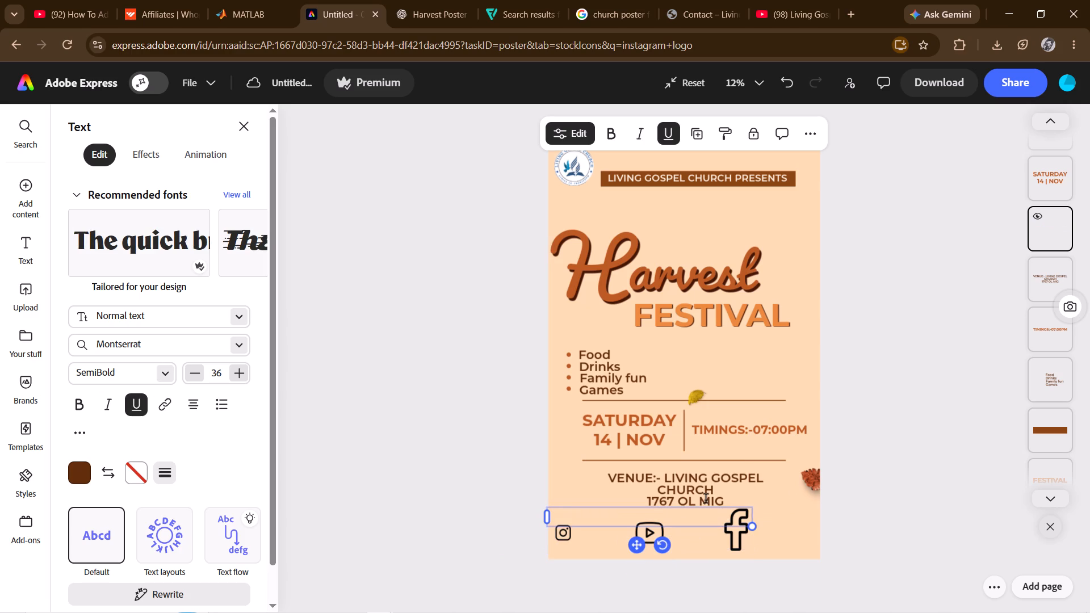
pyautogui.moveTo(748, 3); pyautogui.dragTo(777, 0)
pyautogui.click(777, 0)
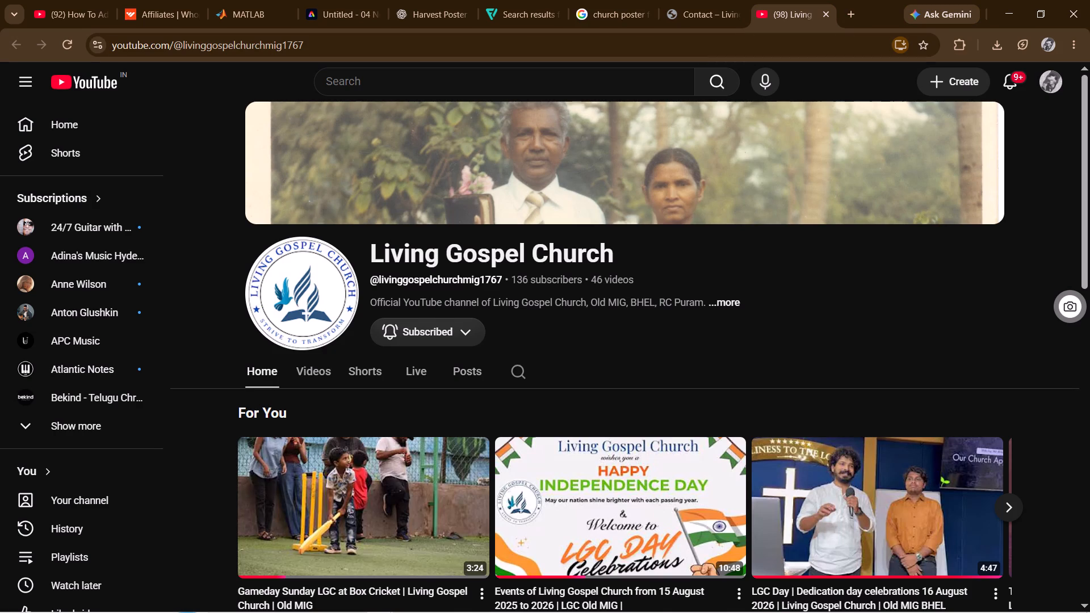
pyautogui.moveTo(370, 279); pyautogui.dragTo(488, 268)
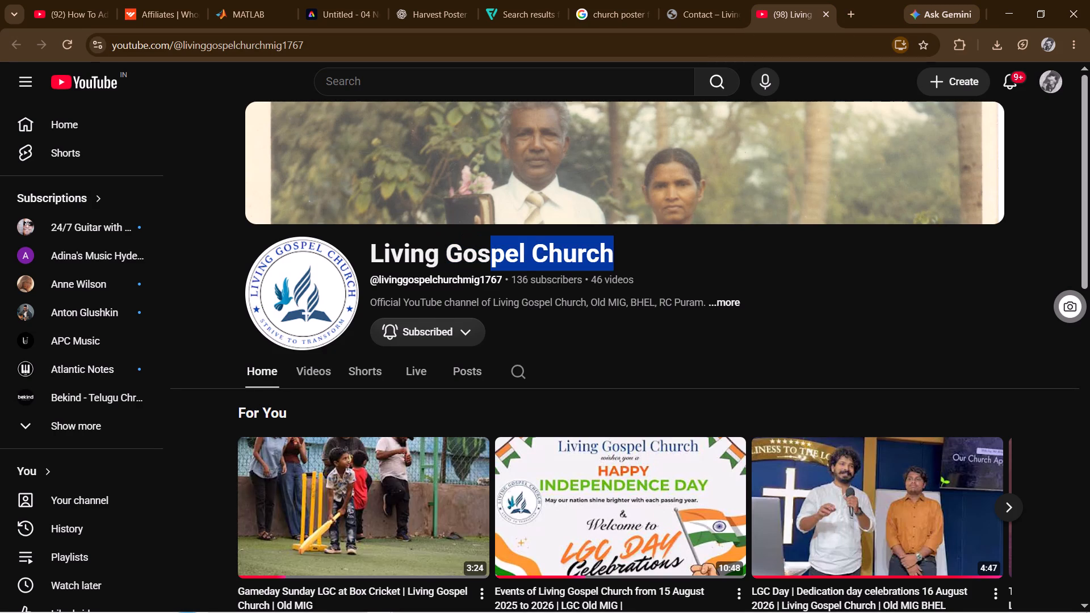
pyautogui.moveTo(488, 268); pyautogui.dragTo(501, 278)
pyautogui.hotkey('ctrl', 'c')
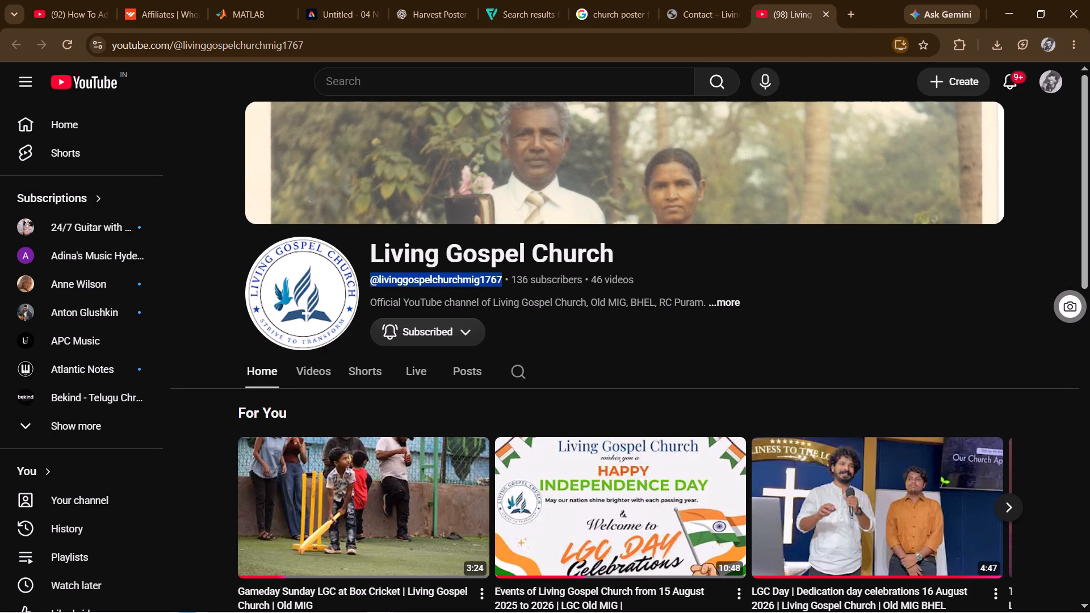
pyautogui.hotkey('ctrl', 'Tab')
pyautogui.hotkey('ctrl', 'shift', 'Tab')
pyautogui.hotkey('ctrl', 'shift', 'Tab')
pyautogui.hotkey('ctrl', 'shift', 'Tab')
pyautogui.hotkey('ctrl', 'shift', 'Tab')
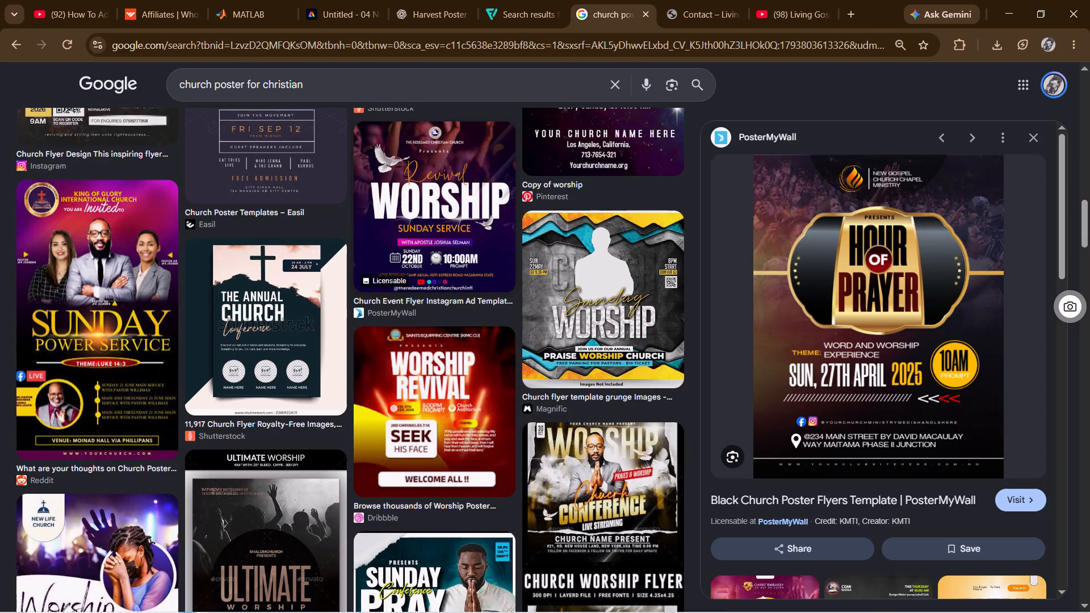
pyautogui.hotkey('ctrl', 'shift', 'Tab')
pyautogui.hotkey('ctrl', 'shift', 'Tab')
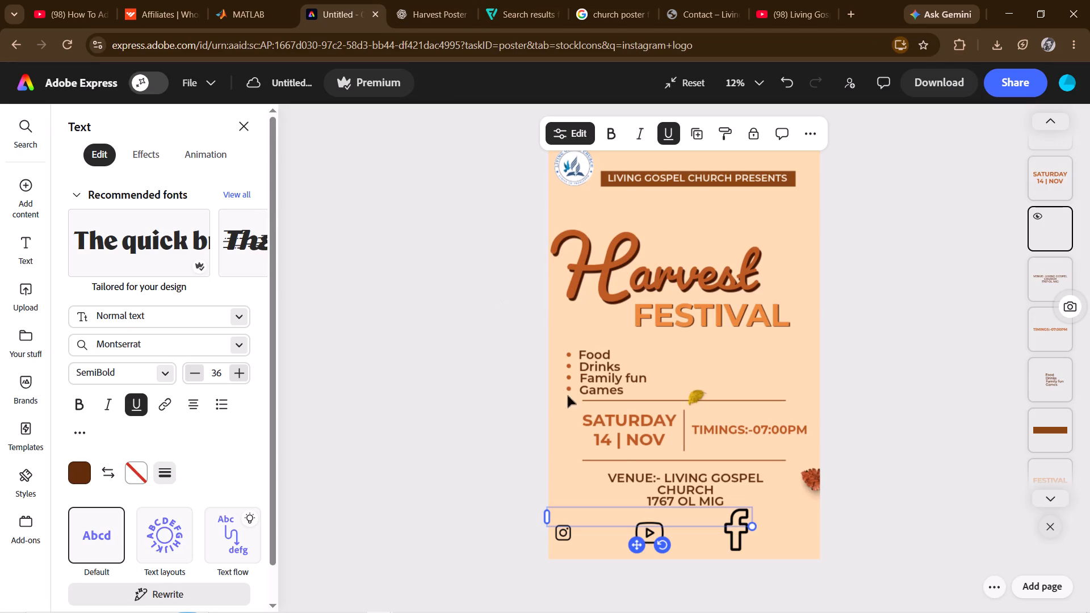
pyautogui.hotkey('ctrl', 'v')
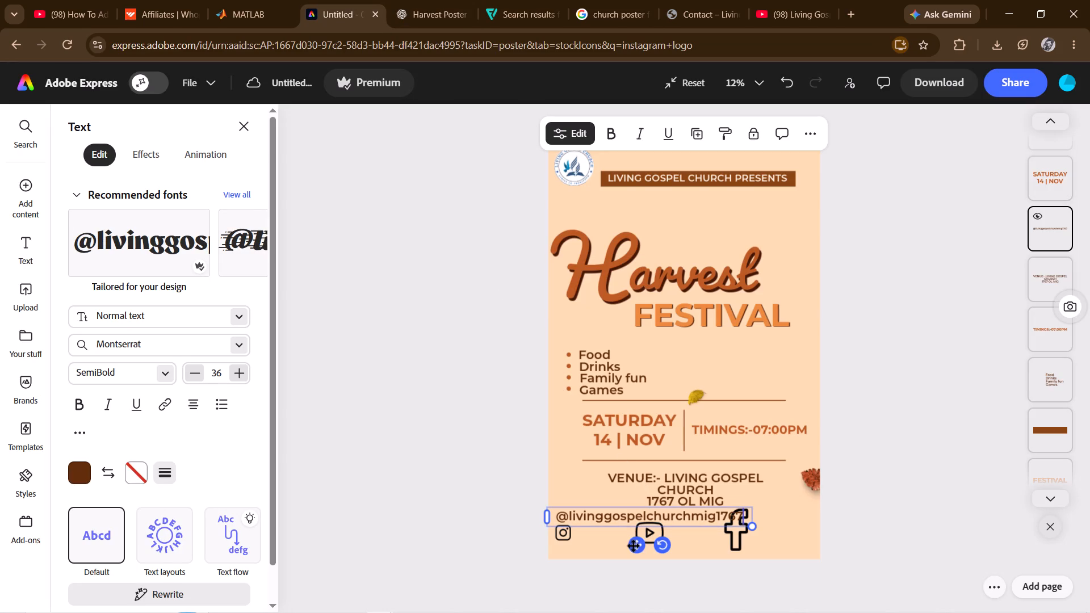
# Shrink the handle text to size 20 and place it just below the Instagram and YouTube icons.
pyautogui.moveTo(635, 546); pyautogui.dragTo(651, 560)
pyautogui.moveTo(768, 544); pyautogui.dragTo(676, 547)
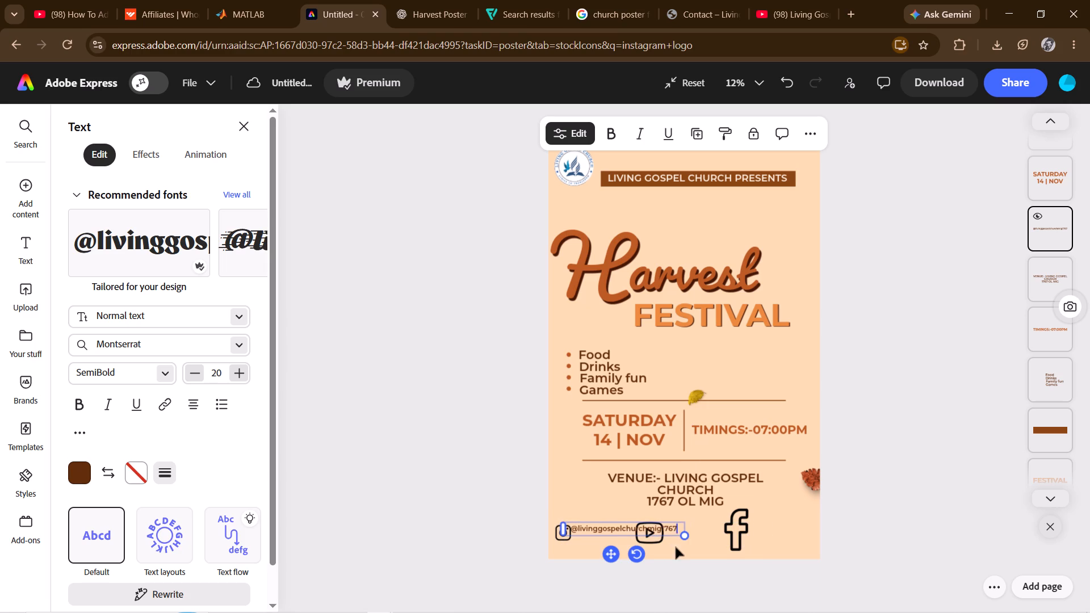
pyautogui.moveTo(611, 559); pyautogui.dragTo(609, 573)
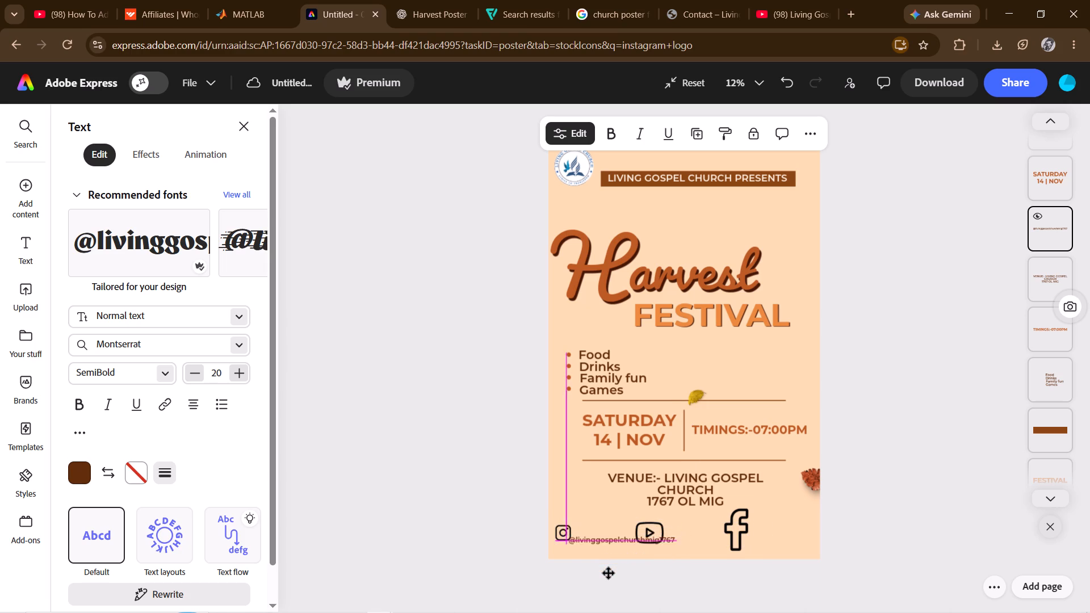
pyautogui.moveTo(609, 573); pyautogui.dragTo(599, 578)
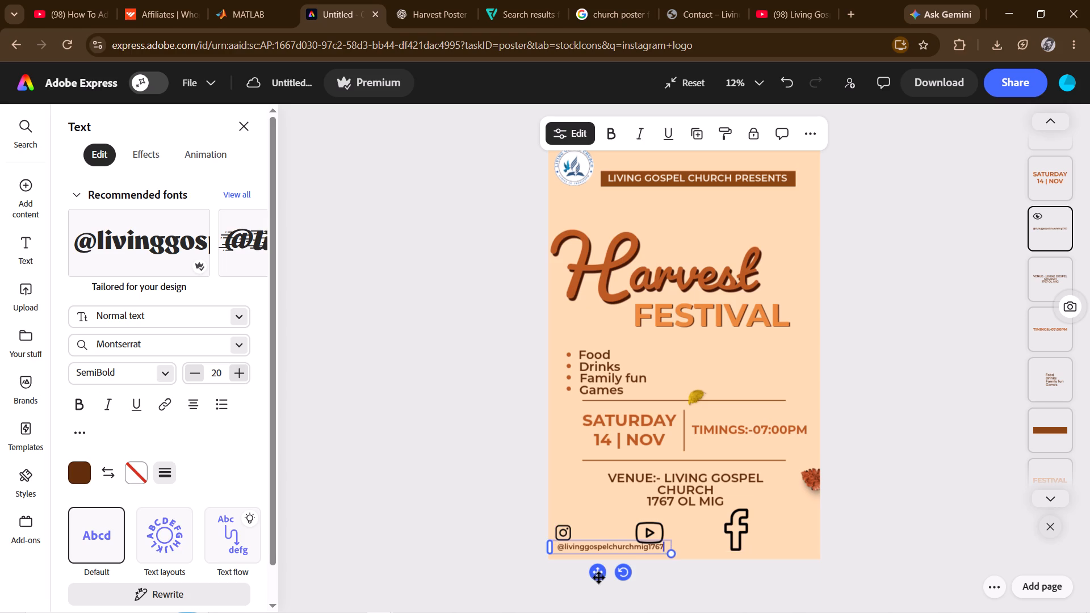
# Shrink the YouTube icon to about the Instagram icon's size and set it just above the end of the handle text.
pyautogui.click(644, 537)
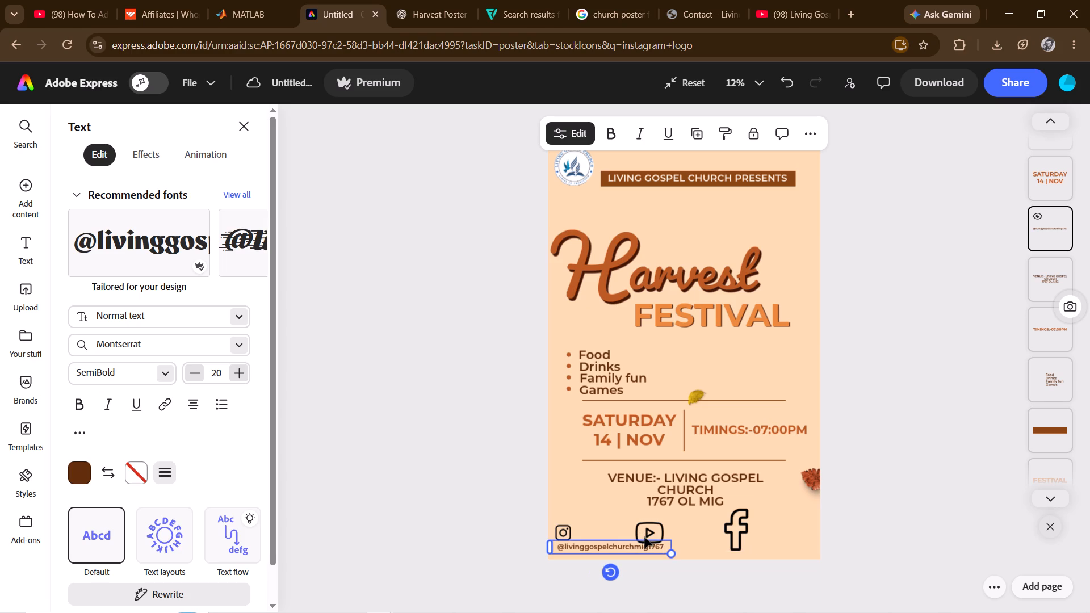
pyautogui.moveTo(647, 534); pyautogui.dragTo(658, 533)
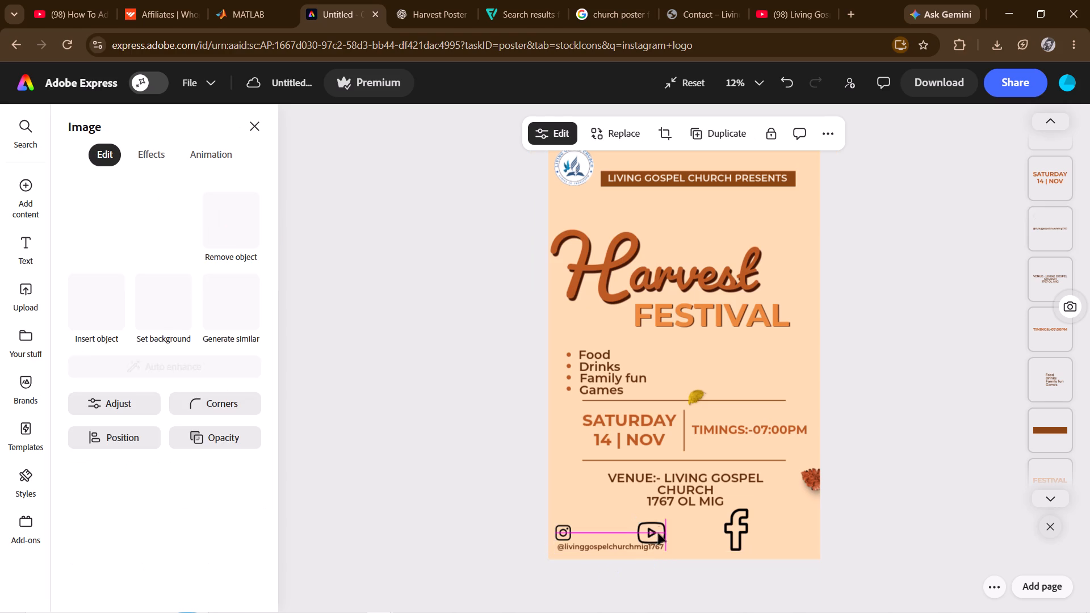
pyautogui.moveTo(658, 533); pyautogui.dragTo(666, 533)
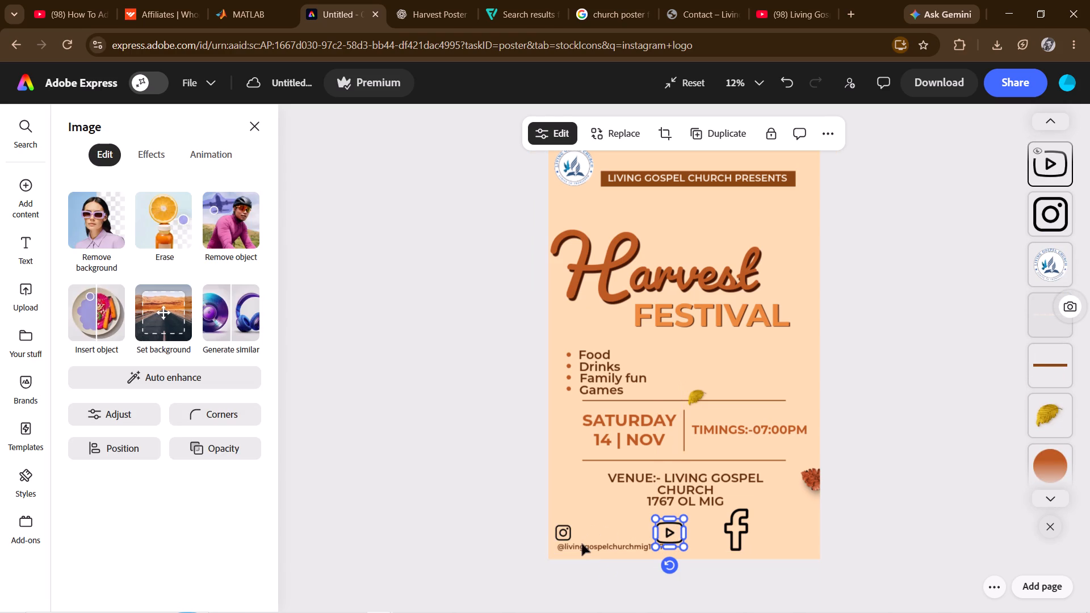
pyautogui.moveTo(682, 546); pyautogui.dragTo(668, 539)
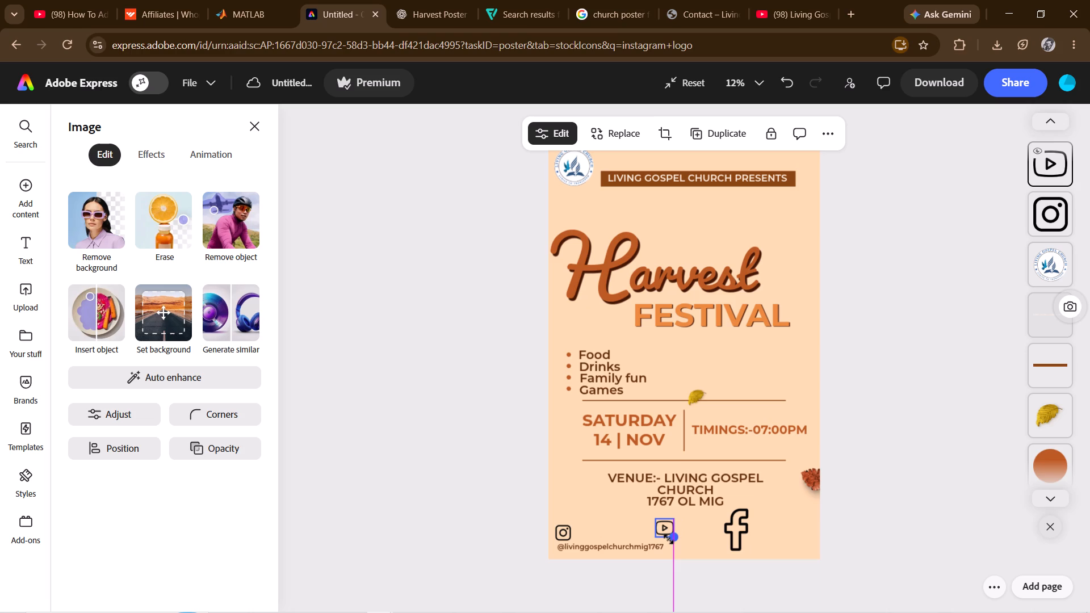
pyautogui.moveTo(668, 539); pyautogui.dragTo(668, 539)
pyautogui.moveTo(668, 530); pyautogui.dragTo(660, 535)
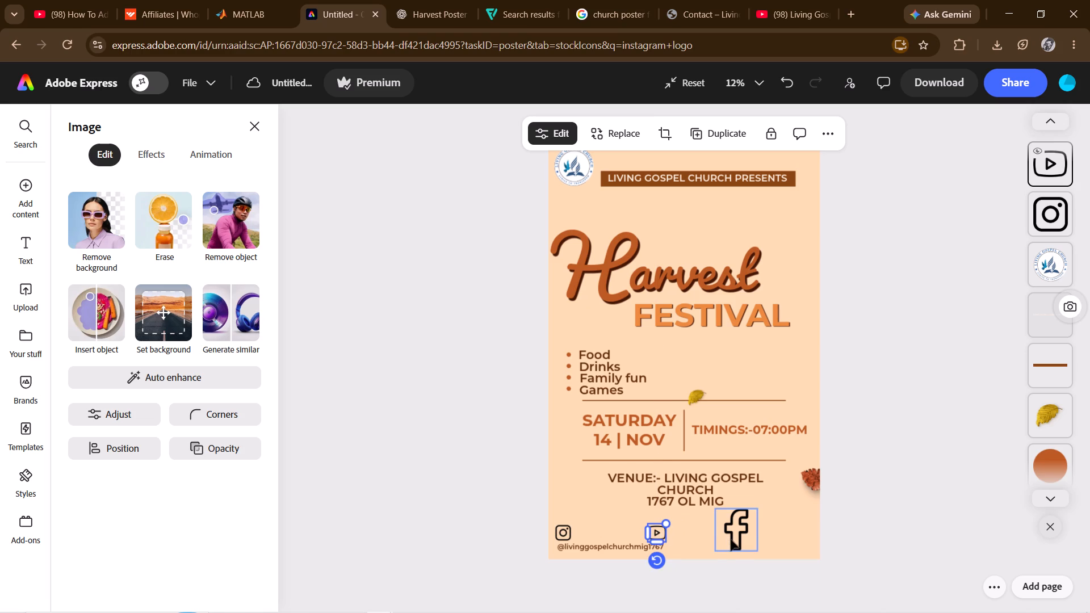
# Shrink the Facebook icon close to the other icons' size and lower it roughly level with them.
pyautogui.click(731, 539)
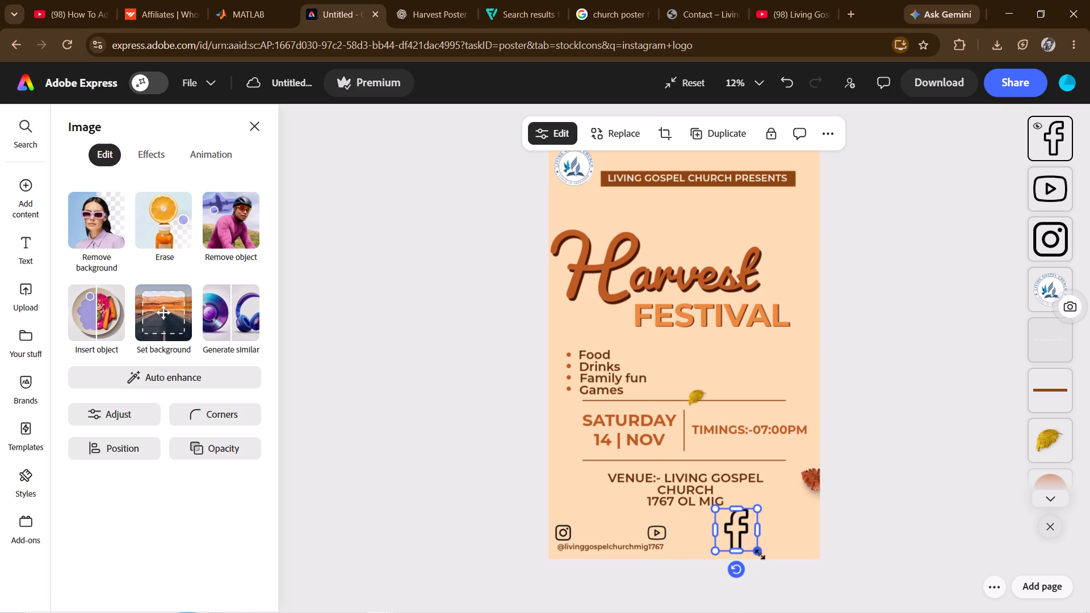
pyautogui.moveTo(760, 554); pyautogui.dragTo(739, 536)
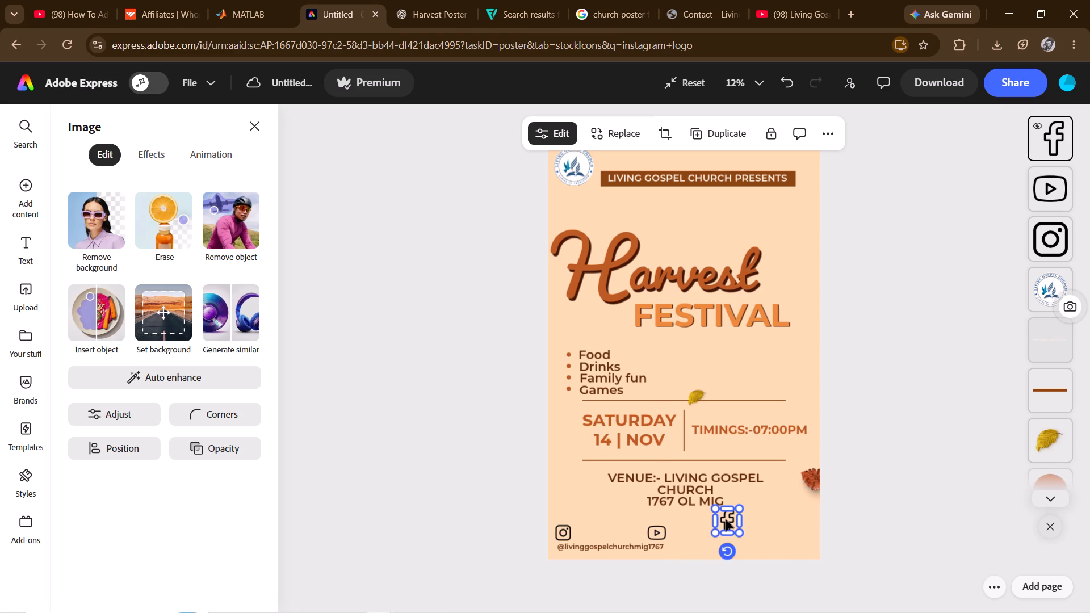
pyautogui.moveTo(726, 519); pyautogui.dragTo(726, 526)
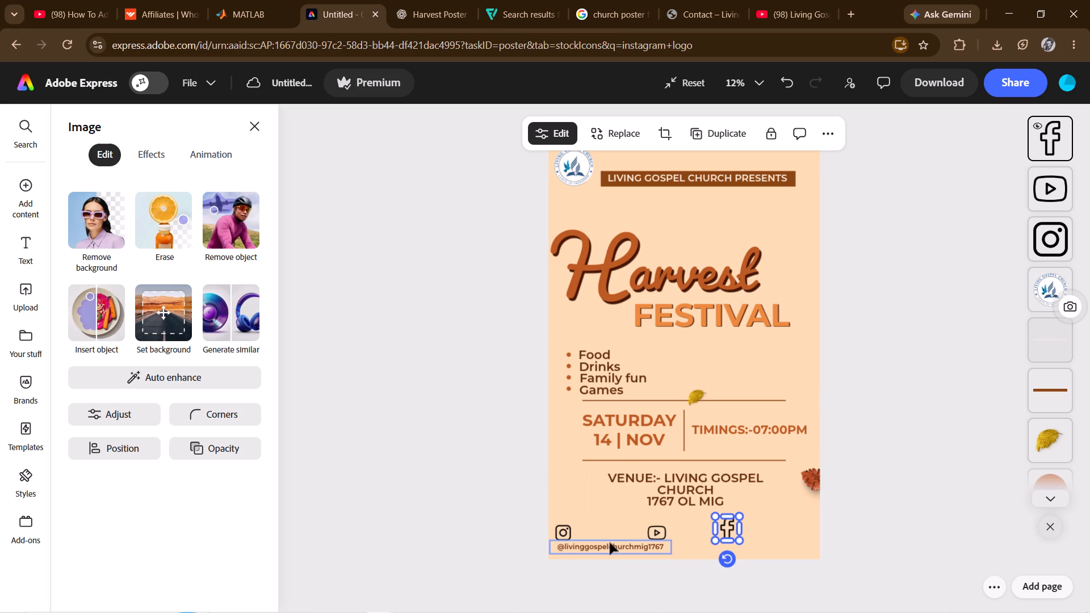
# Shift the handle text slightly right and place the Instagram icon directly before it at the poster's bottom edge.
pyautogui.moveTo(607, 545); pyautogui.dragTo(615, 548)
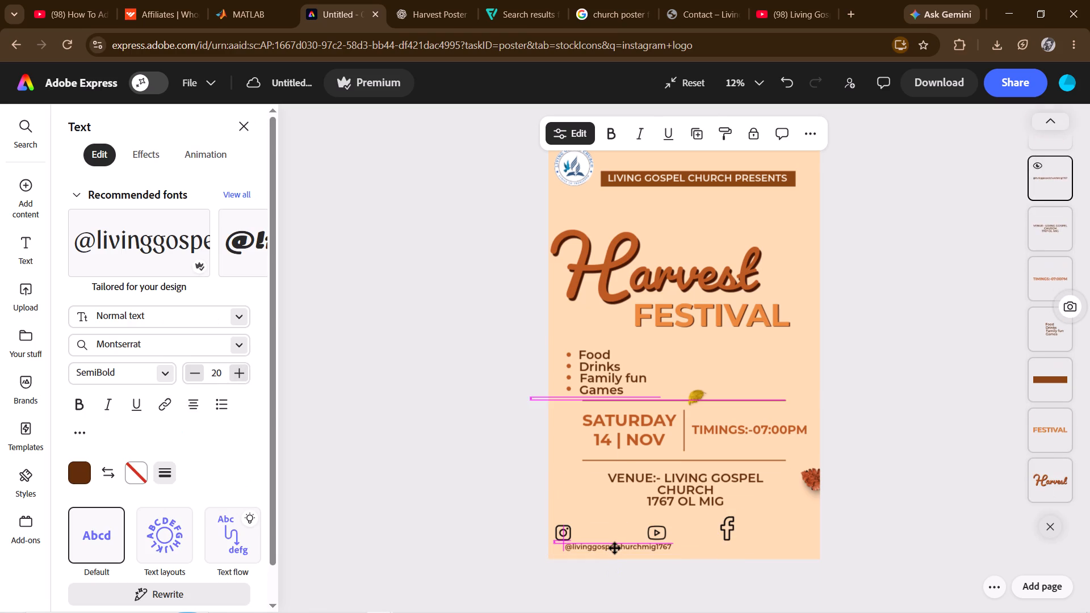
pyautogui.moveTo(615, 548); pyautogui.dragTo(621, 549)
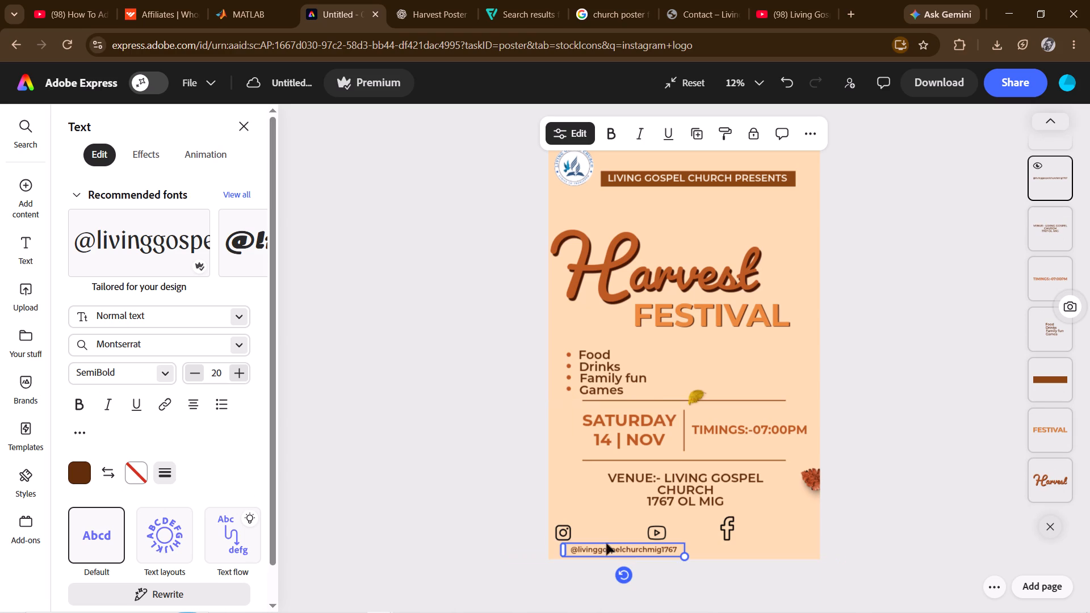
pyautogui.moveTo(564, 531); pyautogui.dragTo(562, 546)
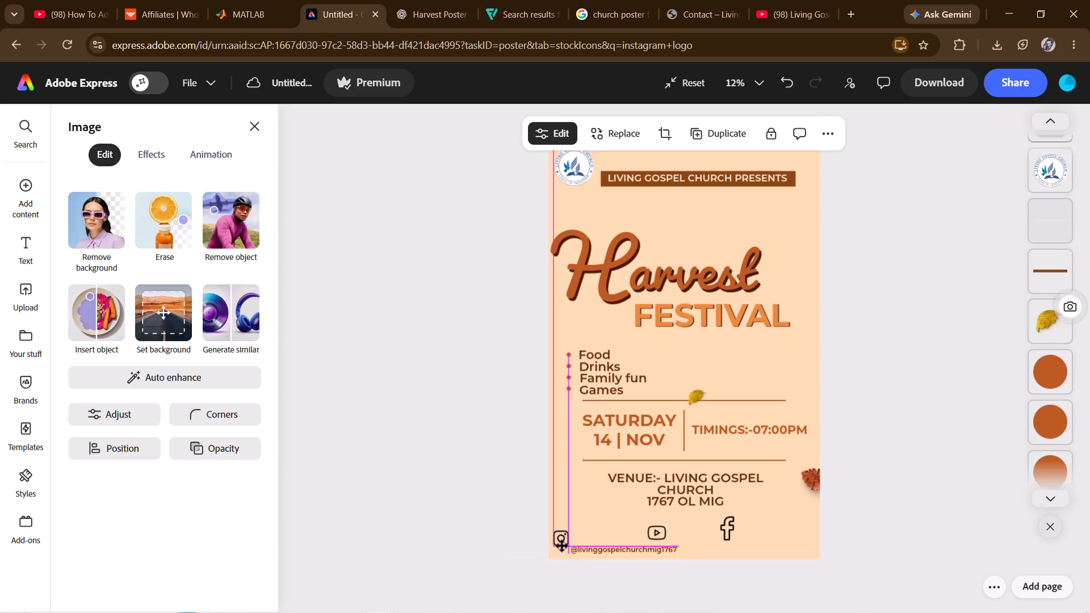
pyautogui.moveTo(562, 546); pyautogui.dragTo(562, 544)
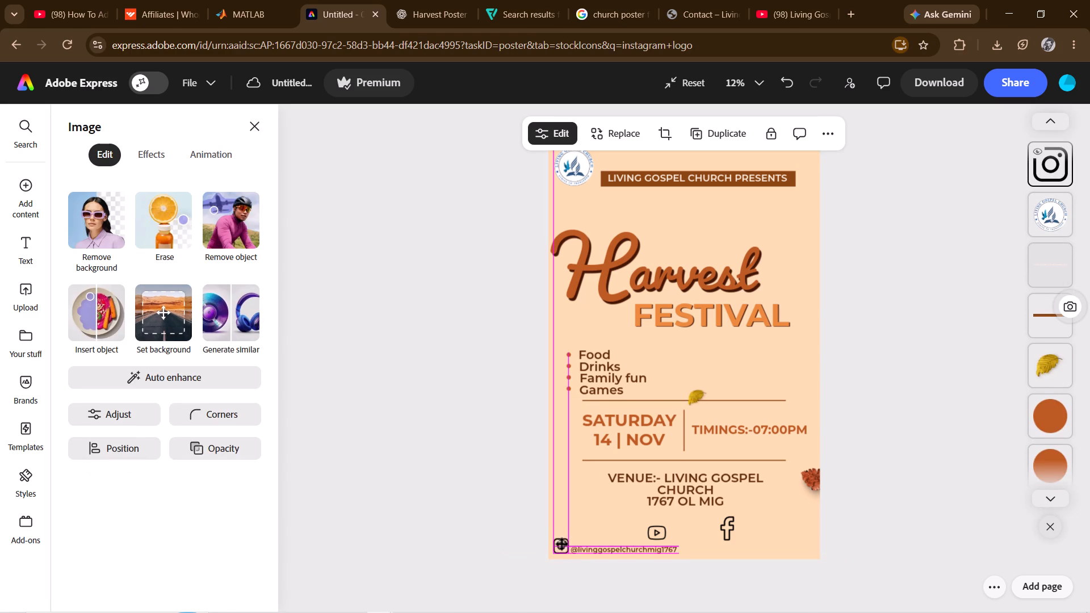
pyautogui.moveTo(562, 544); pyautogui.dragTo(562, 547)
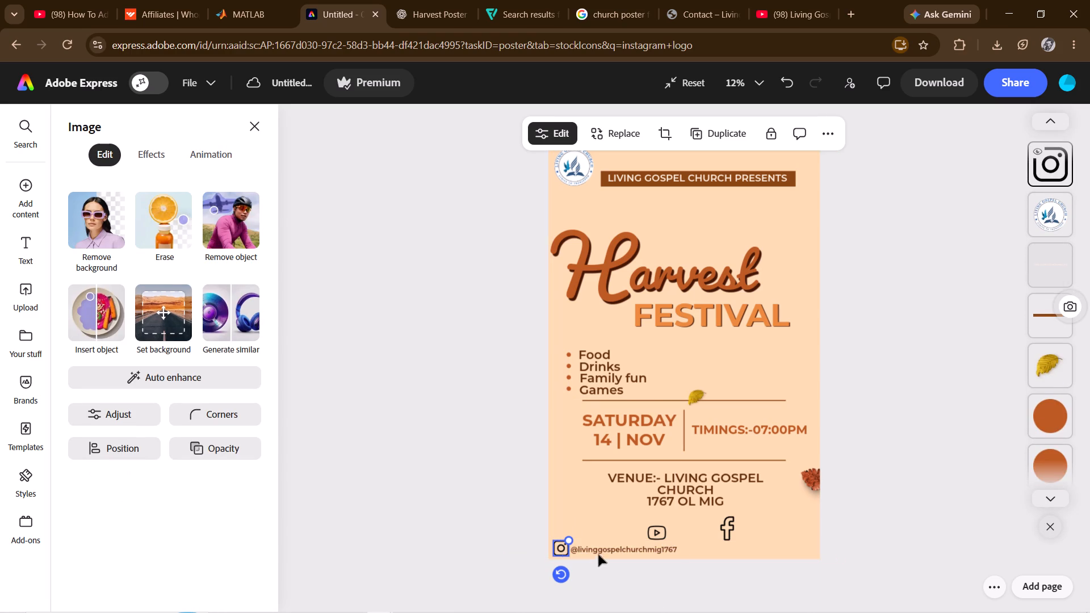
# Reduce the handle text to size 17 and align it beside the Instagram icon.
pyautogui.click(605, 553)
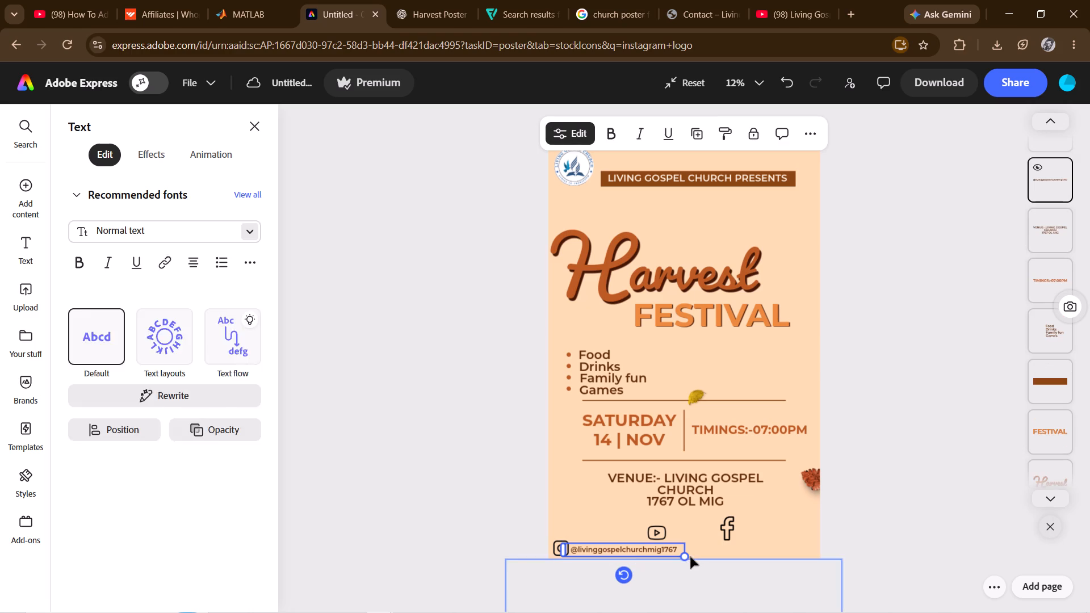
pyautogui.moveTo(684, 557); pyautogui.dragTo(669, 557)
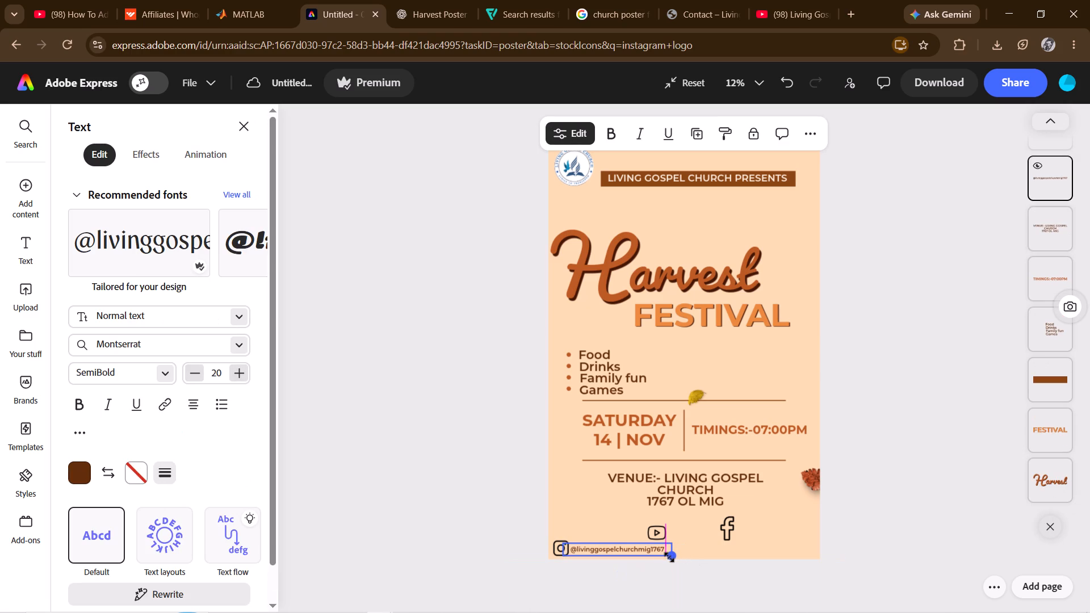
pyautogui.moveTo(669, 557); pyautogui.dragTo(664, 554)
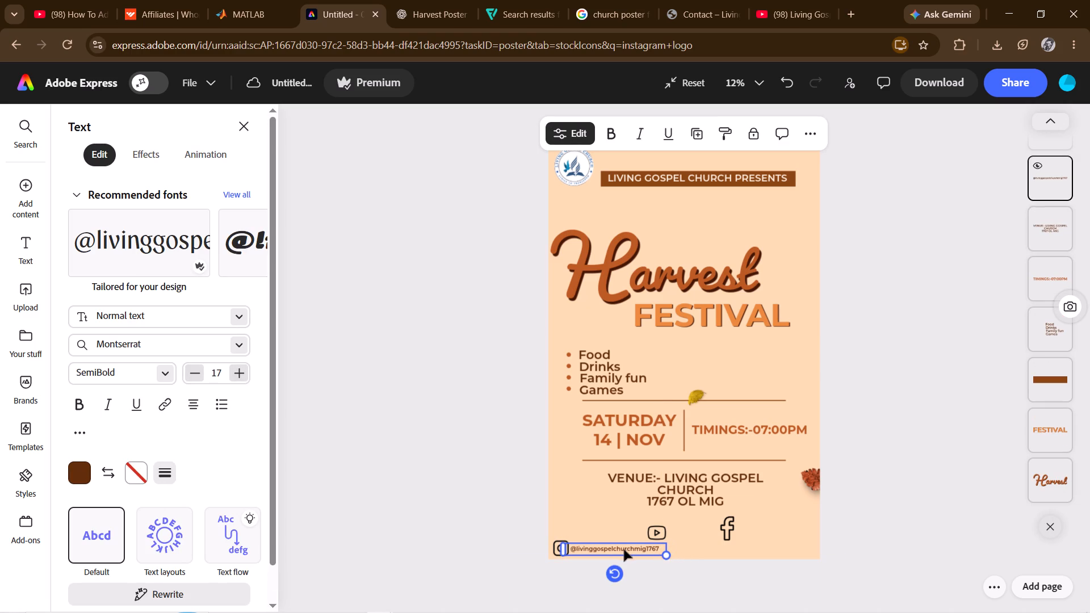
pyautogui.click(623, 549)
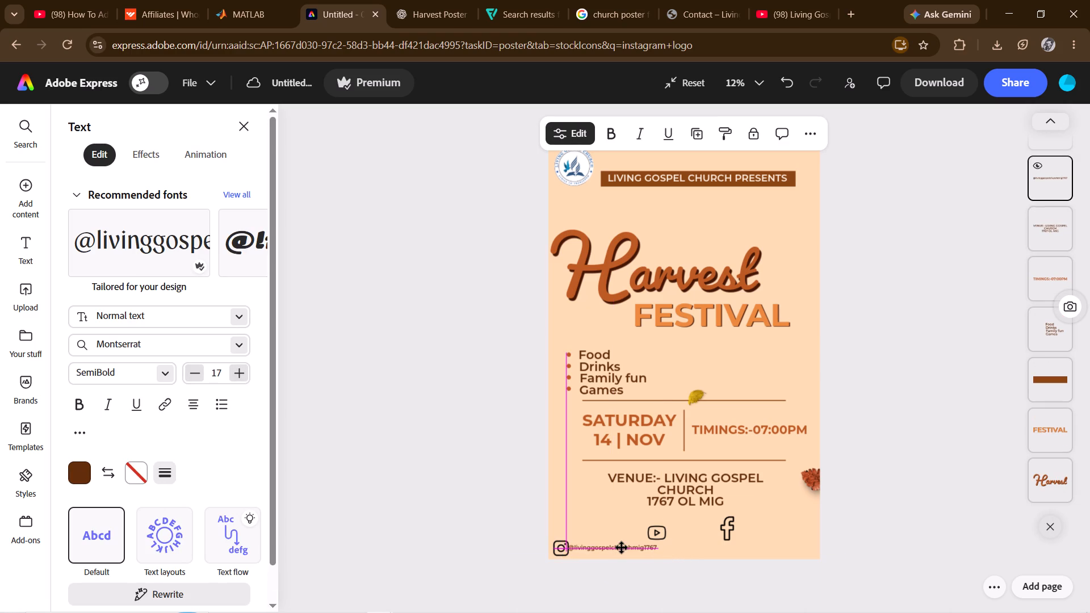
# Move the YouTube icon to the poster's left edge above the Instagram icon and place the handle text beside it.
pyautogui.click(660, 535)
pyautogui.moveTo(657, 532); pyautogui.dragTo(564, 509)
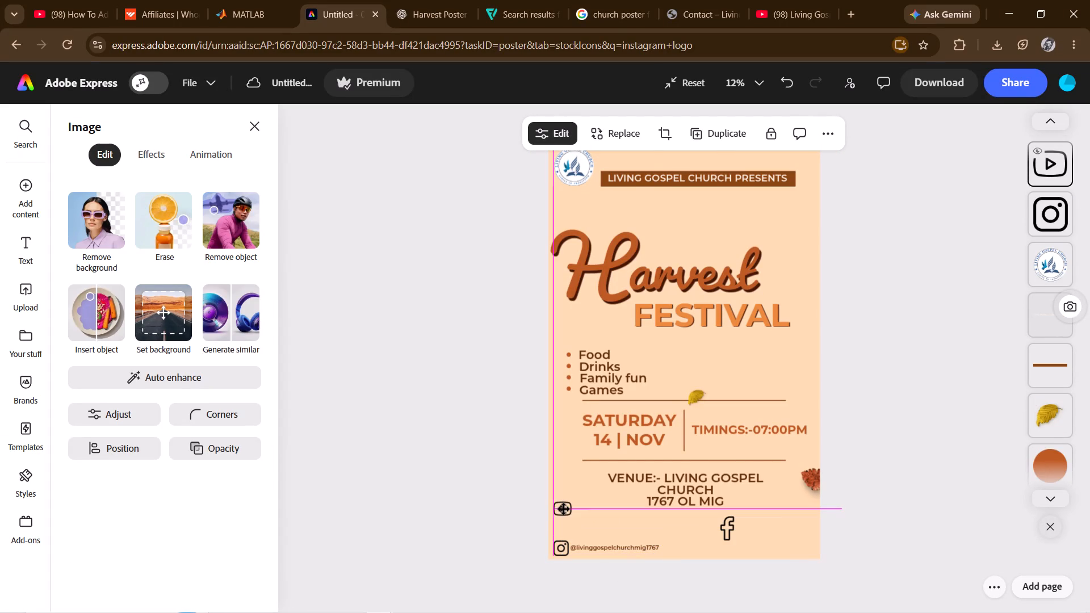
pyautogui.moveTo(564, 509); pyautogui.dragTo(563, 511)
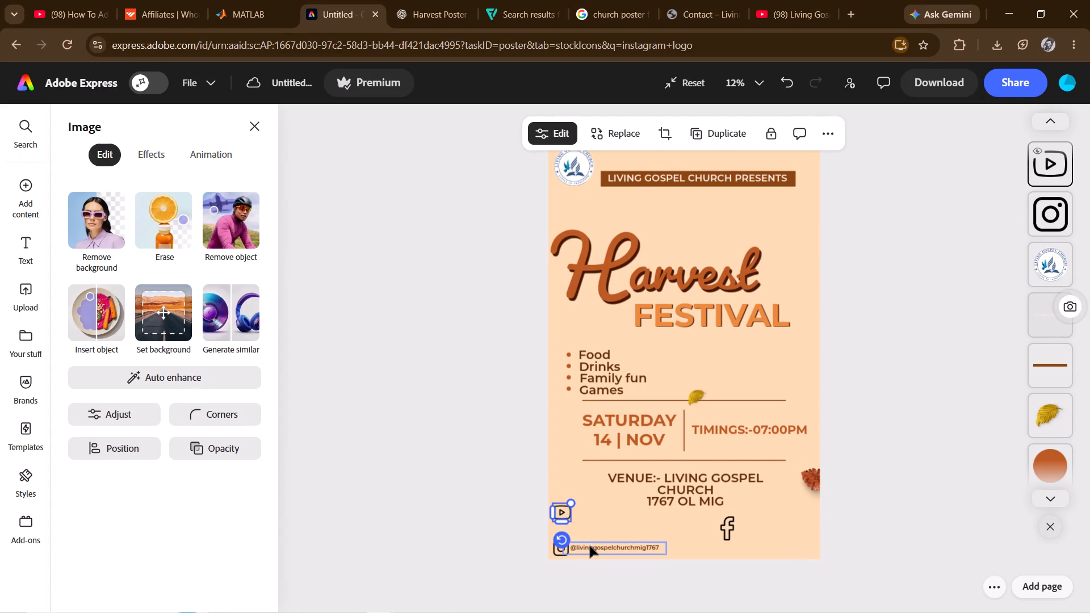
pyautogui.moveTo(590, 546); pyautogui.dragTo(593, 515)
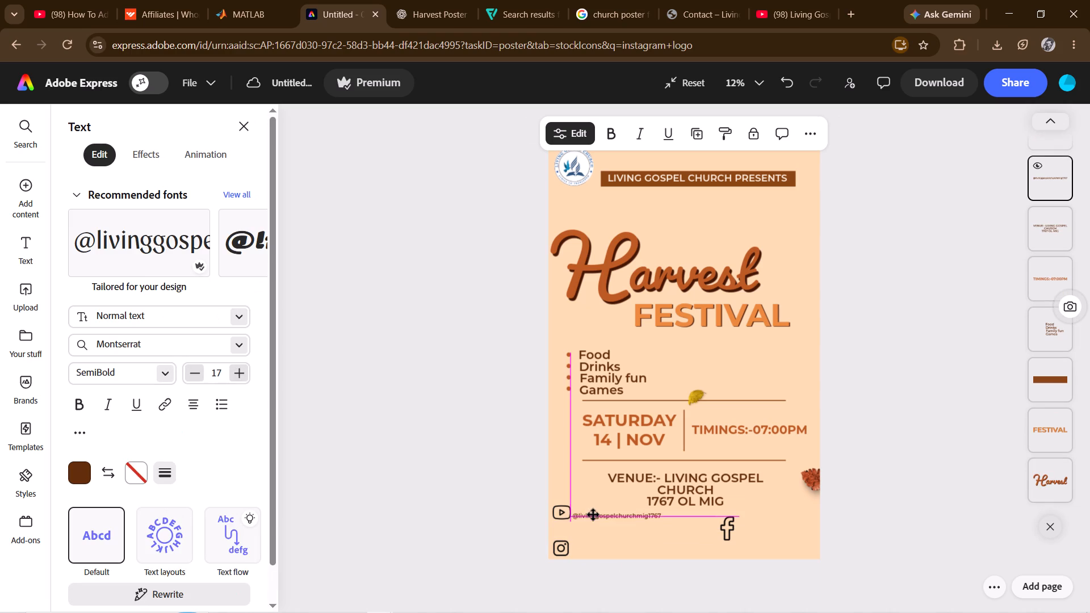
pyautogui.moveTo(593, 515); pyautogui.dragTo(593, 512)
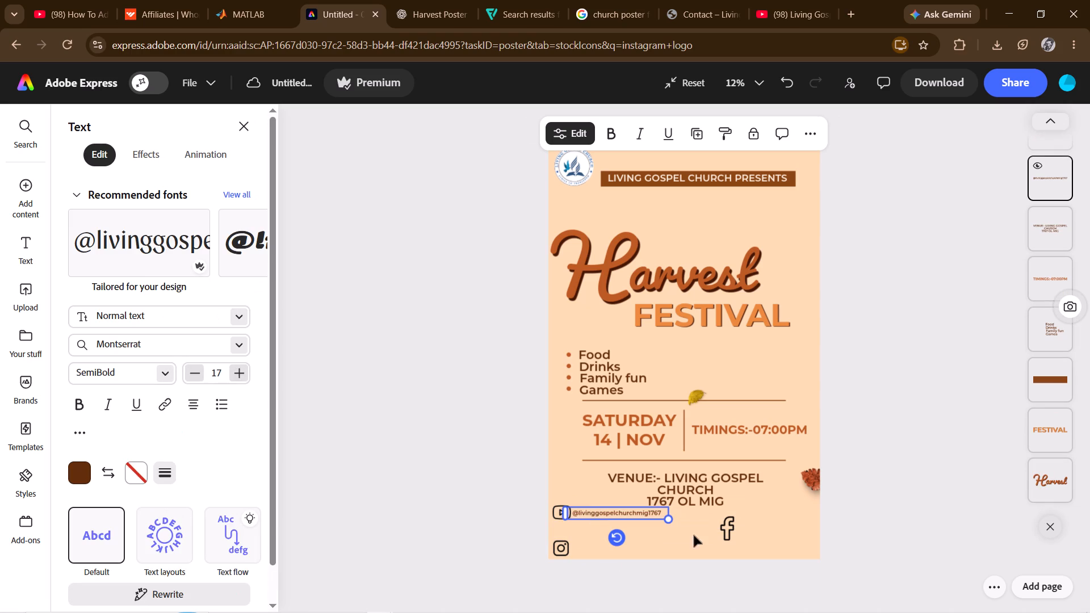
# Move the Facebook icon between the YouTube and Instagram icons at the poster's edge and shrink it to roughly their size.
pyautogui.moveTo(728, 530); pyautogui.dragTo(586, 530)
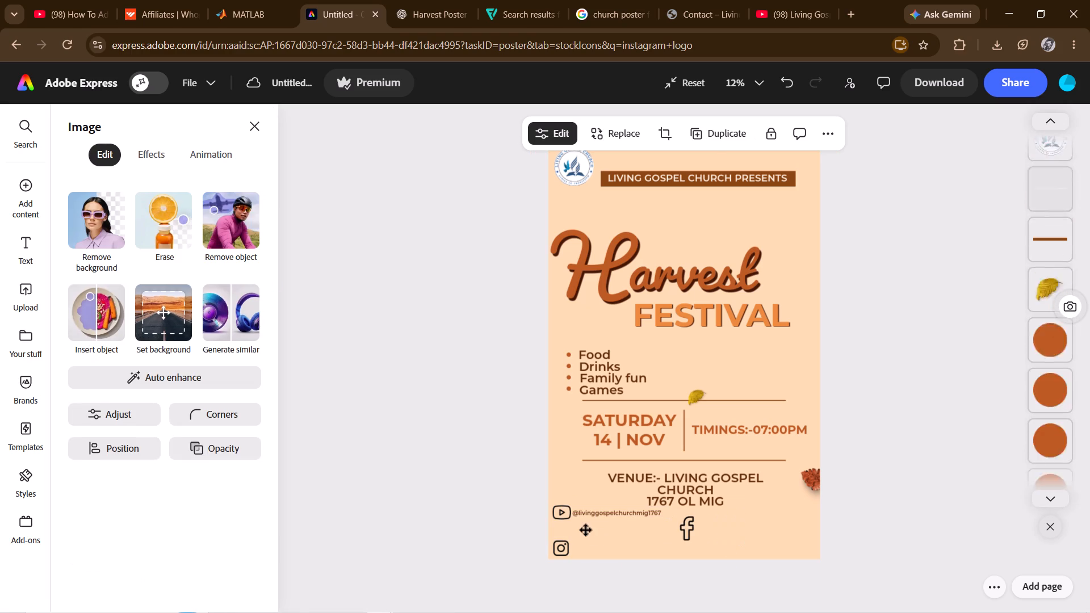
pyautogui.moveTo(586, 530); pyautogui.dragTo(574, 534)
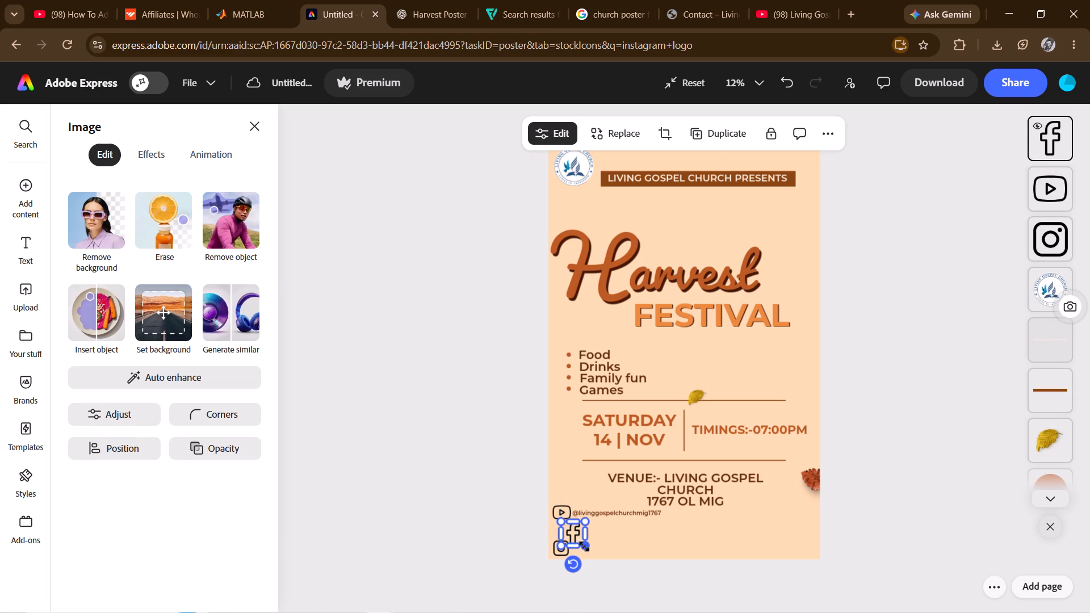
pyautogui.moveTo(585, 546); pyautogui.dragTo(575, 536)
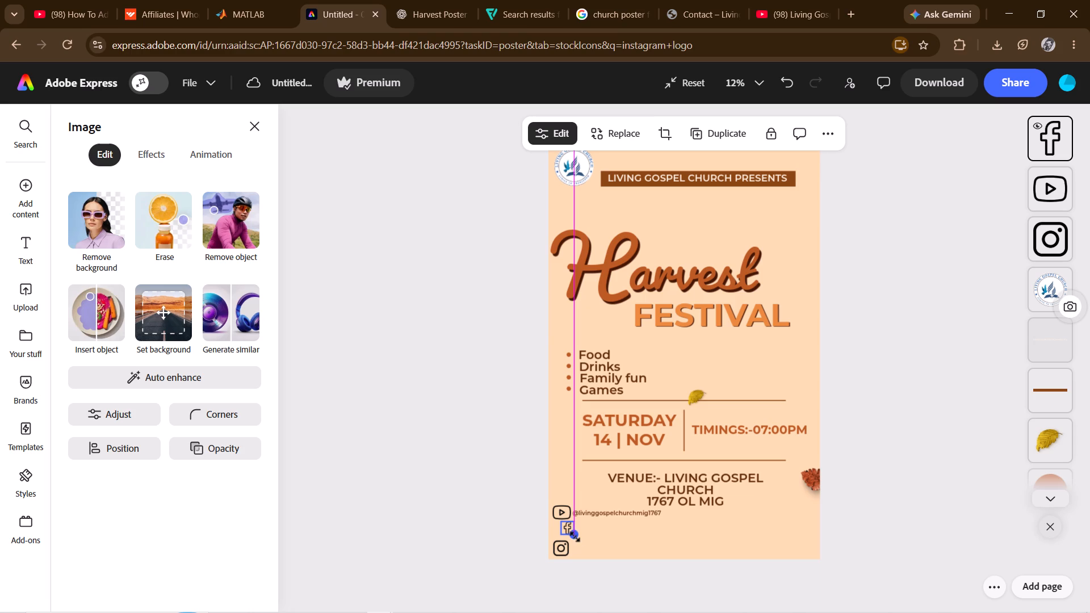
pyautogui.moveTo(575, 536); pyautogui.dragTo(577, 539)
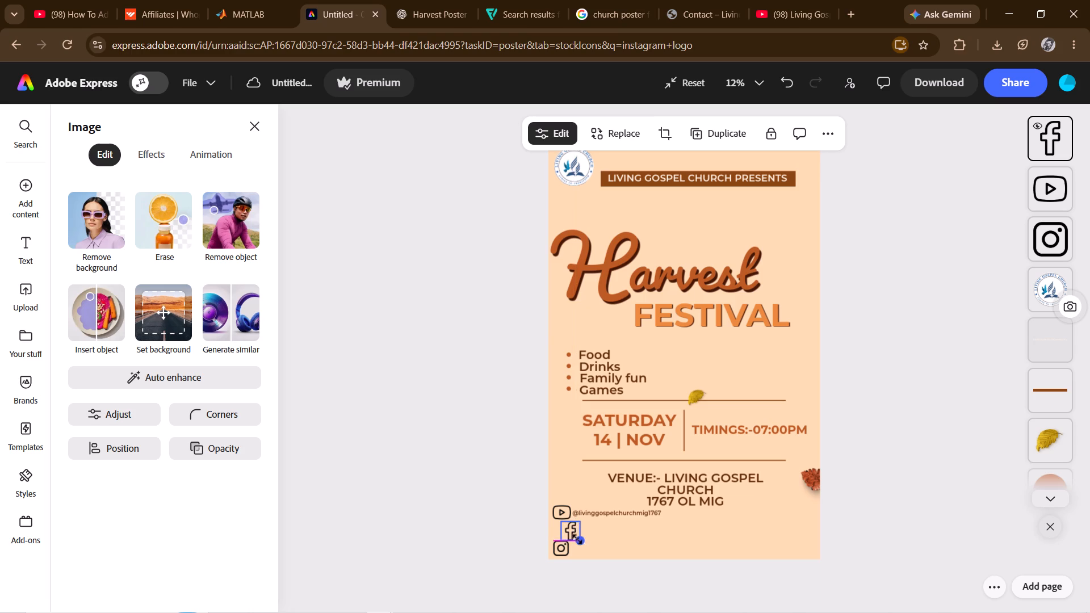
pyautogui.moveTo(572, 528); pyautogui.dragTo(567, 528)
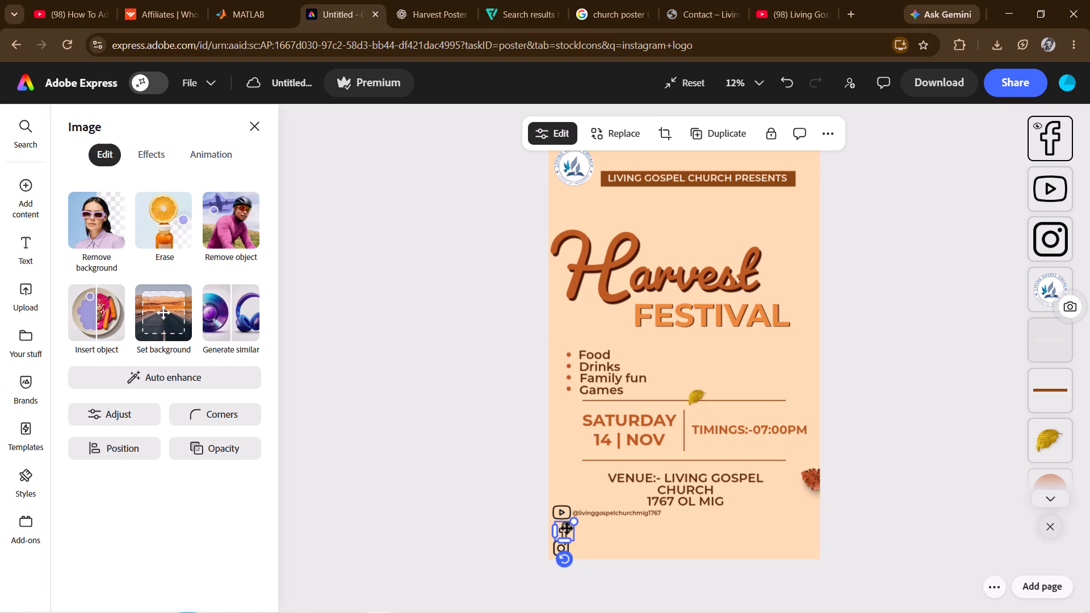
# Raise the venue text slightly and move the Facebook icon just after the handle text, roughly level with the YouTube icon.
pyautogui.click(666, 492)
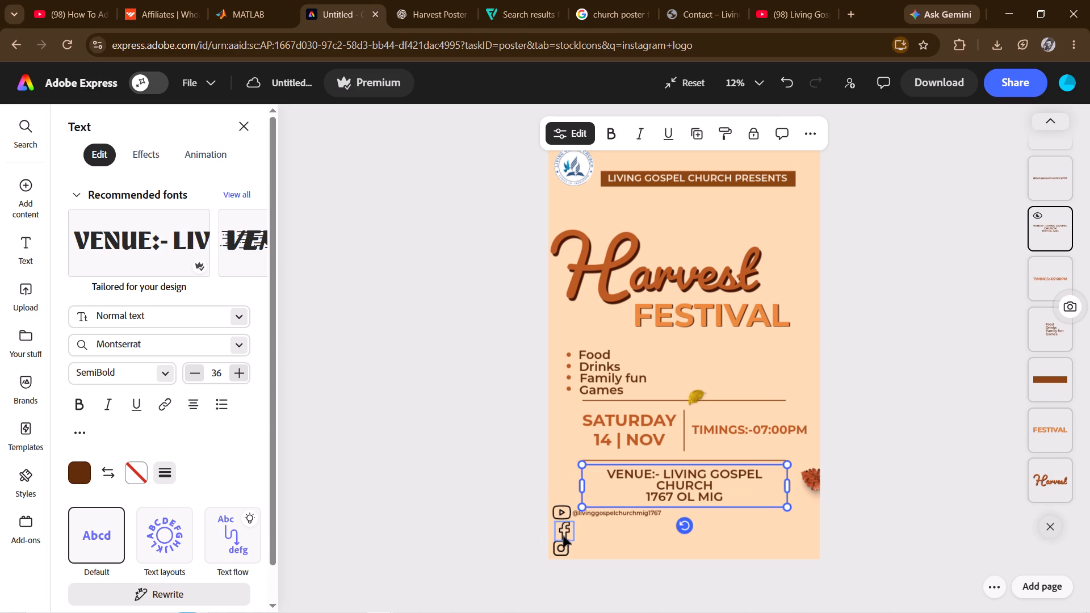
pyautogui.moveTo(567, 534); pyautogui.dragTo(679, 523)
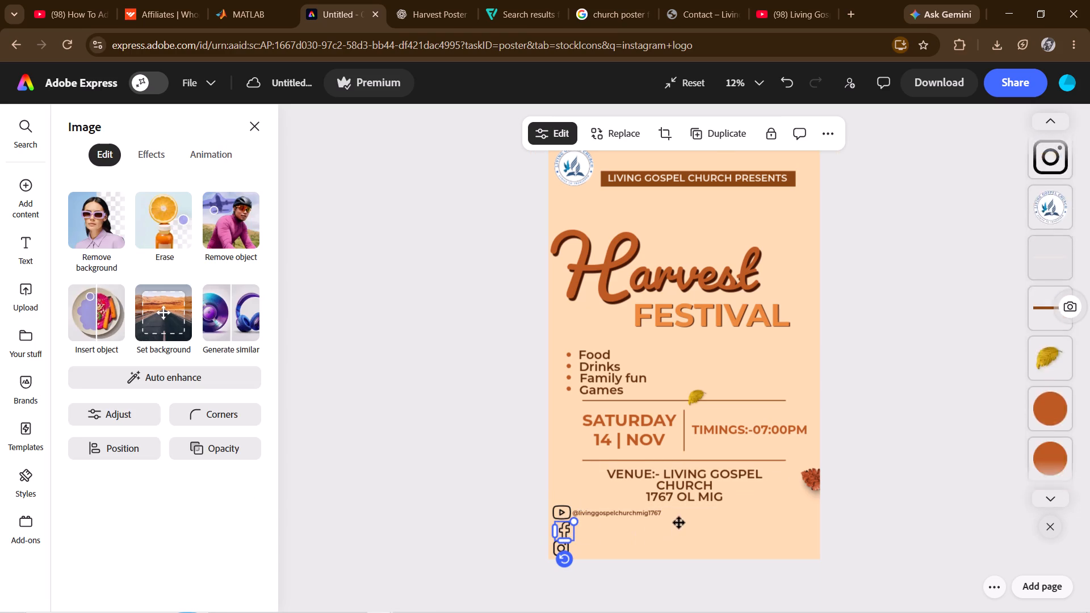
pyautogui.moveTo(679, 523); pyautogui.dragTo(693, 517)
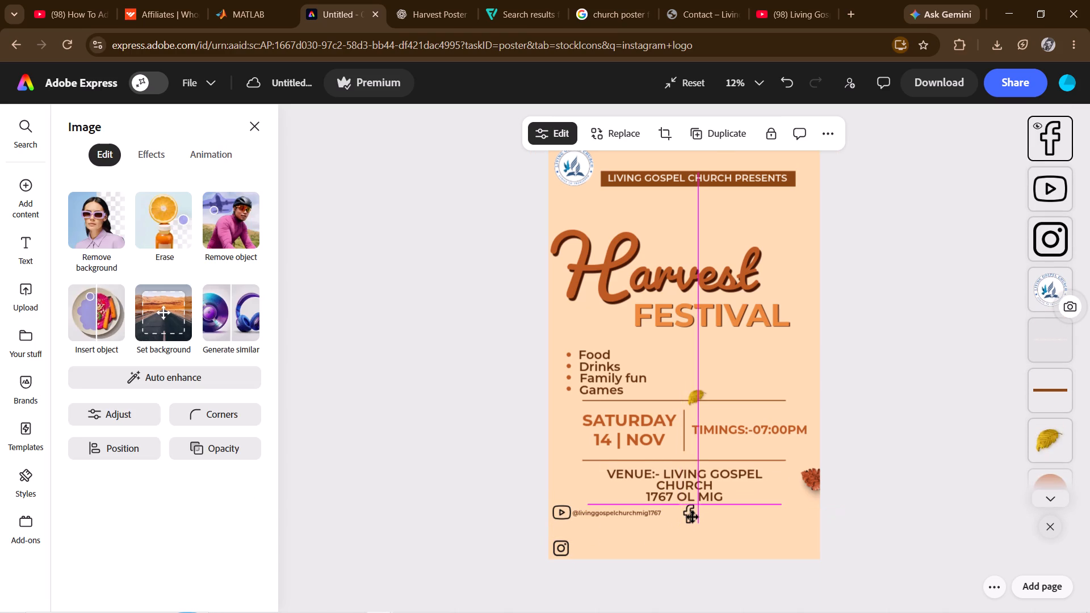
pyautogui.moveTo(693, 517); pyautogui.dragTo(690, 518)
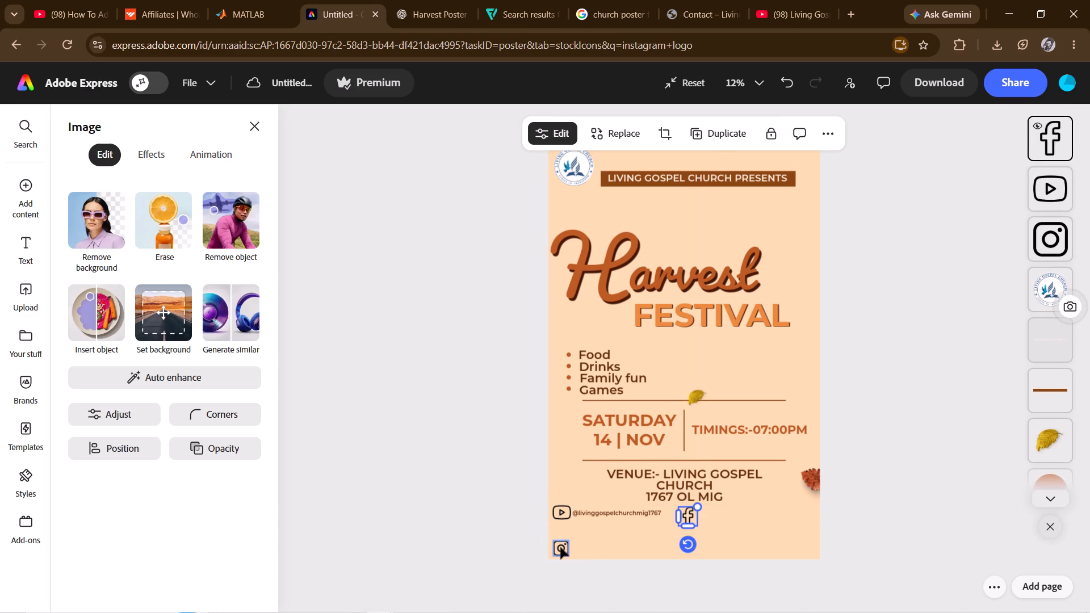
# Enlarge the Instagram and YouTube icons slightly so they match the Facebook icon better.
pyautogui.click(560, 547)
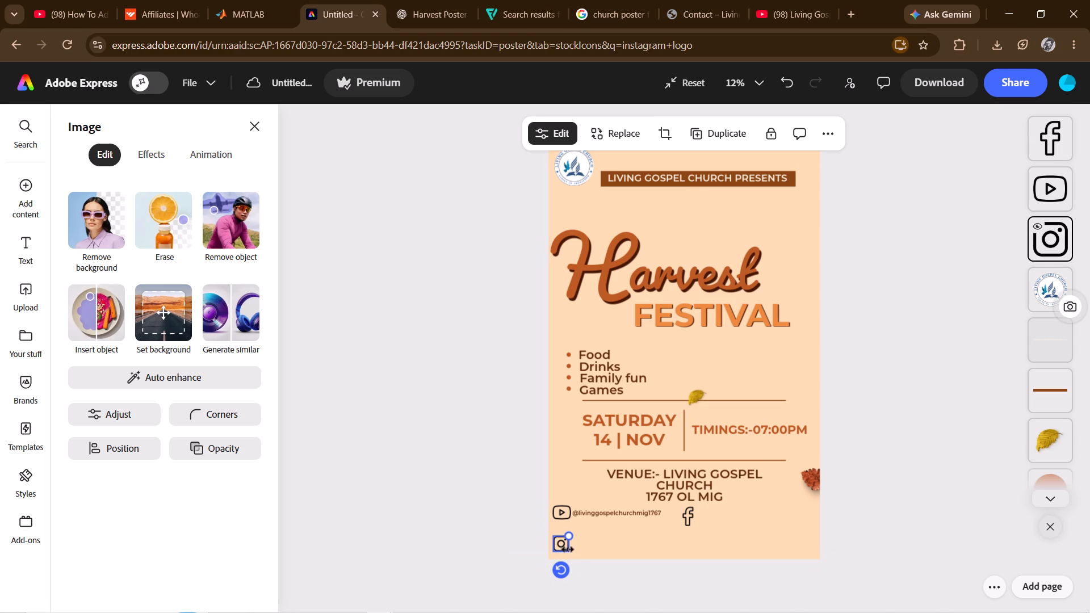
pyautogui.moveTo(569, 539); pyautogui.dragTo(576, 536)
pyautogui.click(564, 514)
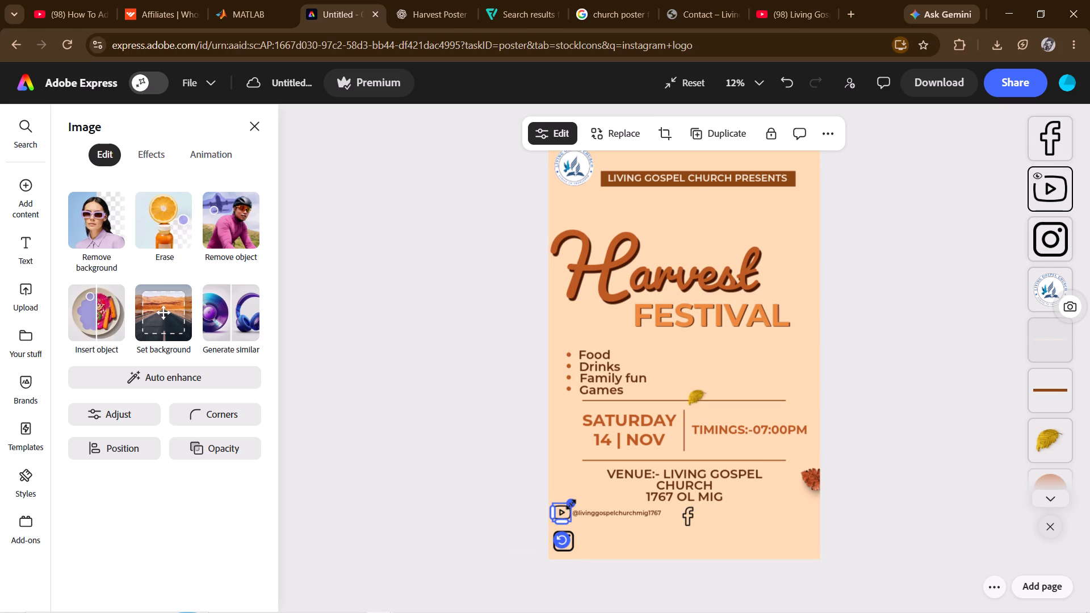
pyautogui.moveTo(572, 499); pyautogui.dragTo(578, 498)
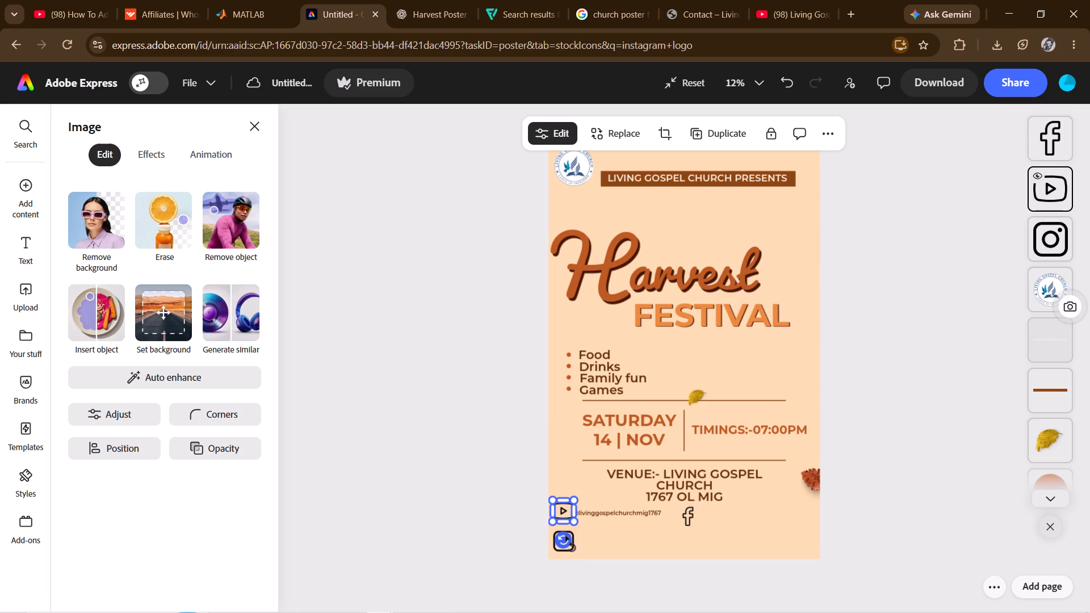
# Lower the YouTube icon and its handle text slightly to line up with the Facebook icon, keeping the text clear of the YouTube icon.
pyautogui.click(594, 532)
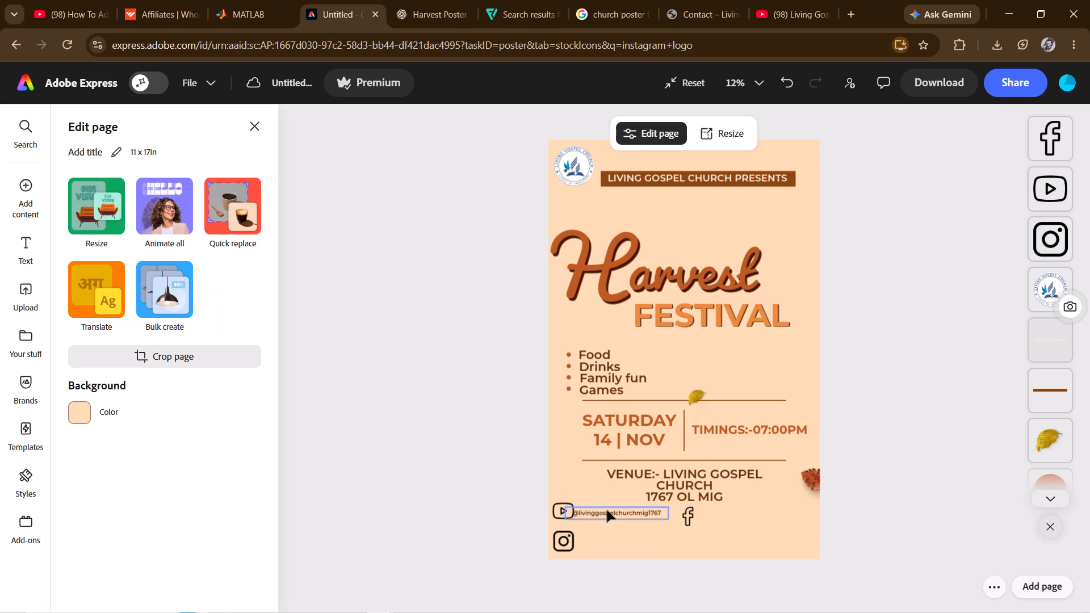
pyautogui.moveTo(607, 510); pyautogui.dragTo(612, 509)
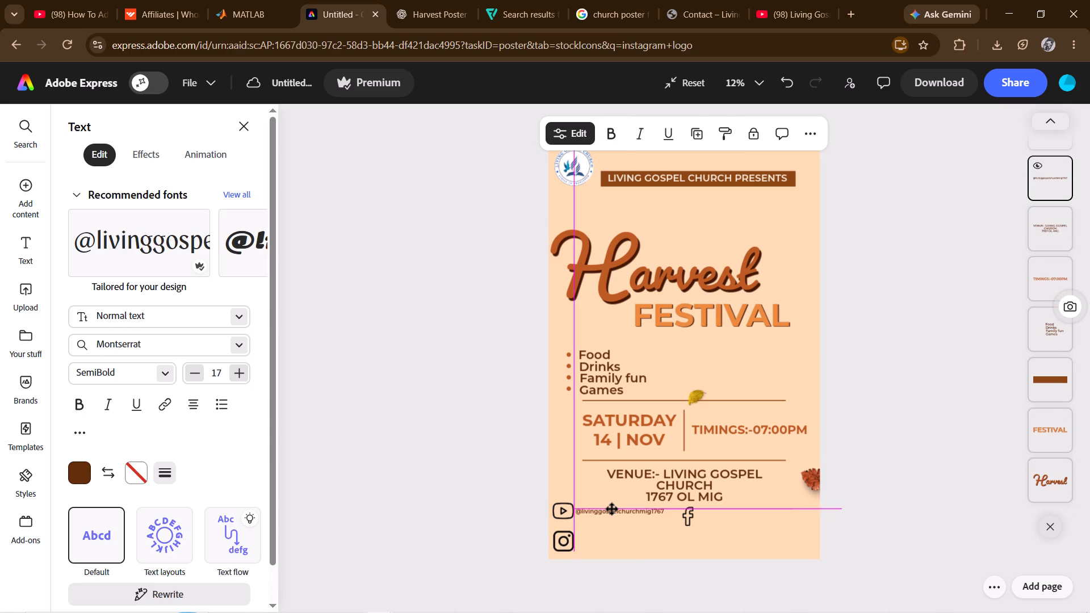
pyautogui.moveTo(612, 509); pyautogui.dragTo(613, 509)
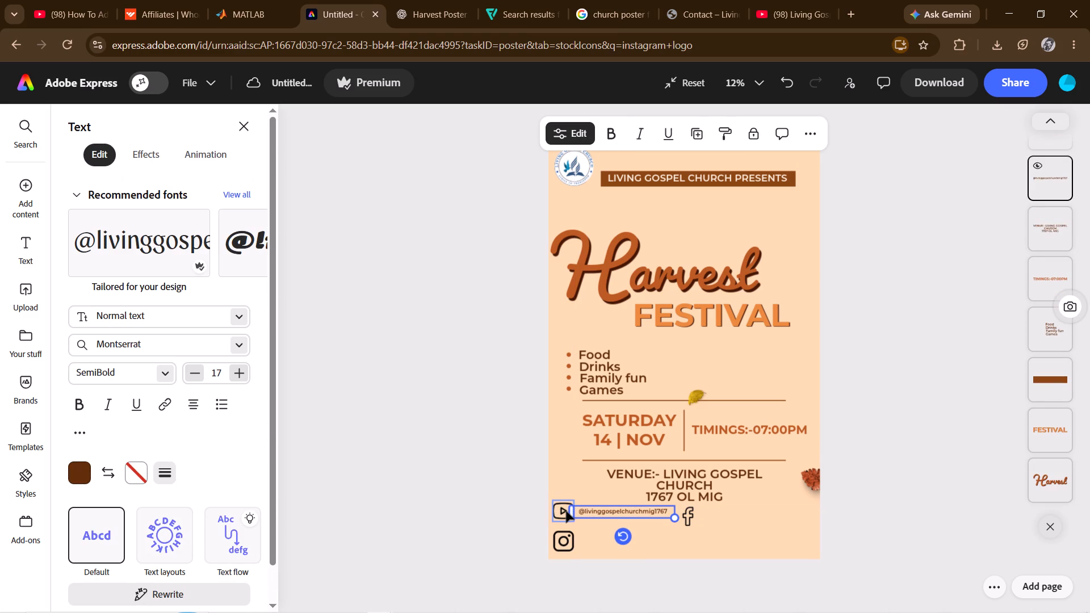
pyautogui.moveTo(566, 511); pyautogui.dragTo(565, 516)
pyautogui.moveTo(598, 513); pyautogui.dragTo(597, 518)
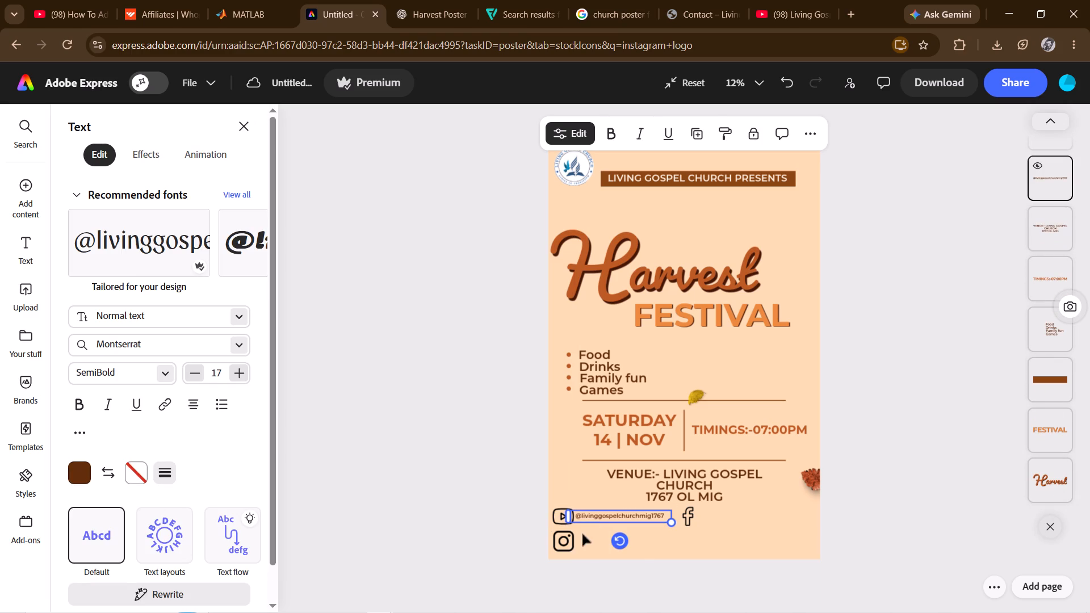
# Align the Instagram icon directly below the YouTube icon near the poster's bottom edge and nudge the Facebook icon closer to the handle text.
pyautogui.click(563, 542)
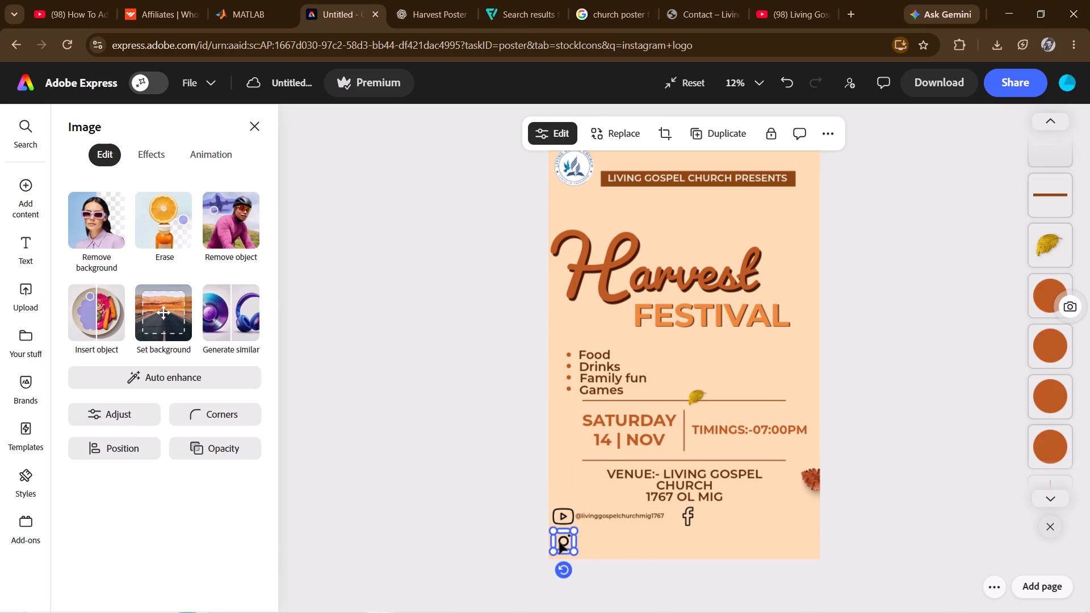
pyautogui.click(686, 518)
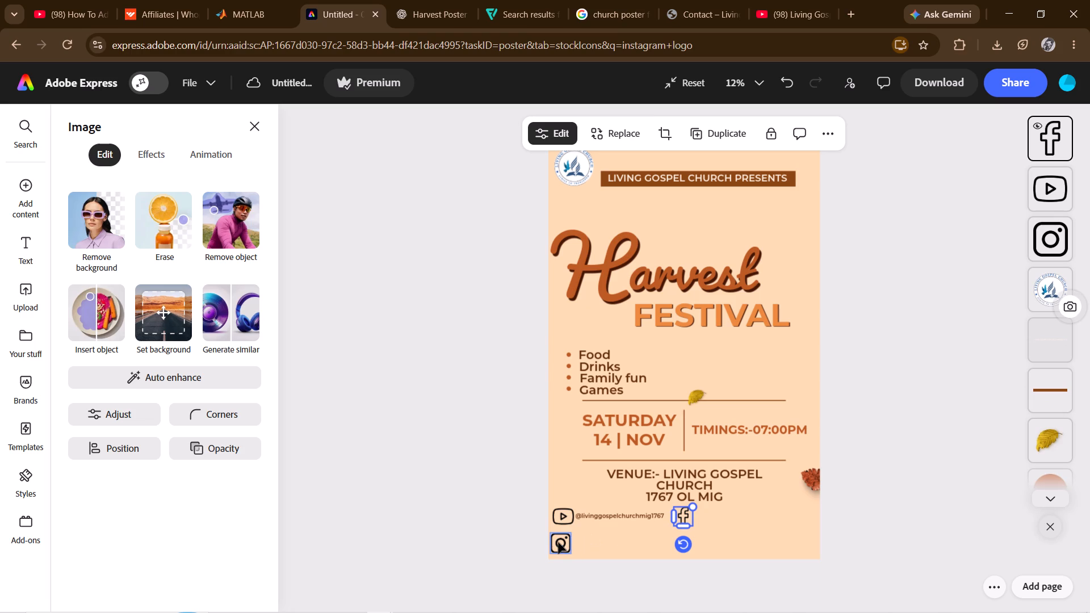
pyautogui.moveTo(557, 541); pyautogui.dragTo(561, 544)
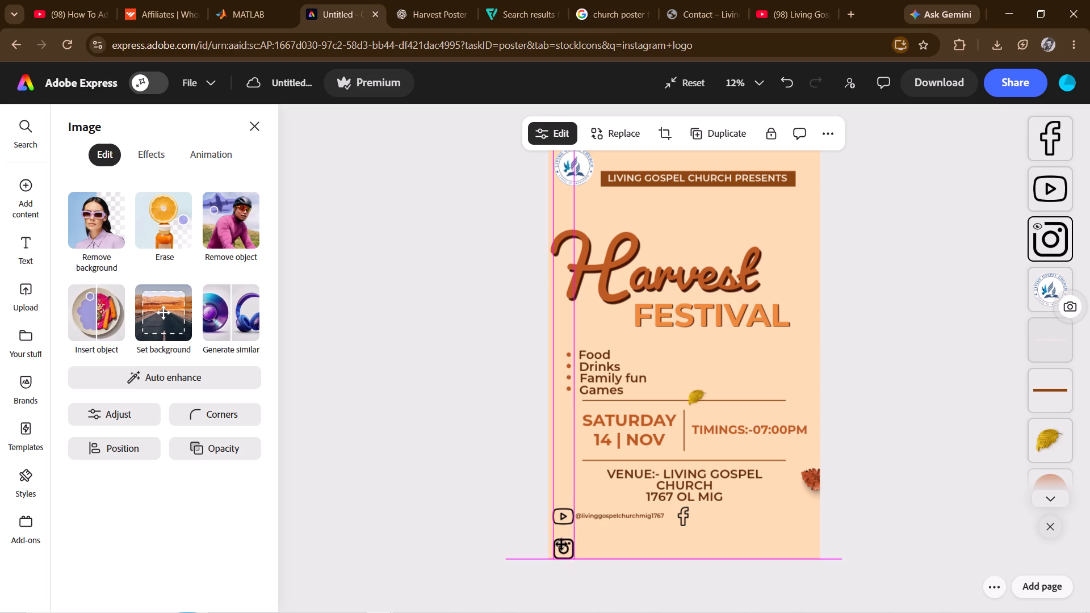
pyautogui.moveTo(561, 544); pyautogui.dragTo(563, 544)
pyautogui.click(575, 554)
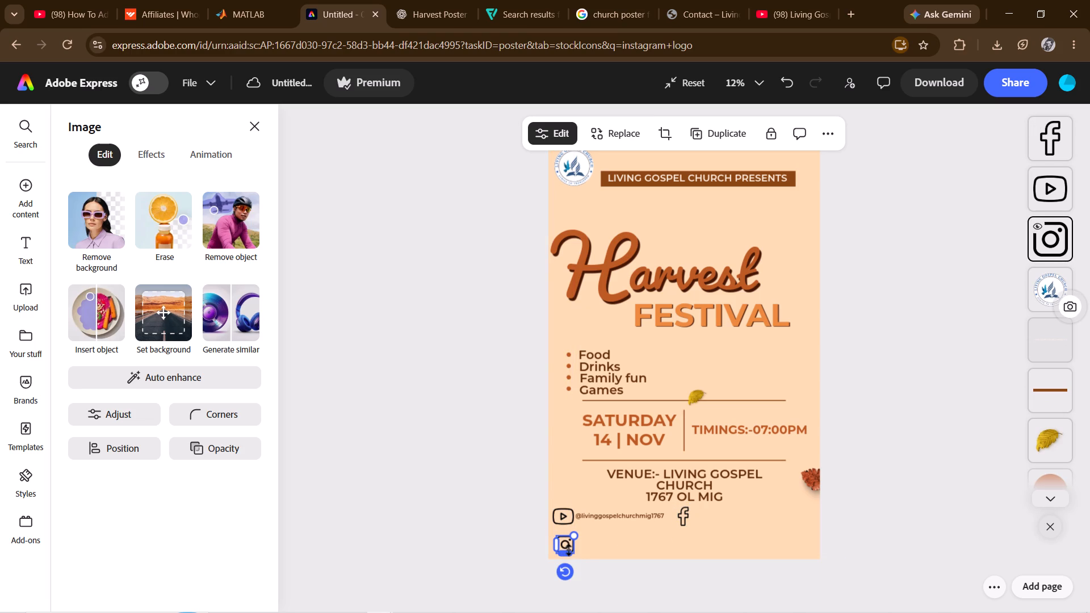
pyautogui.click(567, 545)
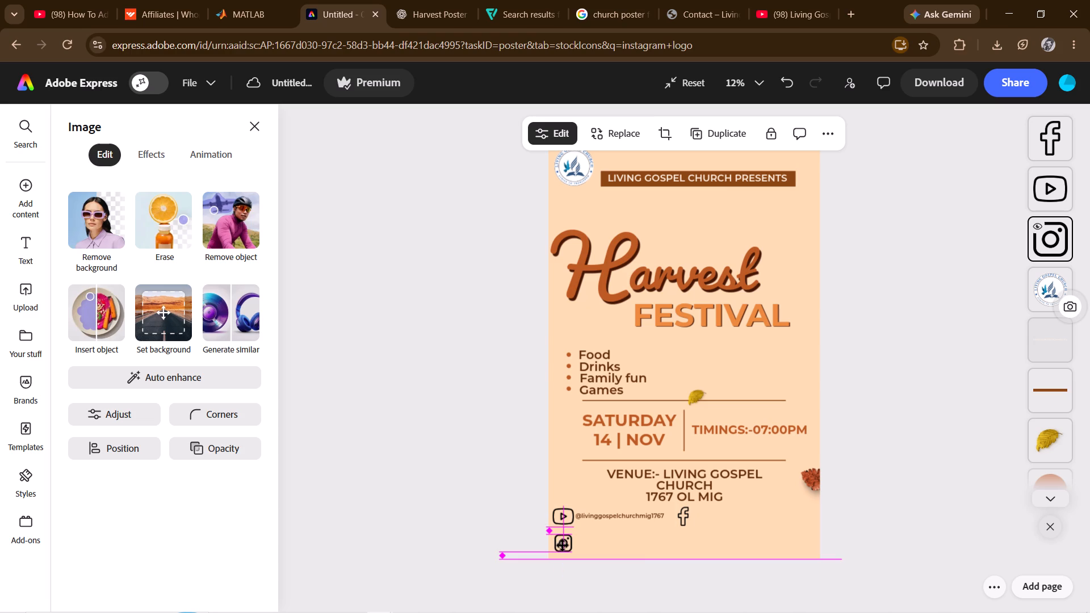
pyautogui.click(504, 514)
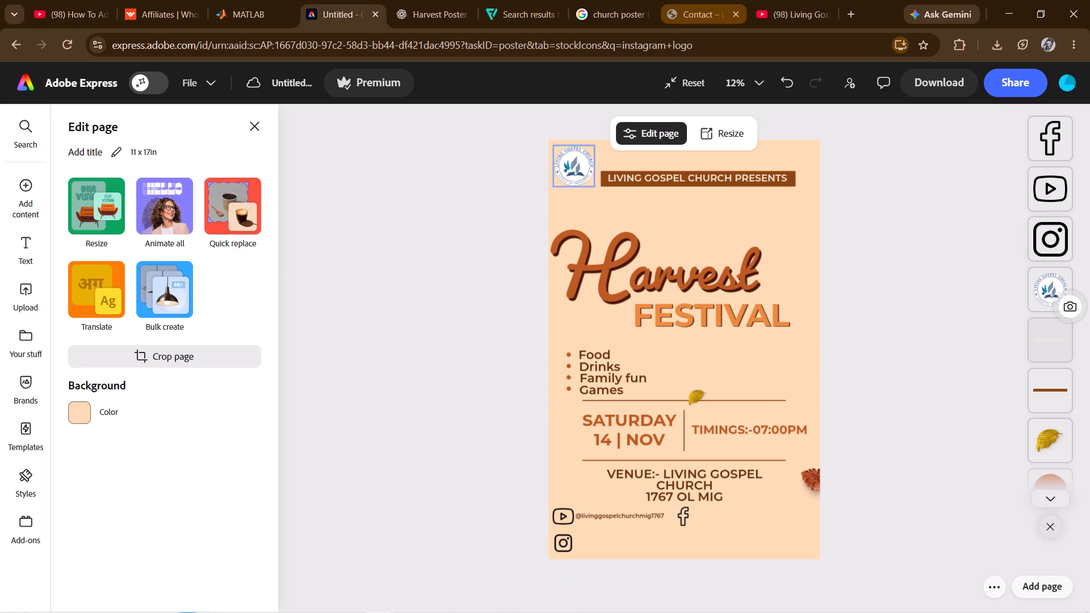
# Switch to the church website's Contact page to look up the church's Instagram account.
pyautogui.click(550, 0)
pyautogui.click(599, 0)
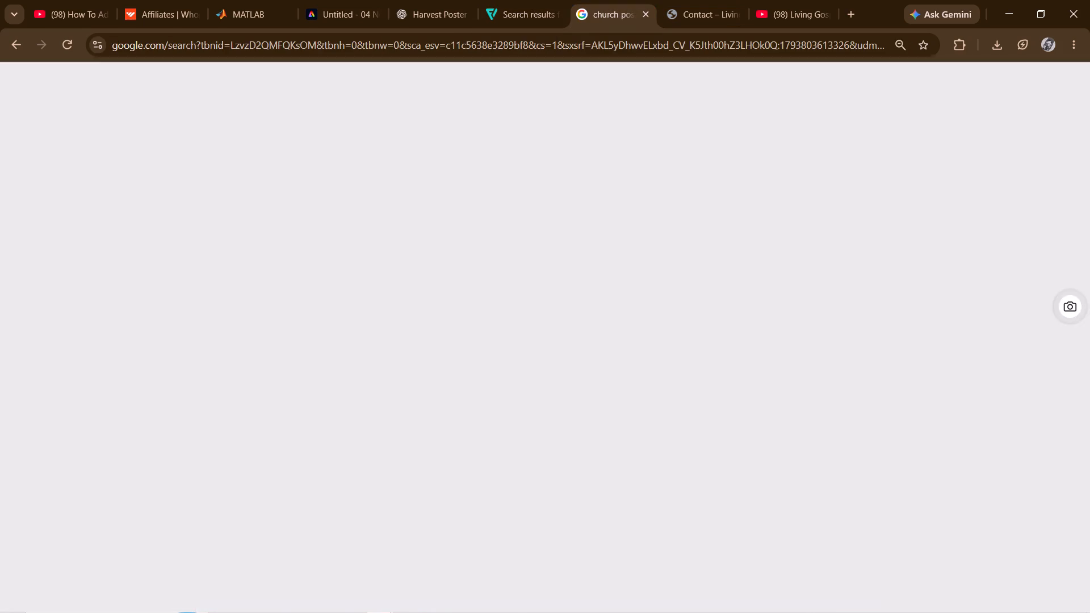
pyautogui.click(688, 0)
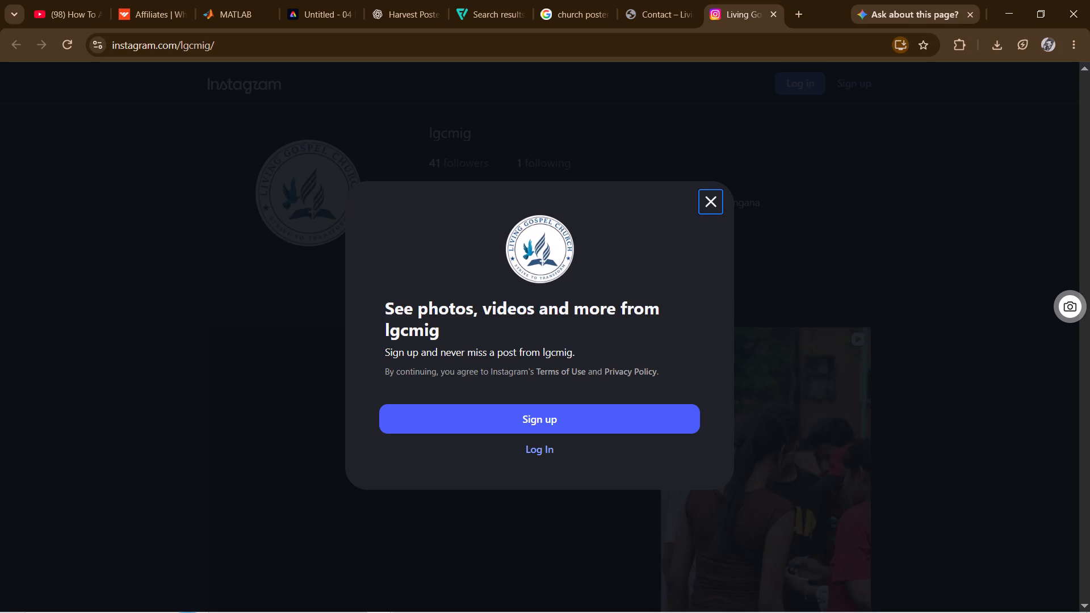
# Check the church's lgcmig Instagram profile, dismissing sign-up prompts and expanding the full bio, and return to the harvest festival poster in Adobe Express.
pyautogui.click(712, 204)
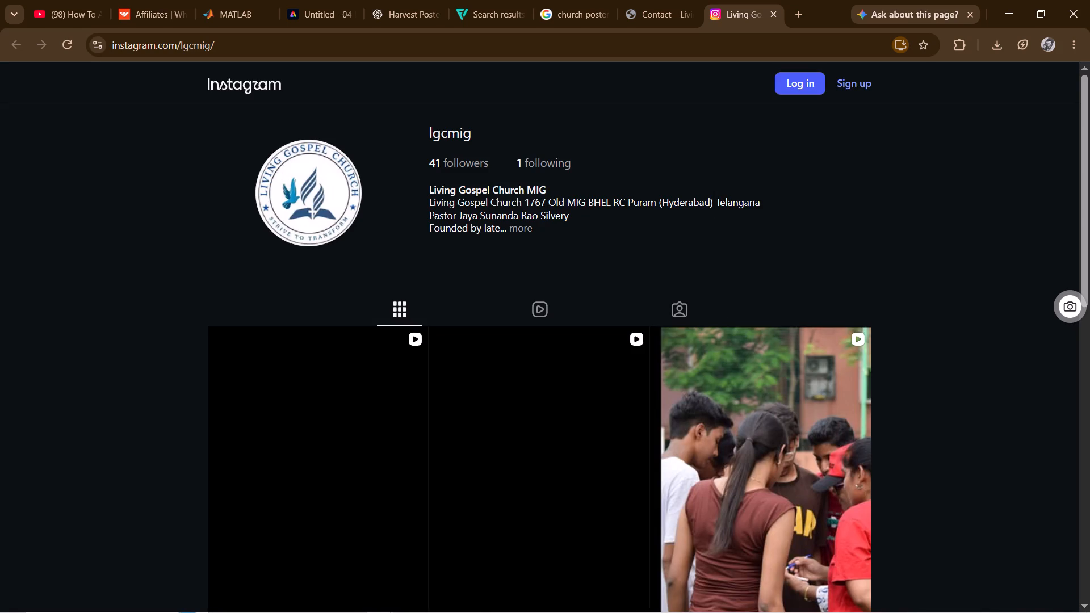
pyautogui.click(527, 225)
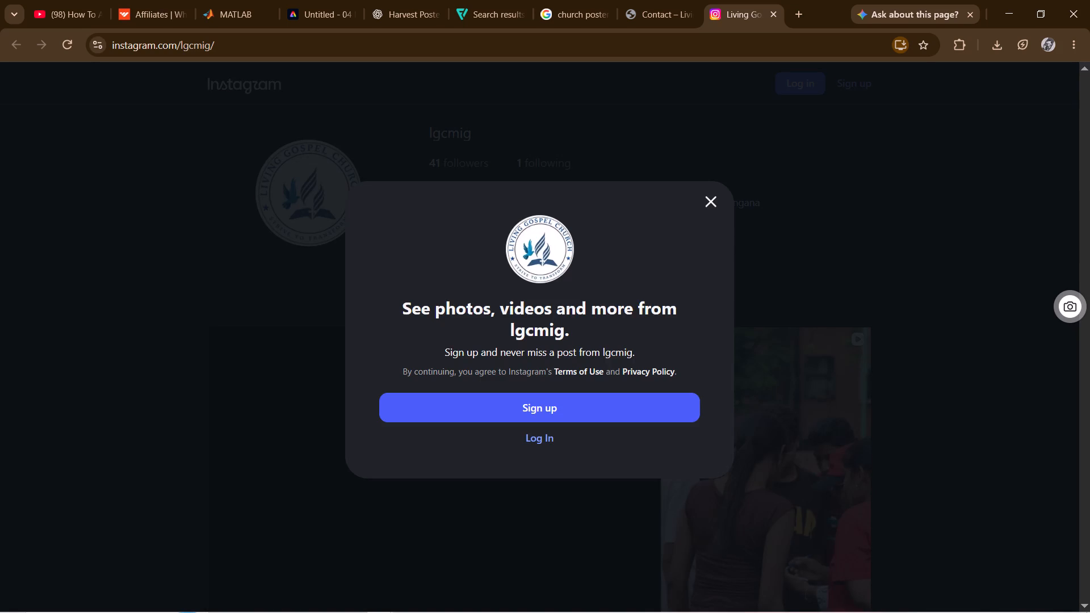
pyautogui.click(711, 207)
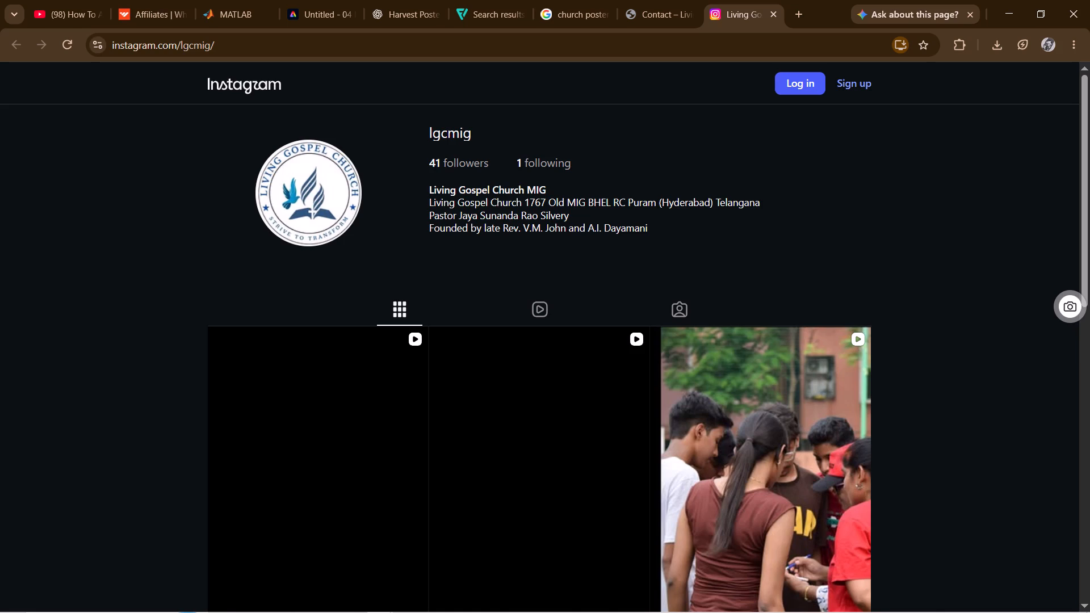
pyautogui.click(546, 0)
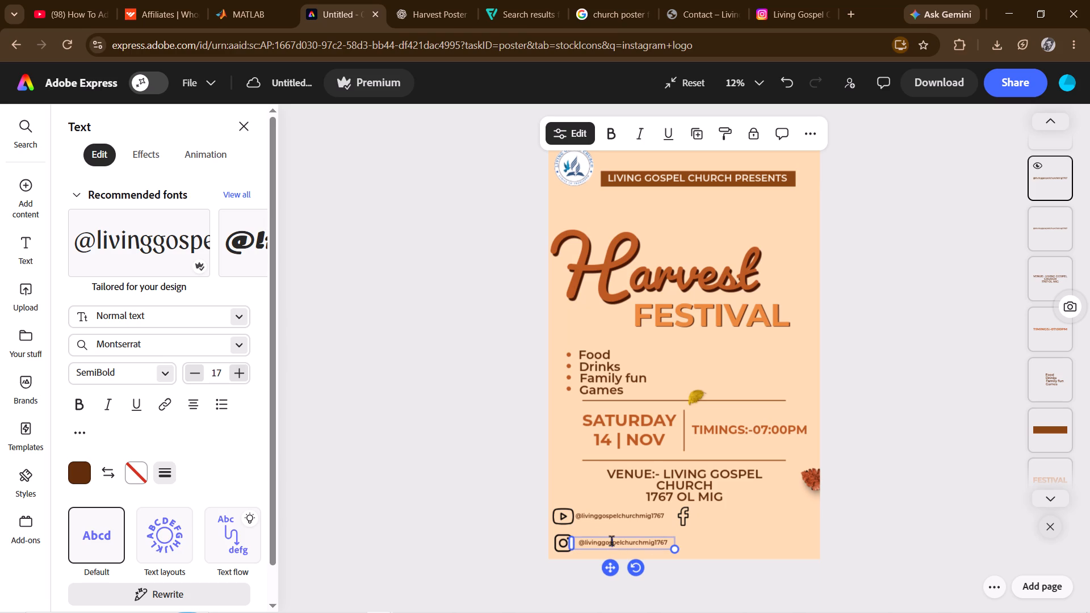
pyautogui.hotkey('ctrl', 'a')
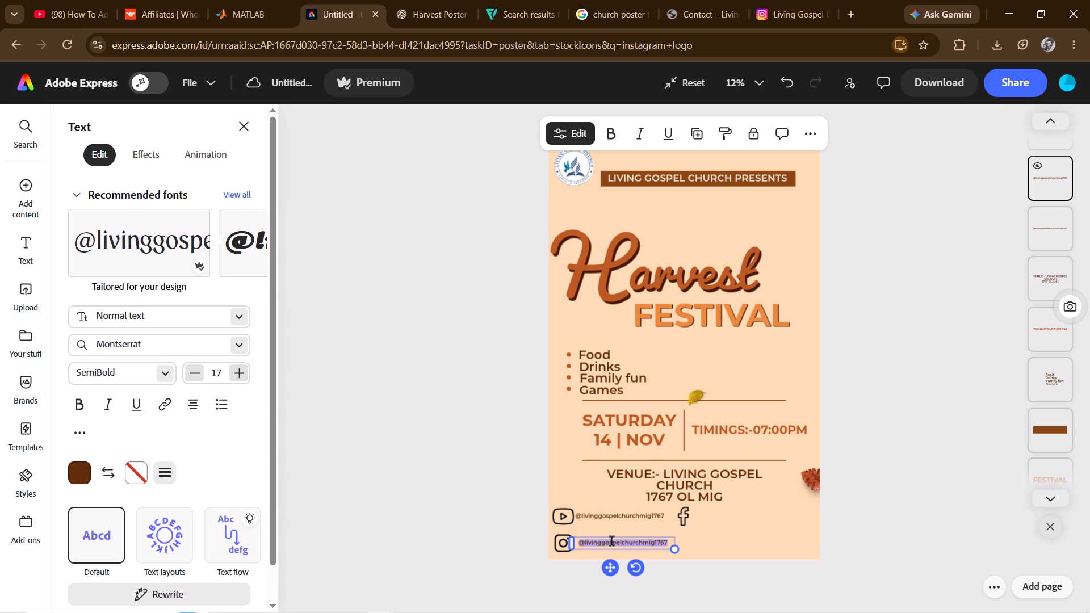
pyautogui.press('Escape')
pyautogui.click(668, 544)
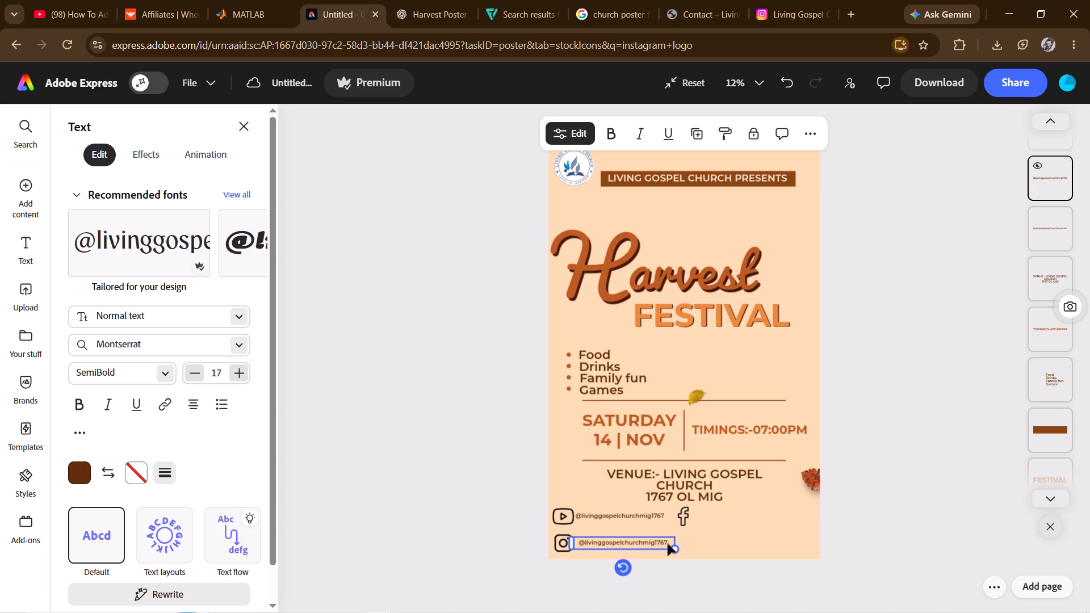
pyautogui.hotkey('ctrl', 'shift', 'Left')
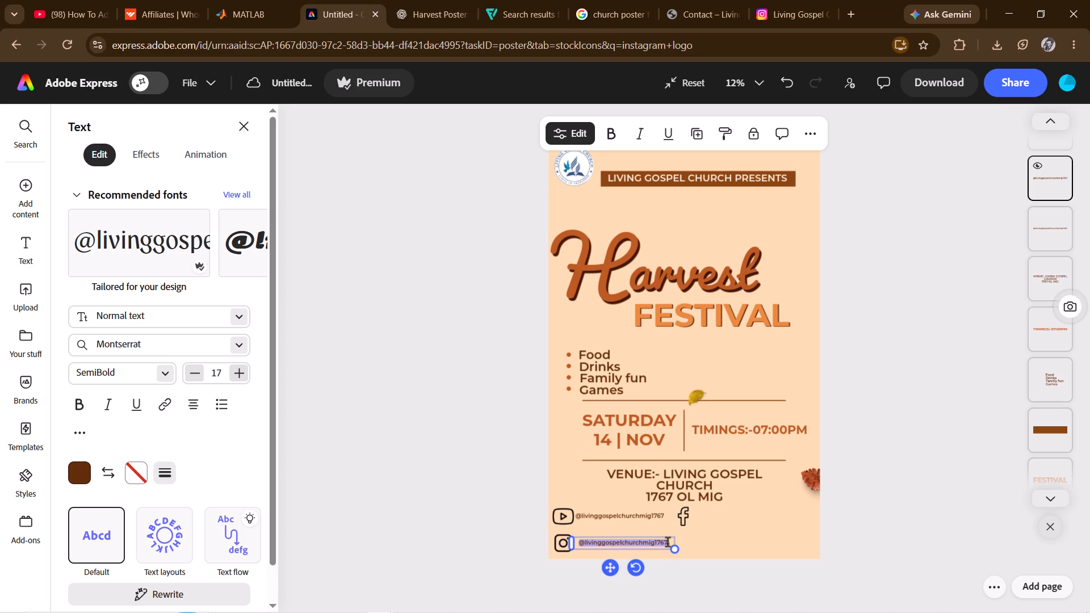
pyautogui.hotkey('ctrl', 'shift', 'Left')
pyautogui.hotkey('ctrl', 'shift', 'Right')
pyautogui.hotkey('ctrl', 'shift', 'Left')
pyautogui.press('BackSpace')
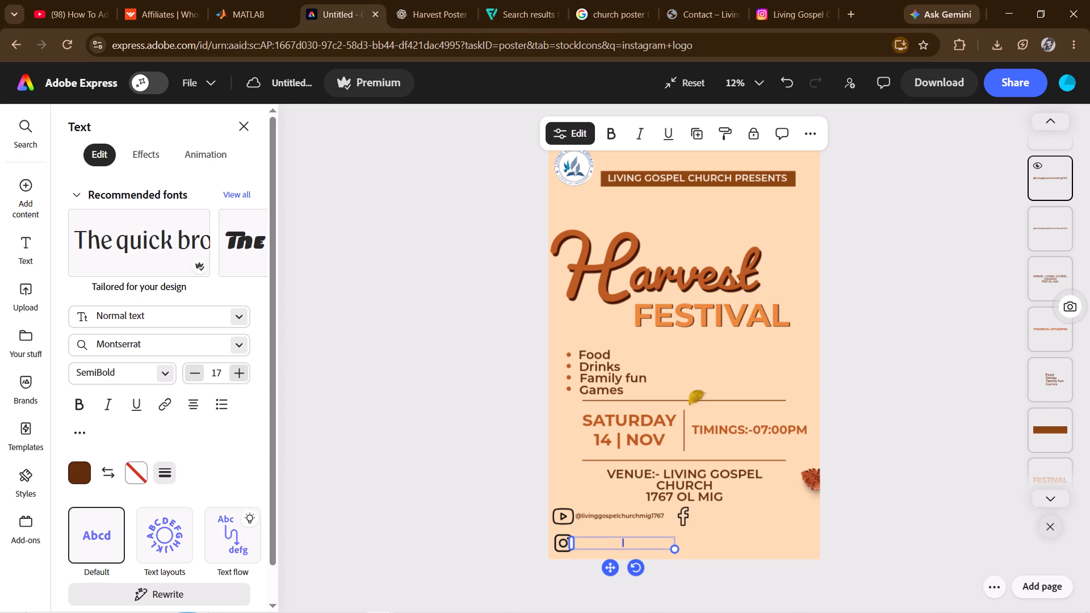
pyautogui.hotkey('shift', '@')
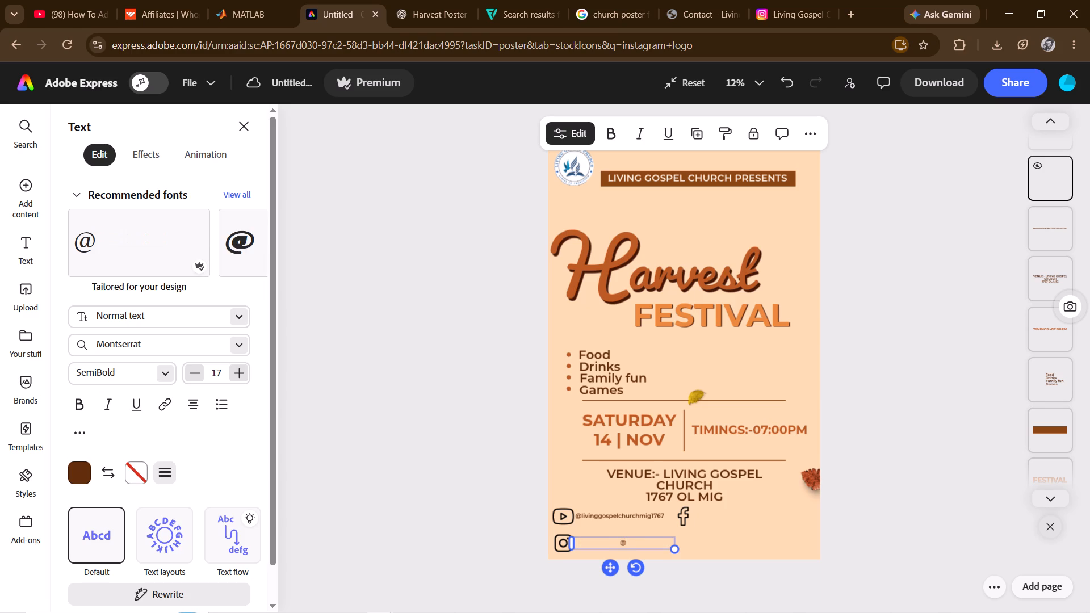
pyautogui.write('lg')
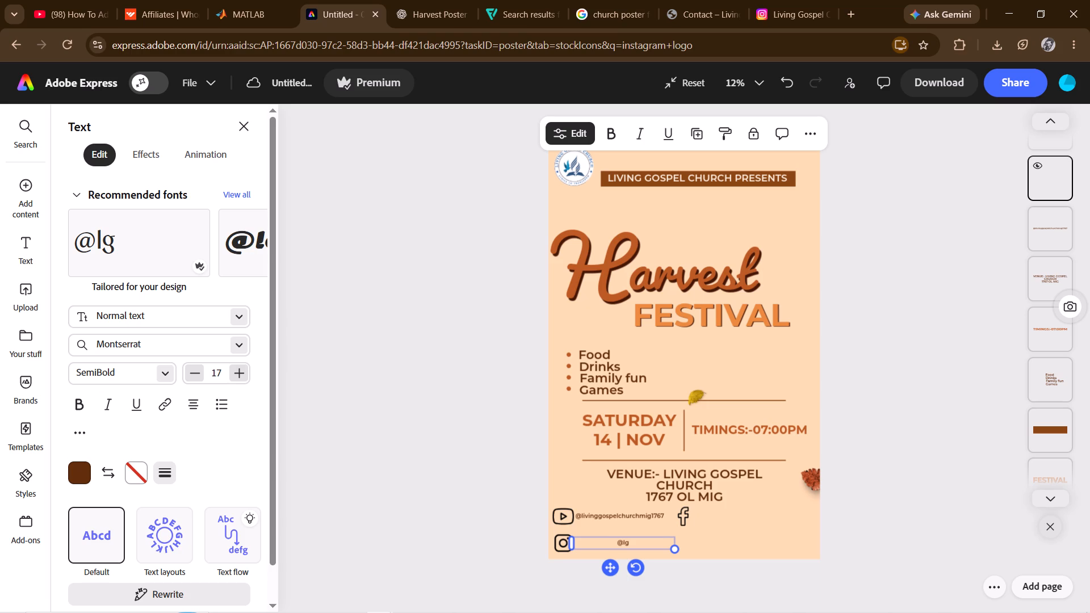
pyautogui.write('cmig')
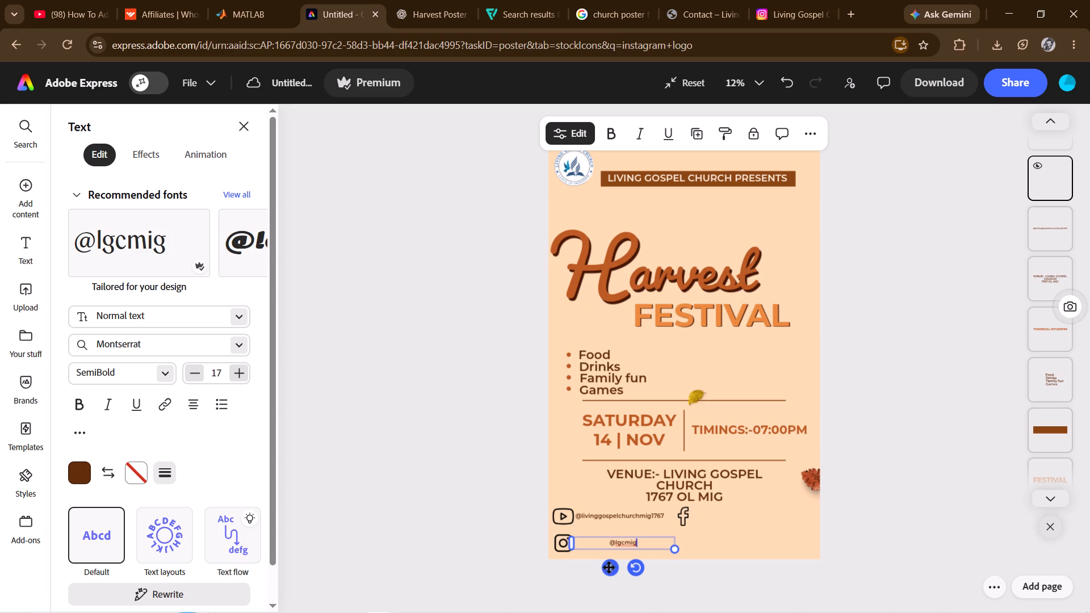
pyautogui.moveTo(610, 566); pyautogui.dragTo(583, 565)
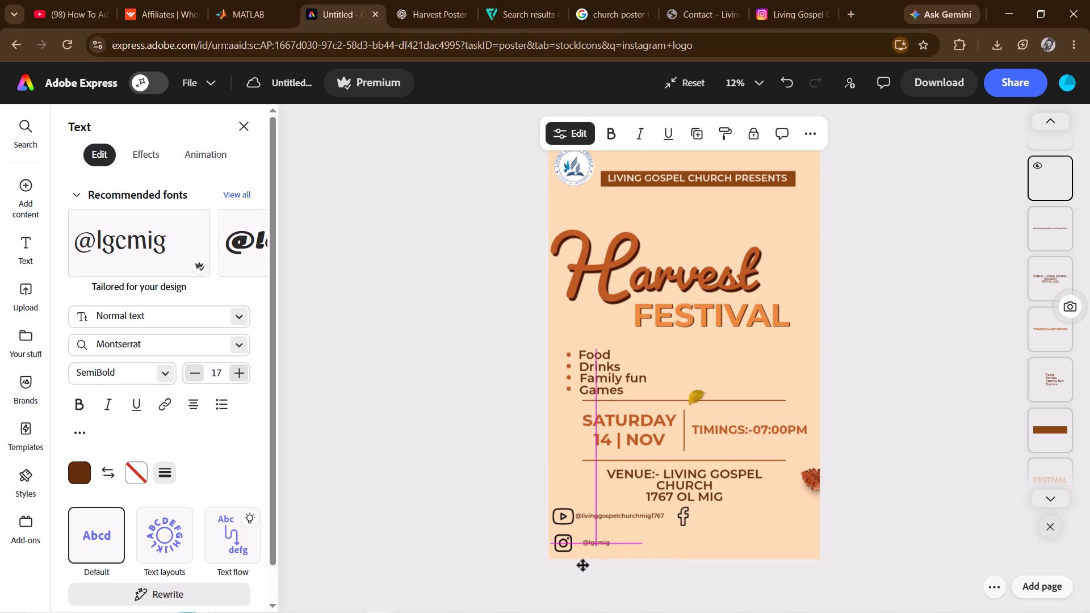
pyautogui.moveTo(583, 565); pyautogui.dragTo(578, 565)
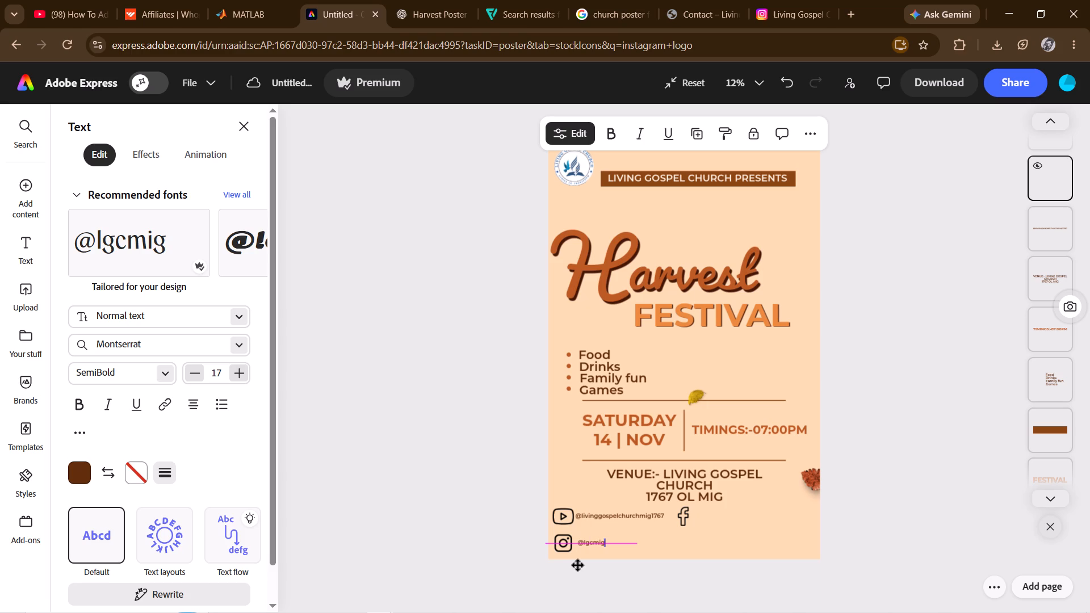
pyautogui.moveTo(578, 565); pyautogui.dragTo(576, 565)
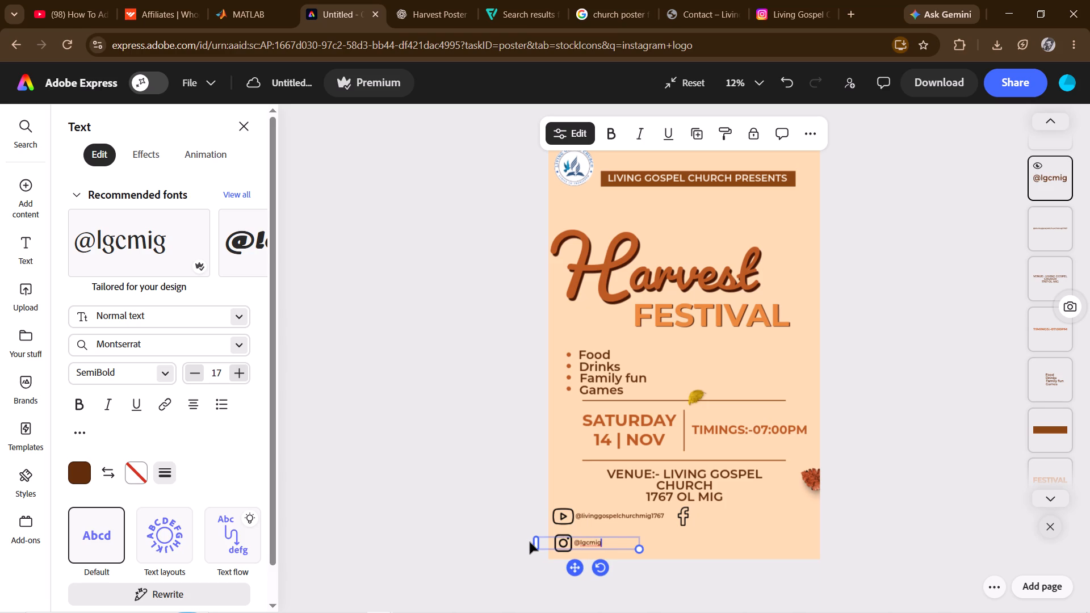
pyautogui.moveTo(535, 542); pyautogui.dragTo(577, 541)
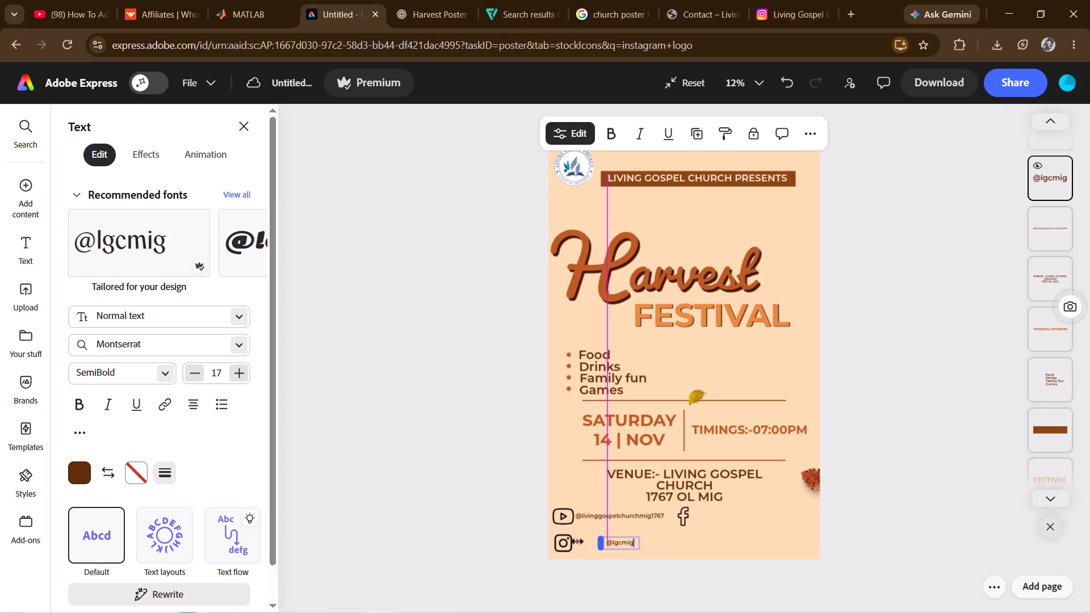
pyautogui.moveTo(577, 541); pyautogui.dragTo(575, 541)
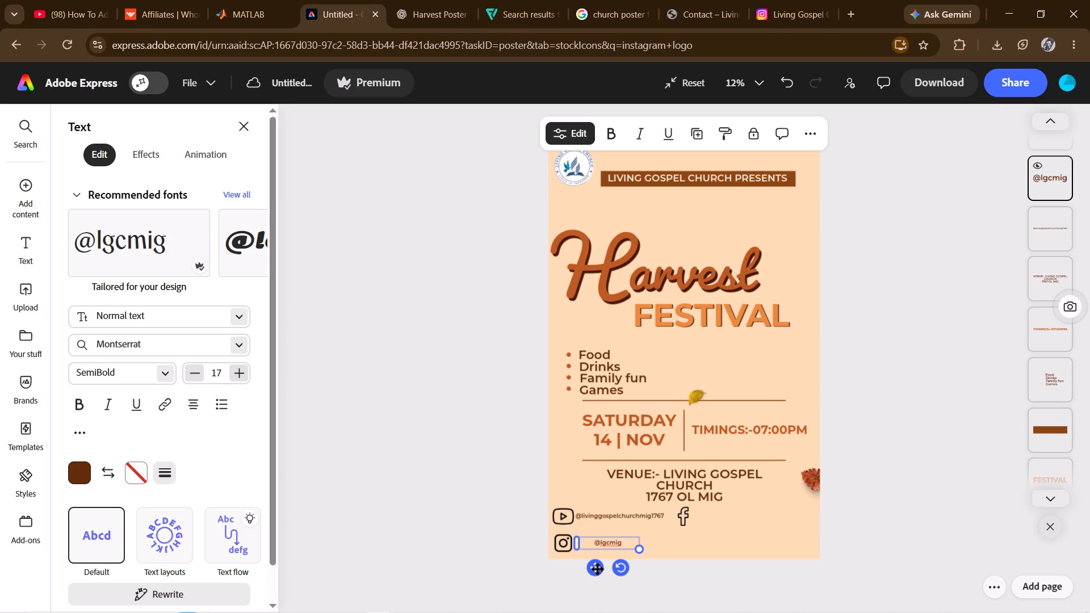
pyautogui.moveTo(599, 568); pyautogui.dragTo(588, 568)
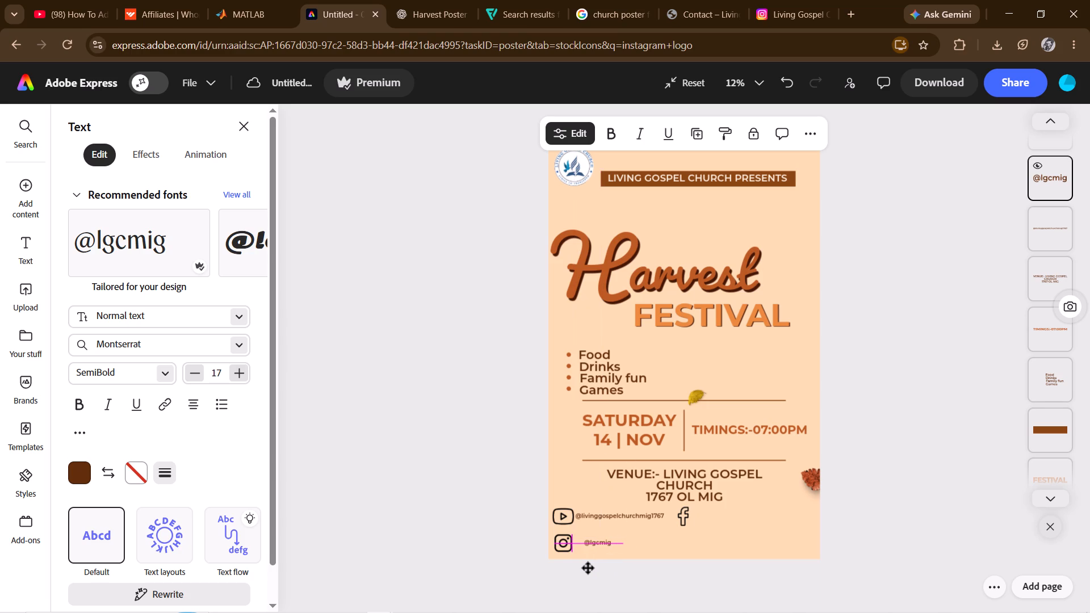
pyautogui.moveTo(588, 568); pyautogui.dragTo(579, 568)
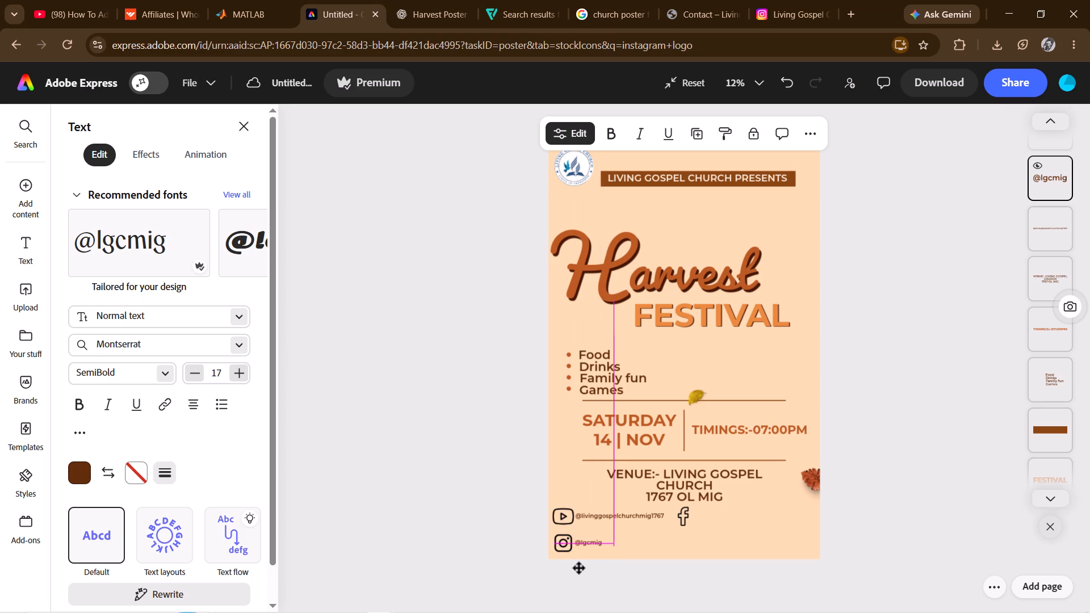
pyautogui.moveTo(579, 568); pyautogui.dragTo(580, 568)
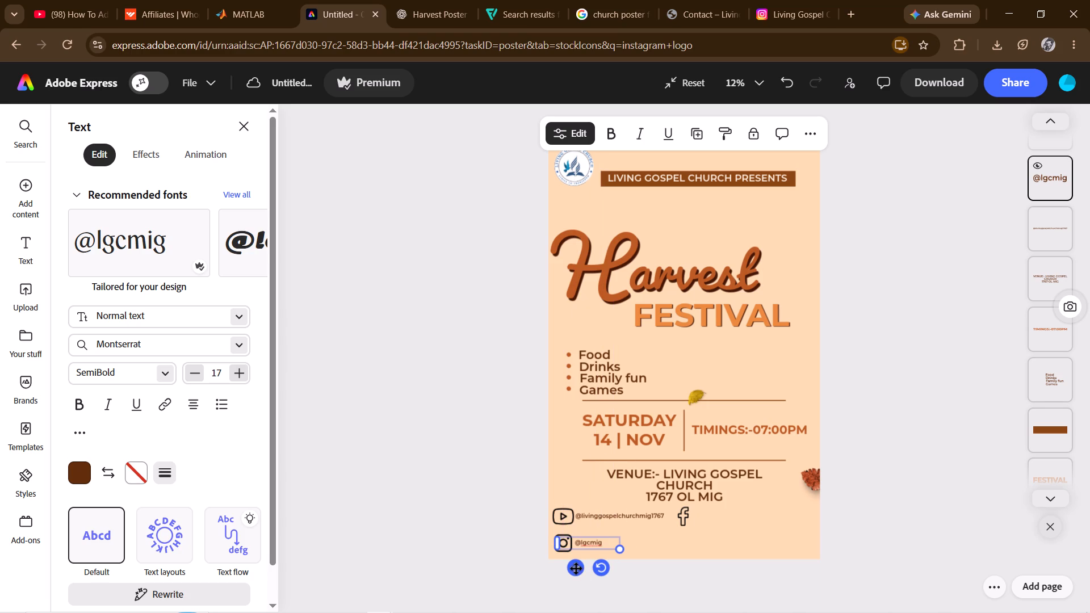
pyautogui.click(576, 569)
pyautogui.click(579, 569)
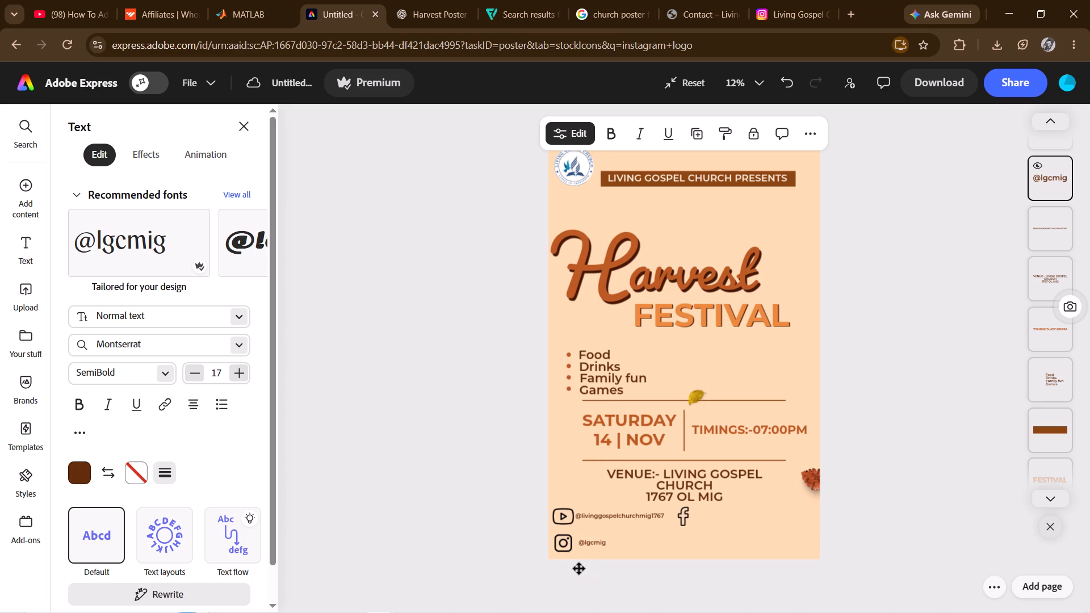
pyautogui.click(578, 570)
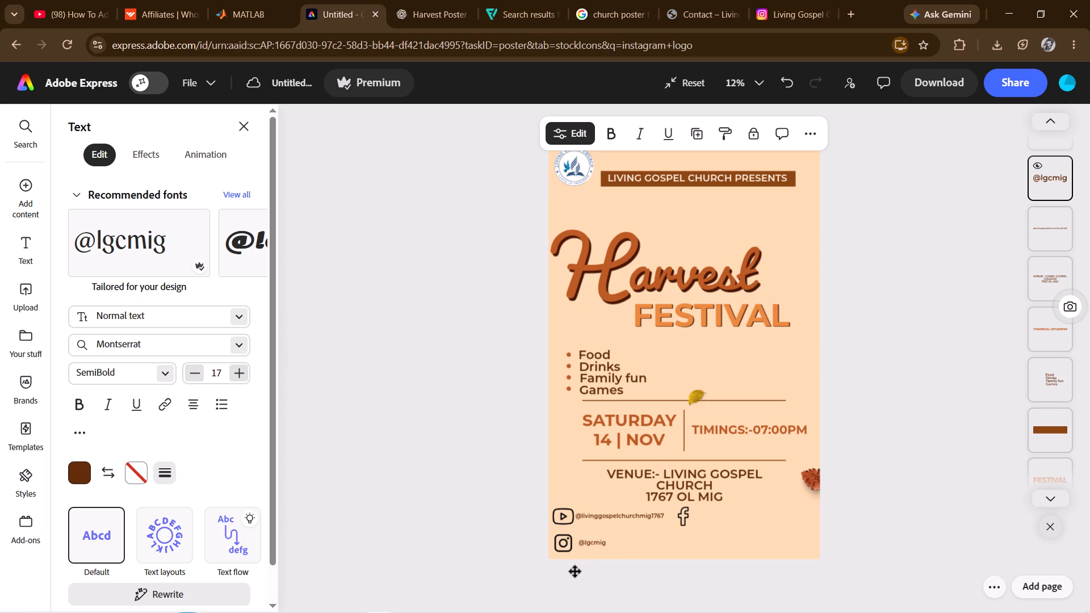
pyautogui.click(575, 572)
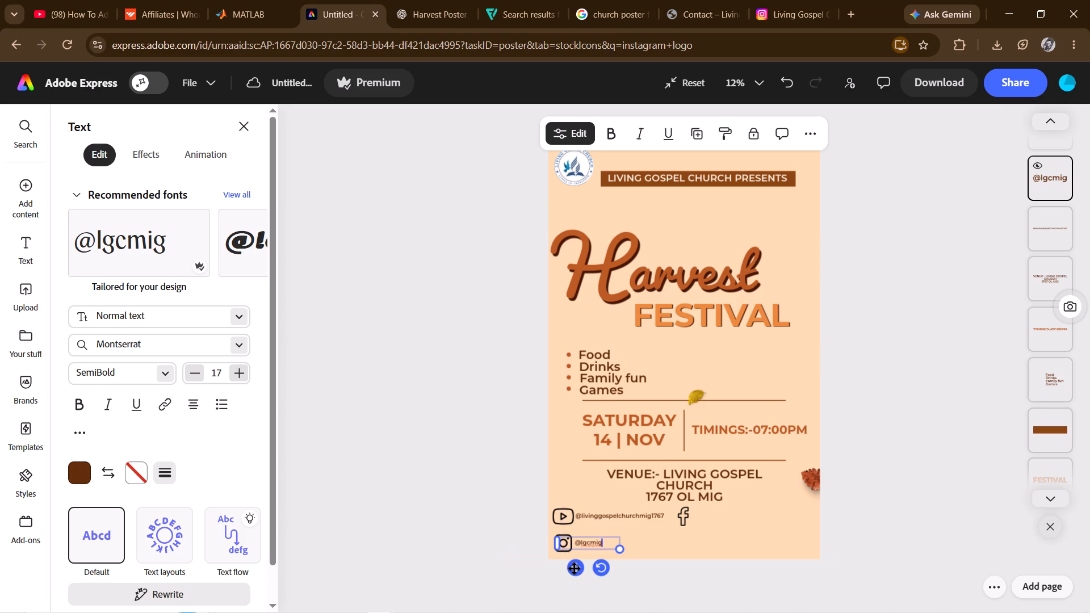
pyautogui.click(575, 569)
pyautogui.click(411, 423)
pyautogui.click(441, 408)
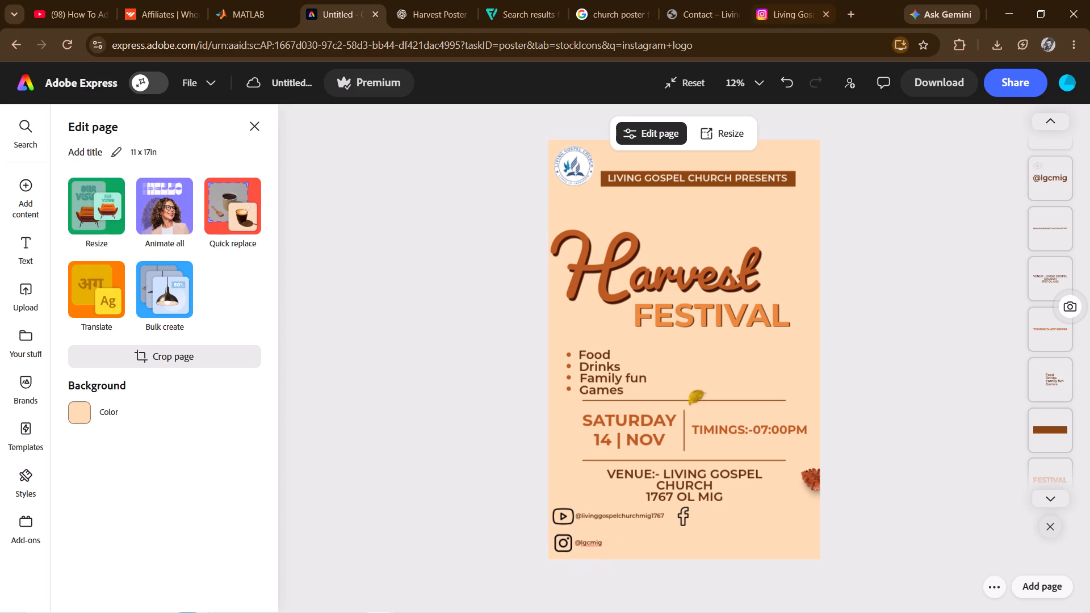
# Open the church's Facebook page from the website's Contact page, close the Instagram page, and examine the Facebook page's address and Intro details.
pyautogui.click(680, 21)
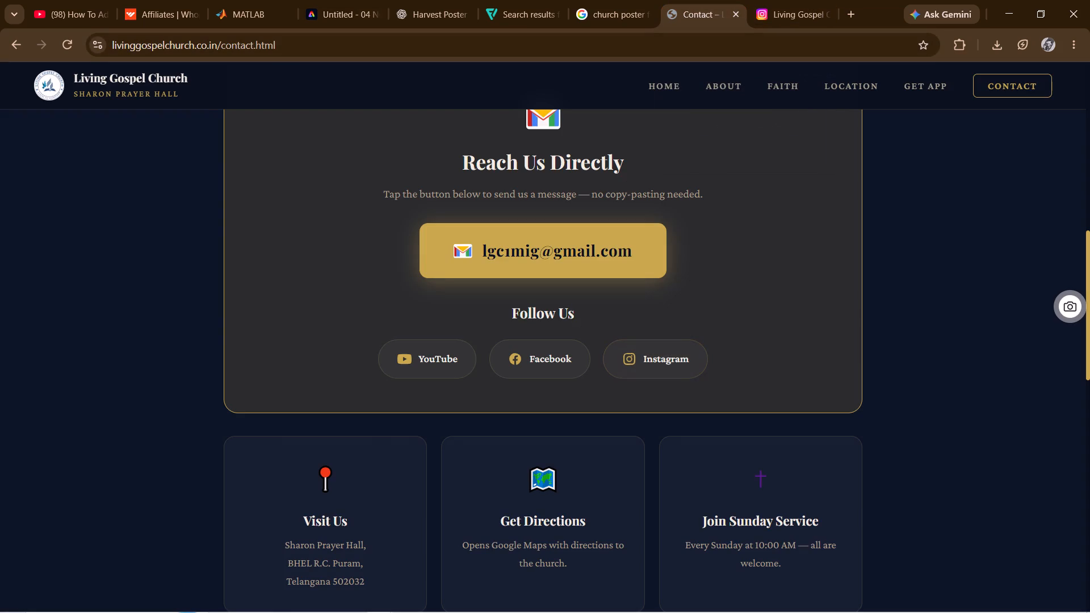
pyautogui.click(531, 364)
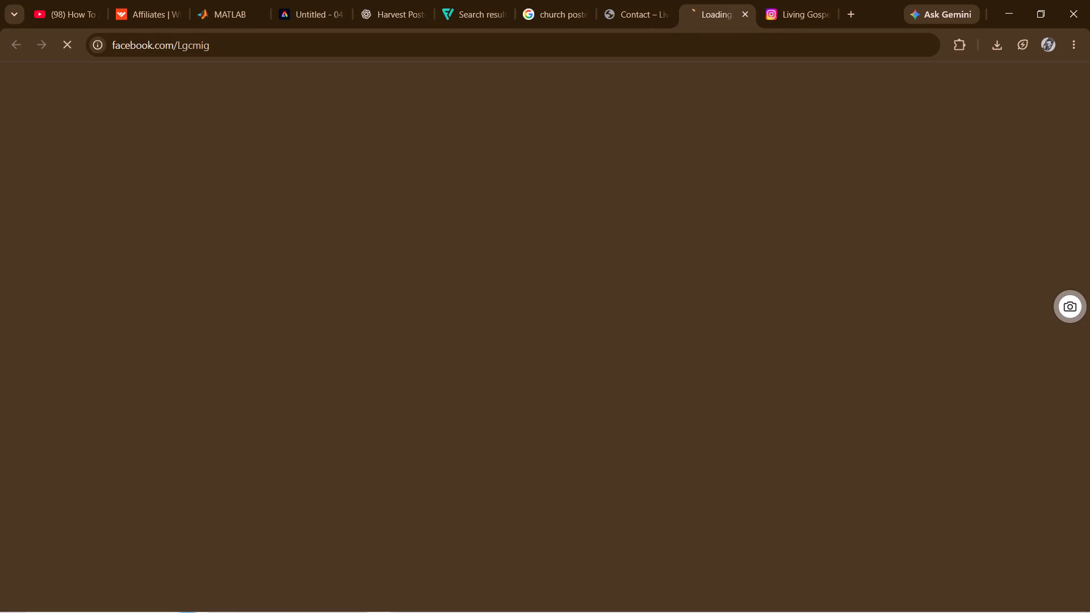
pyautogui.click(828, 14)
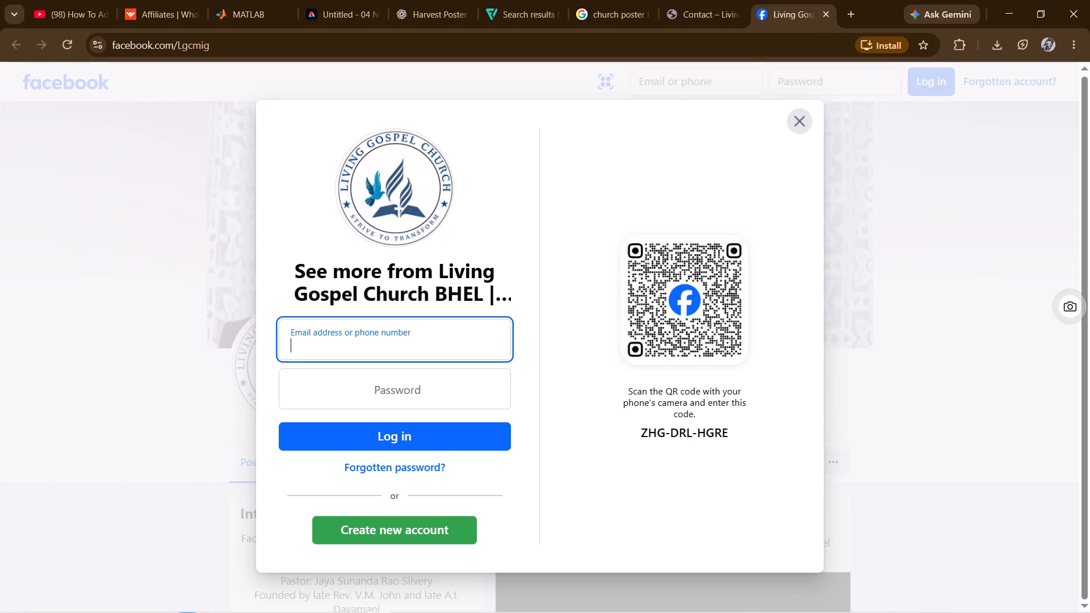
pyautogui.click(806, 118)
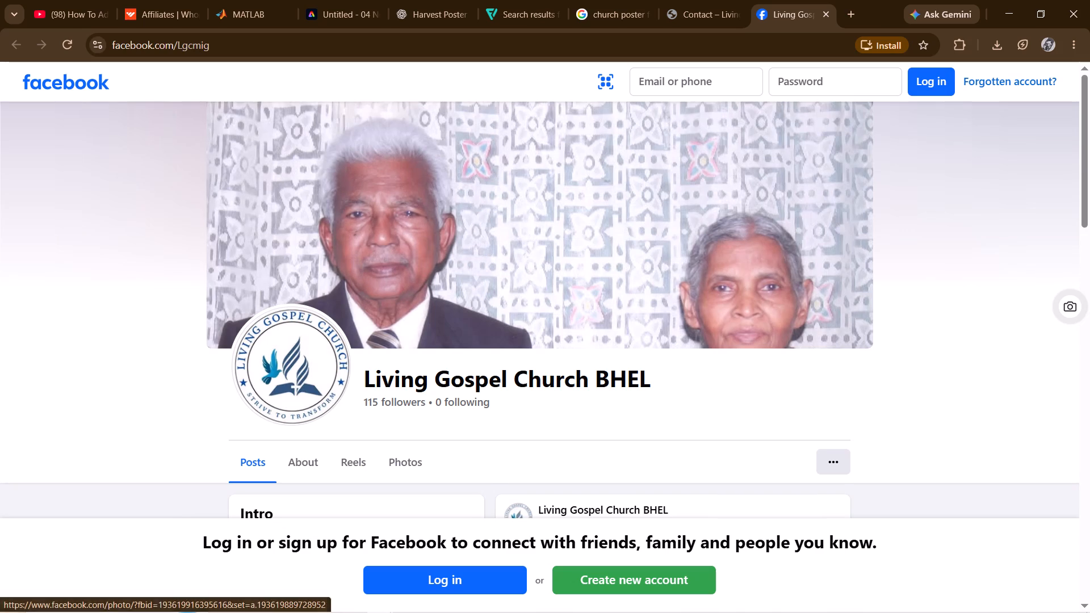
pyautogui.scroll(-2, 496, 401)
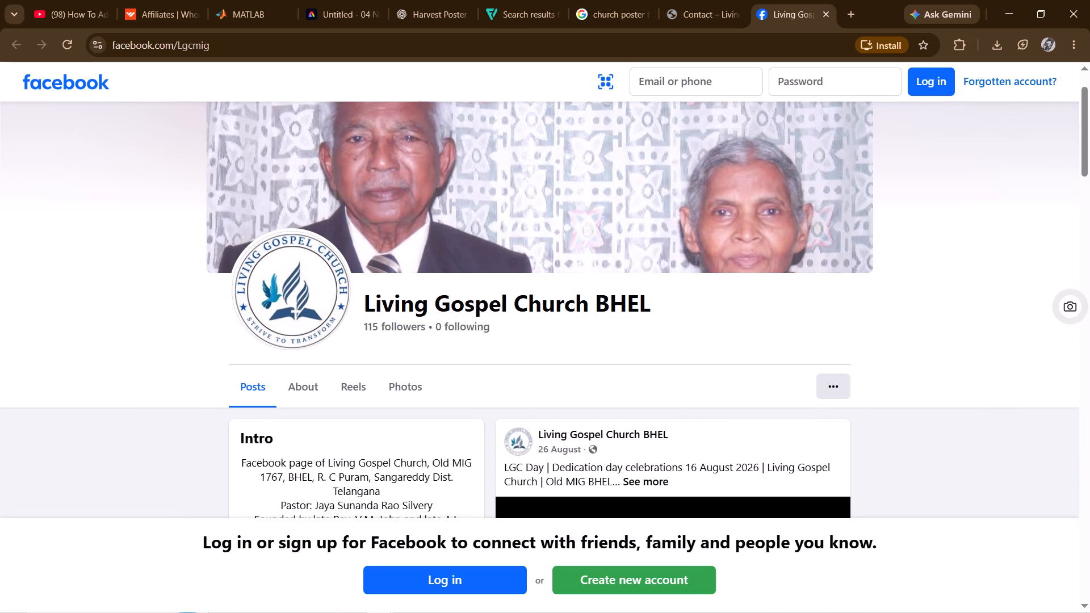
pyautogui.scroll(-6, 496, 401)
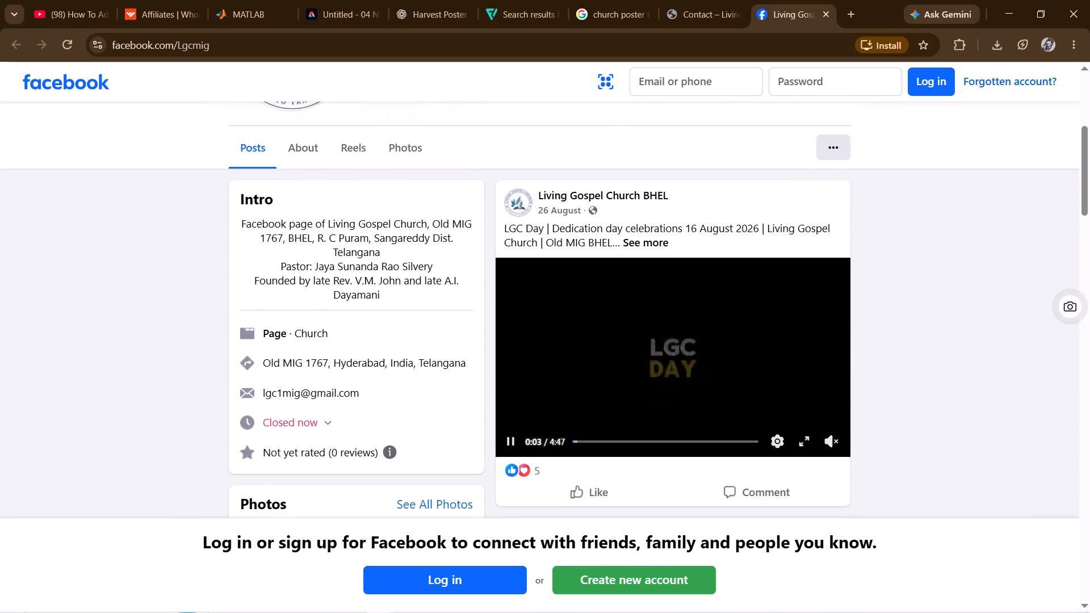
pyautogui.scroll(-1, 496, 401)
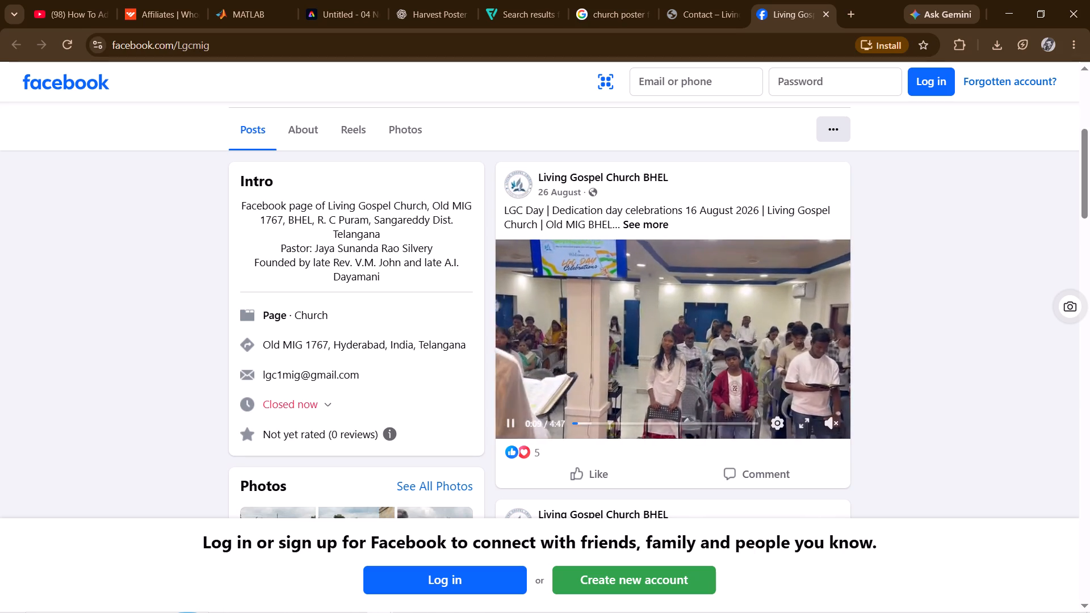
# Listen to the LGC Day video on the Facebook page, try to like the post, and mute the video again.
pyautogui.click(828, 425)
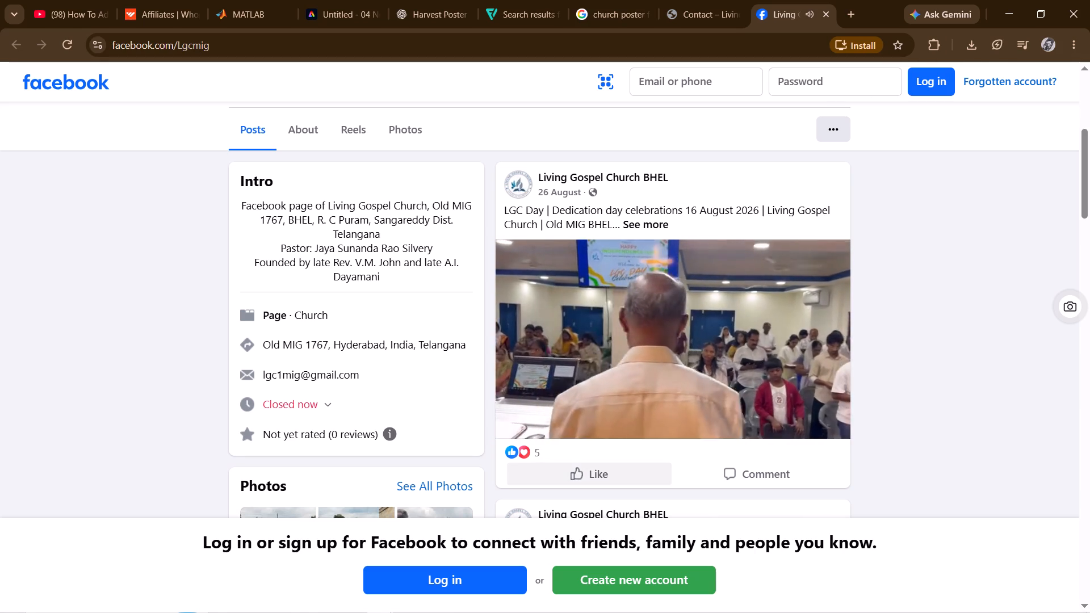
pyautogui.click(598, 468)
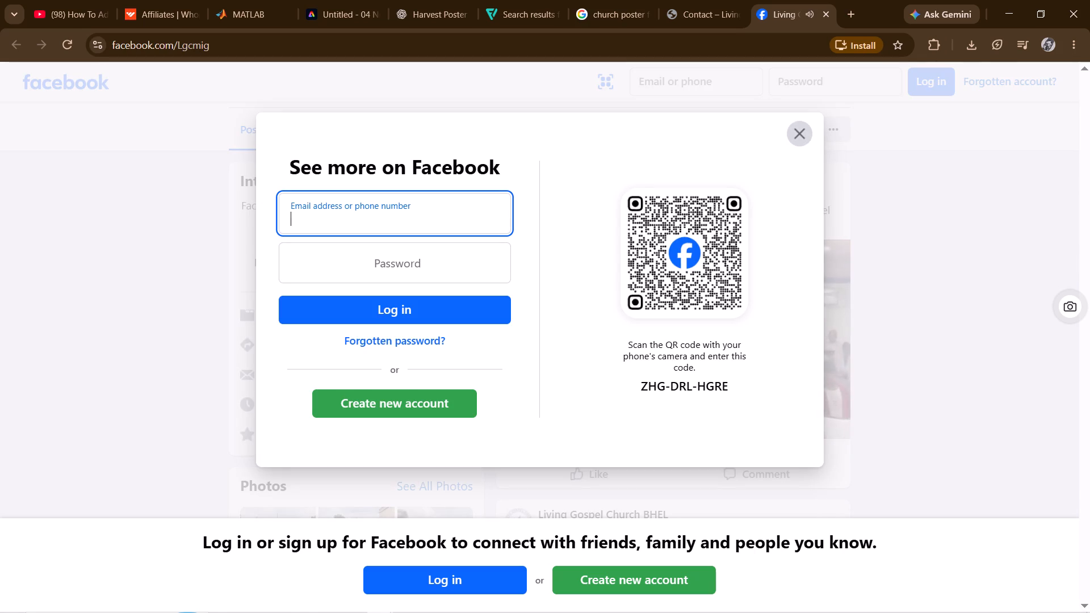
pyautogui.click(802, 138)
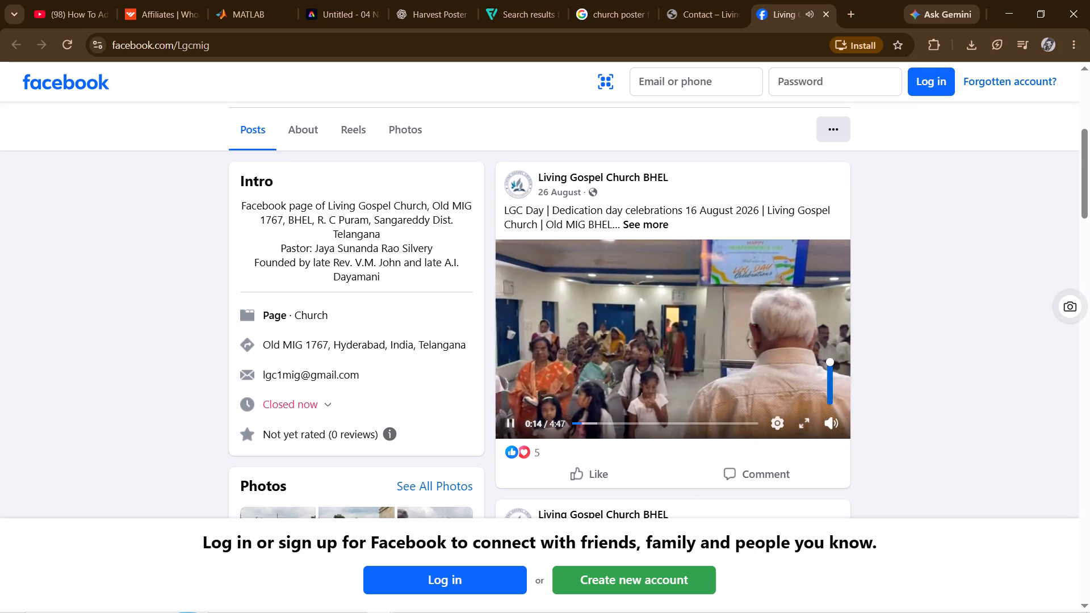
pyautogui.click(827, 385)
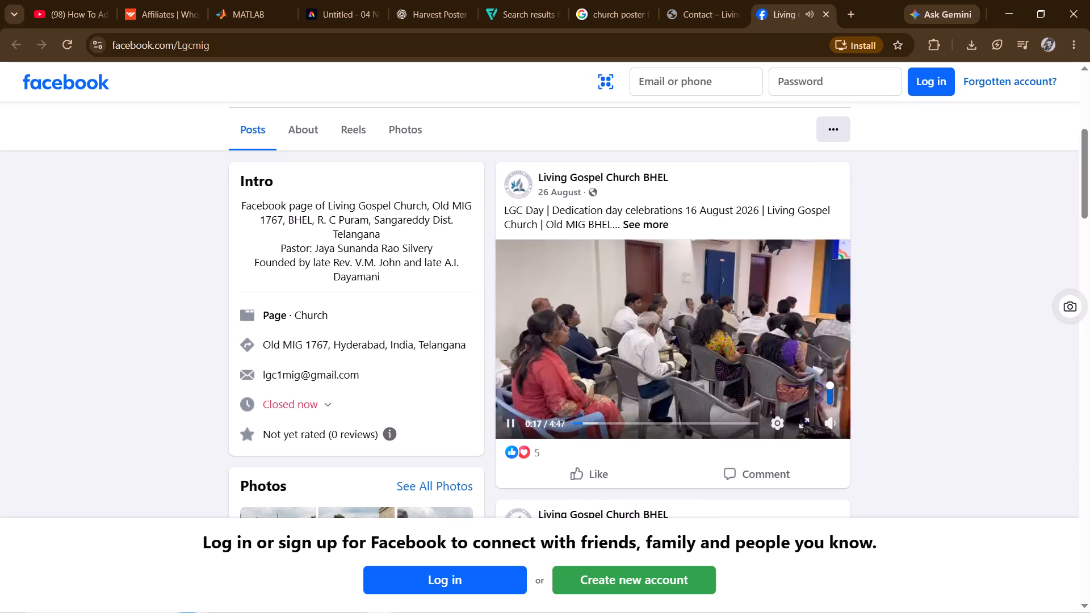
pyautogui.click(829, 426)
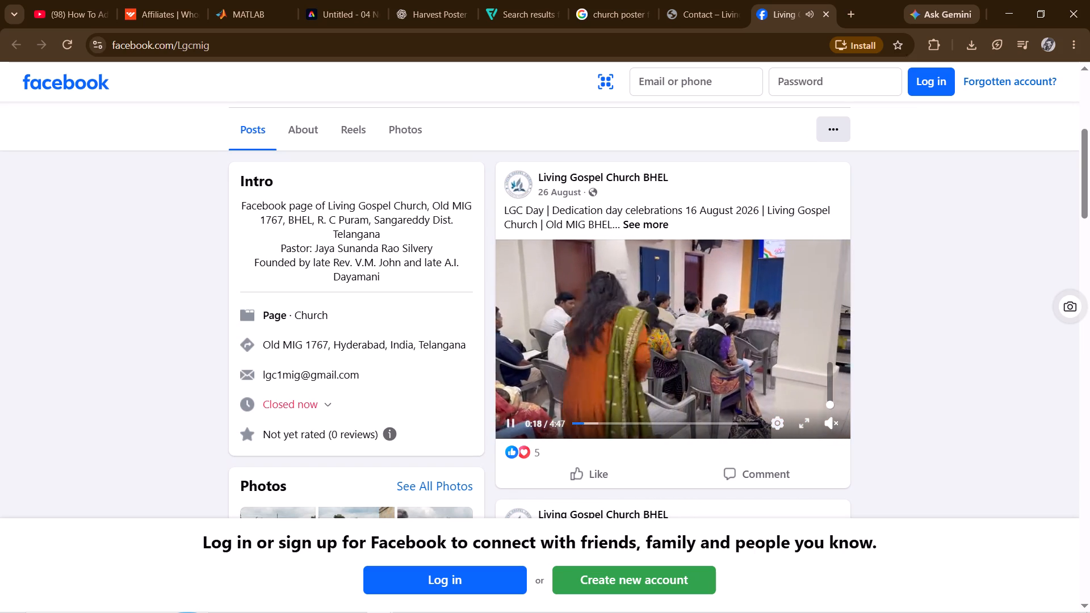
# Look through the Facebook page's older posts and open the group photo taken at Goshen Theme Park.
pyautogui.scroll(-4, 548, 426)
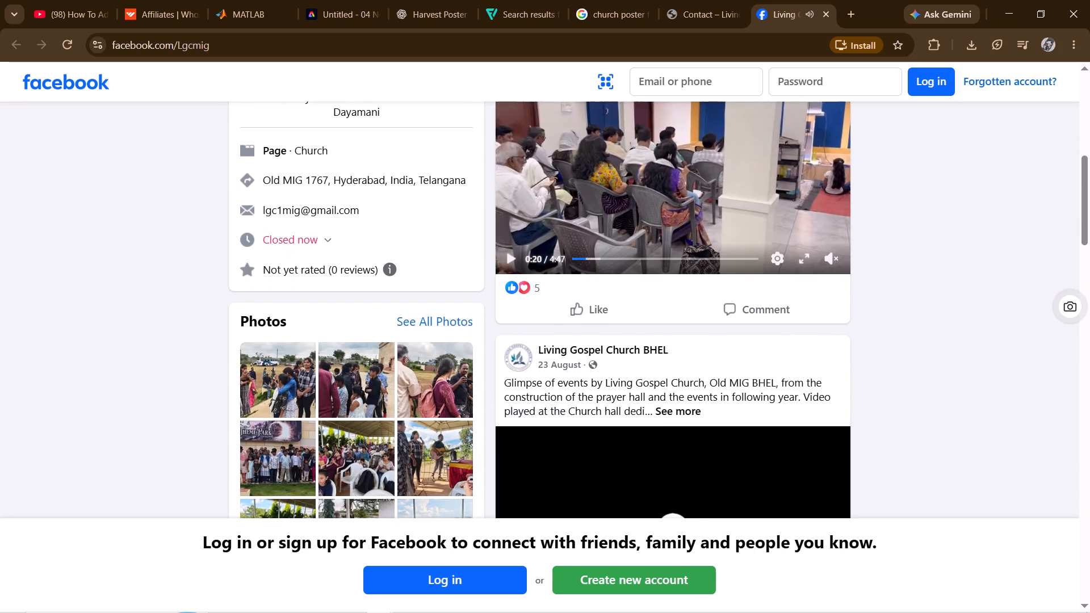
pyautogui.scroll(-2, 548, 426)
pyautogui.scroll(-2, 399, 444)
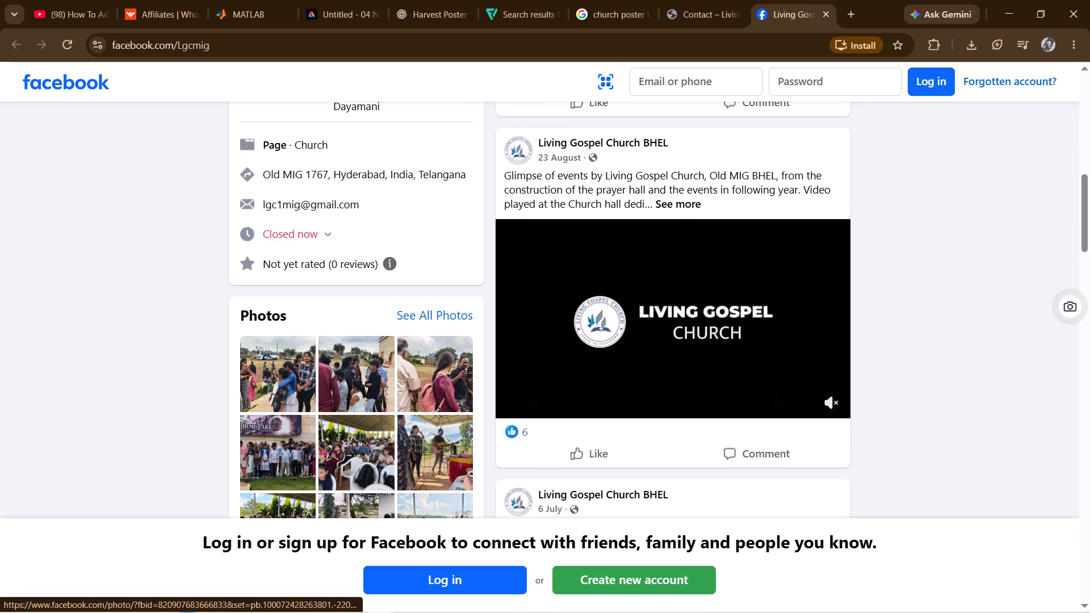
pyautogui.scroll(-1, 399, 444)
pyautogui.scroll(-1, 244, 443)
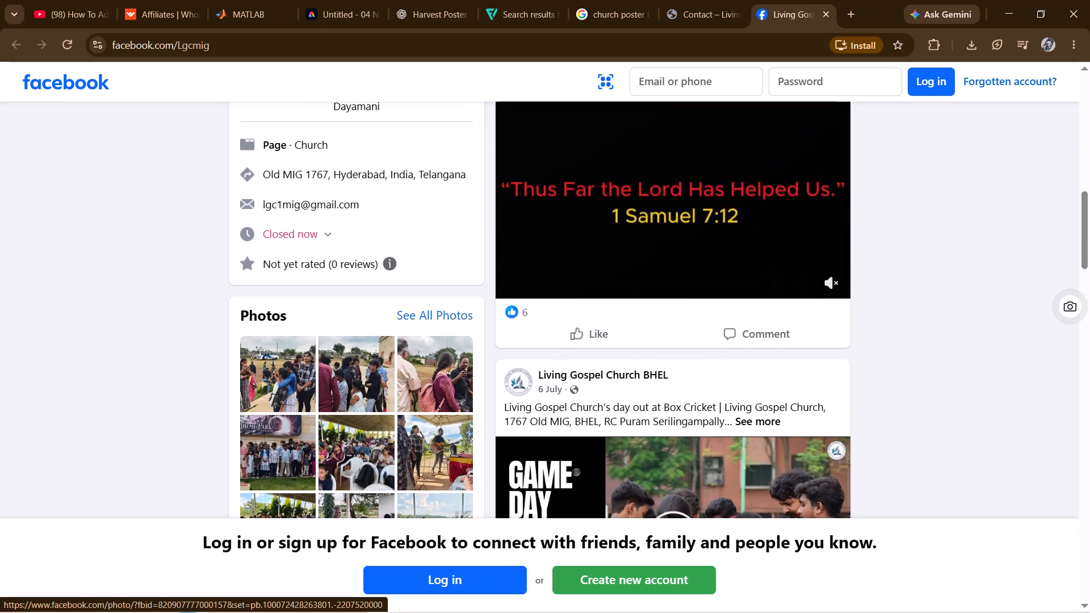
pyautogui.click(244, 443)
pyautogui.scroll(1, 244, 443)
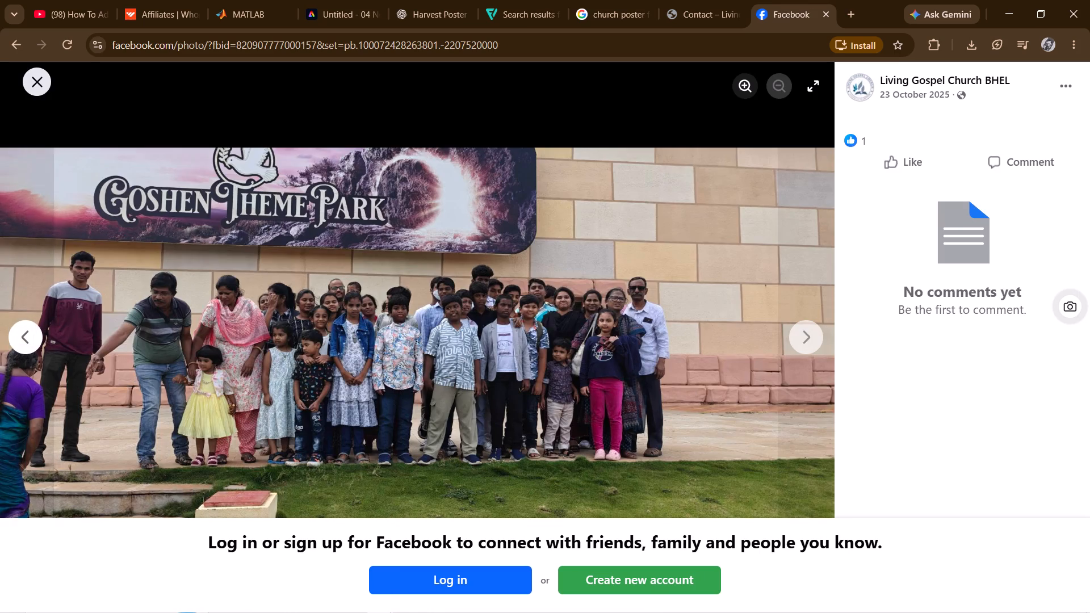
# Close the group photo and copy the page name "Living Gospel Church BHEL" from the church's Facebook page header.
pyautogui.click(31, 81)
pyautogui.scroll(7, 236, 304)
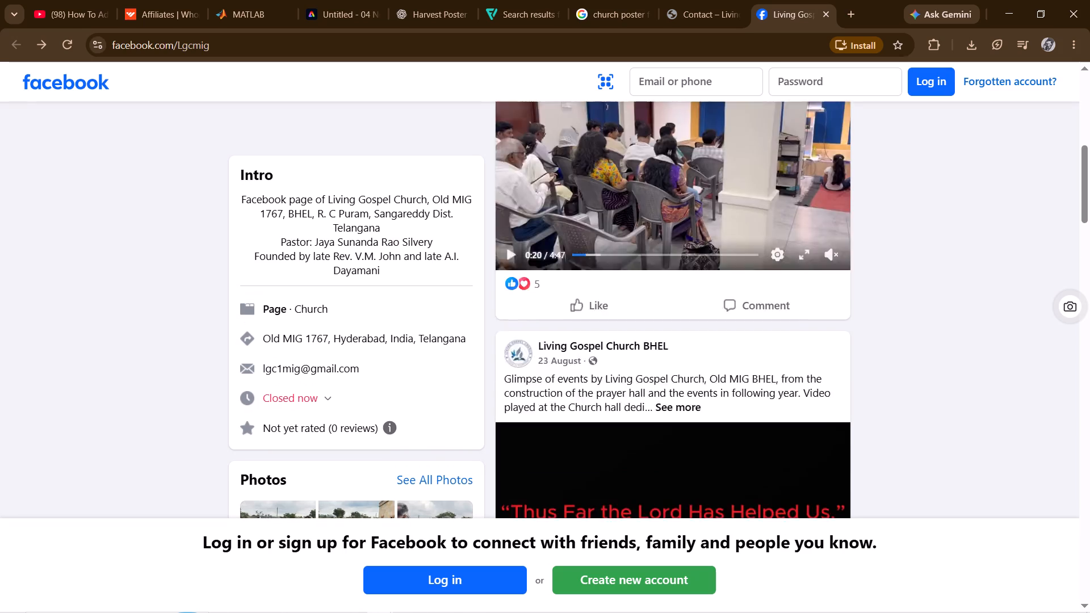
pyautogui.scroll(8, 236, 304)
pyautogui.scroll(-3, 236, 304)
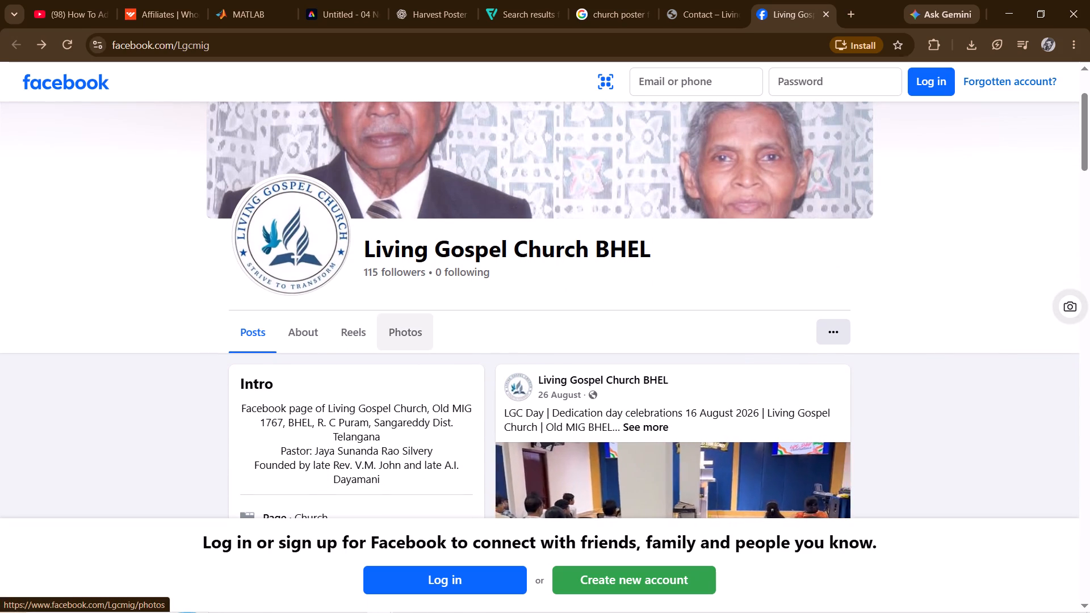
pyautogui.scroll(-1, 410, 334)
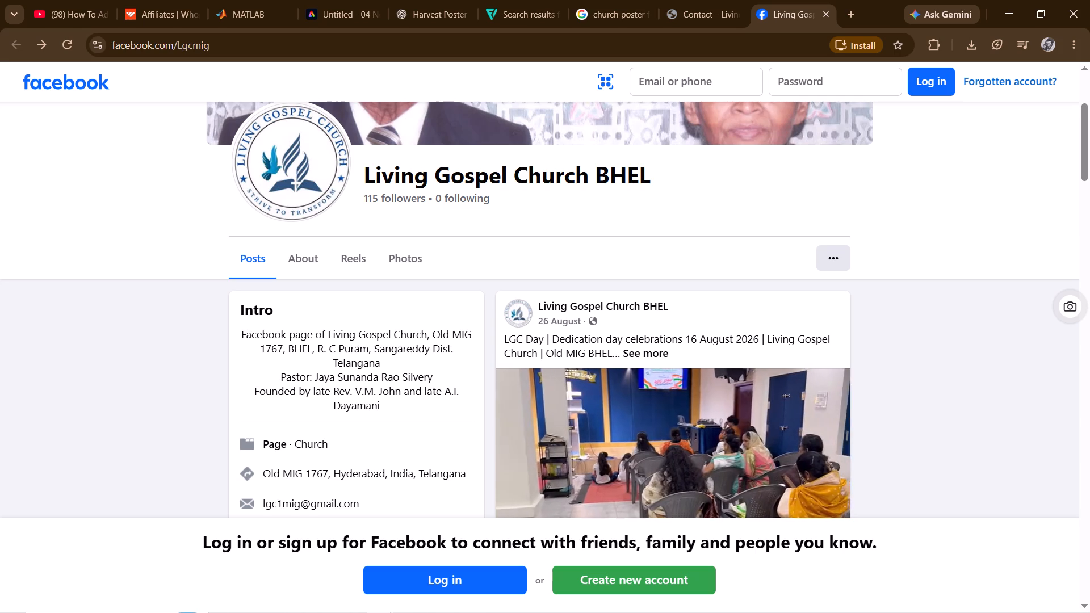
pyautogui.scroll(1, 410, 334)
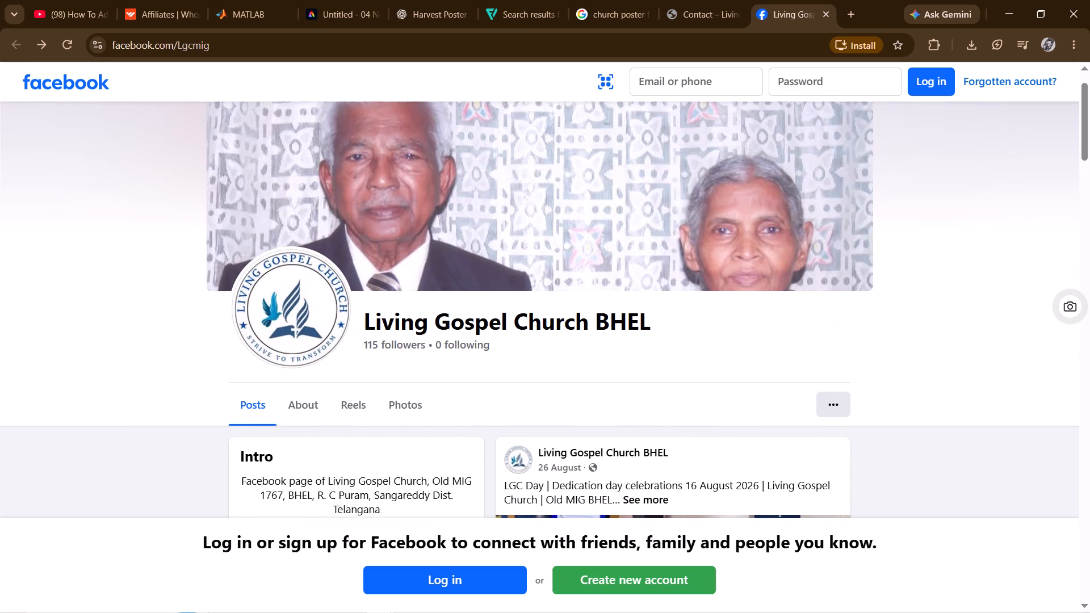
pyautogui.moveTo(364, 322); pyautogui.dragTo(671, 308)
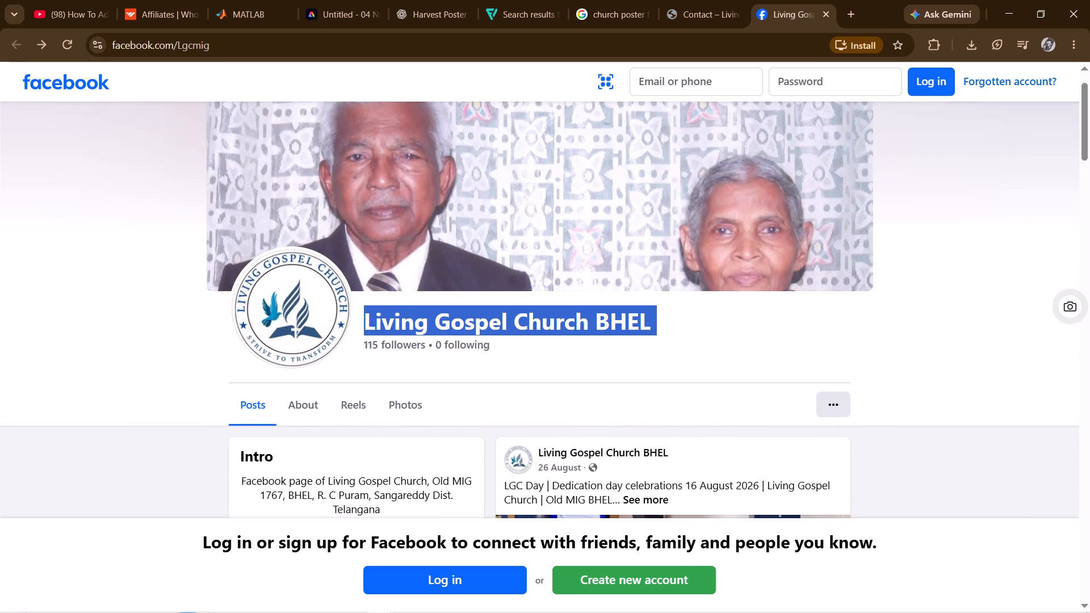
pyautogui.hotkey('ctrl', 'c')
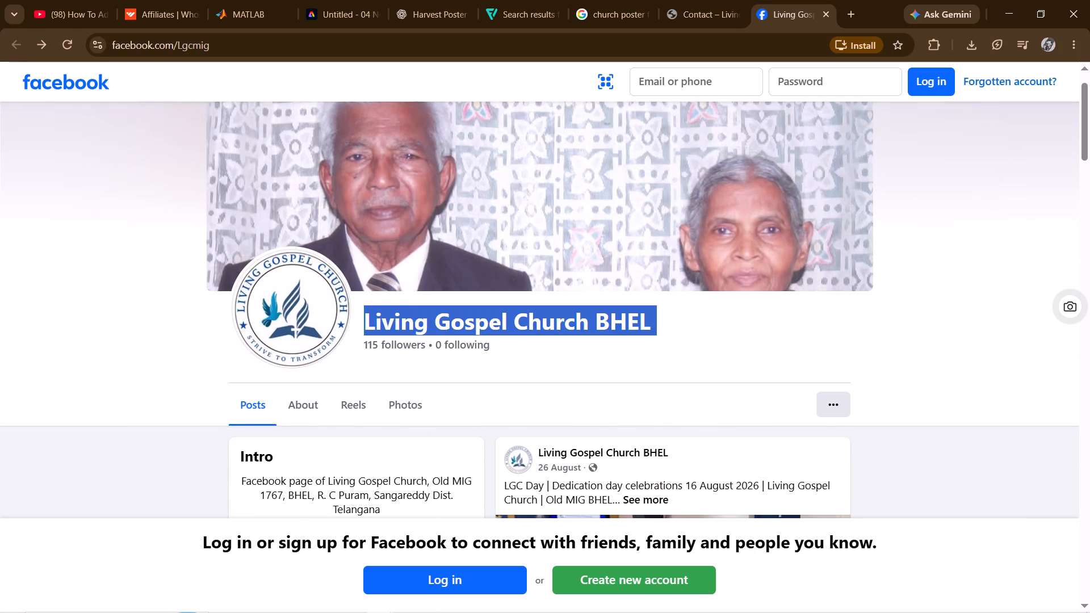
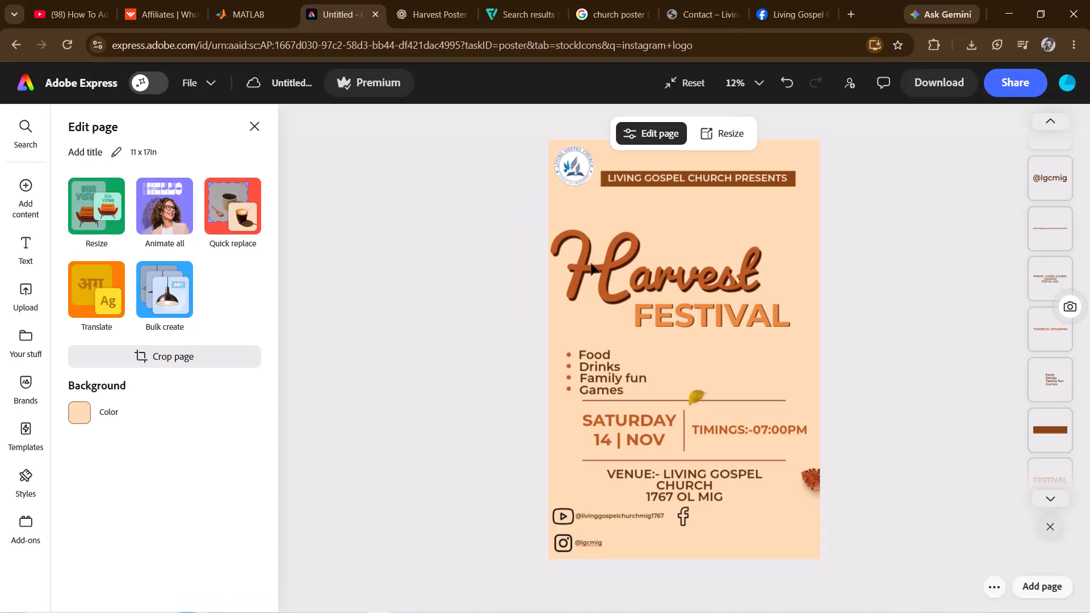
# Shrink the Facebook icon slightly beside the YouTube handle on the harvest festival poster.
pyautogui.click(688, 522)
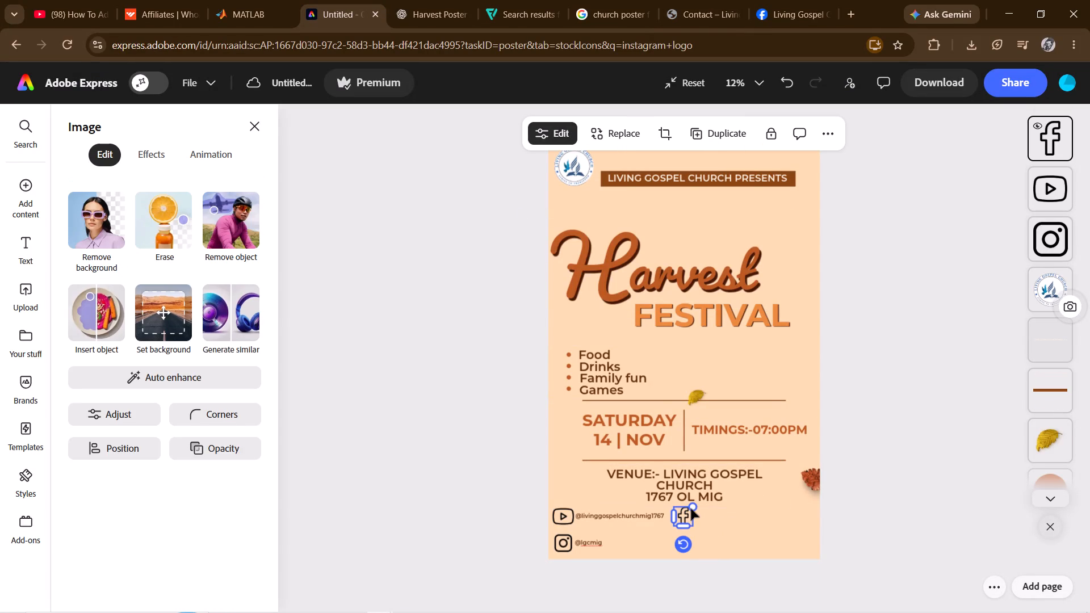
pyautogui.click(693, 507)
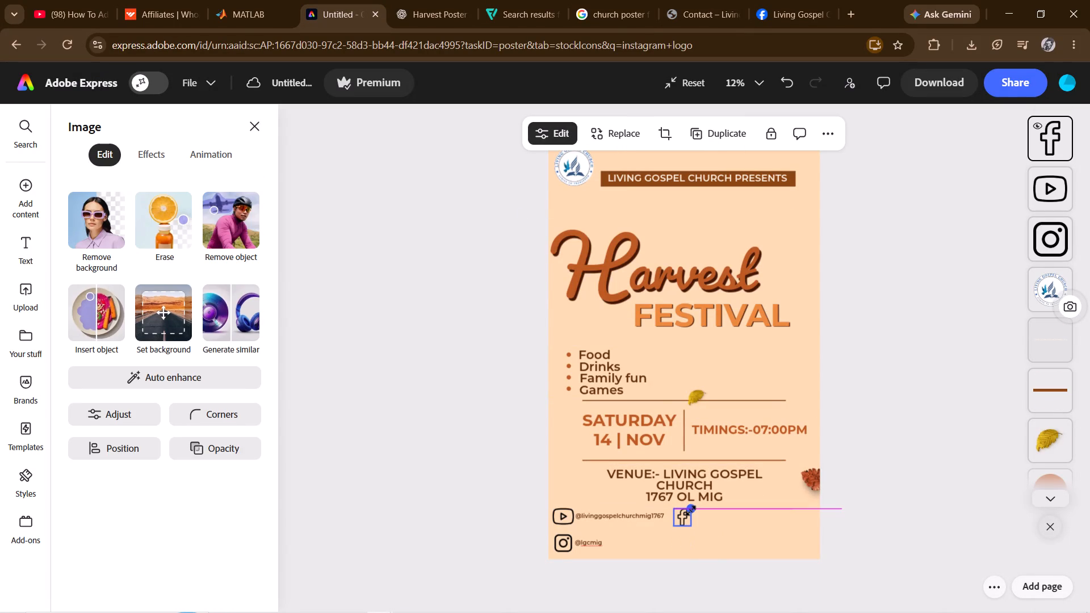
pyautogui.click(707, 520)
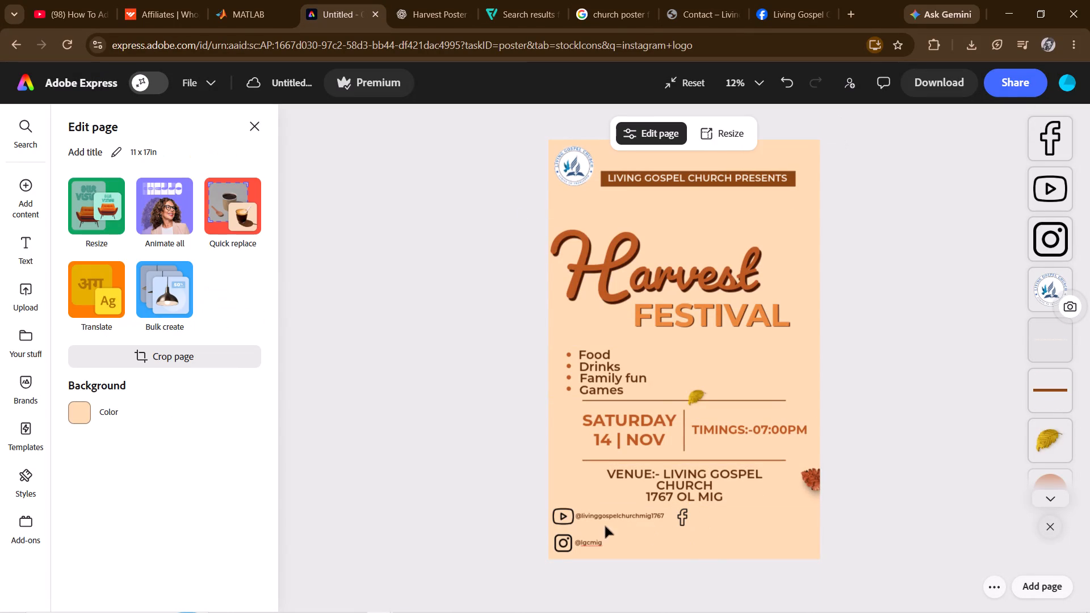
pyautogui.click(598, 541)
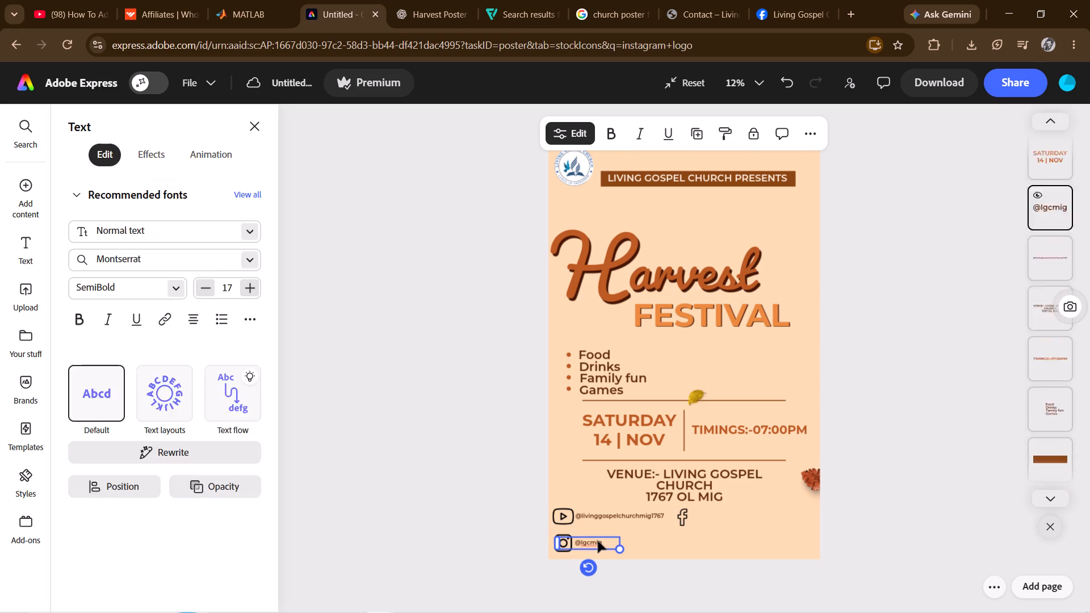
pyautogui.hotkey('ctrl', 'd')
pyautogui.moveTo(594, 549); pyautogui.dragTo(709, 525)
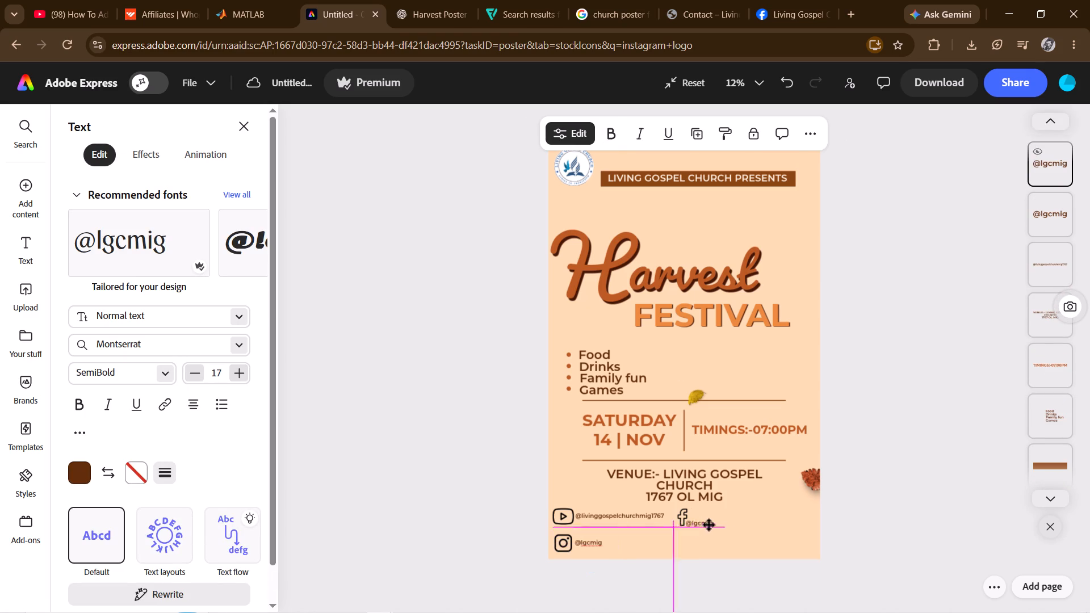
pyautogui.moveTo(709, 525); pyautogui.dragTo(711, 519)
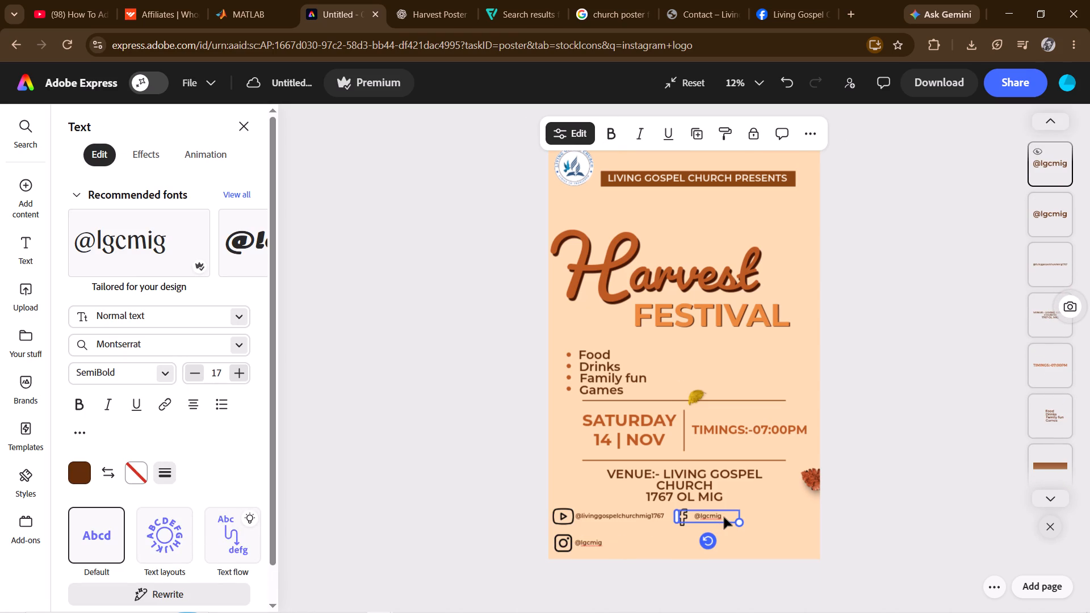
pyautogui.click(725, 517)
pyautogui.hotkey('ctrl', 'a')
pyautogui.hotkey('ctrl', 'v')
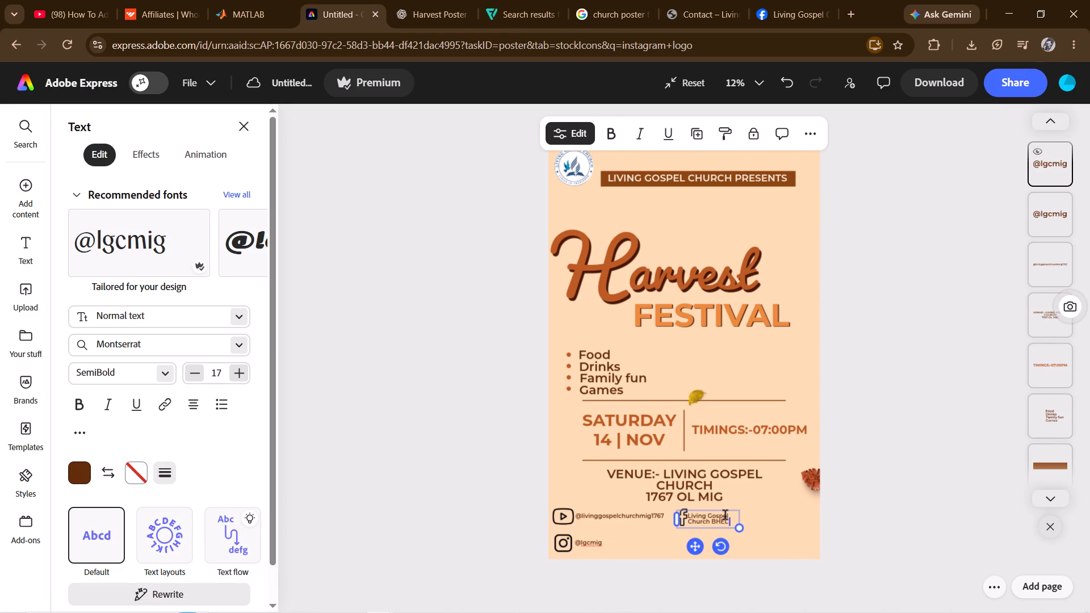
# Widen the Facebook name's text box so it fits on one line, and place it just beside the Facebook icon.
pyautogui.click(691, 521)
pyautogui.press('Left')
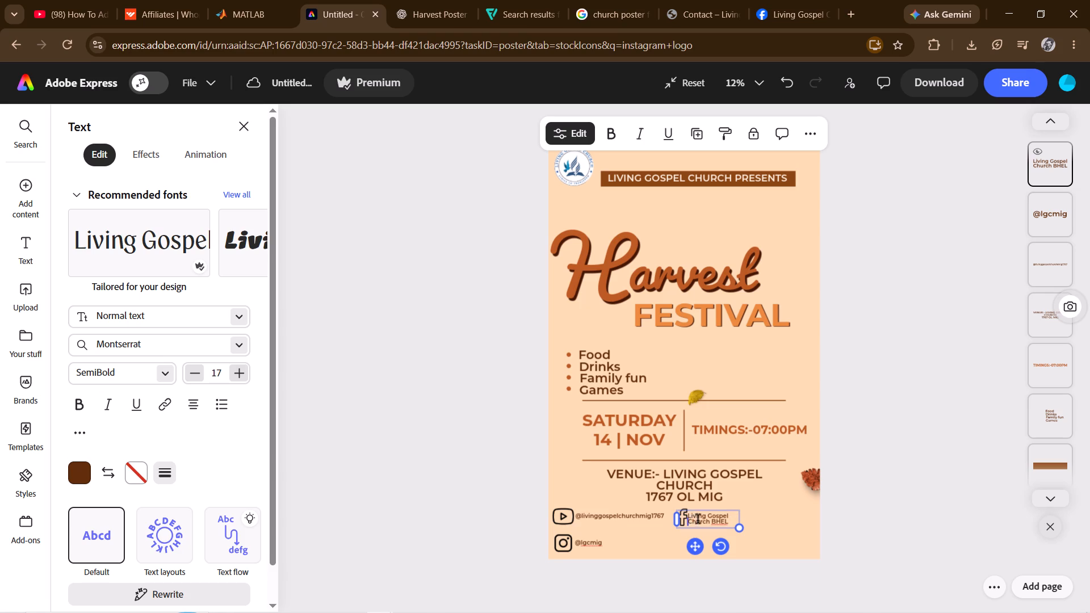
pyautogui.moveTo(676, 521); pyautogui.dragTo(648, 522)
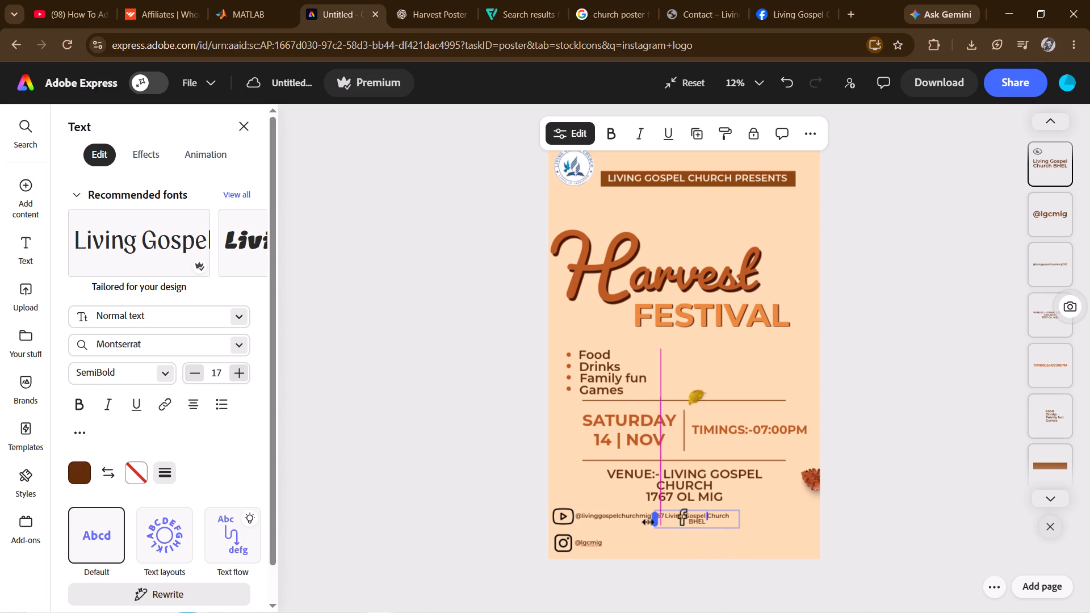
pyautogui.moveTo(648, 522); pyautogui.dragTo(625, 523)
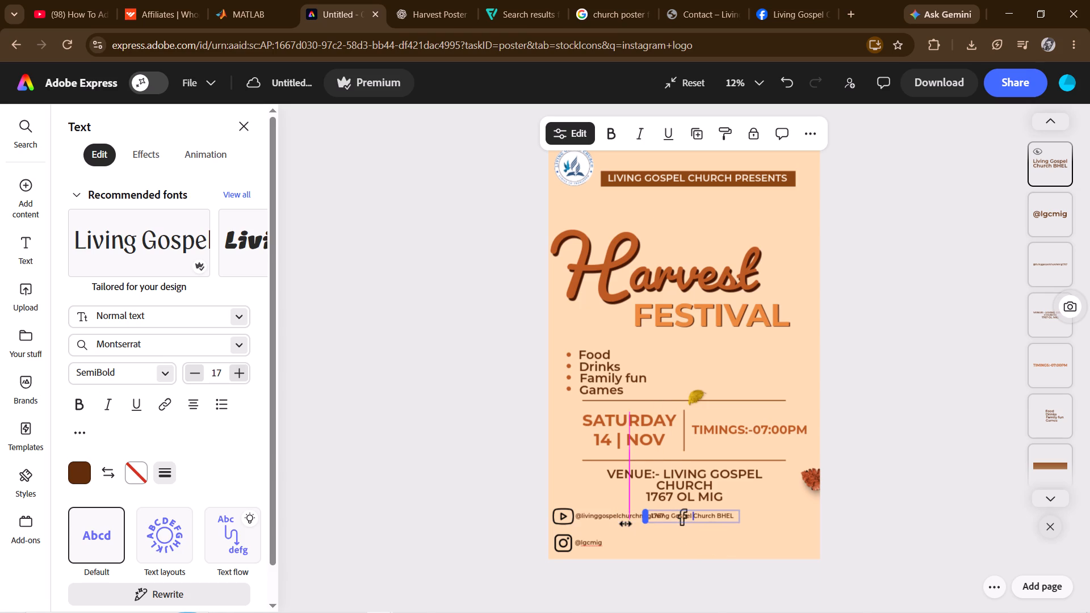
pyautogui.moveTo(677, 544); pyautogui.dragTo(719, 541)
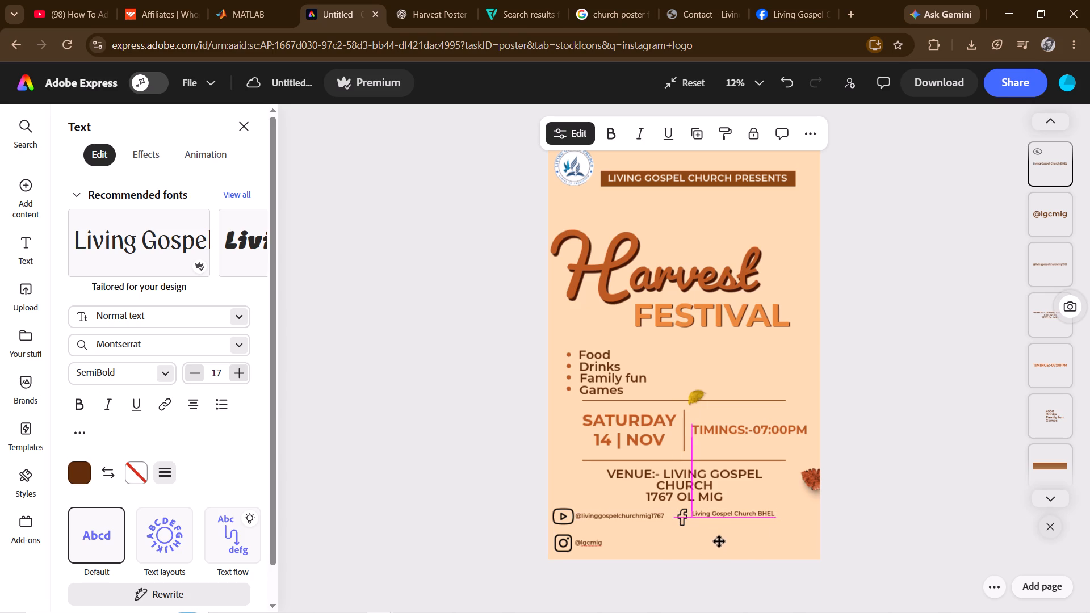
pyautogui.moveTo(719, 541); pyautogui.dragTo(720, 544)
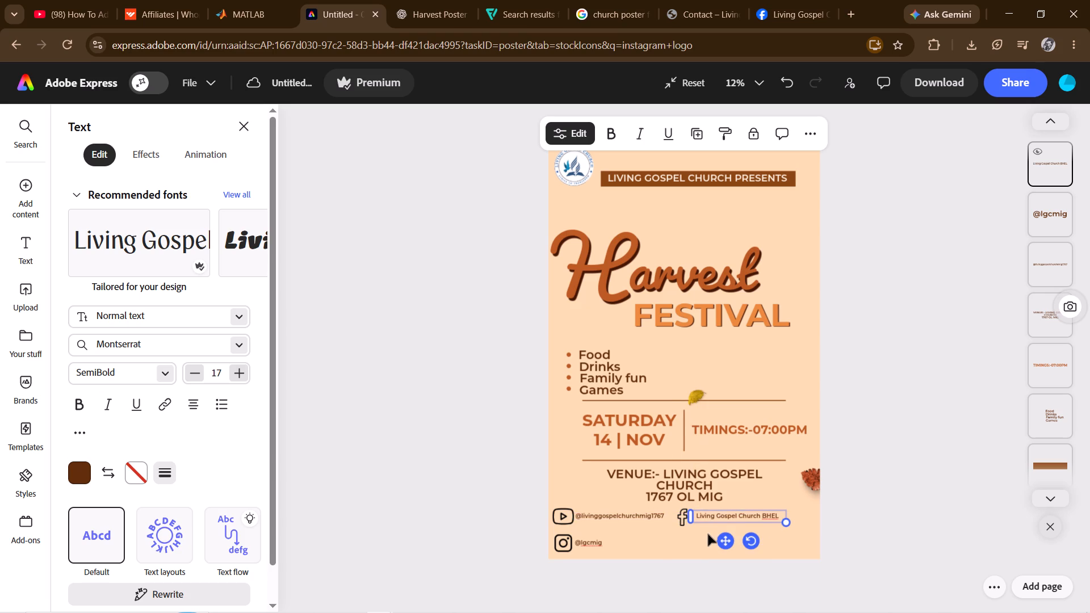
pyautogui.click(698, 519)
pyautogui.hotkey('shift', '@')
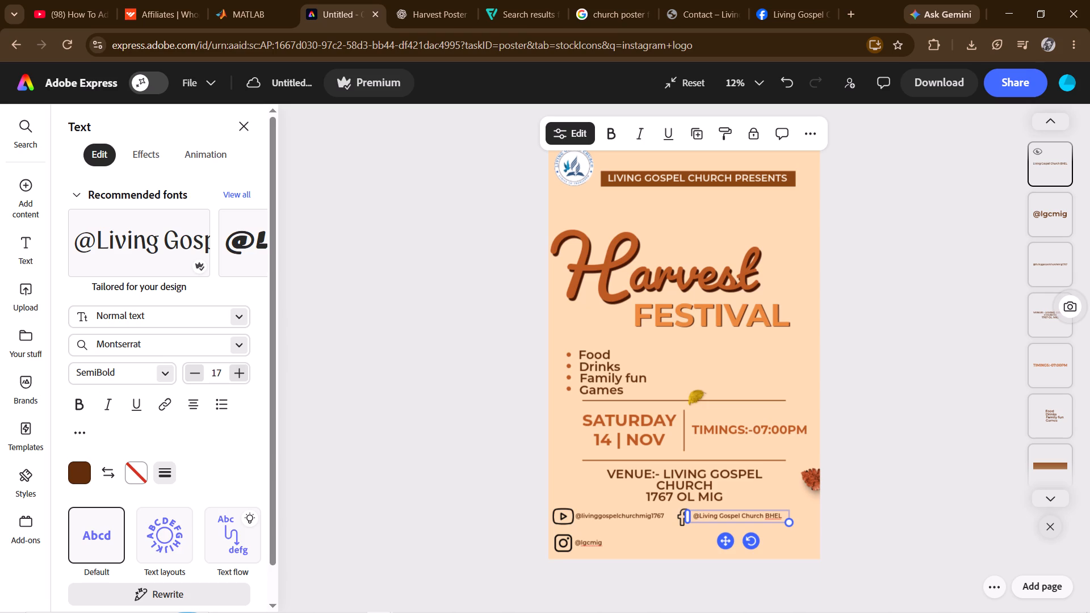
pyautogui.press('Right')
pyautogui.press('Right')
pyautogui.press('Right')
pyautogui.press('Right')
pyautogui.press('Right')
pyautogui.press('Right')
pyautogui.press('Right')
pyautogui.click(873, 505)
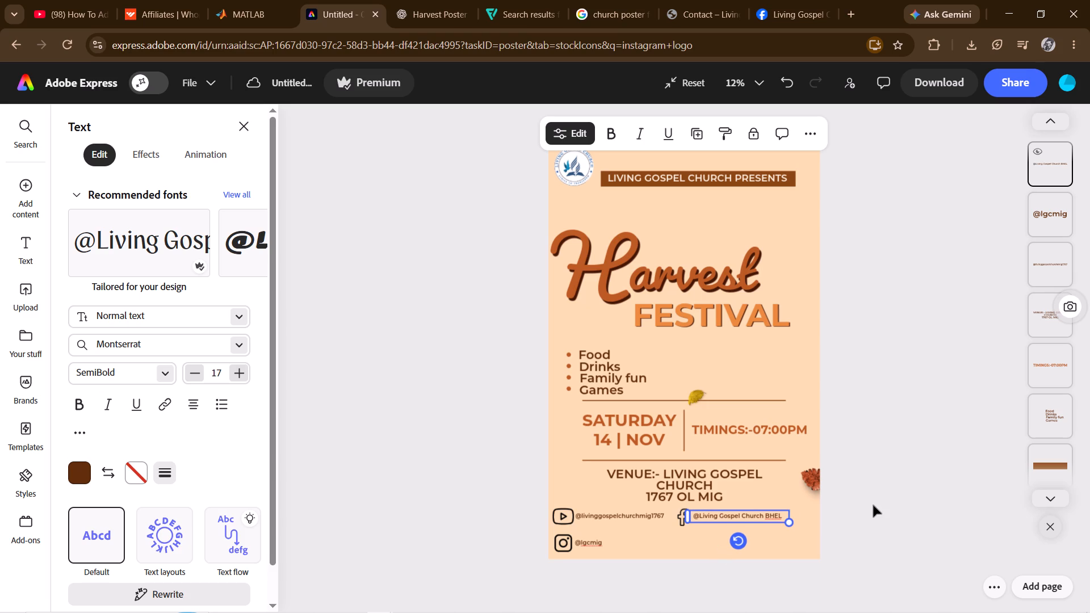
pyautogui.click(873, 505)
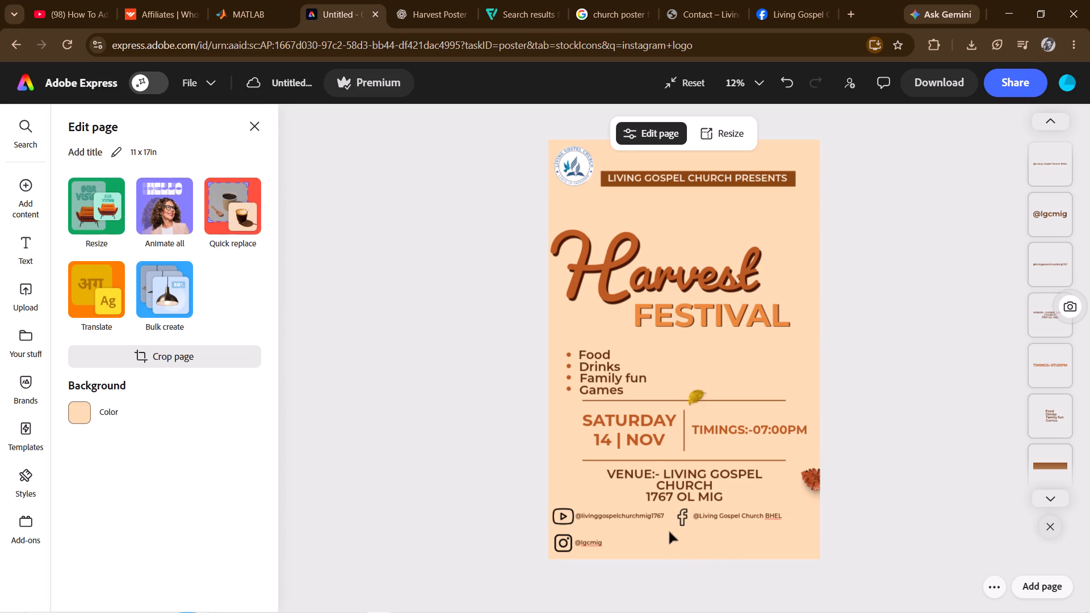
# Move the Food, Drinks, Family fun and Games list slightly up and select the first bullet dot to realign it.
pyautogui.moveTo(581, 362); pyautogui.dragTo(582, 353)
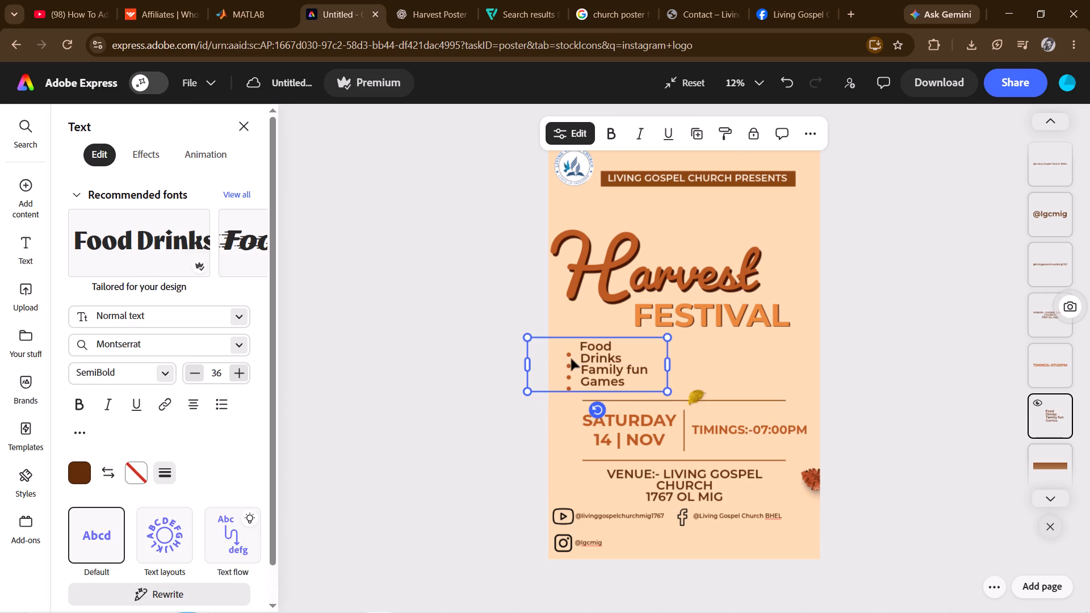
pyautogui.click(569, 354)
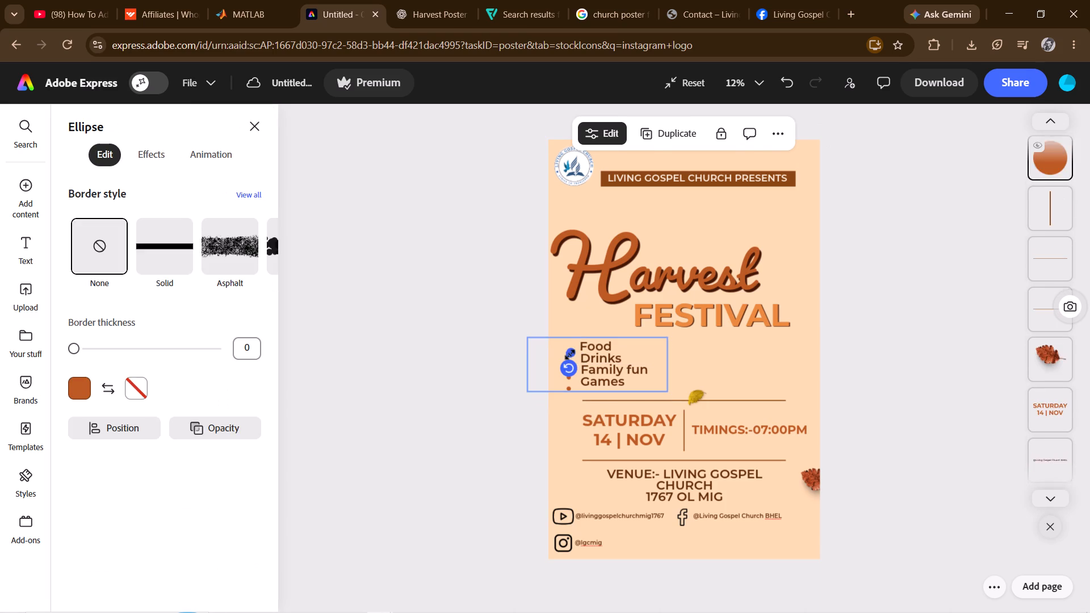
# Select all four orange bullet dots together and align them beside the Food, Drinks, Family fun and Games lines.
pyautogui.scroll(2, 1067, 226)
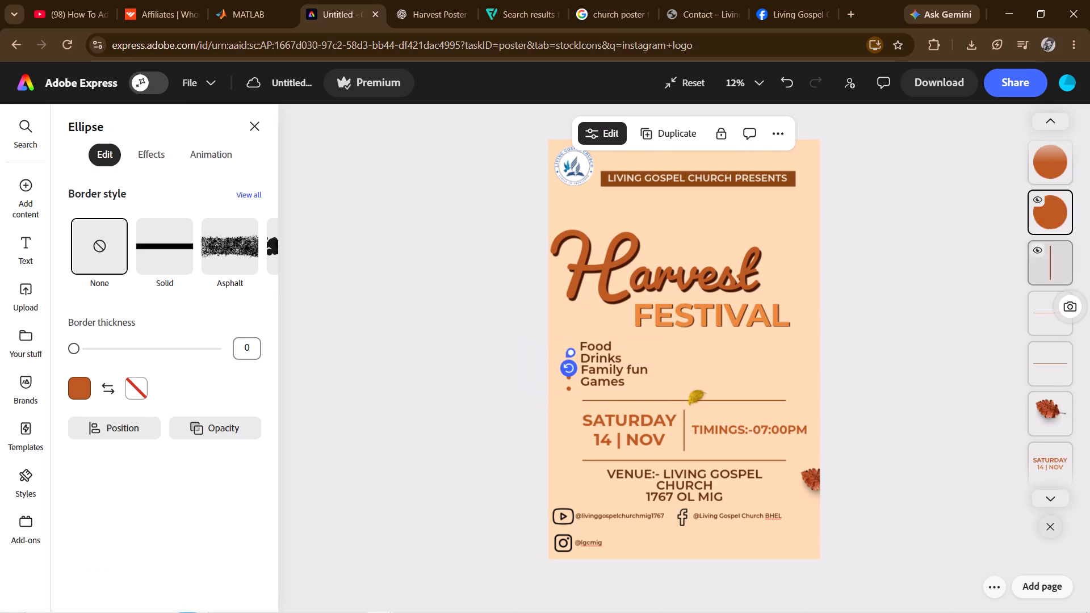
pyautogui.scroll(2, 1067, 226)
pyautogui.keyDown('ctrl'); pyautogui.click(1049, 316); pyautogui.keyUp('ctrl')
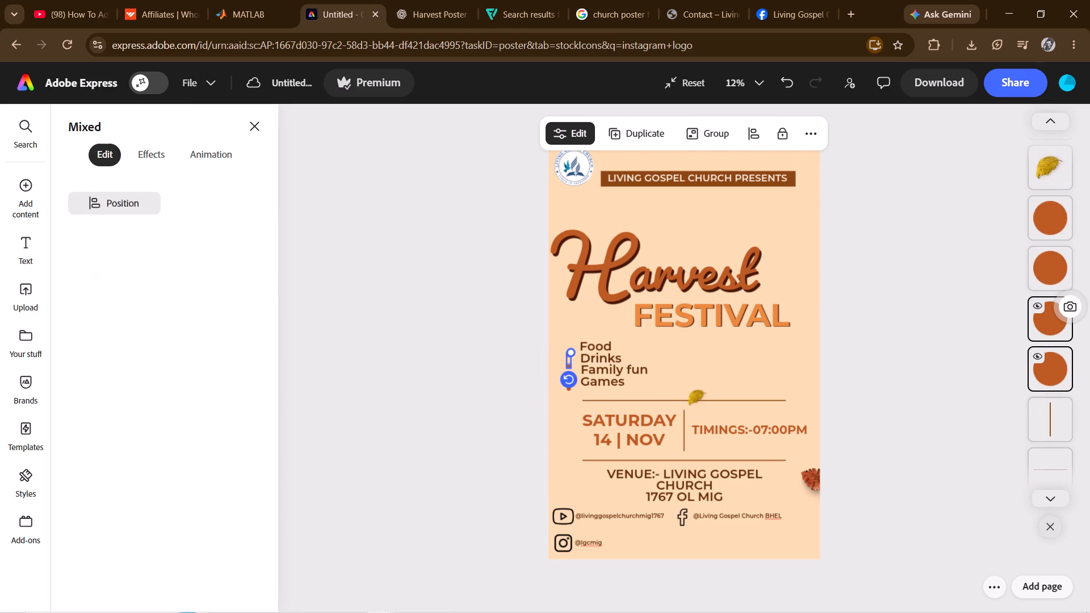
pyautogui.keyDown('ctrl'); pyautogui.click(1052, 279); pyautogui.keyUp('ctrl')
pyautogui.keyDown('ctrl'); pyautogui.click(1054, 240); pyautogui.keyUp('ctrl')
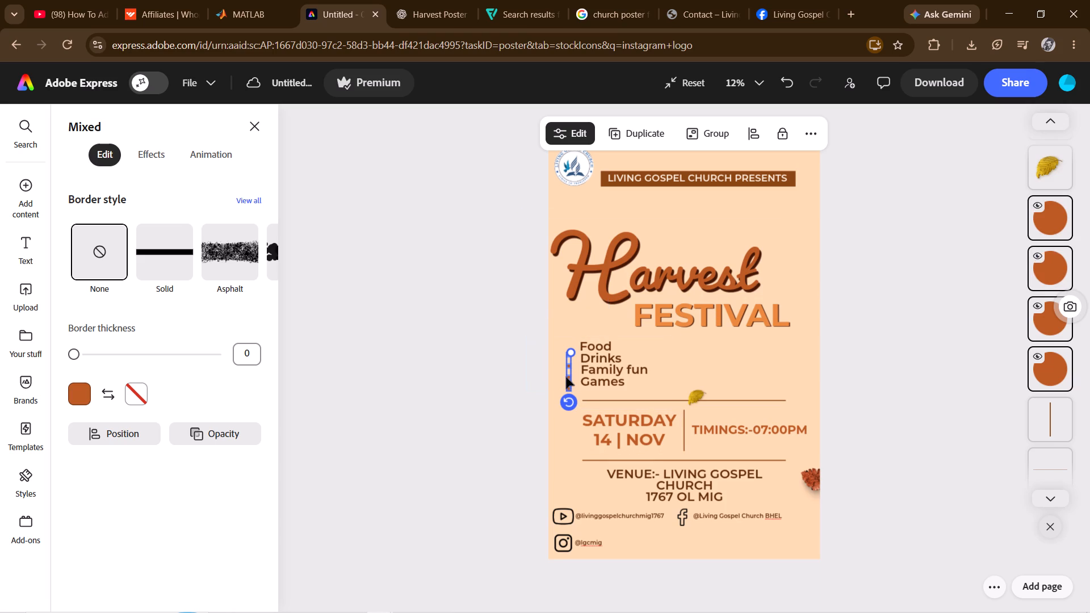
pyautogui.moveTo(569, 377); pyautogui.dragTo(571, 370)
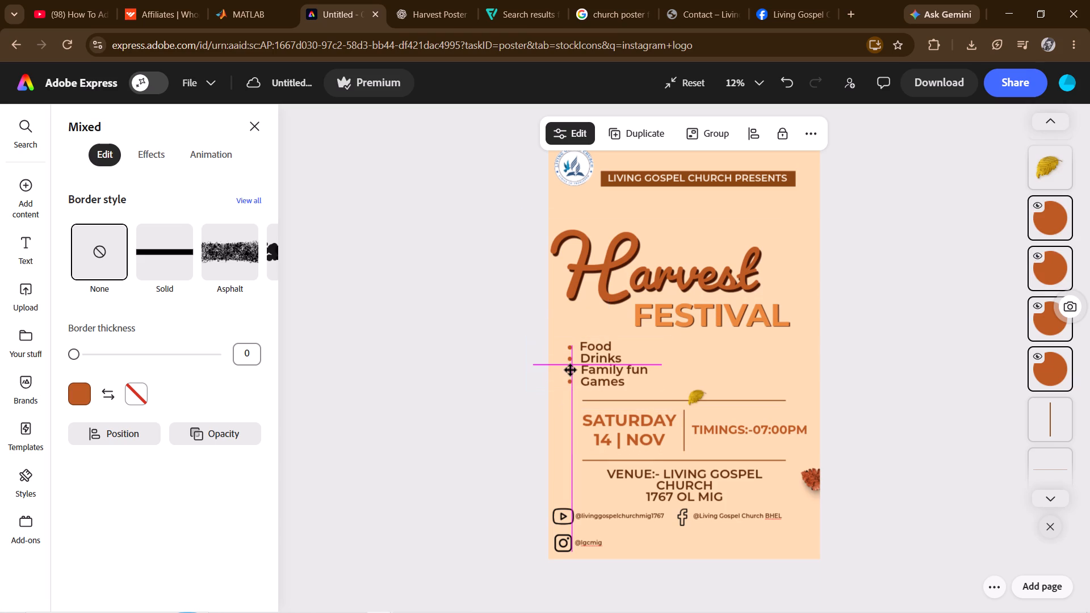
pyautogui.moveTo(571, 370); pyautogui.dragTo(572, 369)
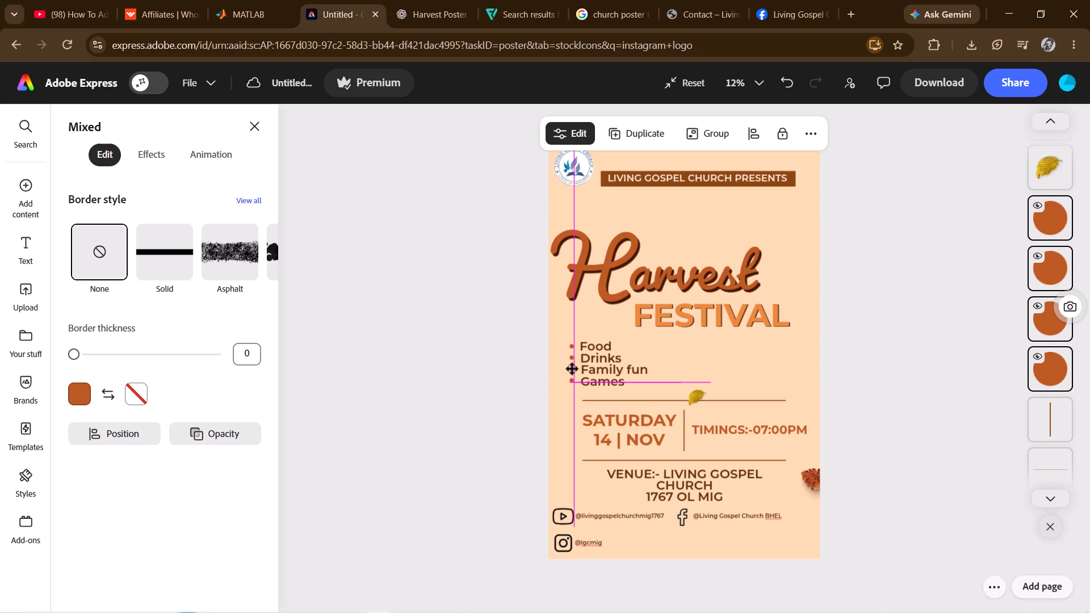
pyautogui.moveTo(572, 369); pyautogui.dragTo(570, 371)
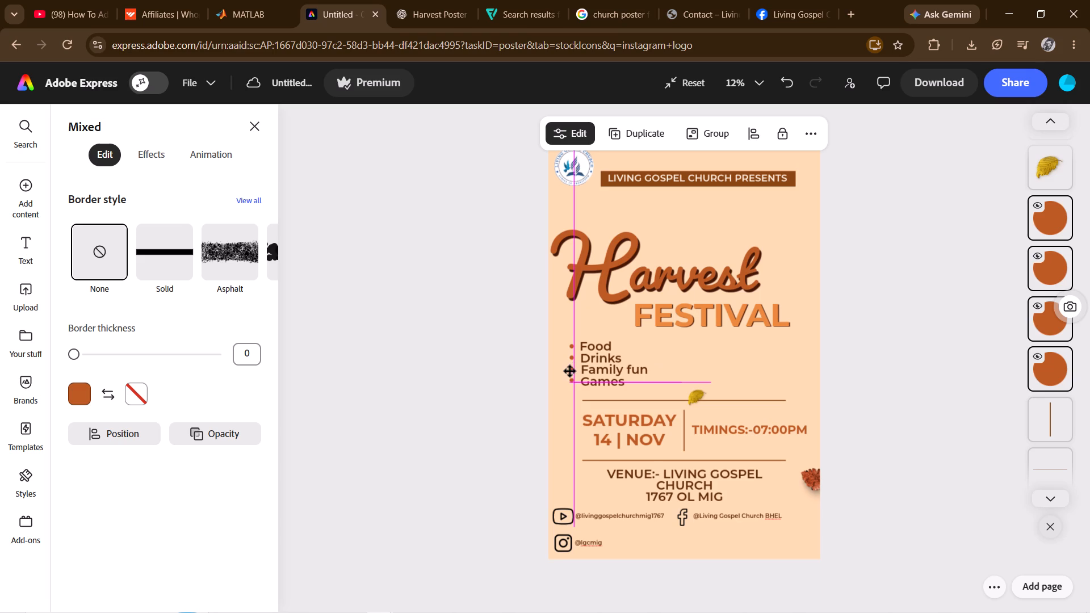
pyautogui.click(570, 371)
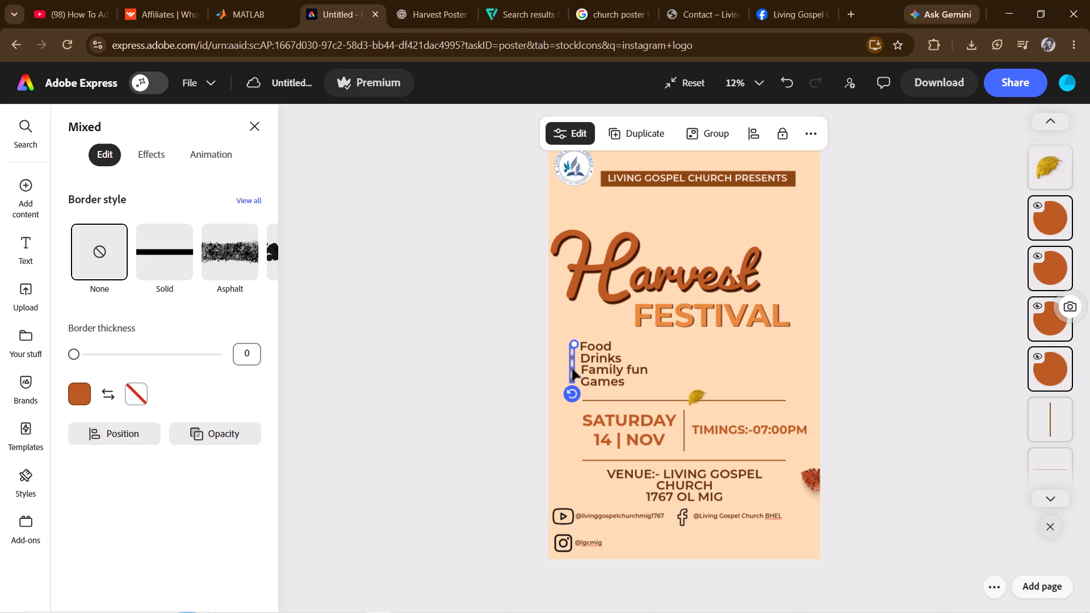
pyautogui.click(468, 372)
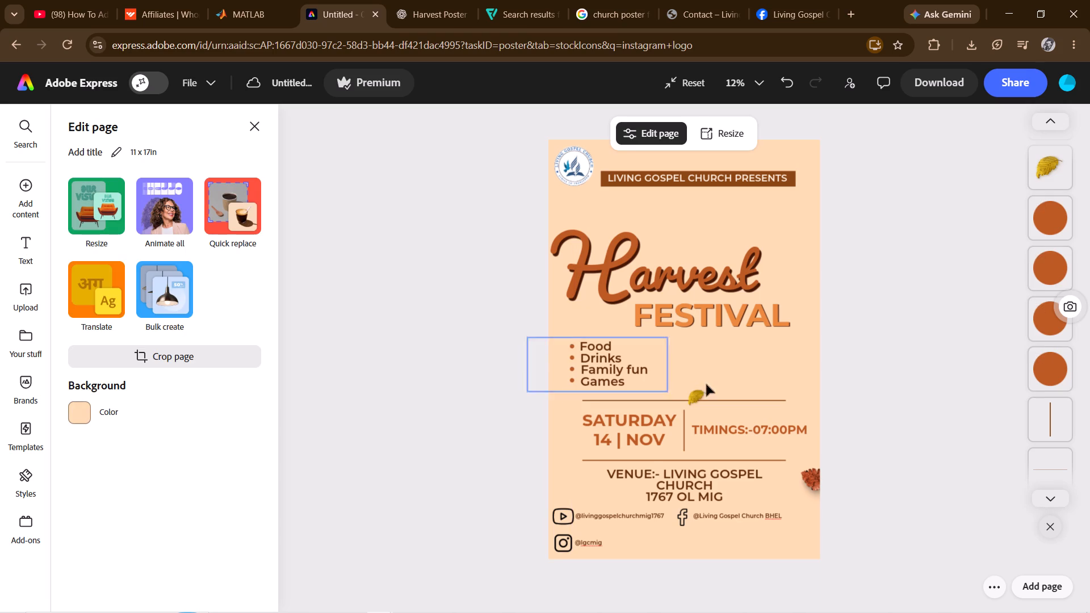
# Delete the yellow leaf image from the horizontal line above the date.
pyautogui.click(694, 393)
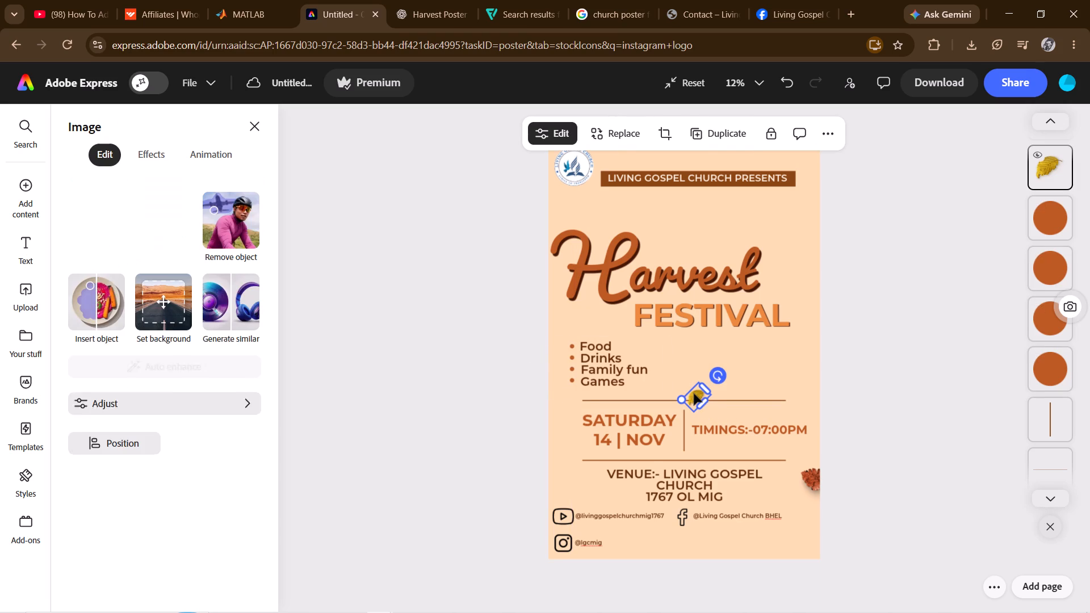
pyautogui.press('Delete')
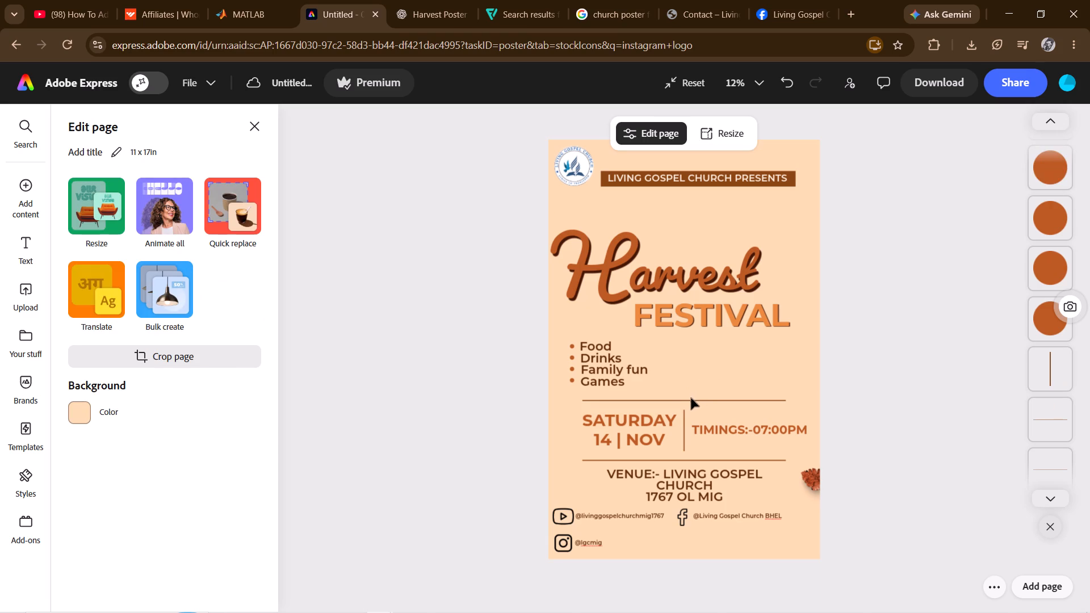
# Shift the horizontal line above the date and the vertical divider between date and timings slightly upward.
pyautogui.moveTo(687, 400); pyautogui.dragTo(687, 394)
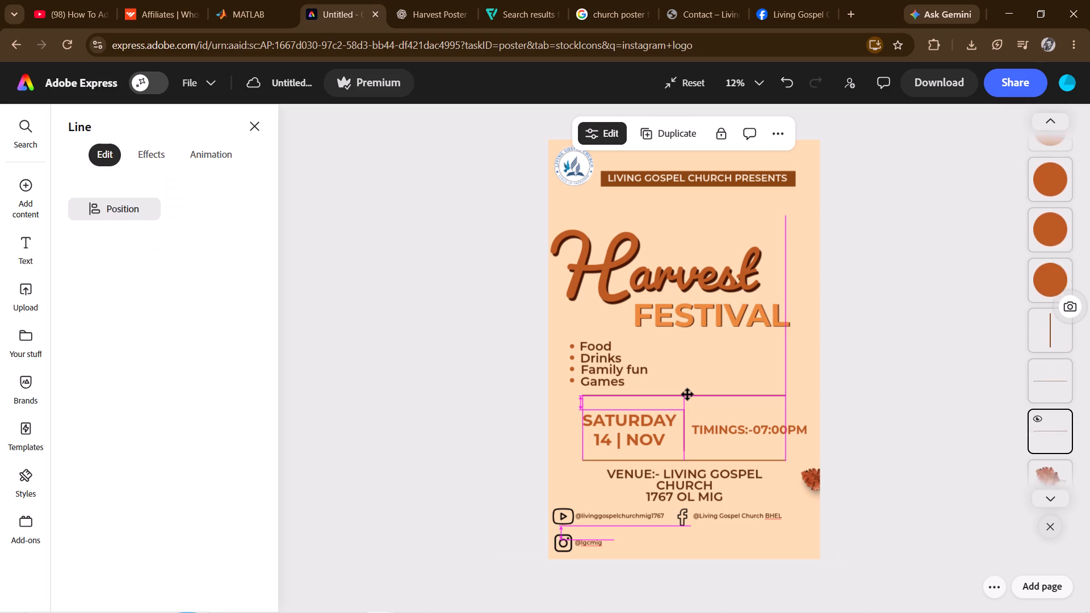
pyautogui.moveTo(687, 394); pyautogui.dragTo(687, 391)
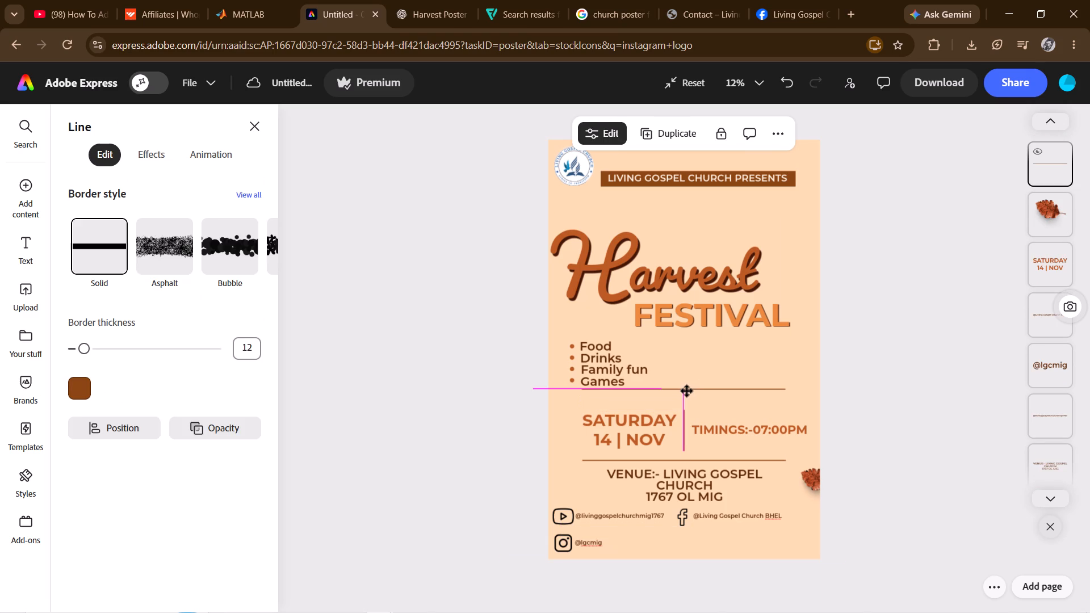
pyautogui.moveTo(687, 391); pyautogui.dragTo(686, 394)
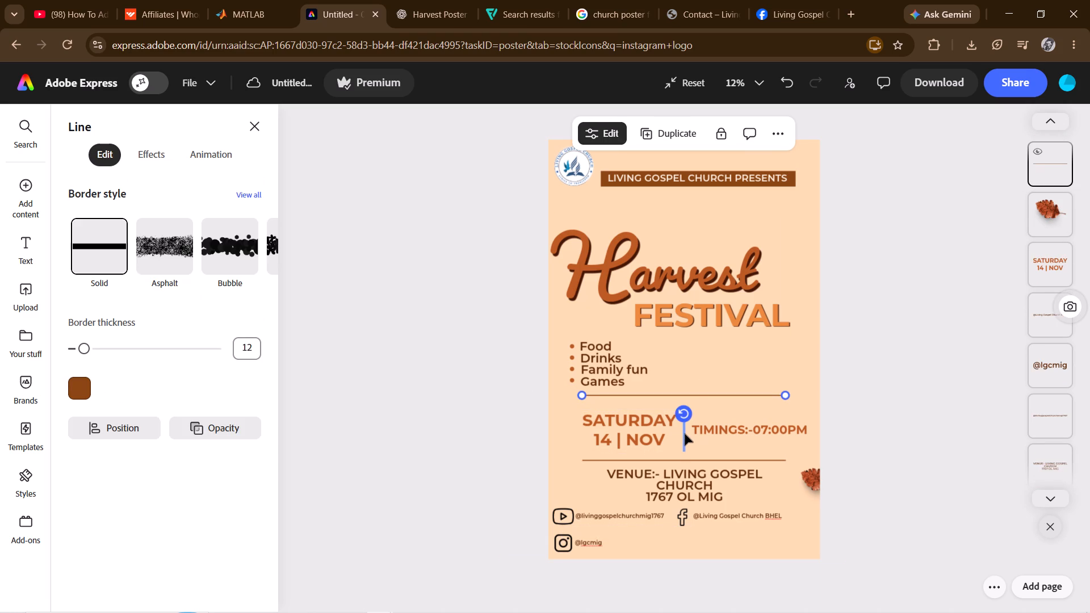
pyautogui.moveTo(685, 434); pyautogui.dragTo(685, 428)
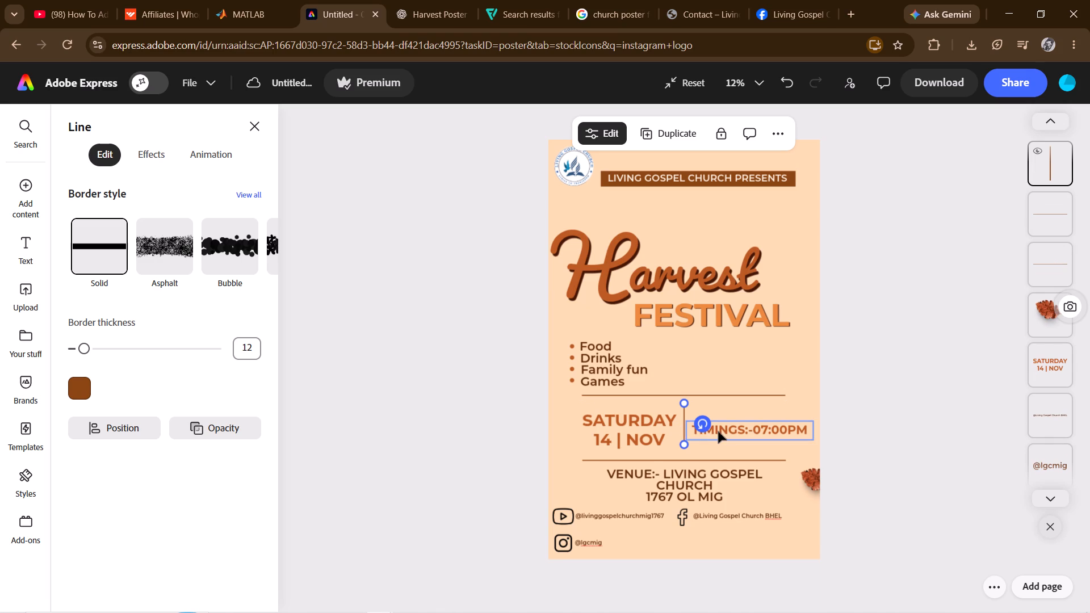
# Shift the timings text and the Saturday 14 Nov date slightly upward to sit level with the vertical divider.
pyautogui.moveTo(722, 430); pyautogui.dragTo(722, 422)
pyautogui.moveTo(611, 435); pyautogui.dragTo(612, 426)
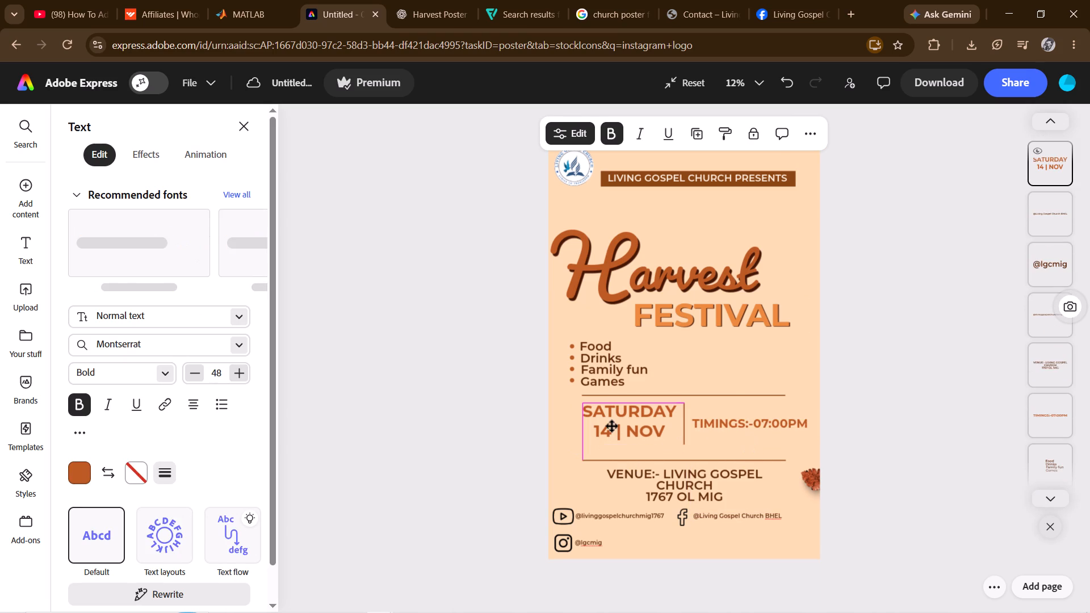
pyautogui.moveTo(612, 426); pyautogui.dragTo(611, 429)
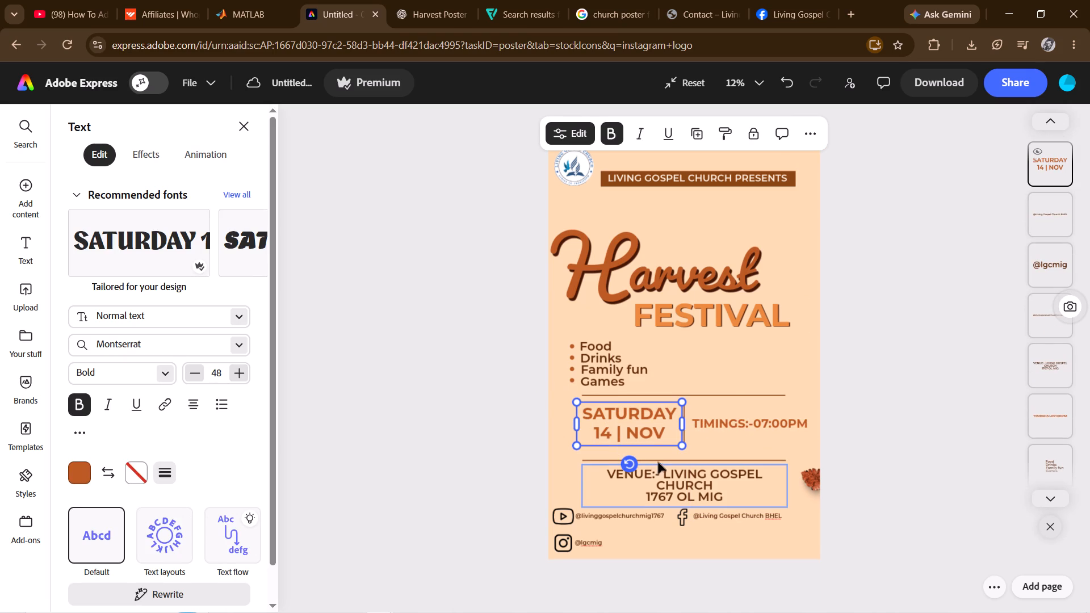
# Move the horizontal line below the date and the venue text slightly upward, closing the gaps between the sections.
pyautogui.moveTo(659, 460); pyautogui.dragTo(659, 453)
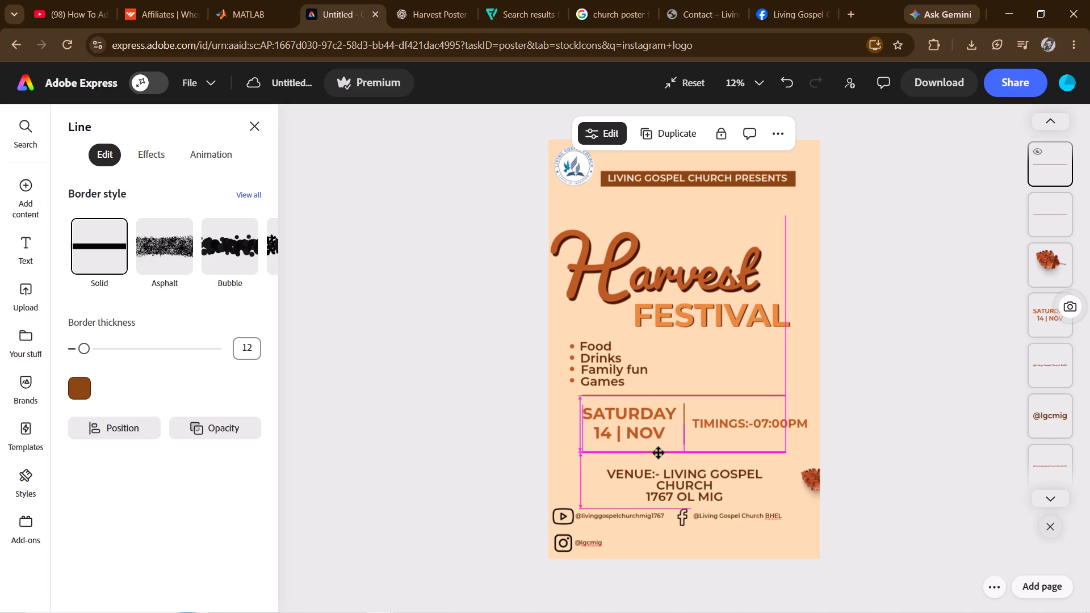
pyautogui.moveTo(659, 453); pyautogui.dragTo(659, 455)
pyautogui.click(657, 478)
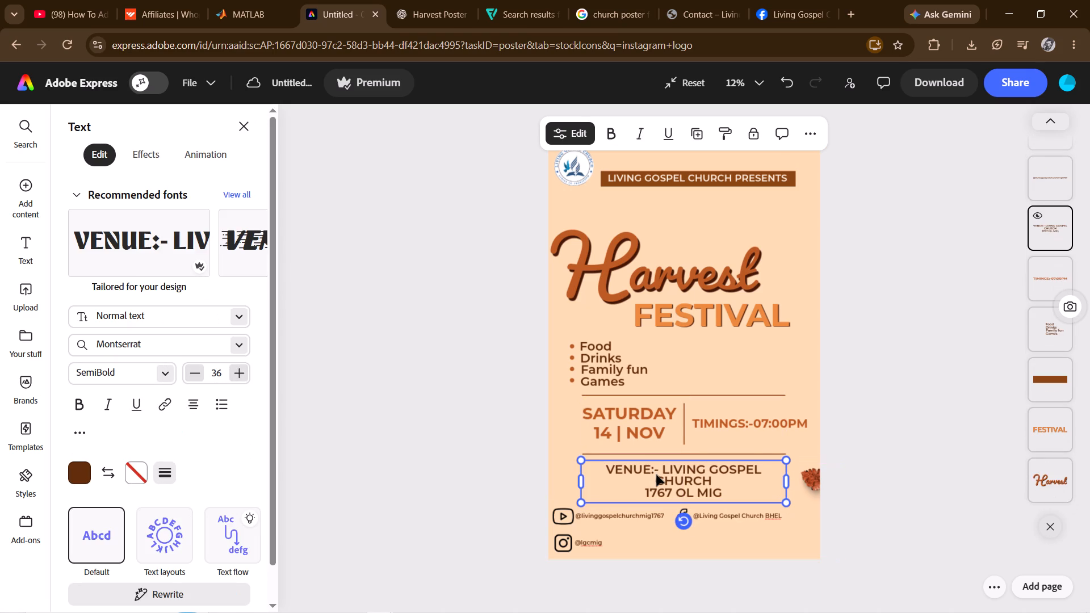
pyautogui.click(656, 475)
# Close the Living Gospel Church contact page and the church's Facebook page in the browser.
pyautogui.click(788, 2)
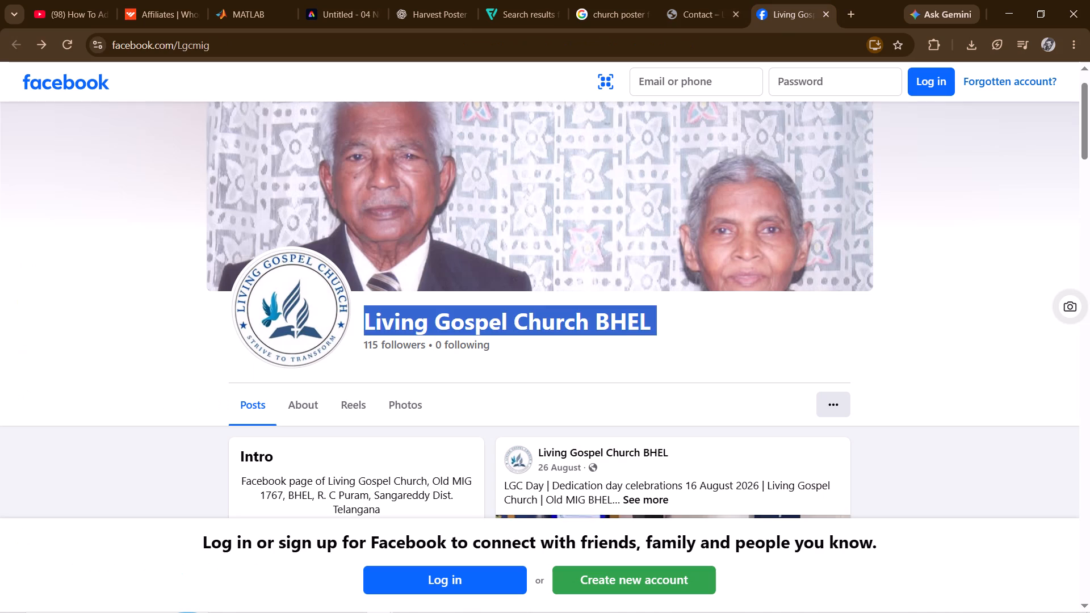
pyautogui.moveTo(739, 0); pyautogui.dragTo(892, 16)
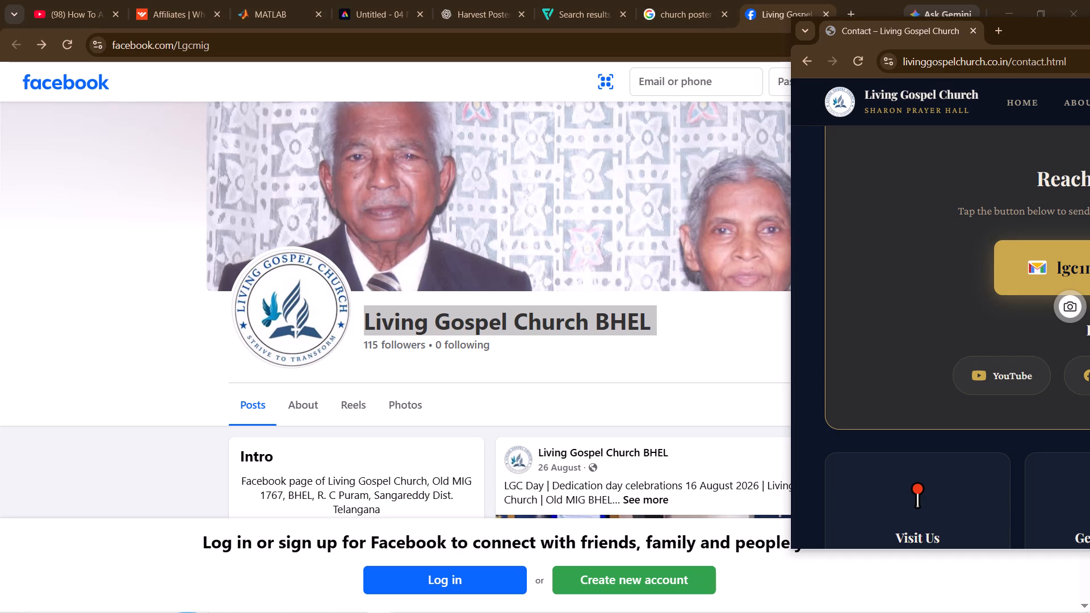
pyautogui.click(971, 30)
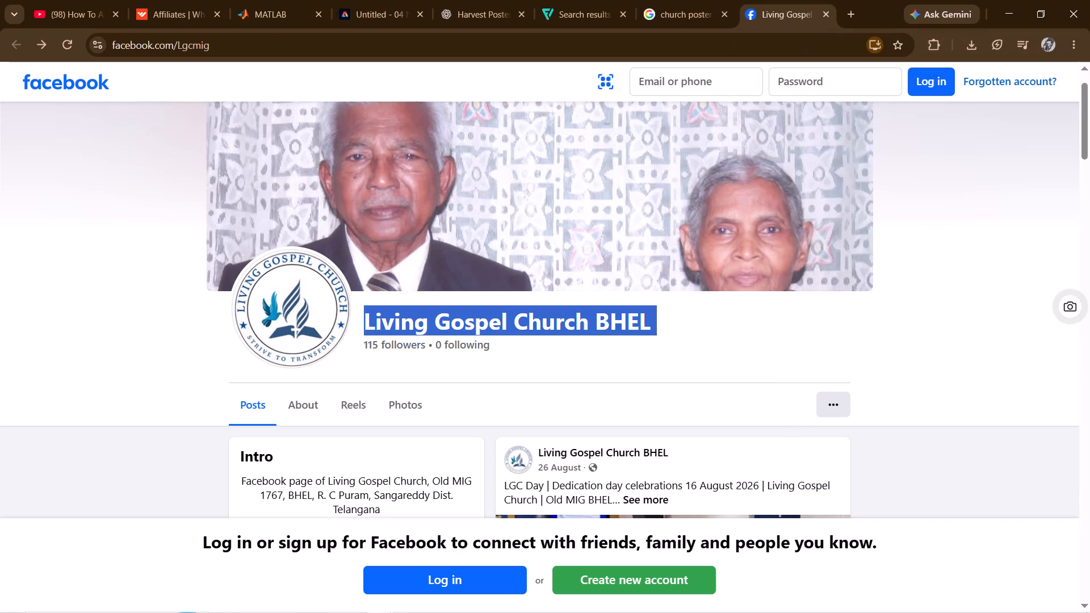
pyautogui.click(827, 16)
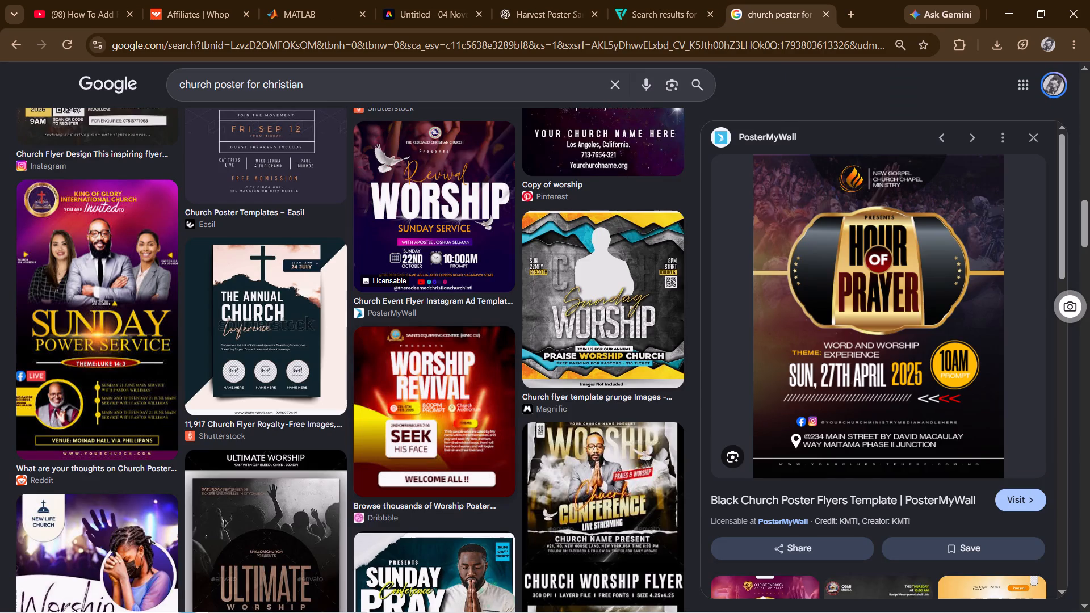
# Examine the God Worship poster among the Google church poster images as a layout reference, and return to the harvest poster in Adobe Express.
pyautogui.scroll(1, 493, 349)
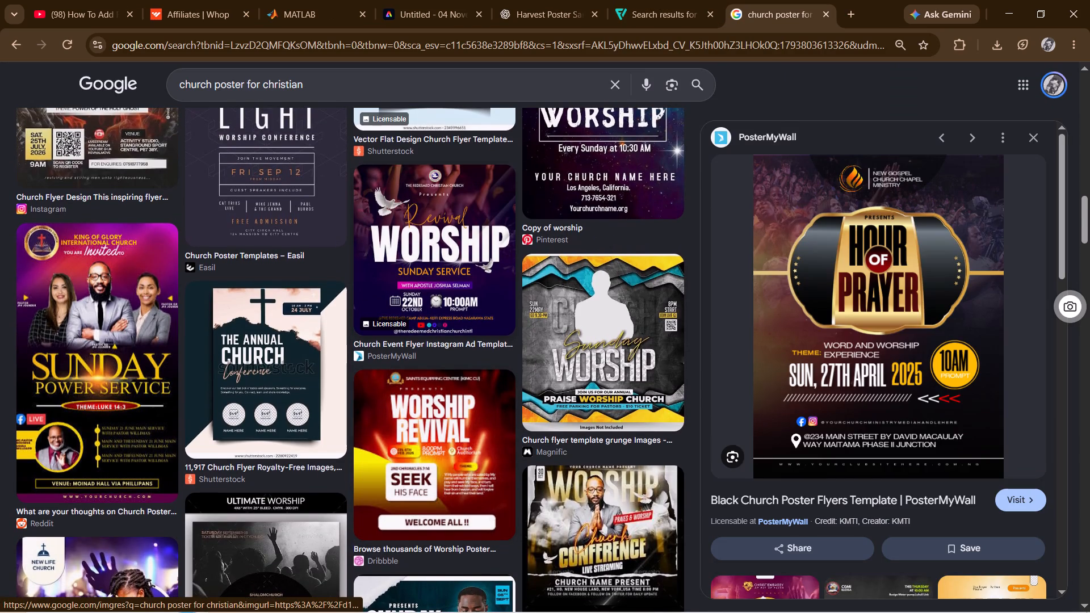
pyautogui.scroll(12, 463, 308)
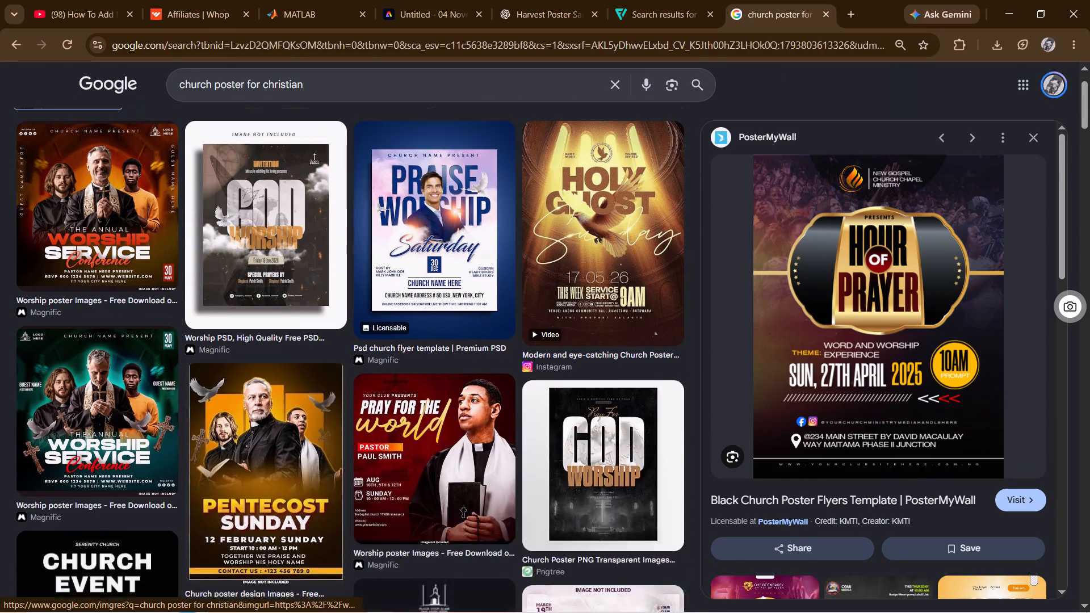
pyautogui.click(276, 313)
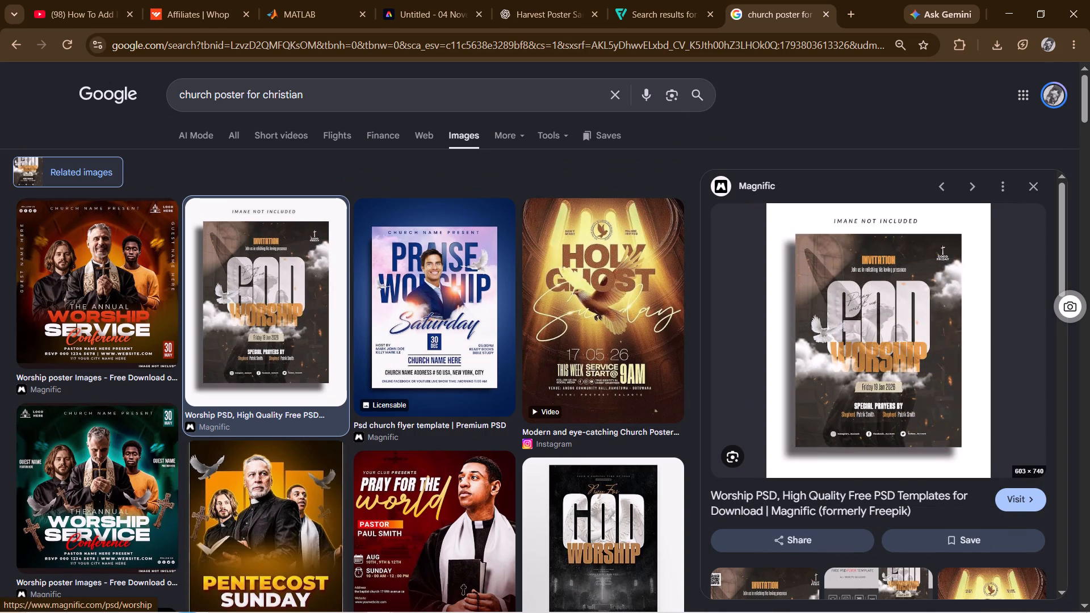
pyautogui.hscroll(-1, 799, 390)
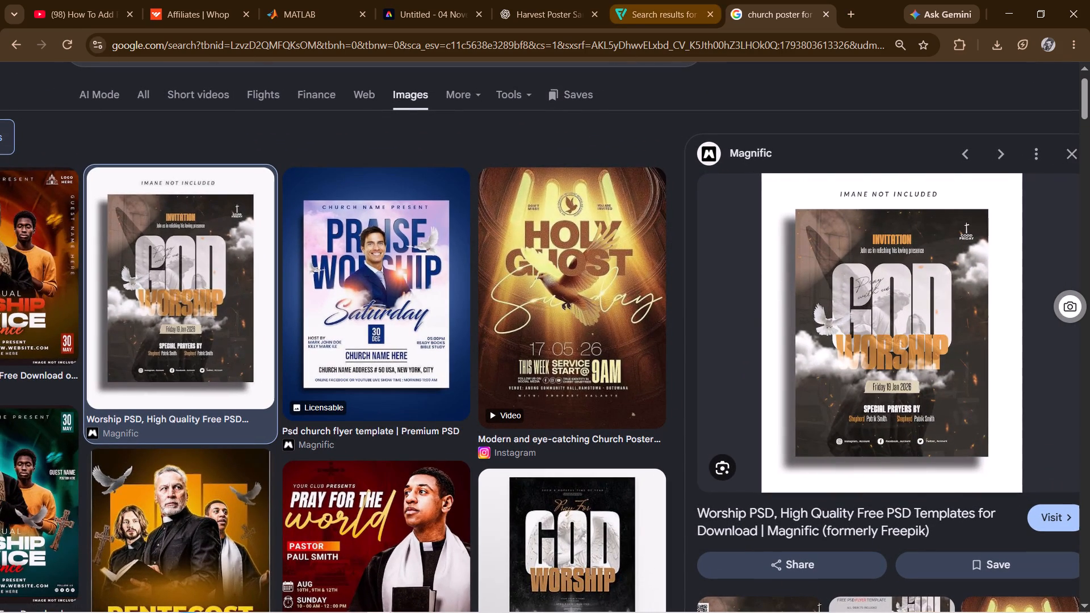
pyautogui.click(527, 0)
pyautogui.click(429, 0)
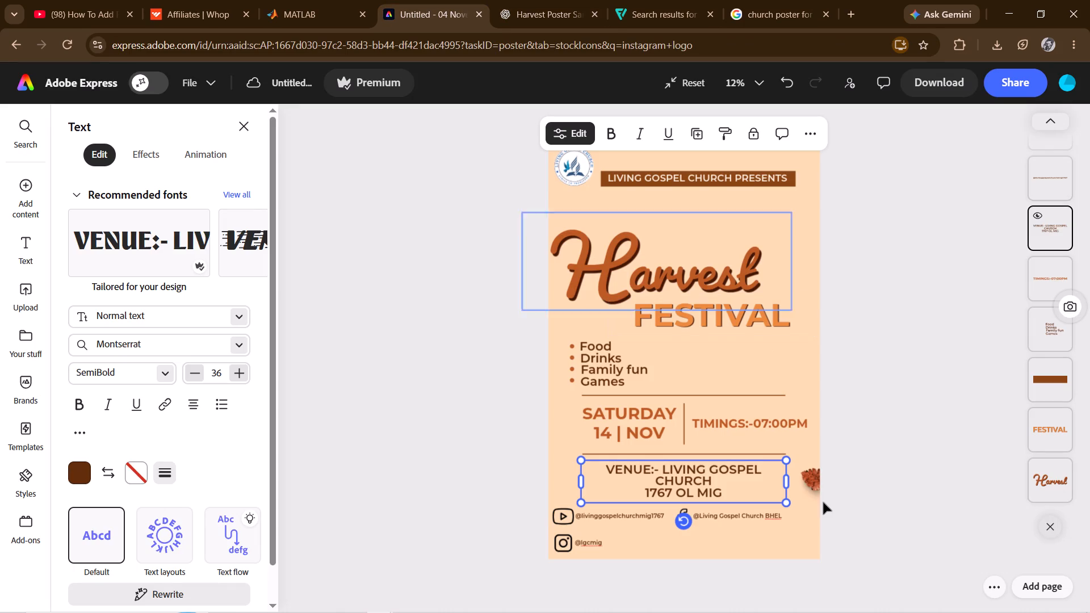
pyautogui.click(876, 393)
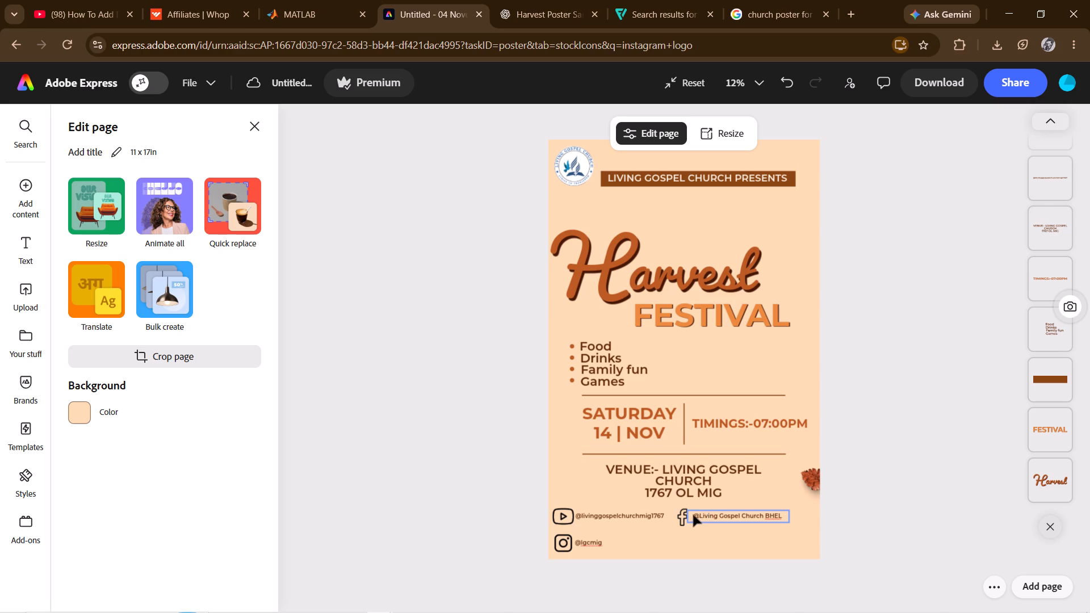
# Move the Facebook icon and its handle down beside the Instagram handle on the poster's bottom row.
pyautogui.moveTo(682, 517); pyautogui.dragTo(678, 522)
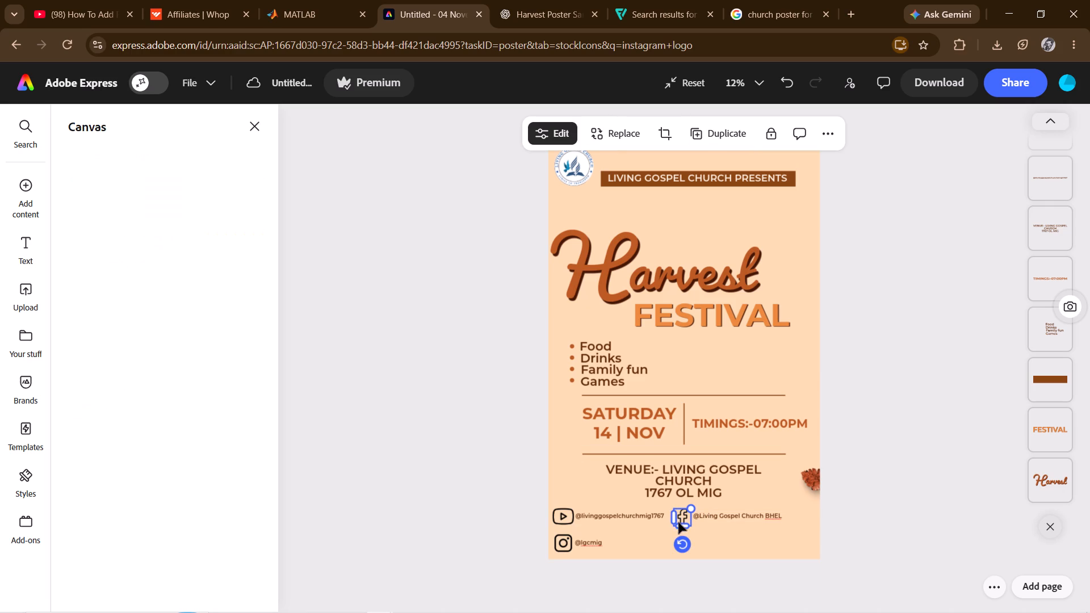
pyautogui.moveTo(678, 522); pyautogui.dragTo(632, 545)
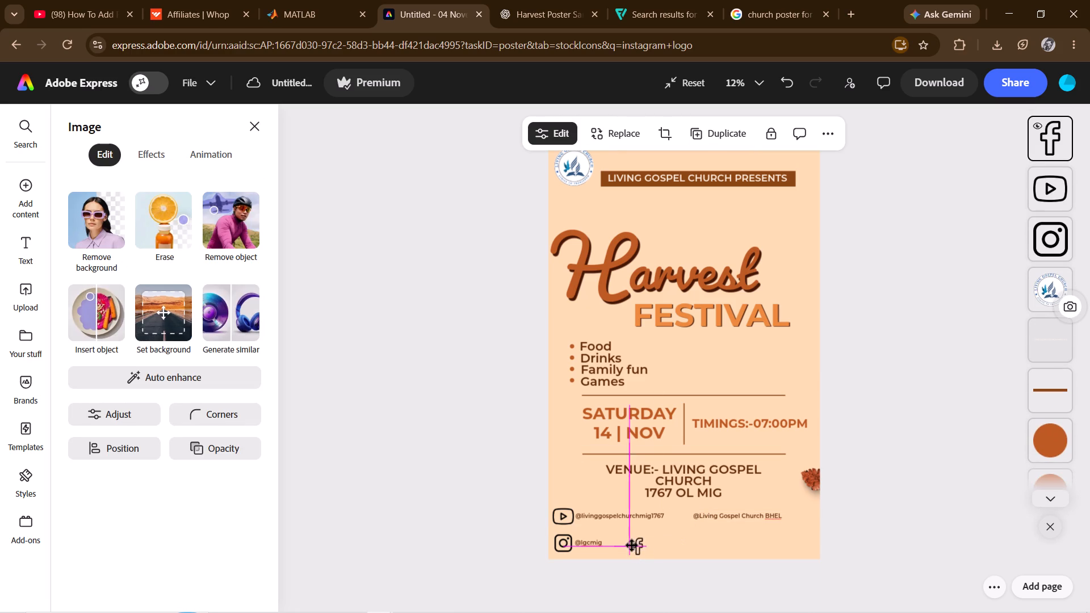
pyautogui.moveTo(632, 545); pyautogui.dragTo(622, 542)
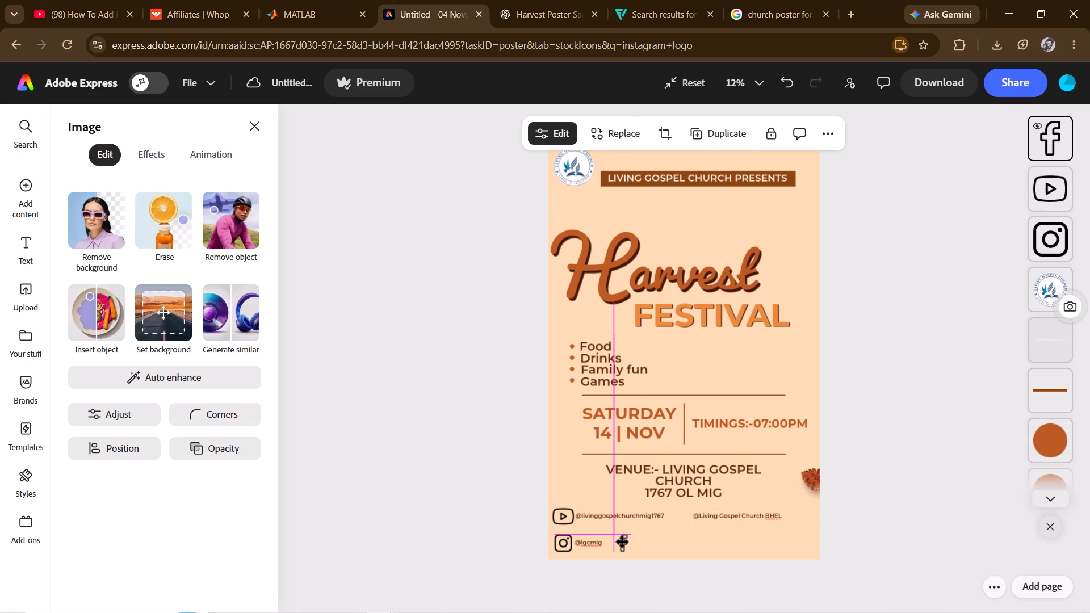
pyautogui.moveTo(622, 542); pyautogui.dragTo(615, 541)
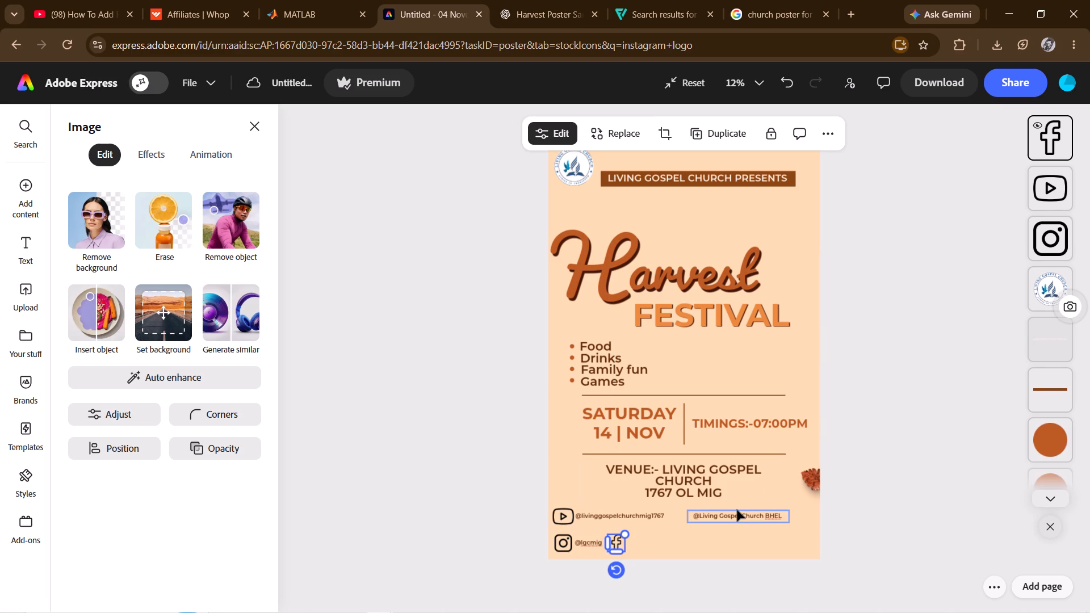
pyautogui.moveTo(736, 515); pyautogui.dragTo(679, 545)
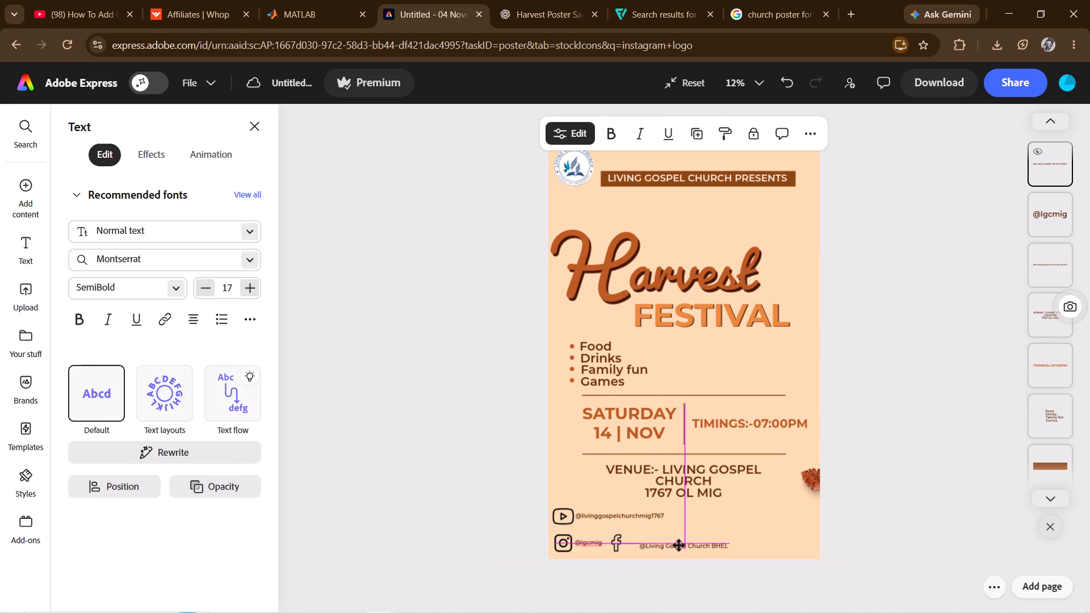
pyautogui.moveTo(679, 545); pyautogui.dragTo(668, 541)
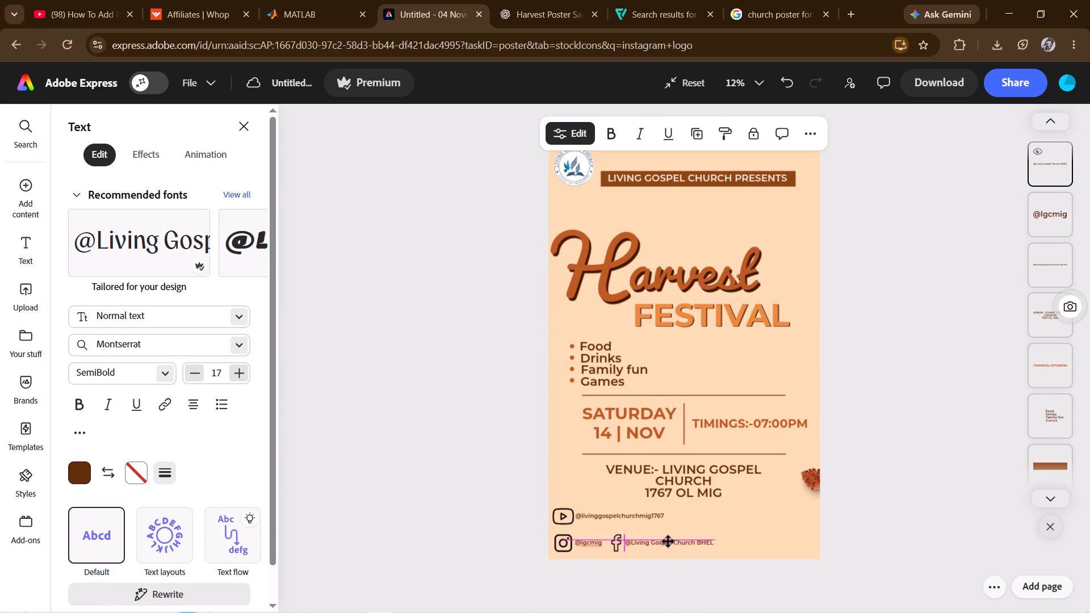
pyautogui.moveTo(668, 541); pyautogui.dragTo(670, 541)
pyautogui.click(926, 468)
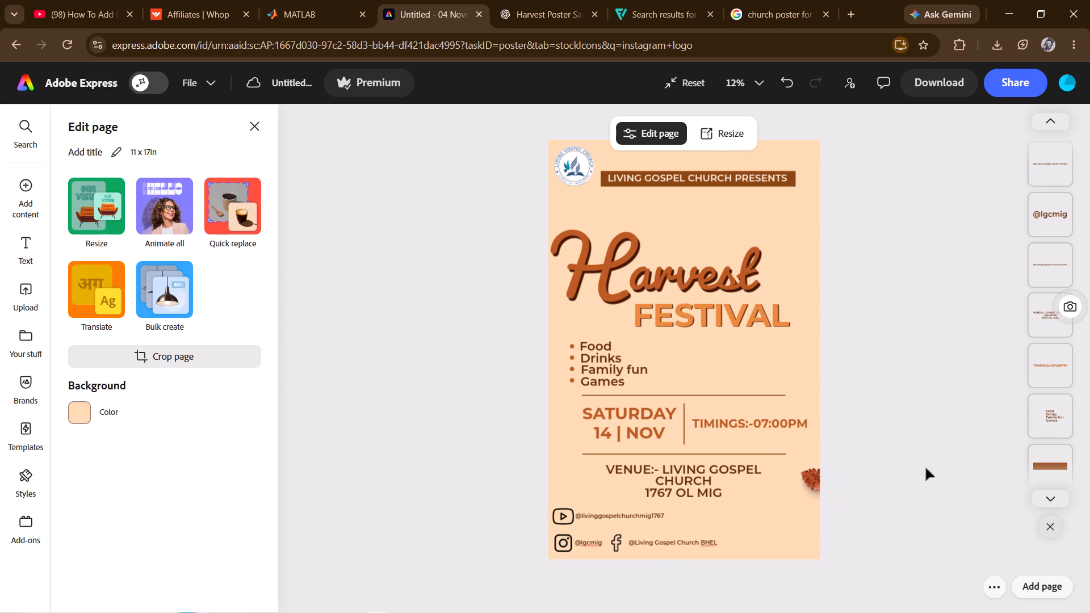
# Move the Facebook handle to the far right end of the poster's bottom row.
pyautogui.hscroll(-2, 896, 458)
pyautogui.moveTo(691, 541); pyautogui.dragTo(744, 536)
pyautogui.hscroll(1, 709, 540)
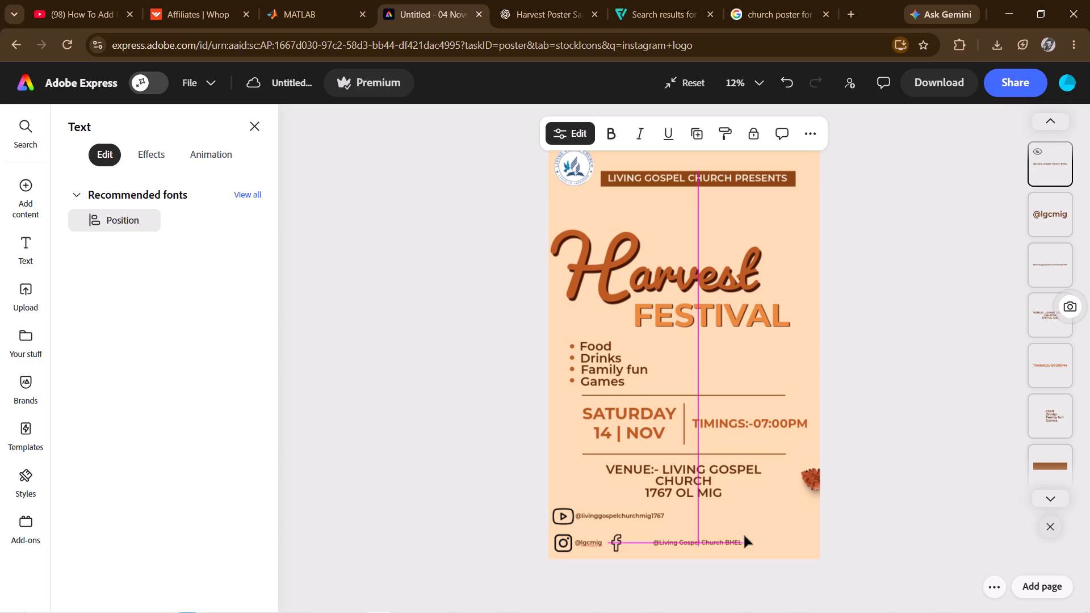
pyautogui.moveTo(744, 536); pyautogui.dragTo(790, 541)
pyautogui.hscroll(1, 744, 536)
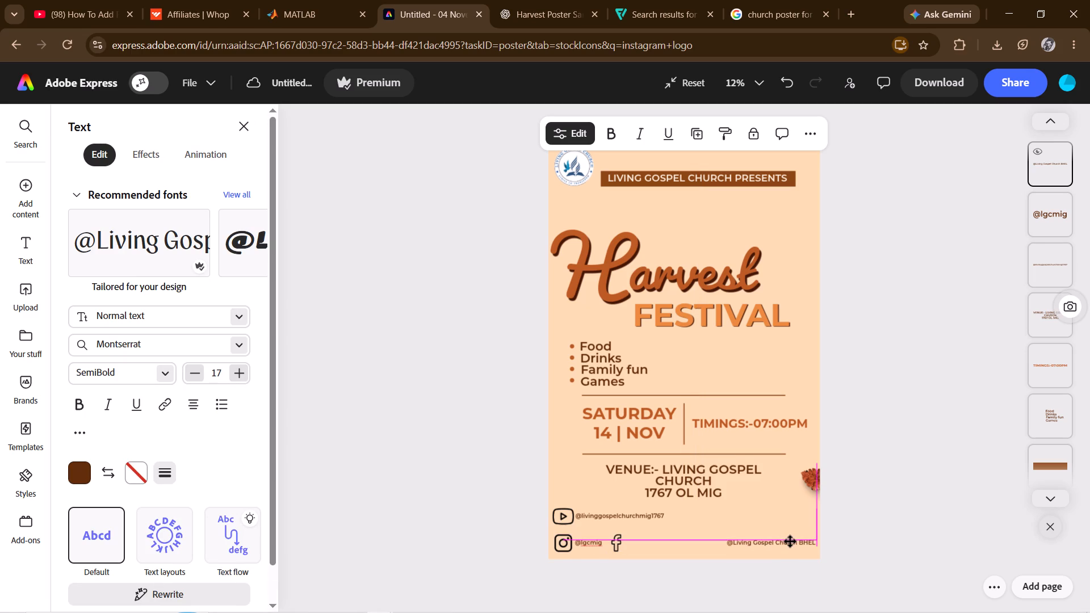
pyautogui.hscroll(1, 790, 541)
pyautogui.moveTo(790, 541); pyautogui.dragTo(789, 545)
pyautogui.hscroll(1, 789, 545)
# Move the Facebook icon directly in front of its handle at the poster's lower right and scale it down slightly.
pyautogui.hscroll(-1, 775, 545)
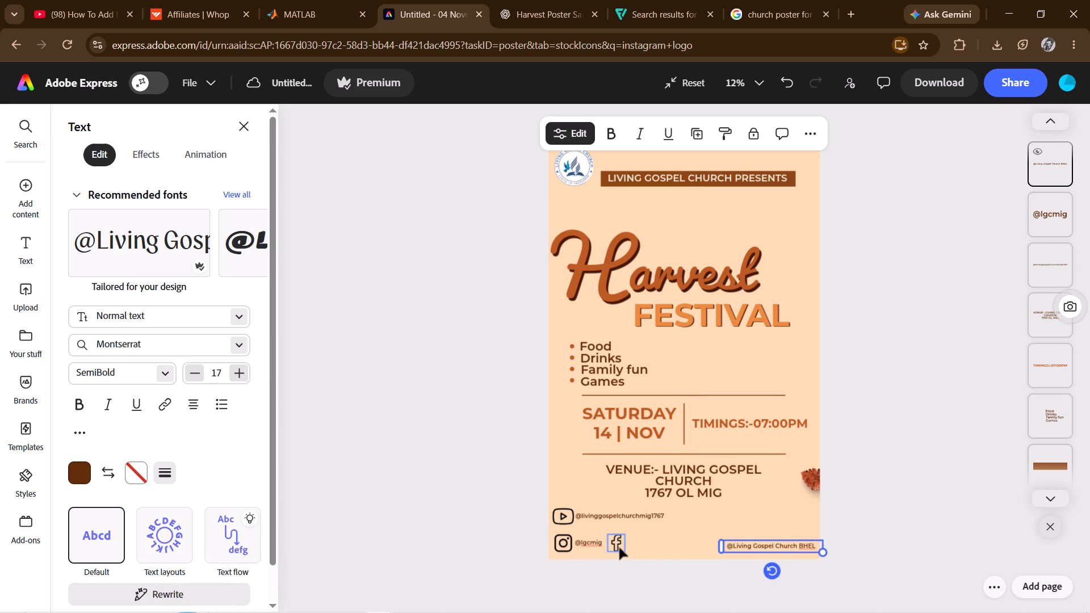
pyautogui.hscroll(-1, 619, 548)
pyautogui.moveTo(617, 545); pyautogui.dragTo(698, 548)
pyautogui.hscroll(1, 634, 546)
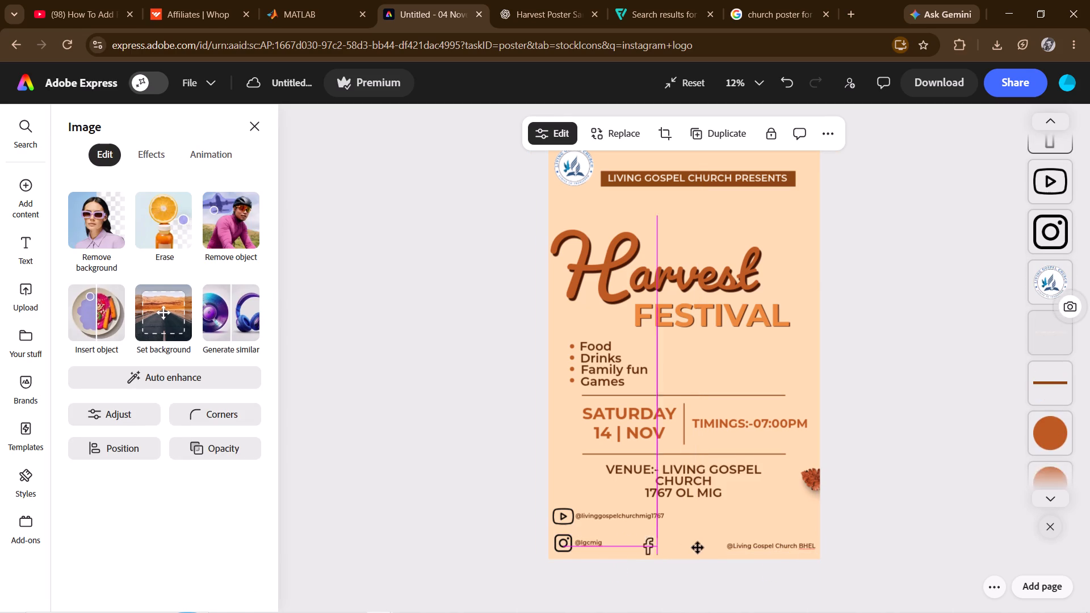
pyautogui.moveTo(698, 548); pyautogui.dragTo(715, 544)
pyautogui.hscroll(1, 698, 548)
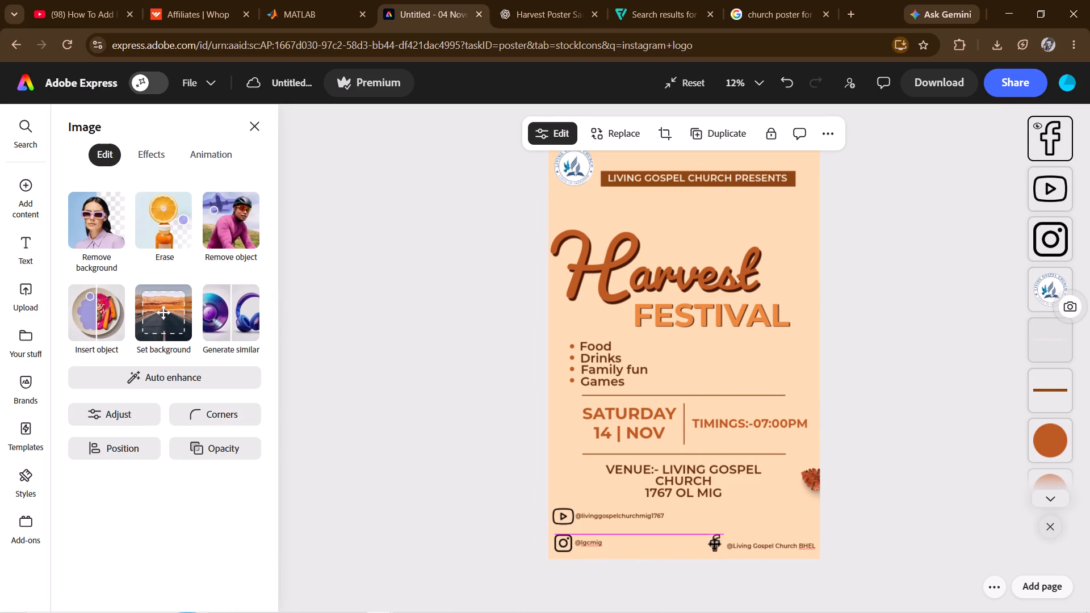
pyautogui.moveTo(715, 544); pyautogui.dragTo(715, 545)
pyautogui.hscroll(1, 715, 544)
pyautogui.moveTo(721, 535); pyautogui.dragTo(716, 541)
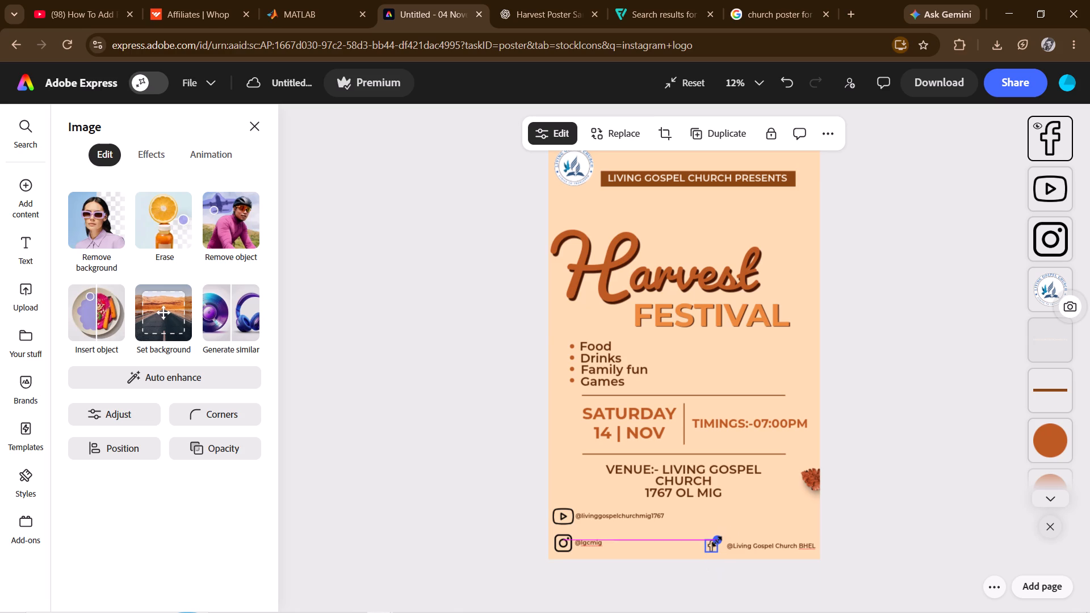
pyautogui.moveTo(716, 541); pyautogui.dragTo(718, 540)
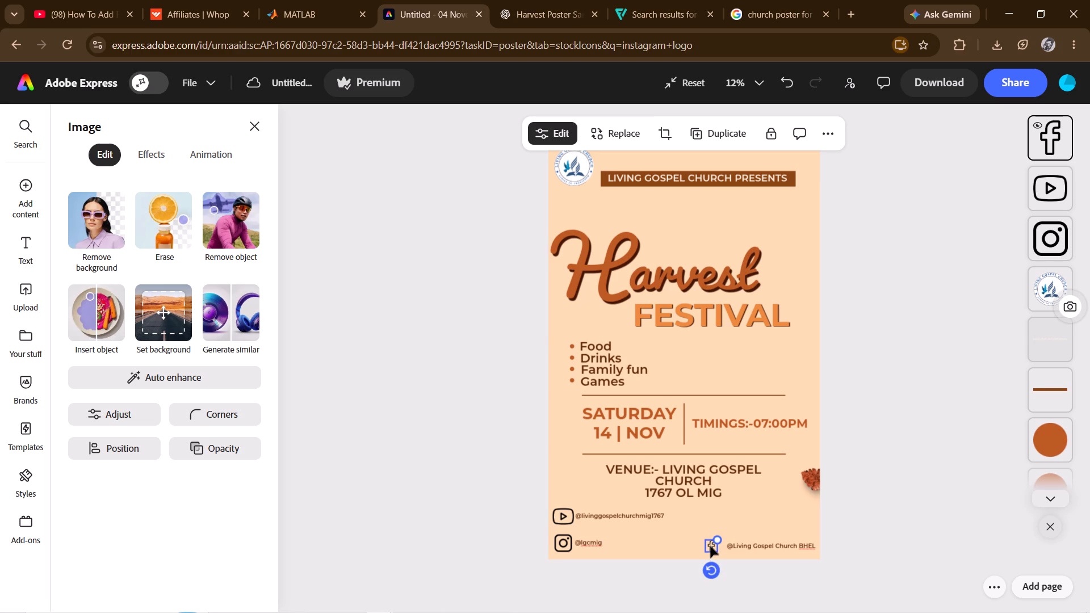
pyautogui.moveTo(710, 546); pyautogui.dragTo(722, 546)
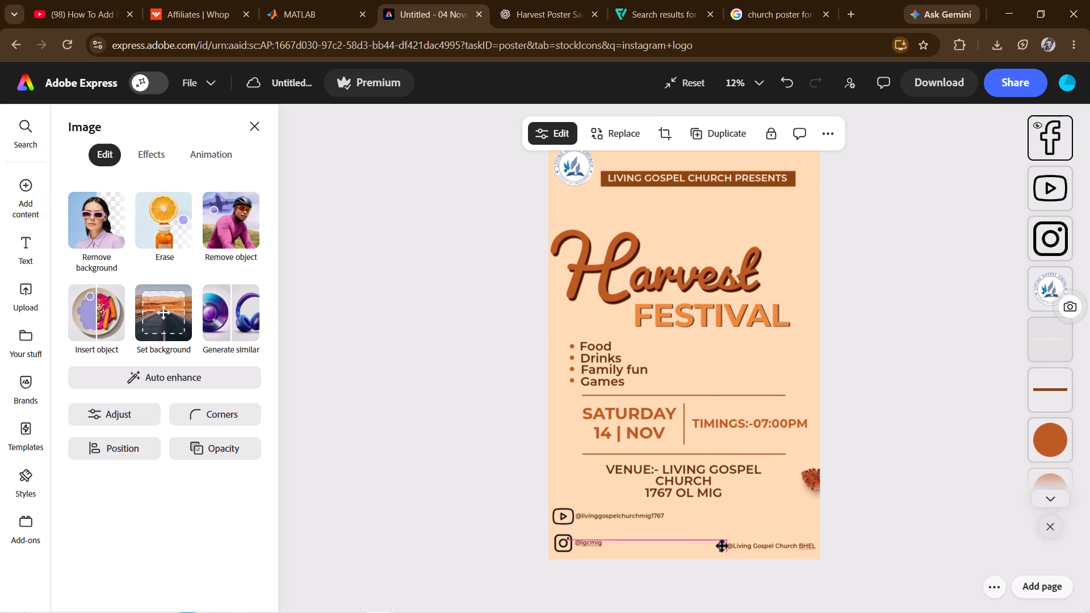
pyautogui.moveTo(722, 546); pyautogui.dragTo(719, 546)
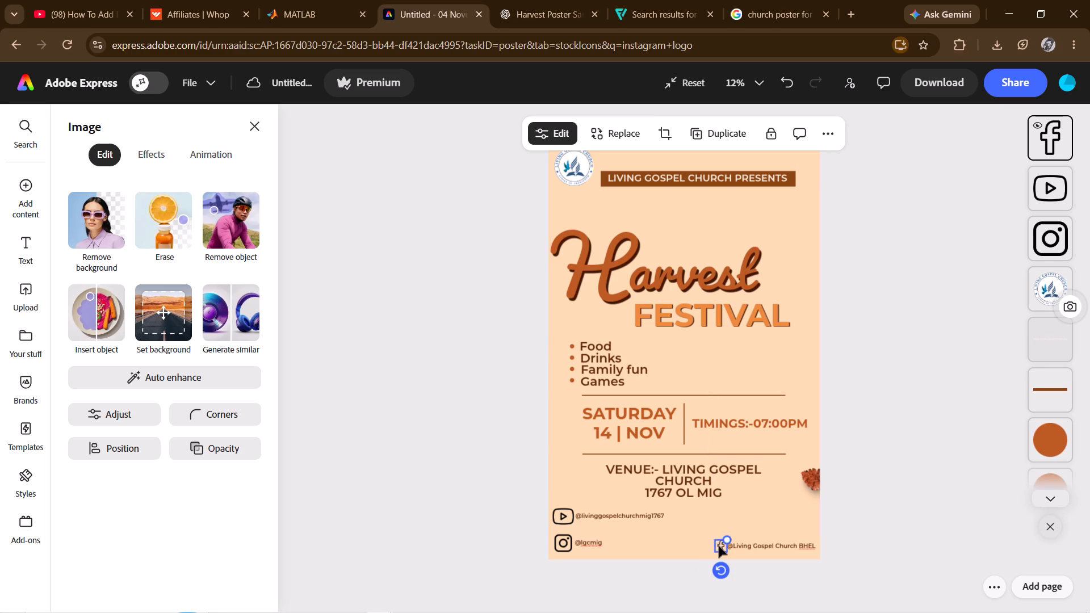
# Move the YouTube handle down to the poster's bottom row, between the Instagram handle and the Facebook icon.
pyautogui.hscroll(-1, 707, 543)
pyautogui.moveTo(597, 517); pyautogui.dragTo(651, 546)
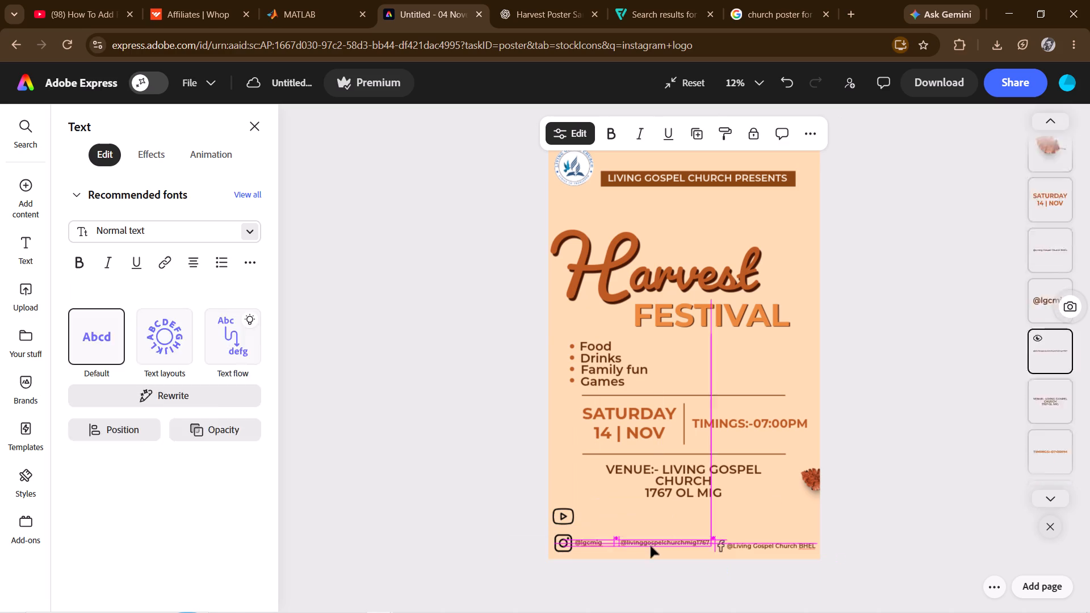
pyautogui.moveTo(651, 546); pyautogui.dragTo(646, 548)
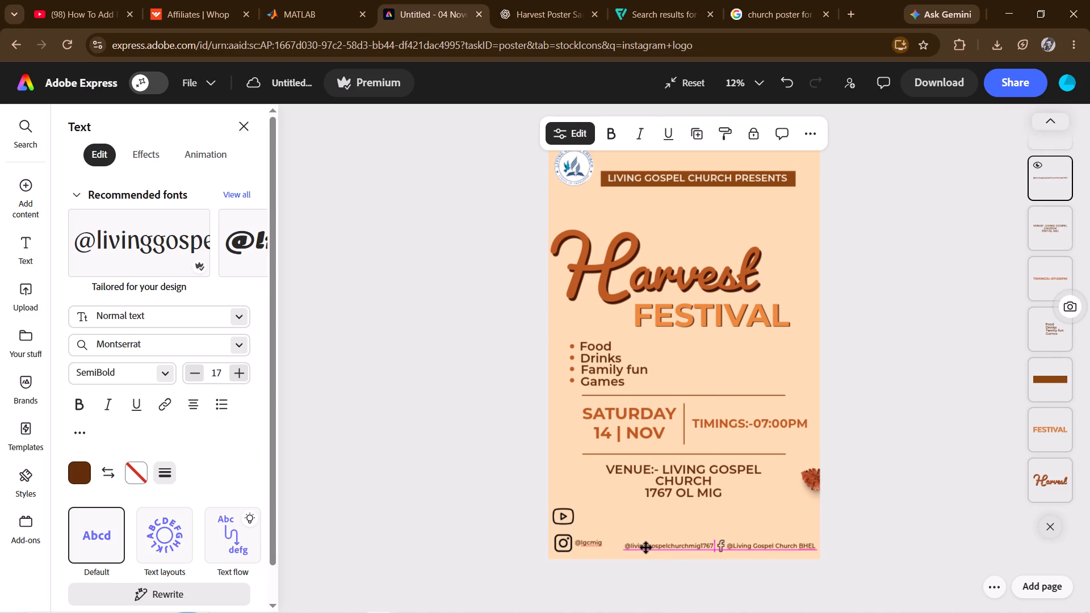
pyautogui.moveTo(646, 548); pyautogui.dragTo(647, 547)
# Resize the YouTube handle text to size 18 and fit it just before the Facebook icon on the bottom row.
pyautogui.hscroll(1, 670, 549)
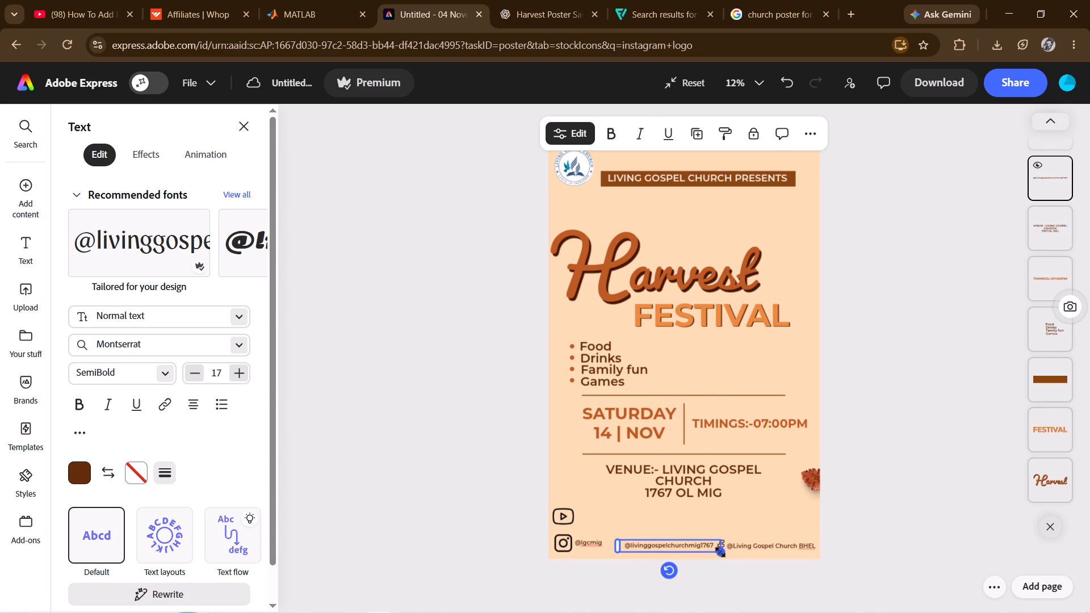
pyautogui.moveTo(720, 552); pyautogui.dragTo(707, 548)
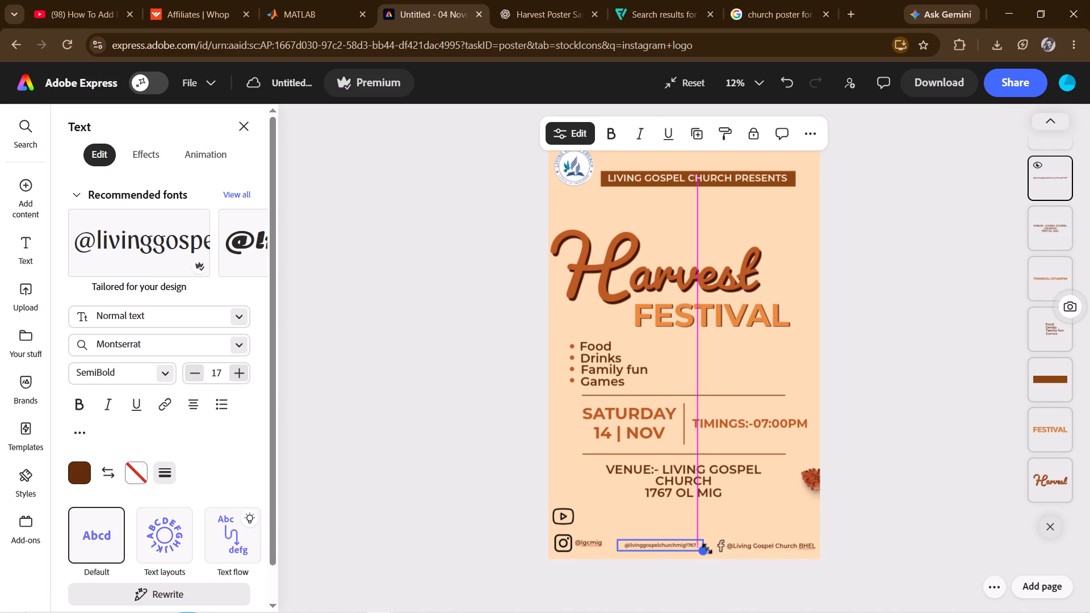
pyautogui.moveTo(707, 548); pyautogui.dragTo(703, 549)
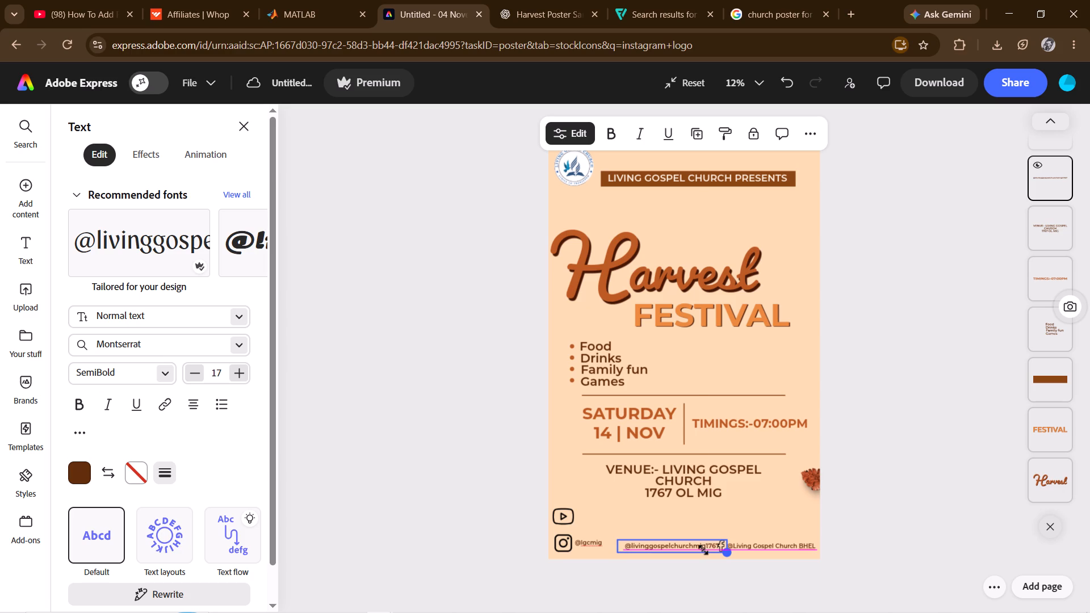
pyautogui.moveTo(703, 549); pyautogui.dragTo(706, 549)
pyautogui.click(690, 546)
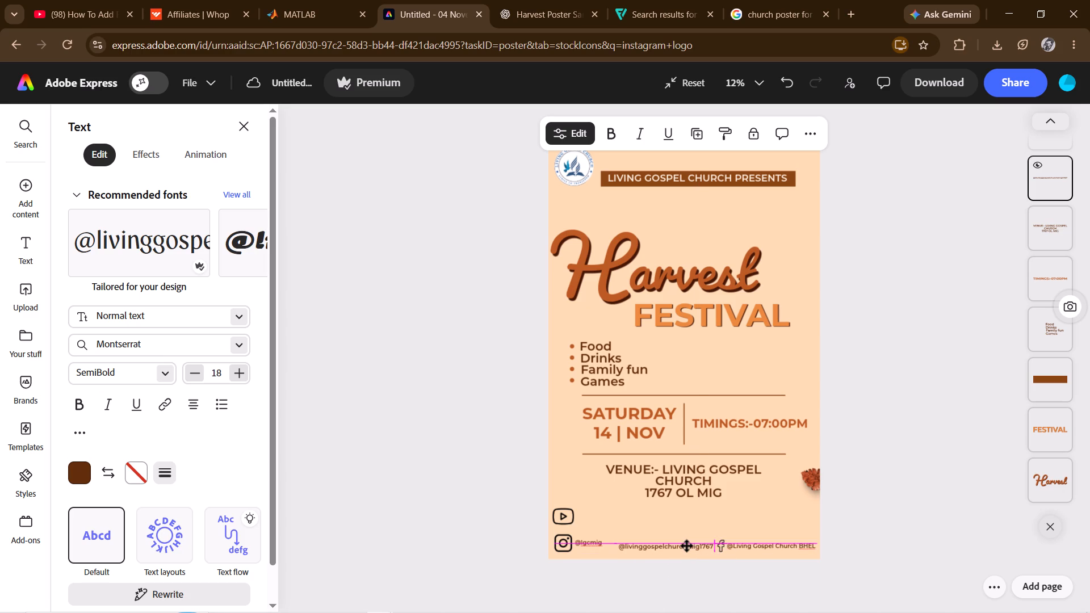
# Scale the YouTube icon down slightly above the Instagram icon.
pyautogui.hscroll(-1, 644, 540)
pyautogui.click(565, 514)
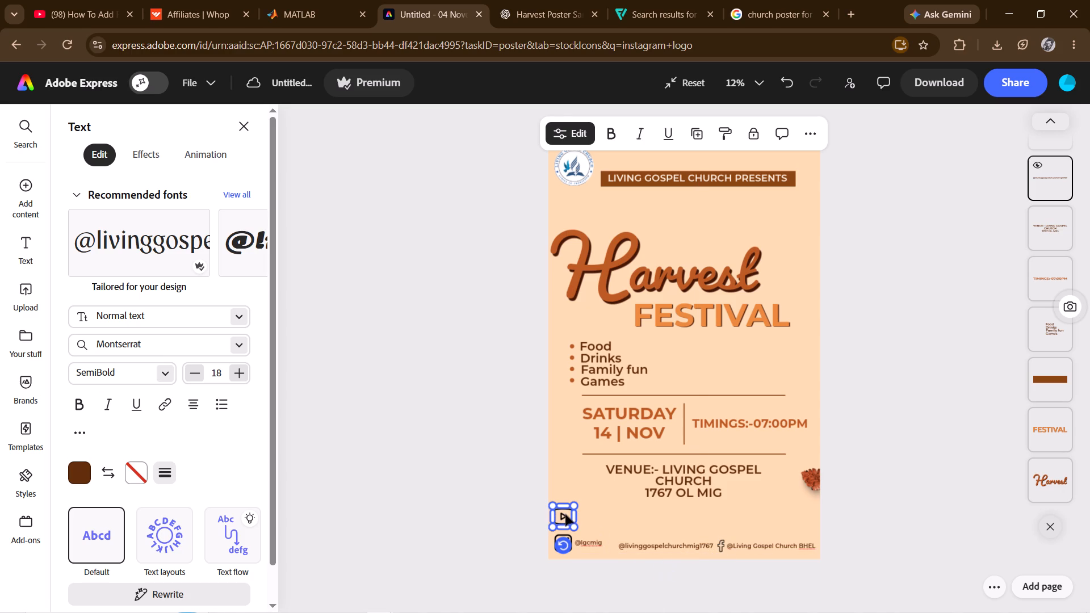
pyautogui.click(573, 505)
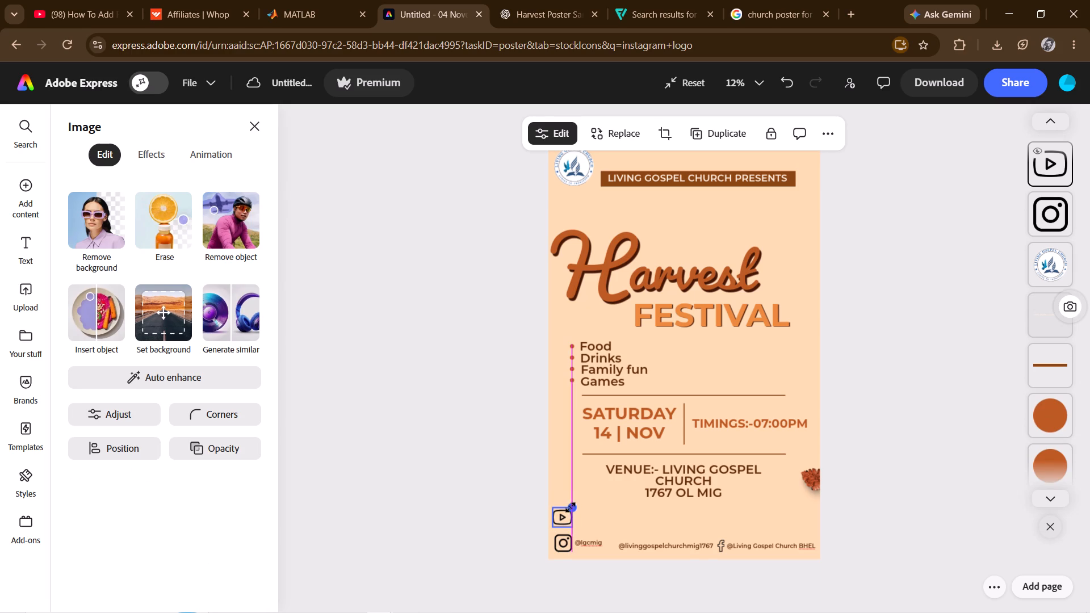
pyautogui.click(572, 543)
pyautogui.click(584, 540)
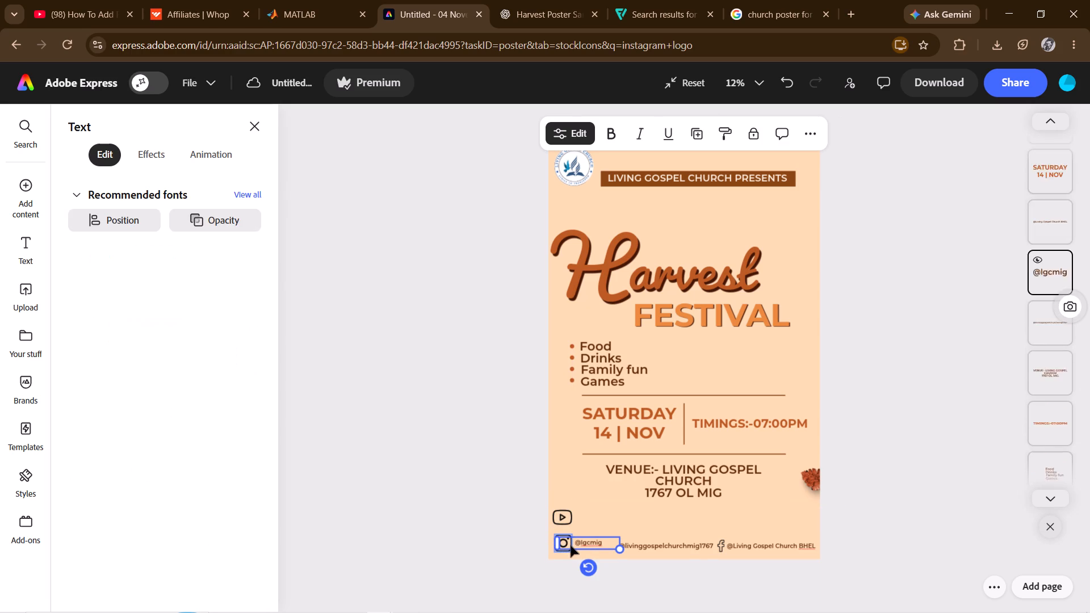
pyautogui.click(565, 545)
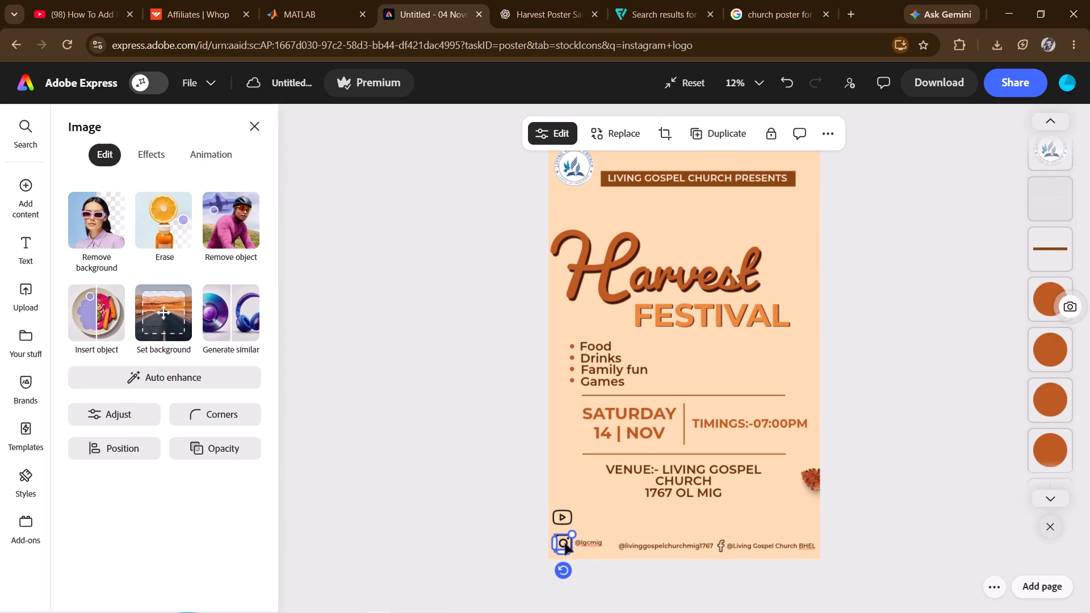
pyautogui.click(565, 543)
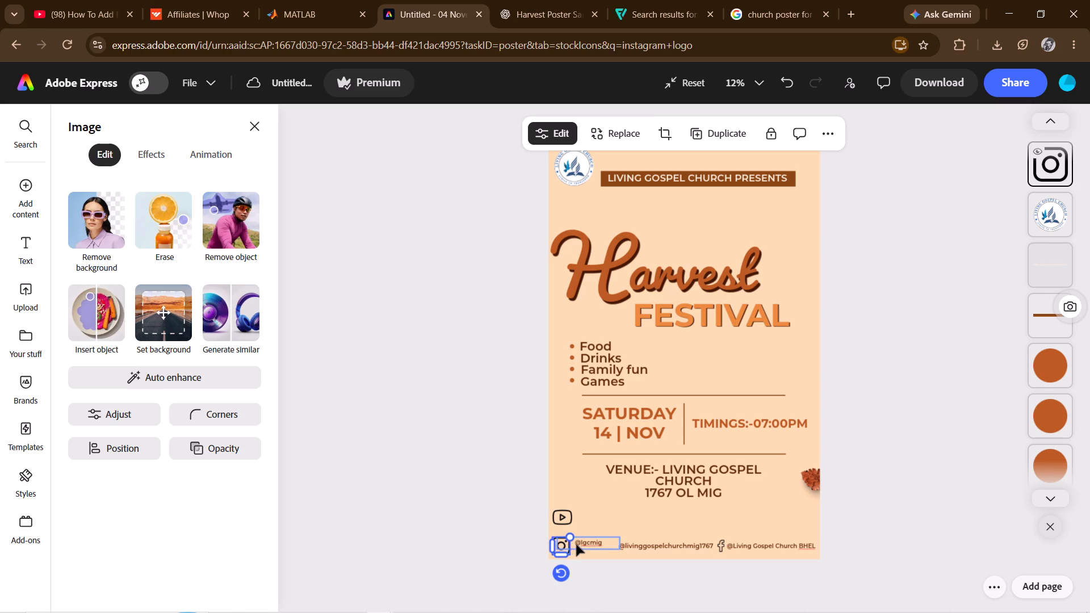
pyautogui.click(582, 543)
pyautogui.click(585, 541)
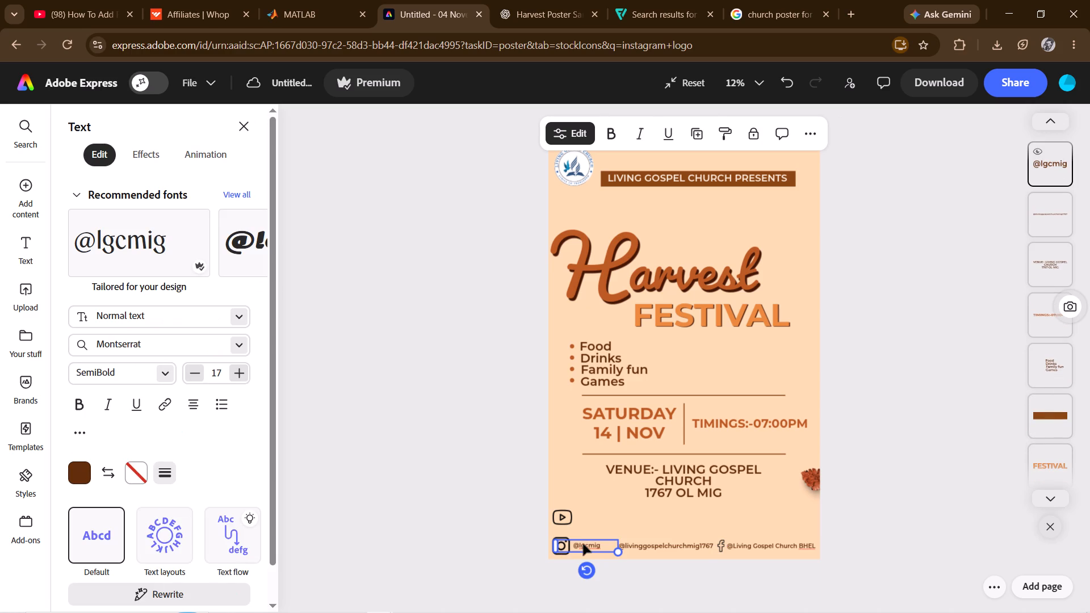
# Move the YouTube icon down in front of its handle on the bottom row, scale it down slightly and align it with the Instagram handle.
pyautogui.click(565, 523)
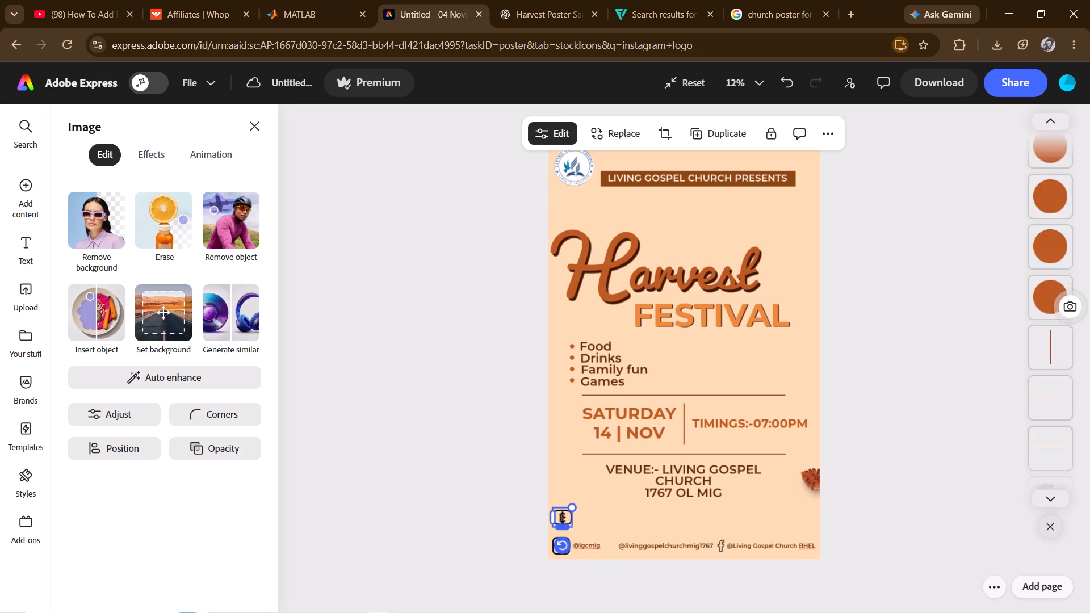
pyautogui.moveTo(562, 517); pyautogui.dragTo(611, 547)
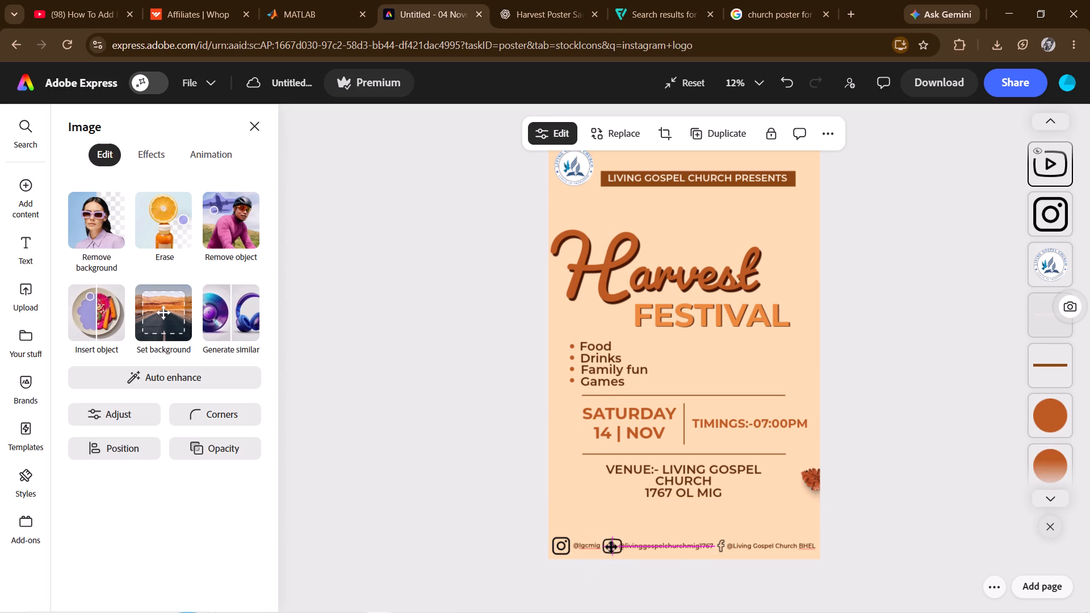
pyautogui.moveTo(611, 547); pyautogui.dragTo(609, 544)
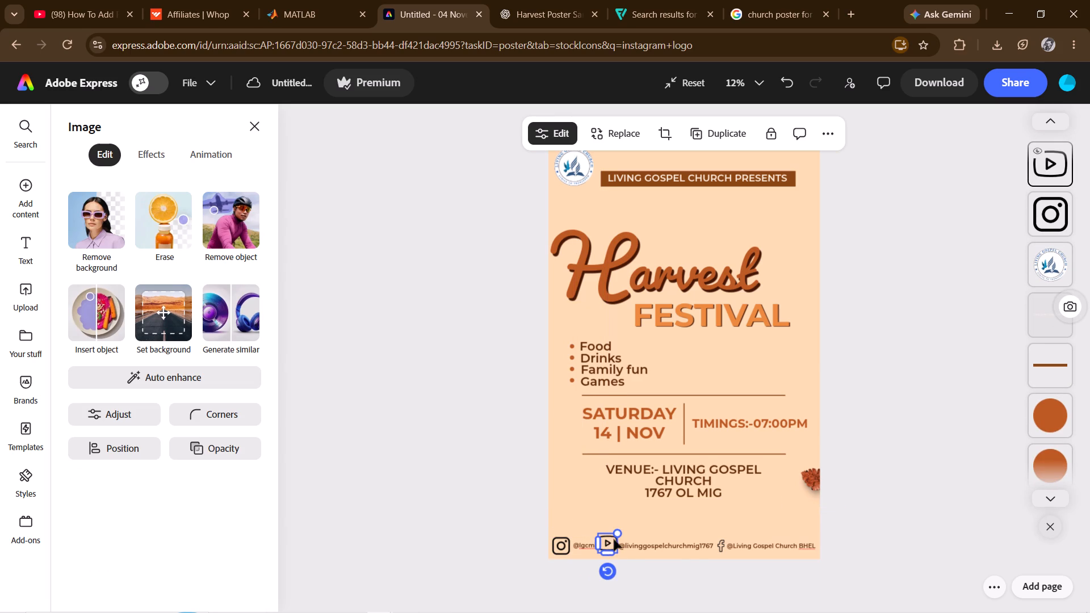
pyautogui.click(616, 535)
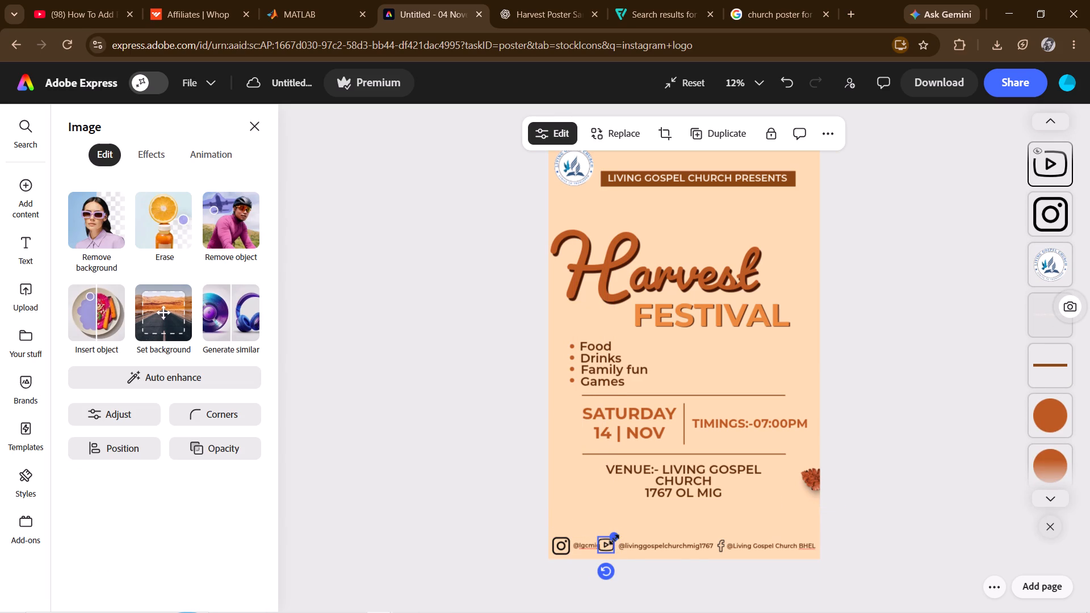
pyautogui.click(608, 544)
pyautogui.click(589, 546)
pyautogui.click(589, 546)
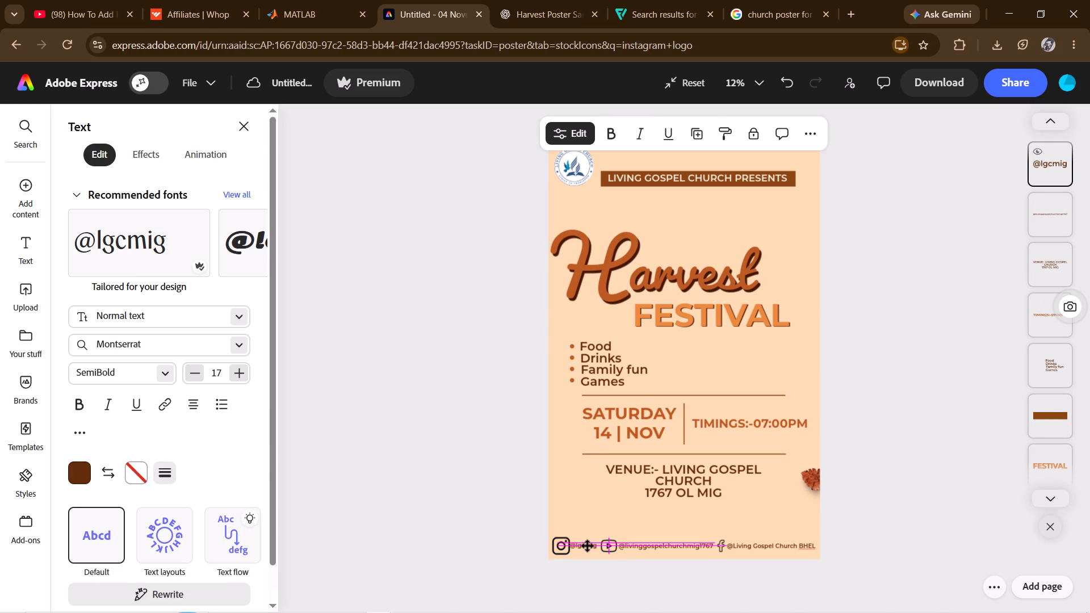
pyautogui.click(514, 519)
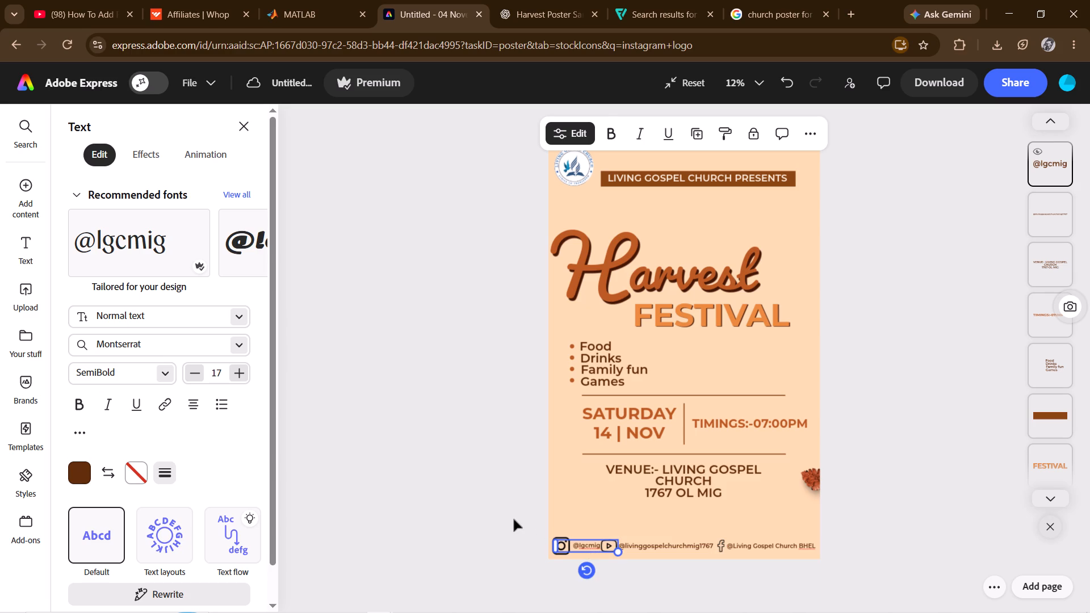
# Select the YouTube handle text on the poster's bottom row.
pyautogui.hscroll(1, 535, 527)
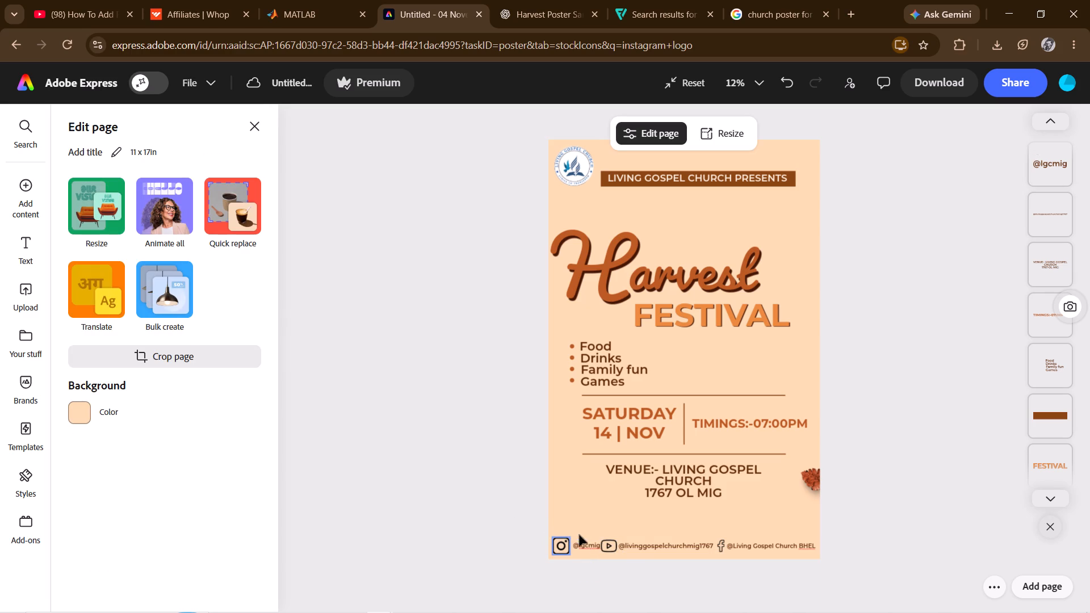
pyautogui.hscroll(1, 579, 535)
pyautogui.click(644, 548)
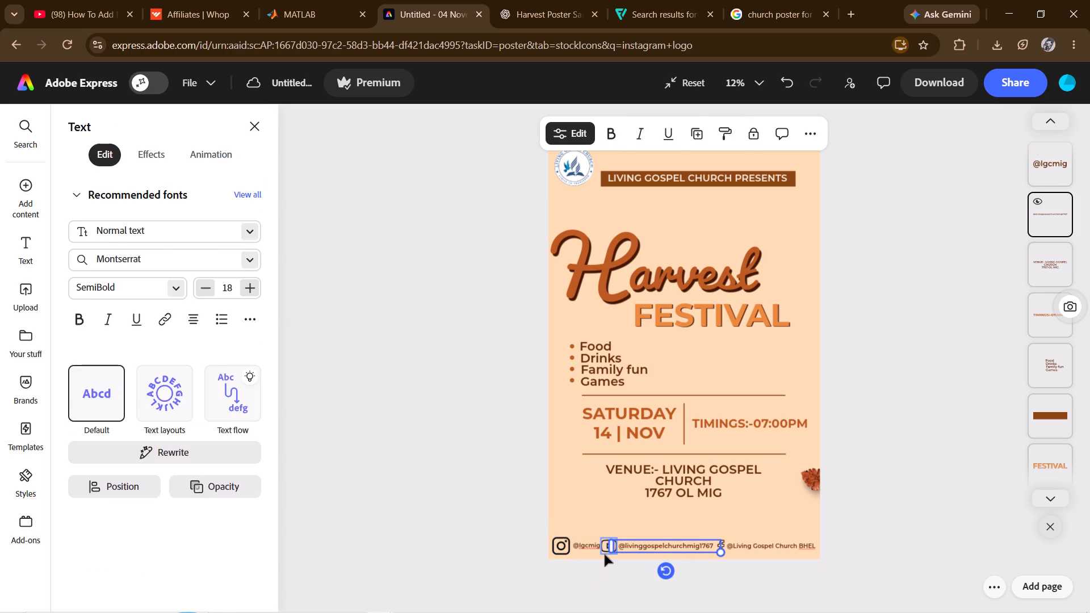
pyautogui.moveTo(610, 547); pyautogui.dragTo(614, 547)
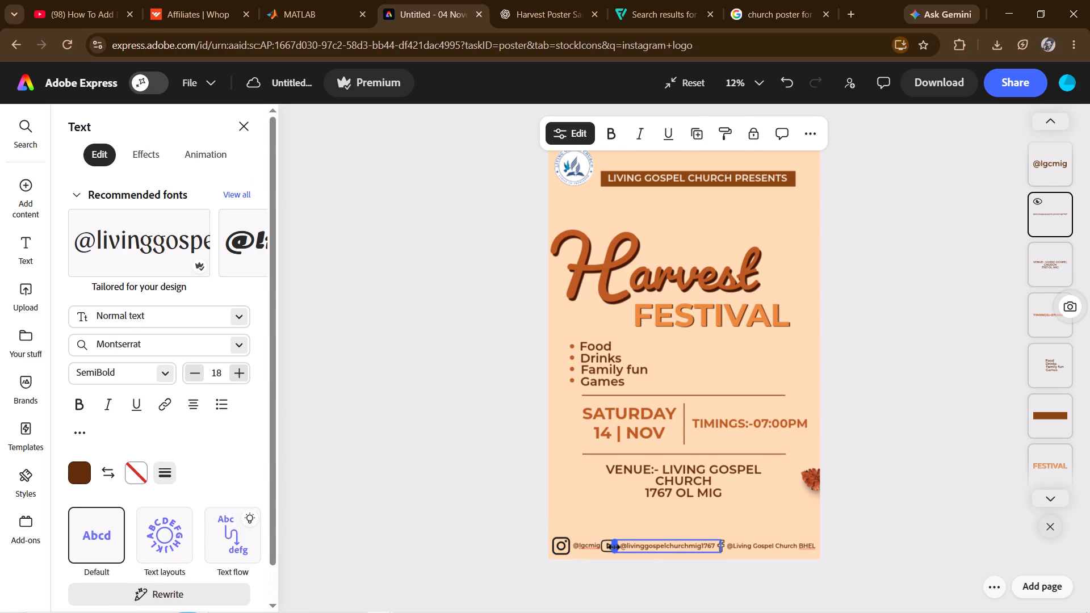
pyautogui.moveTo(614, 547); pyautogui.dragTo(626, 545)
pyautogui.moveTo(626, 545); pyautogui.dragTo(629, 545)
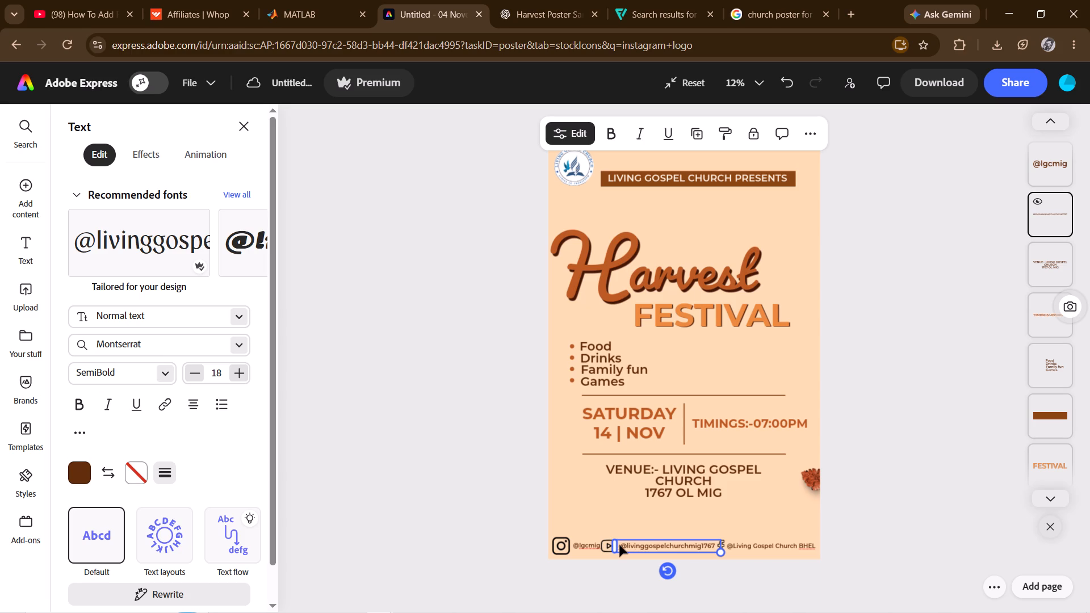
pyautogui.moveTo(614, 545); pyautogui.dragTo(621, 544)
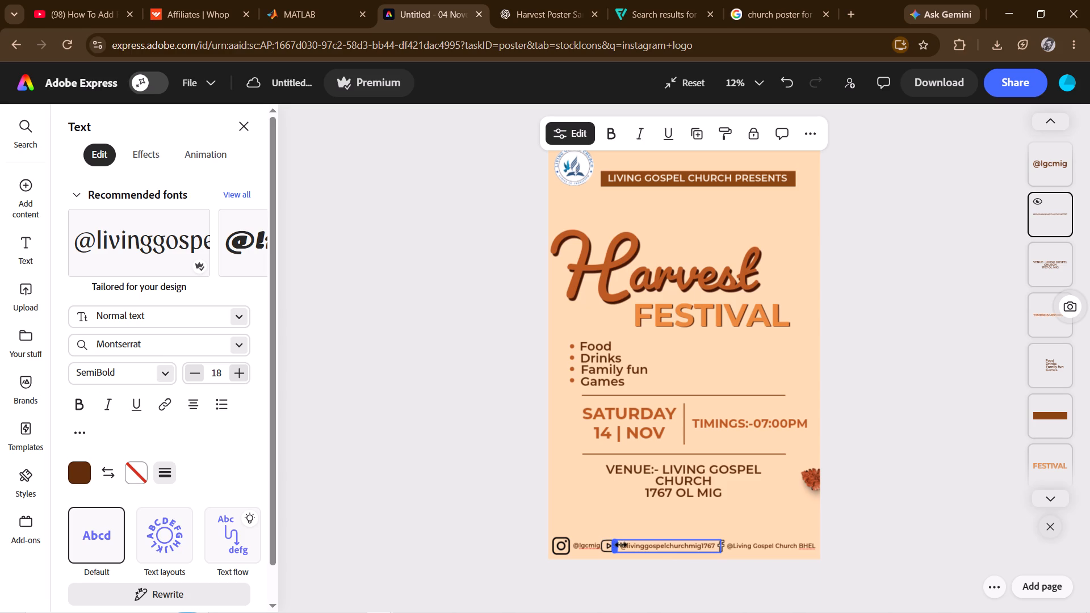
pyautogui.moveTo(621, 544); pyautogui.dragTo(625, 544)
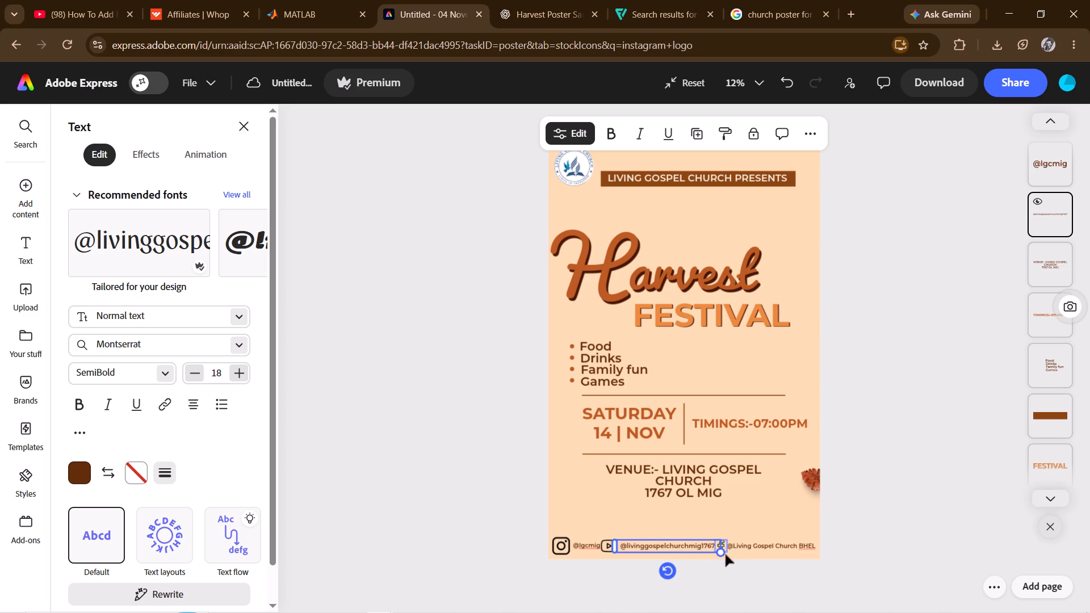
pyautogui.click(720, 555)
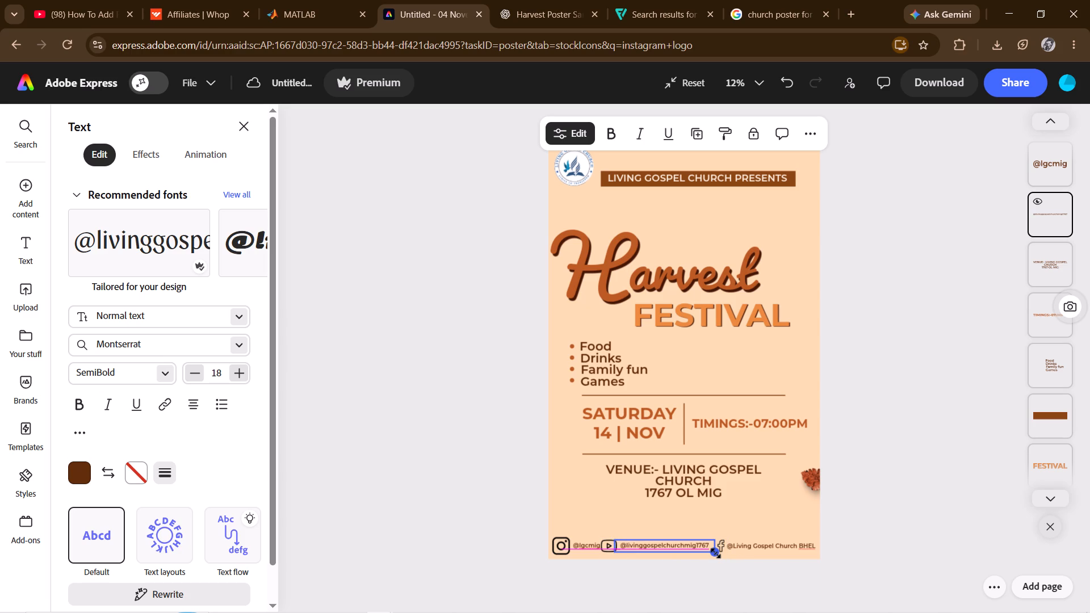
pyautogui.moveTo(676, 545); pyautogui.dragTo(678, 548)
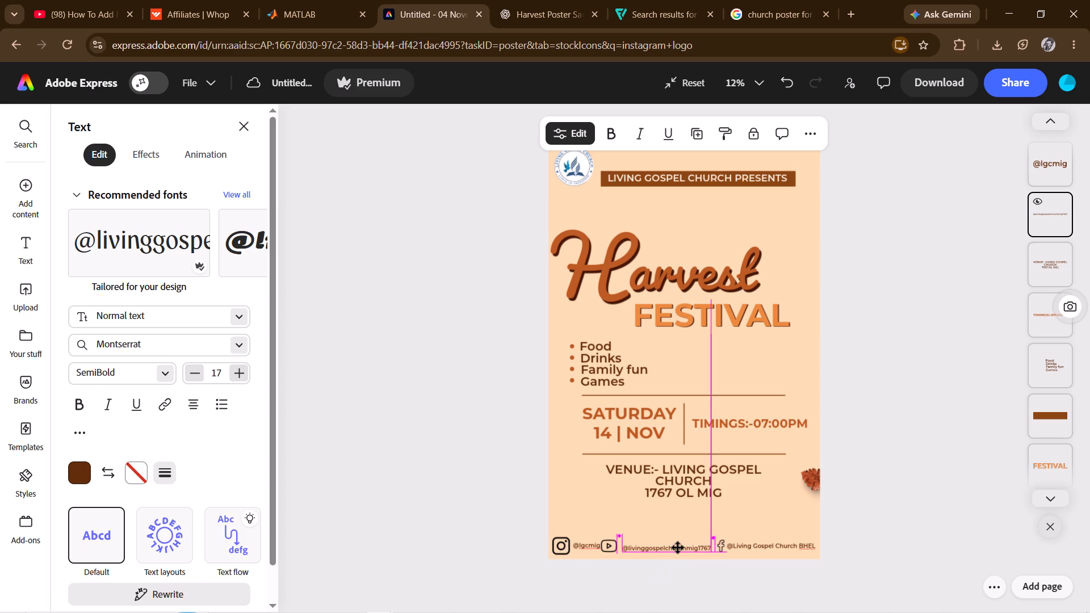
pyautogui.moveTo(678, 548); pyautogui.dragTo(682, 545)
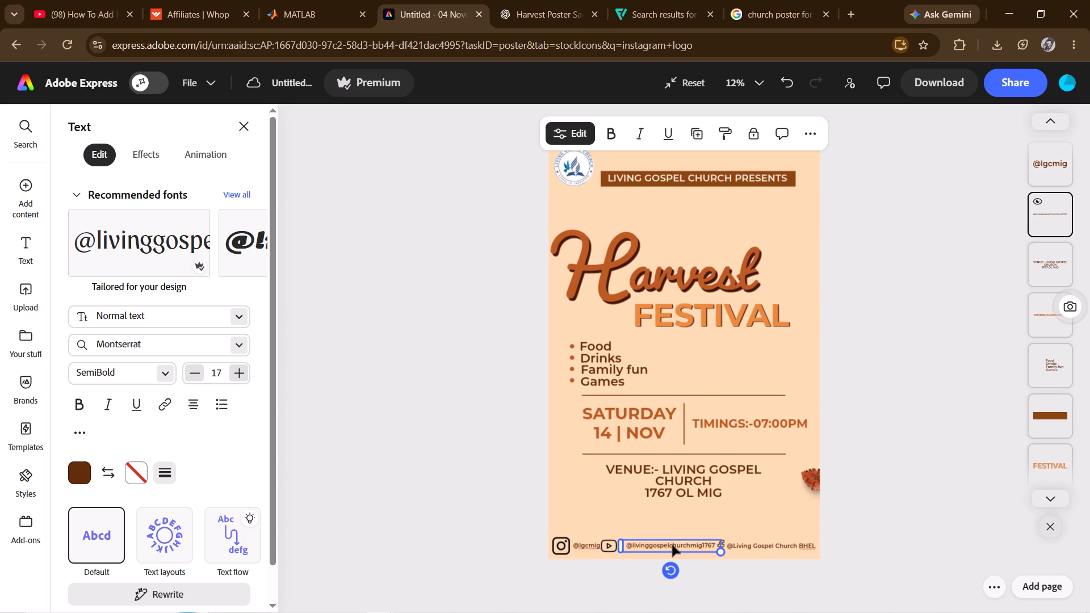
pyautogui.moveTo(606, 548); pyautogui.dragTo(615, 547)
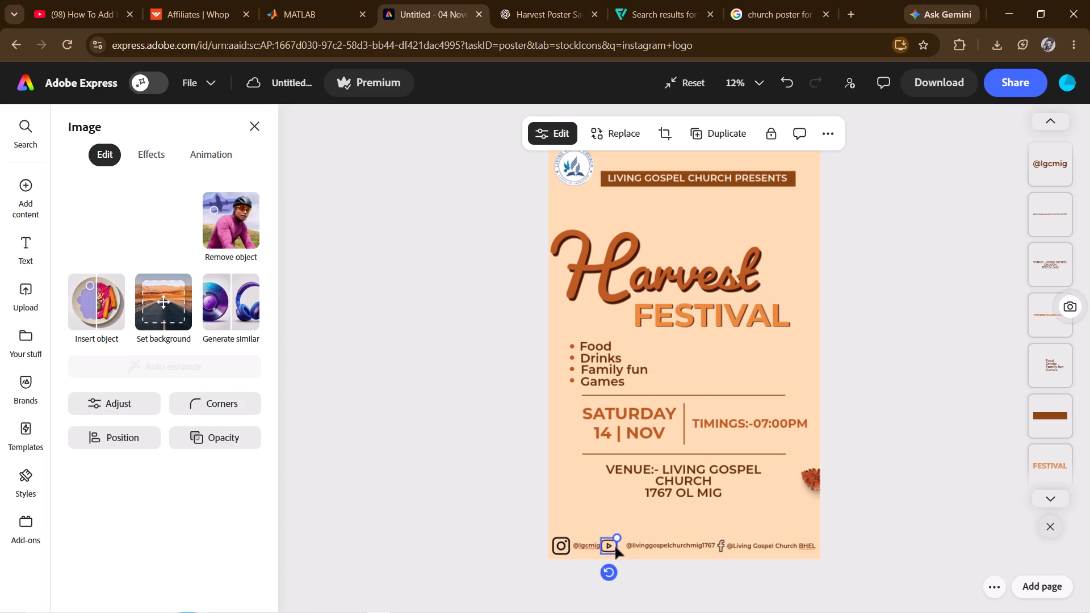
pyautogui.moveTo(615, 547); pyautogui.dragTo(614, 547)
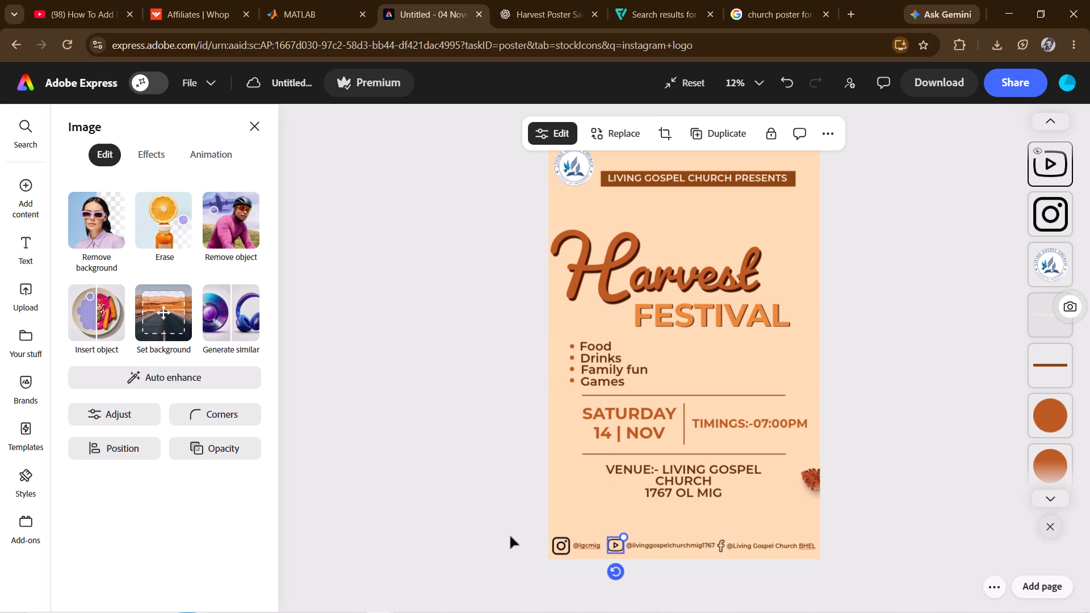
pyautogui.click(510, 536)
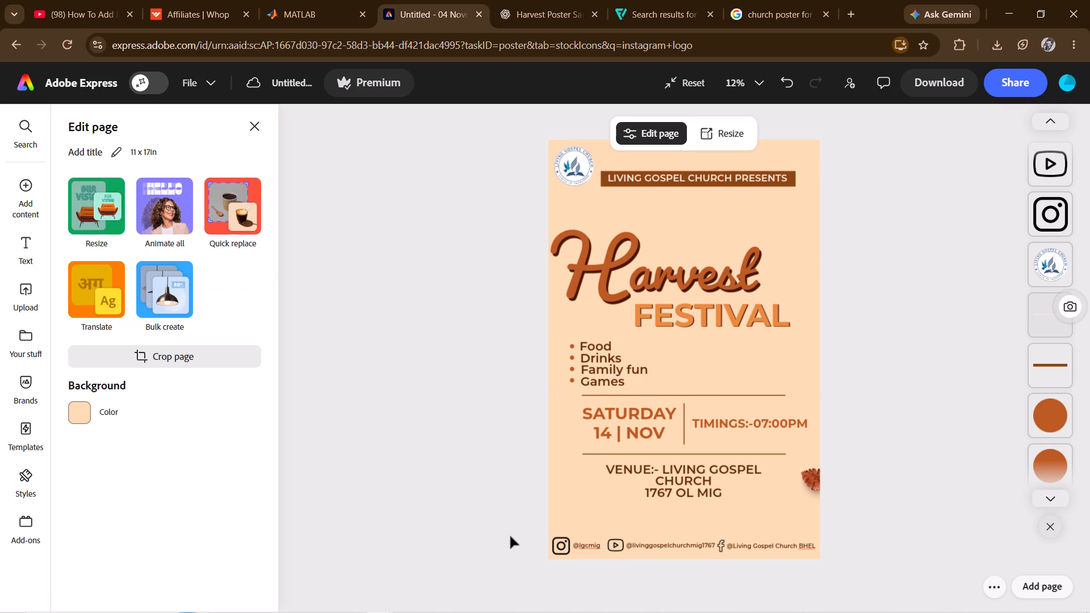
pyautogui.click(565, 543)
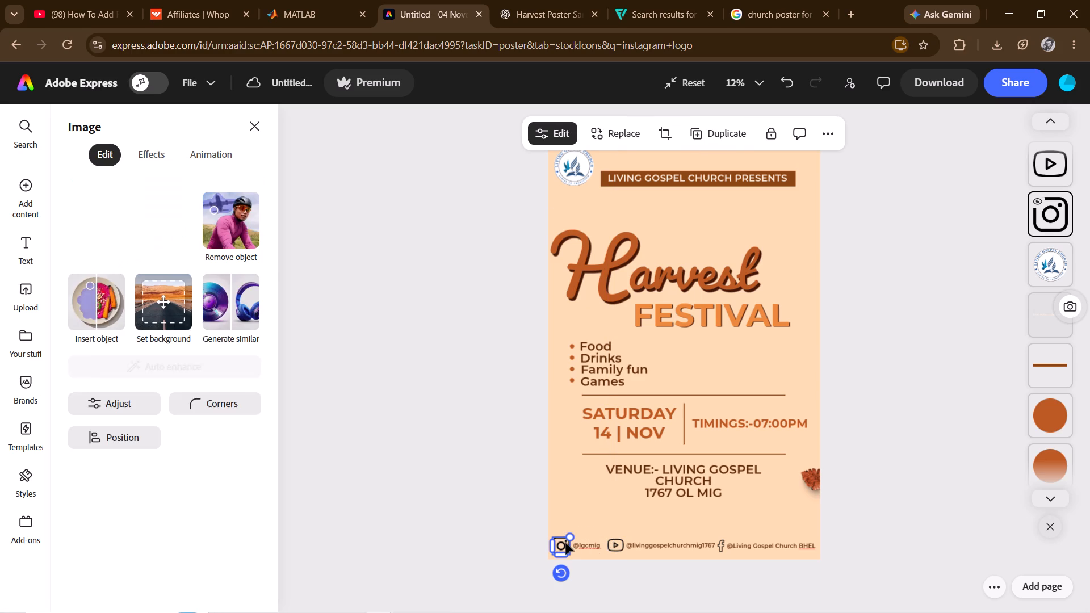
pyautogui.click(569, 536)
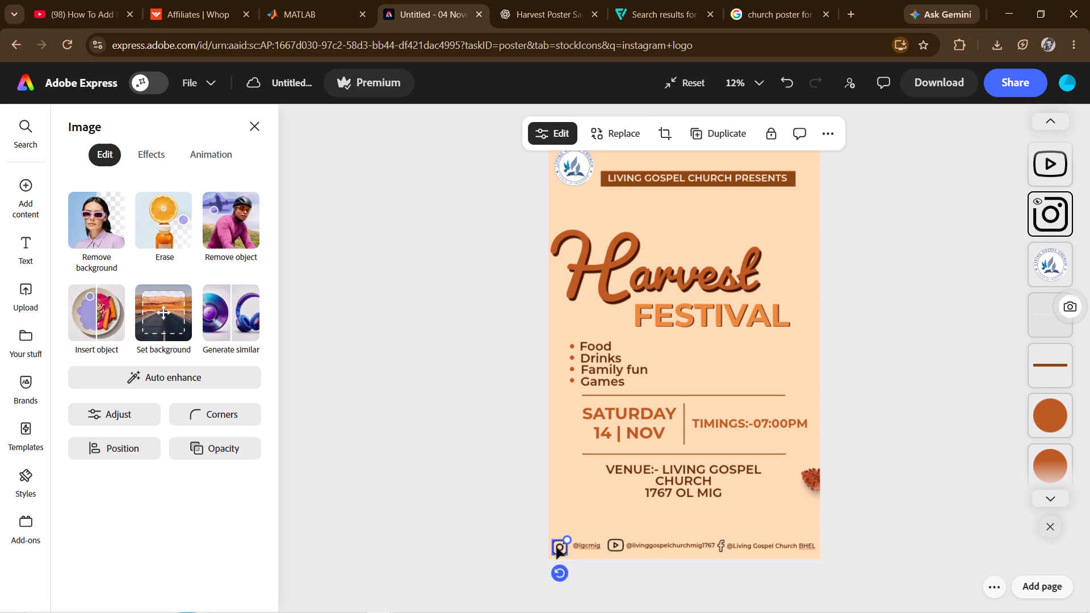
pyautogui.click(556, 547)
pyautogui.click(618, 543)
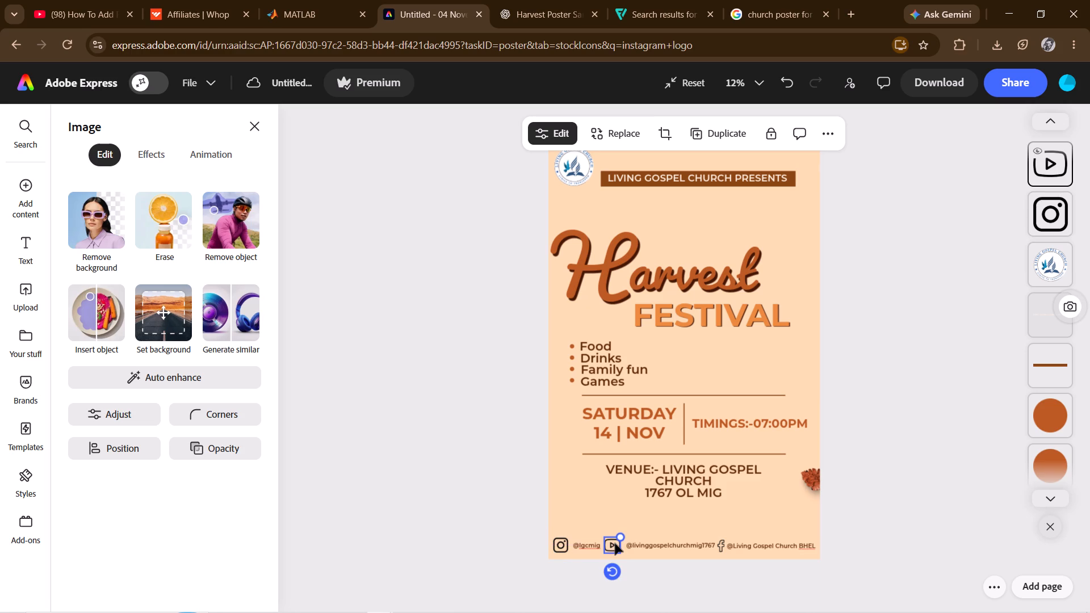
pyautogui.click(643, 543)
pyautogui.click(643, 543)
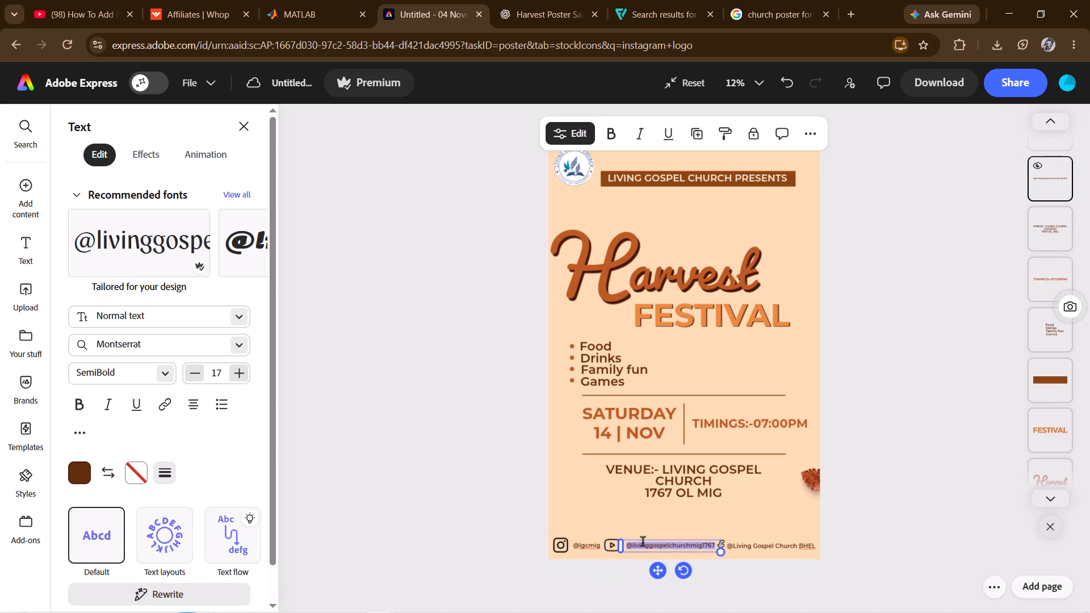
pyautogui.click(657, 572)
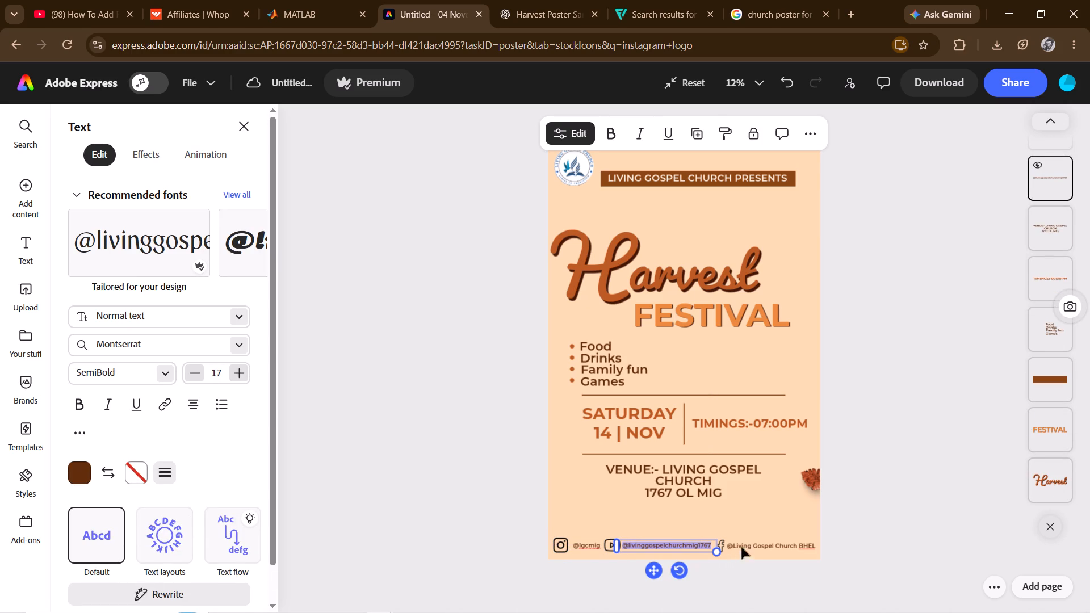
pyautogui.click(722, 544)
pyautogui.click(722, 544)
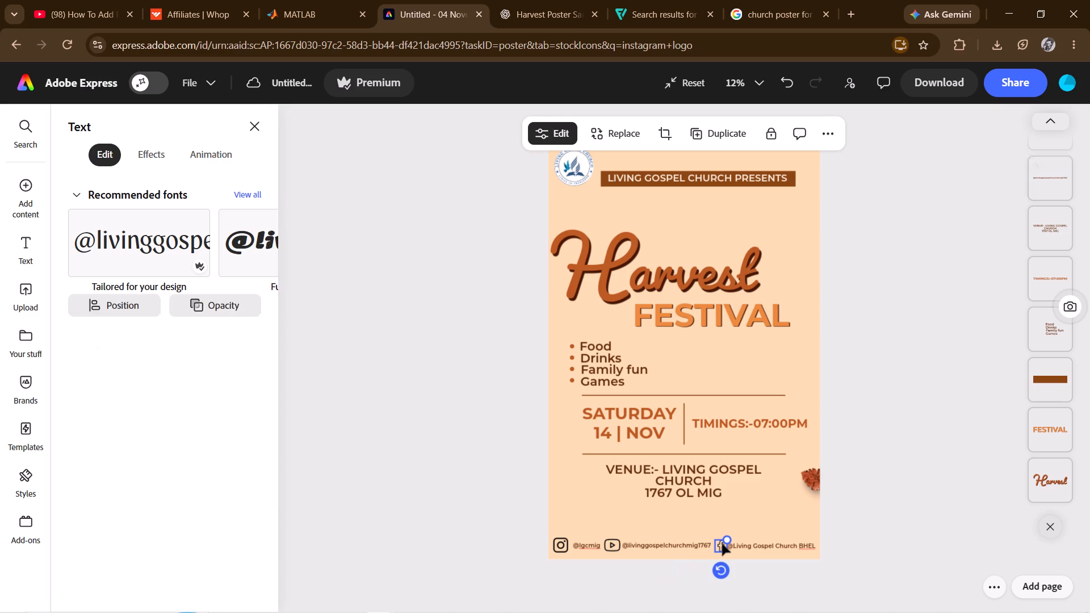
pyautogui.click(720, 545)
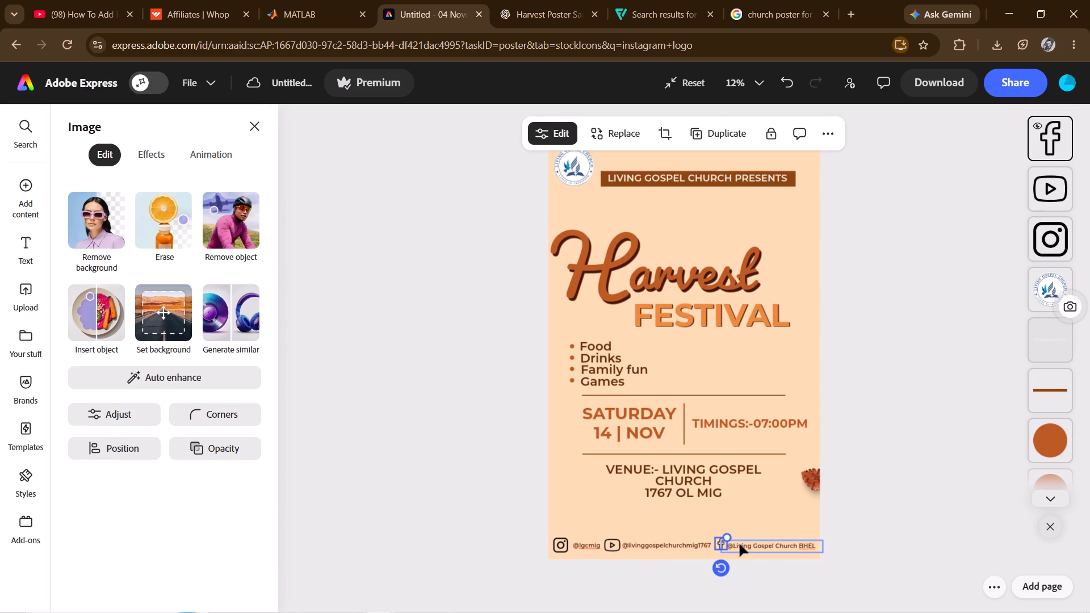
pyautogui.click(740, 544)
pyautogui.click(740, 544)
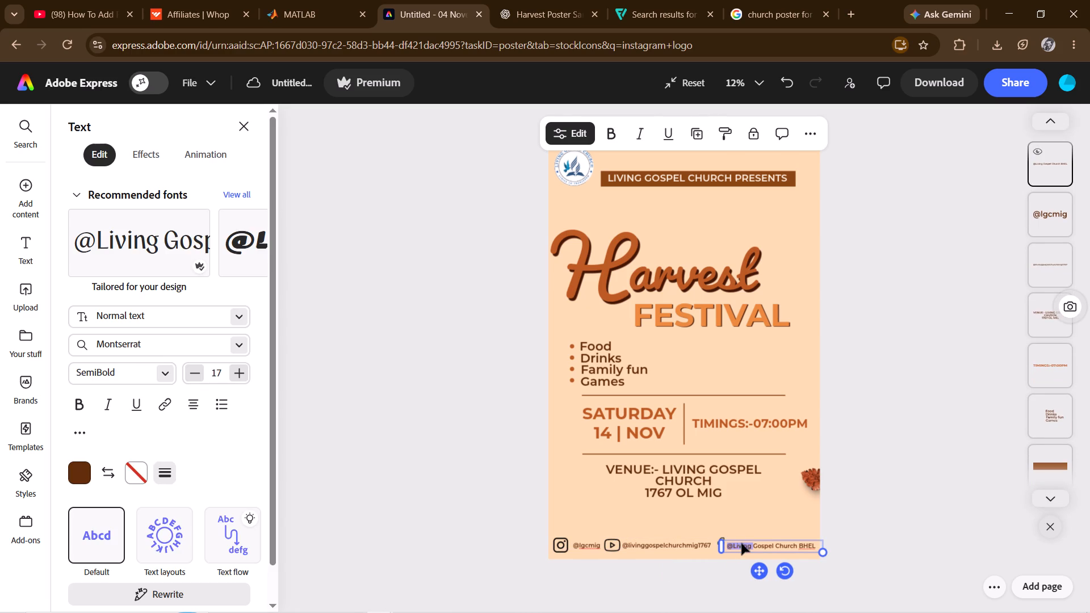
pyautogui.click(752, 527)
pyautogui.click(748, 520)
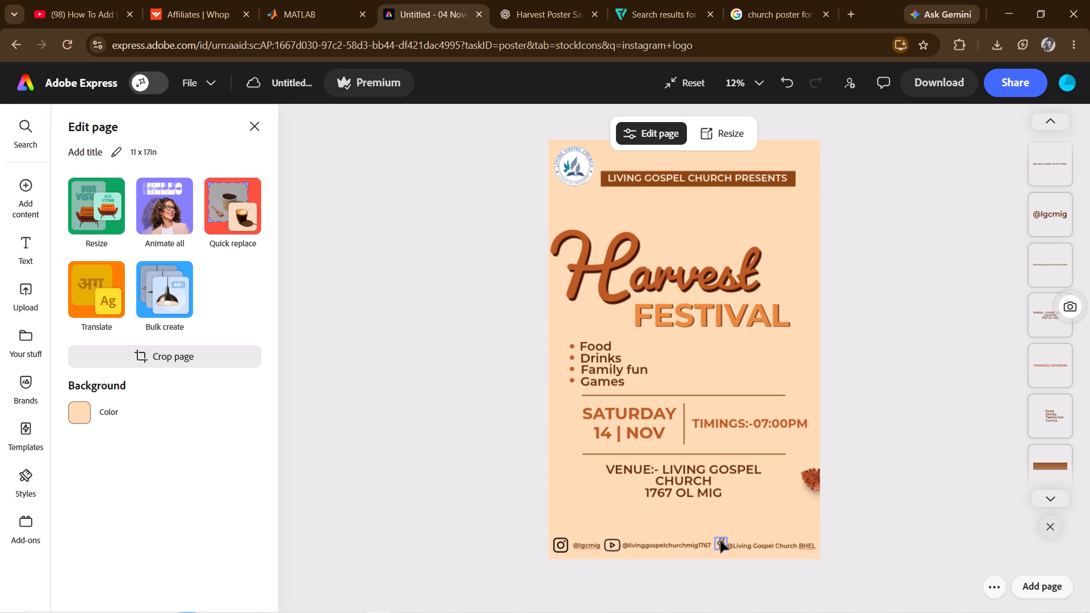
pyautogui.click(720, 541)
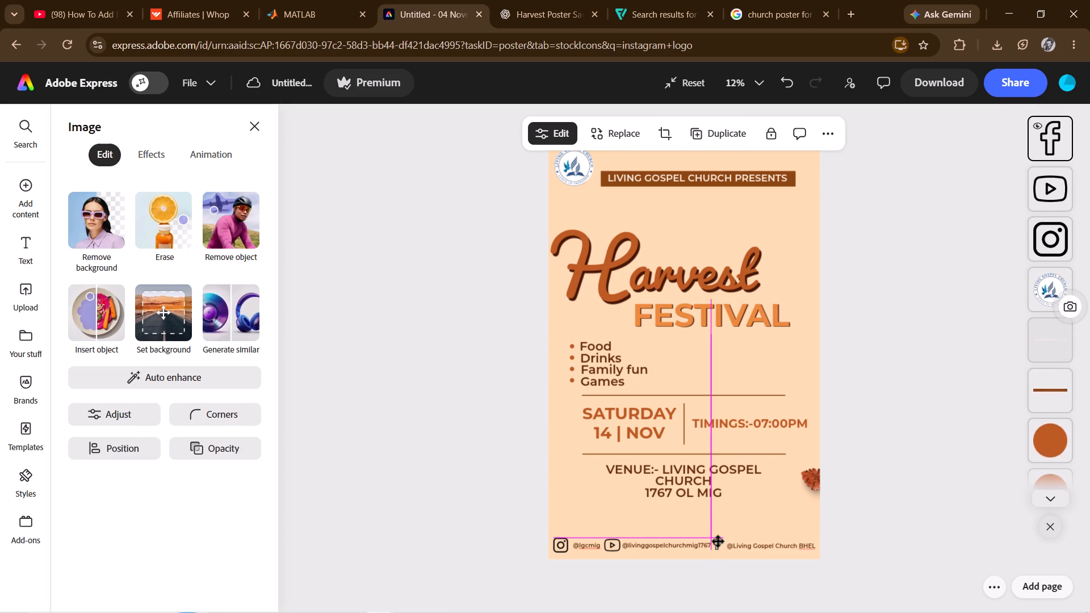
pyautogui.click(739, 548)
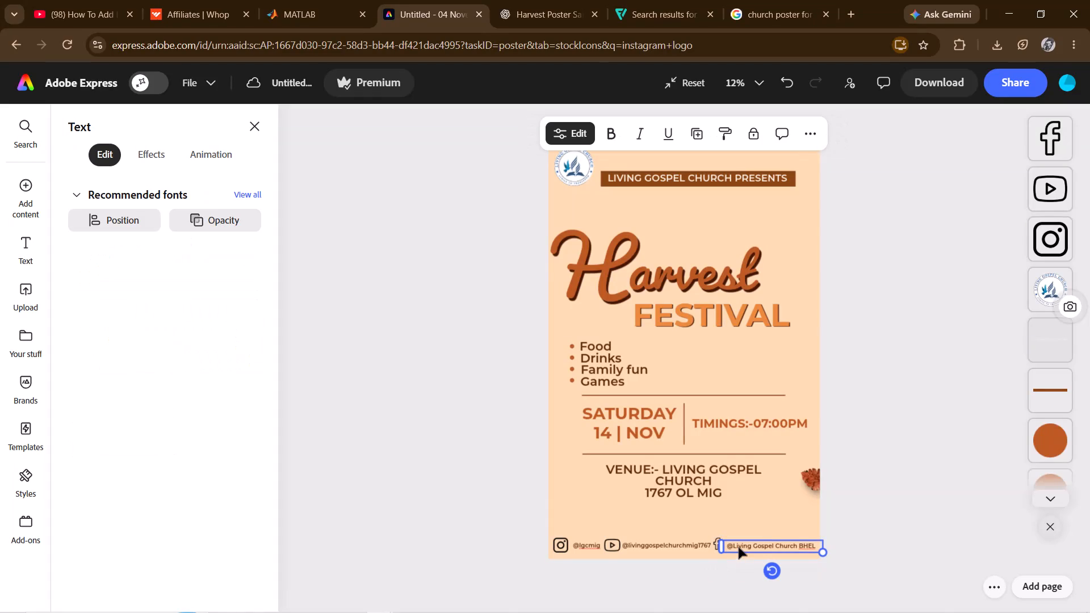
pyautogui.click(740, 544)
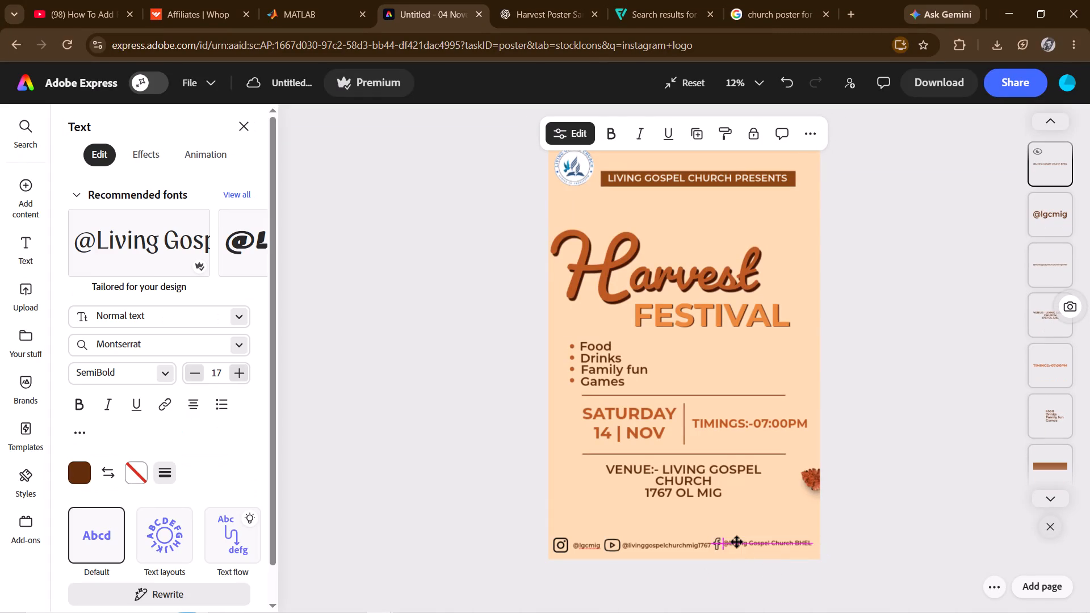
pyautogui.click(791, 540)
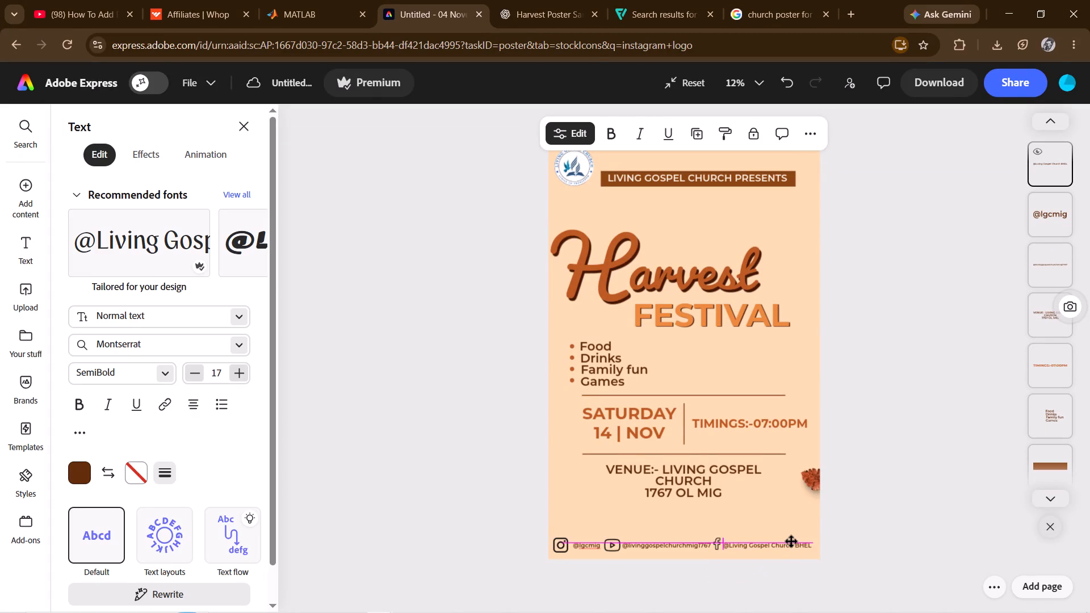
pyautogui.click(854, 531)
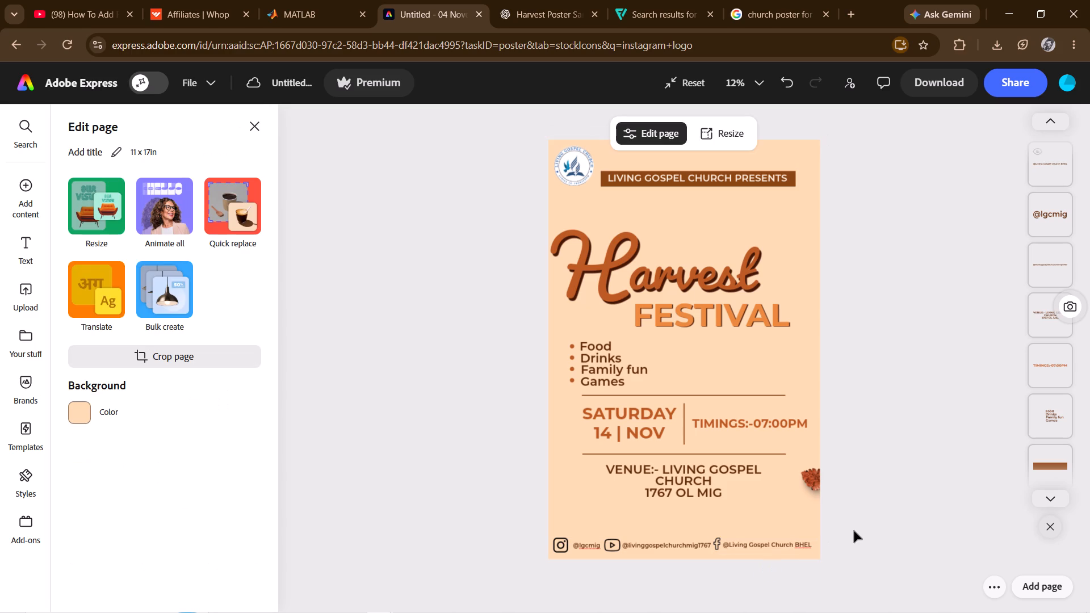
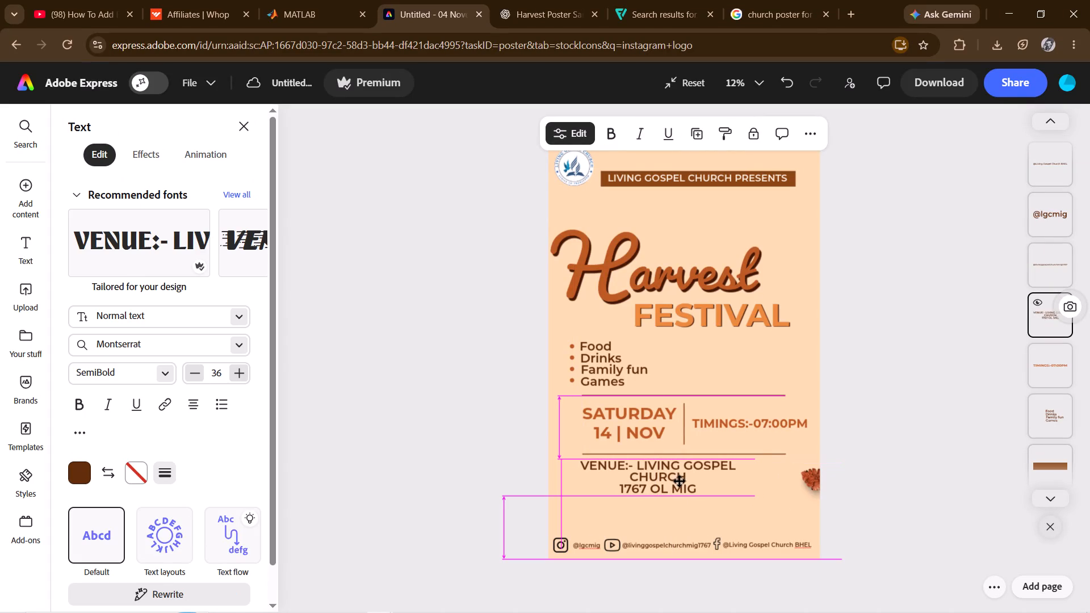
# Reposition the venue text slightly toward the poster's right side, centred just beneath the horizontal line under the date and timings.
pyautogui.moveTo(681, 481); pyautogui.dragTo(697, 478)
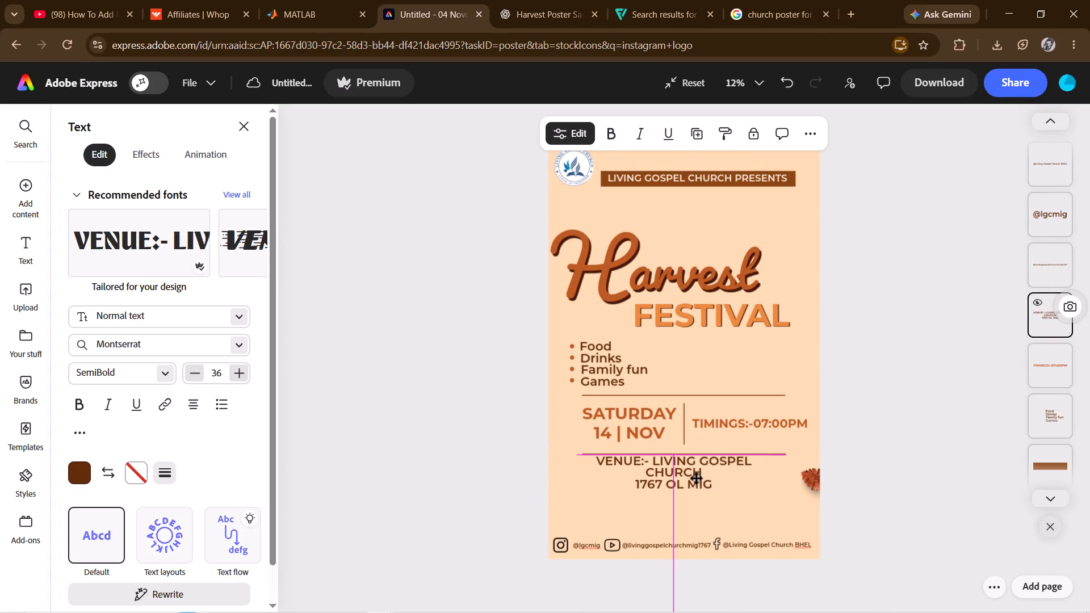
pyautogui.moveTo(697, 478); pyautogui.dragTo(701, 481)
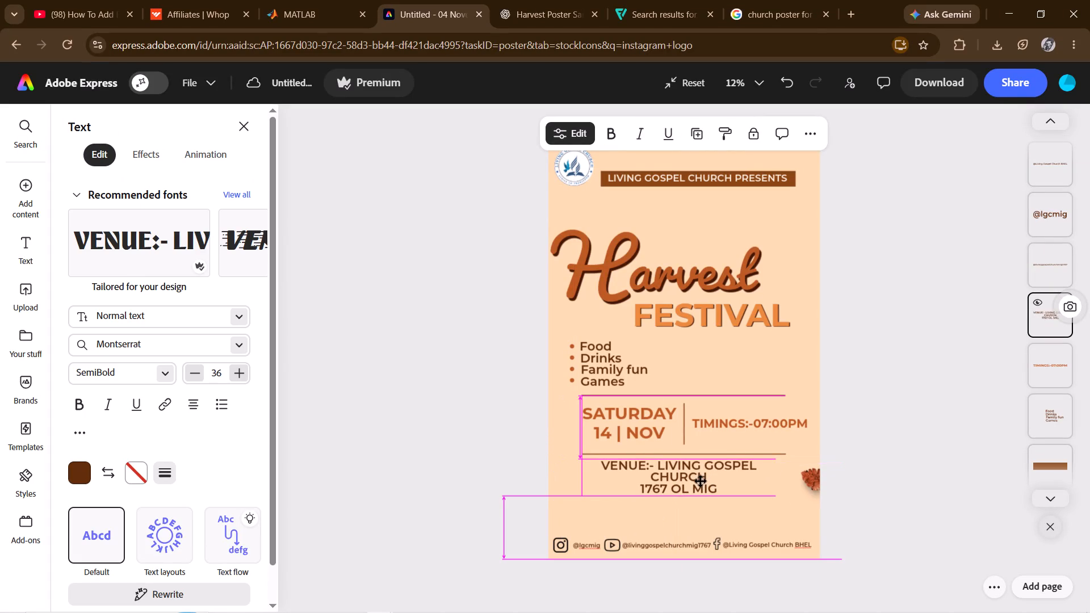
pyautogui.moveTo(701, 481); pyautogui.dragTo(699, 482)
pyautogui.moveTo(699, 482); pyautogui.dragTo(702, 482)
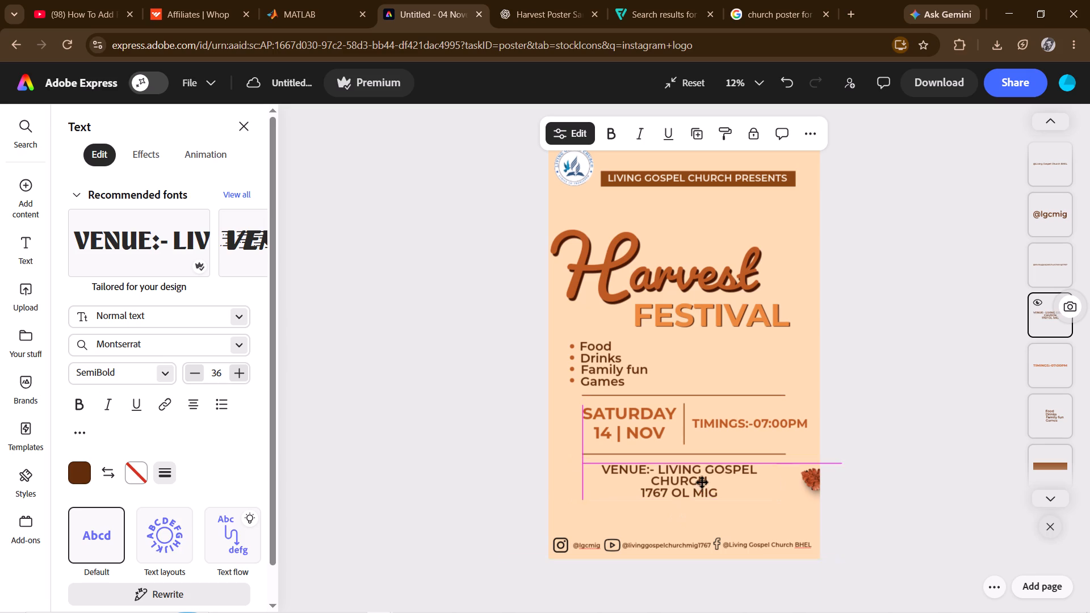
# Move the venue text block slightly up so it sits centred just beneath the horizontal line below the date.
pyautogui.moveTo(702, 482); pyautogui.dragTo(706, 483)
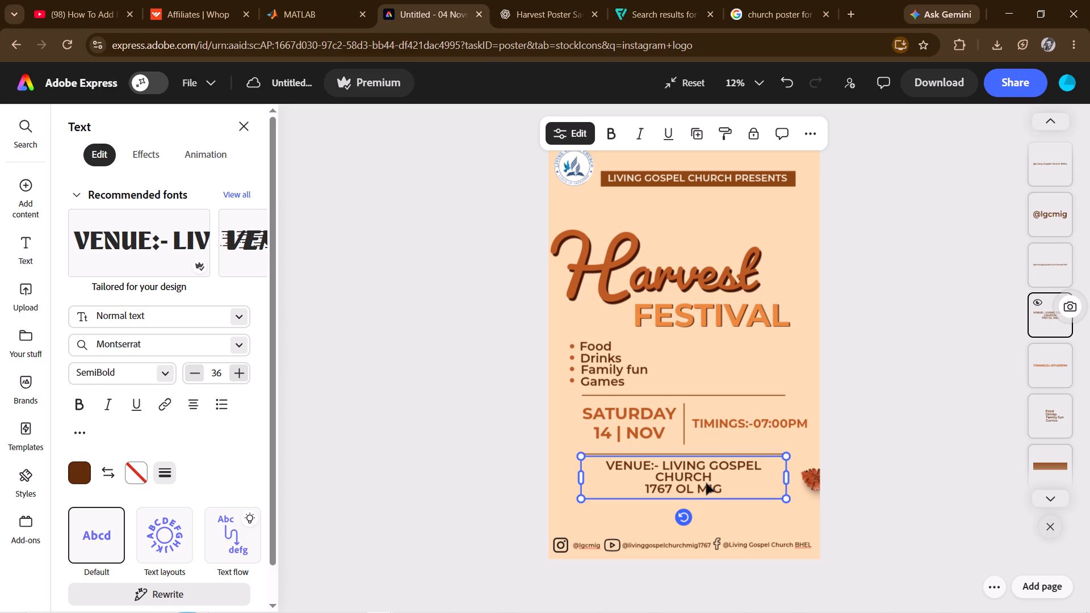
pyautogui.click(911, 273)
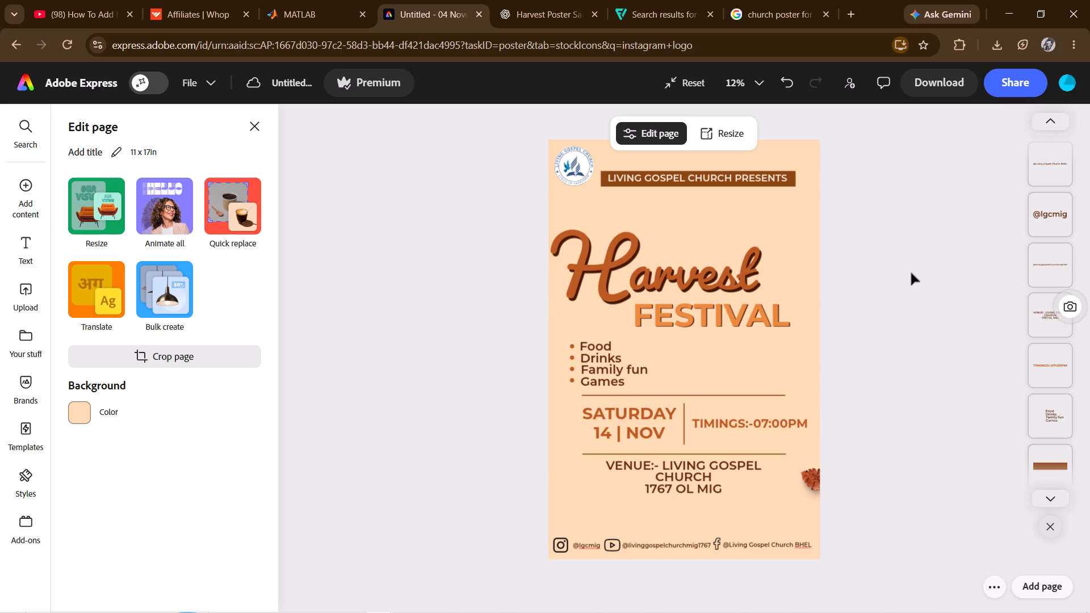
# Correct "OL" to "OLD" in the last line of the venue text.
pyautogui.click(692, 486)
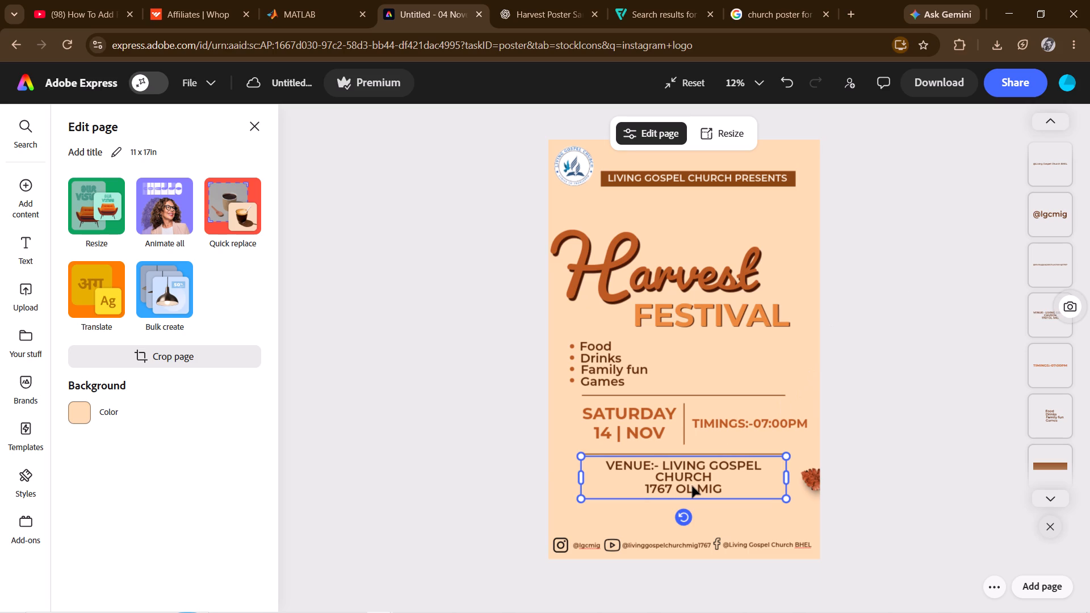
pyautogui.click(692, 486)
pyautogui.click(692, 486)
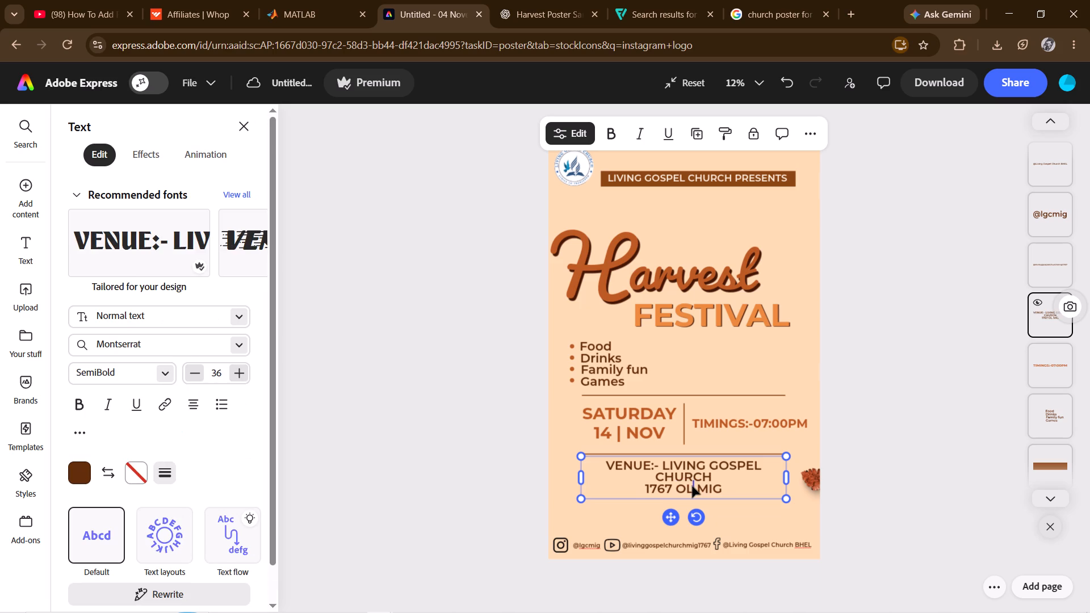
pyautogui.press('d')
pyautogui.press('BackSpace')
pyautogui.press('d')
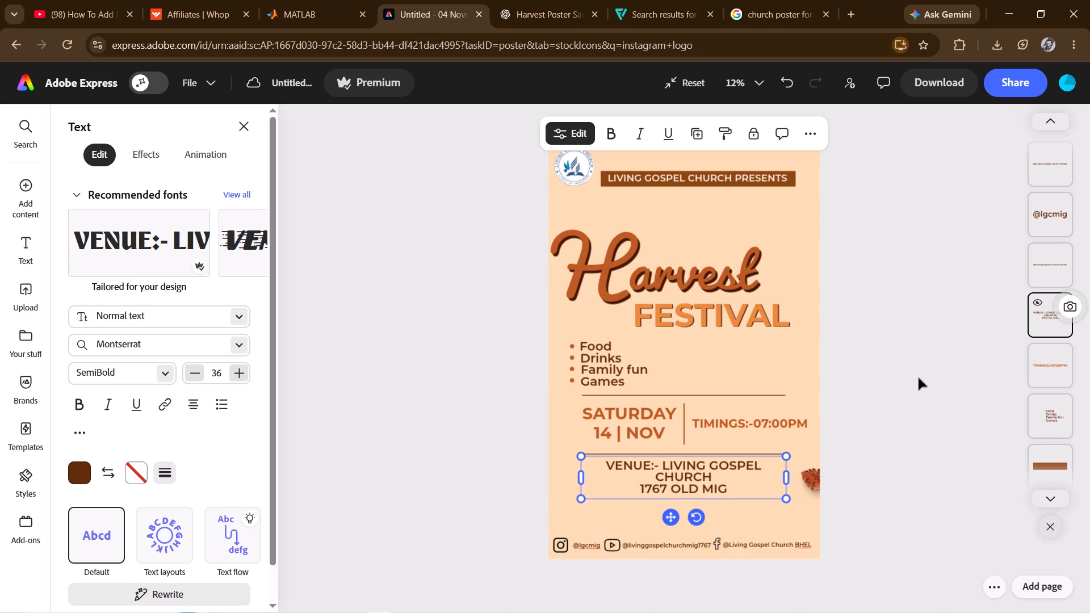
pyautogui.click(919, 378)
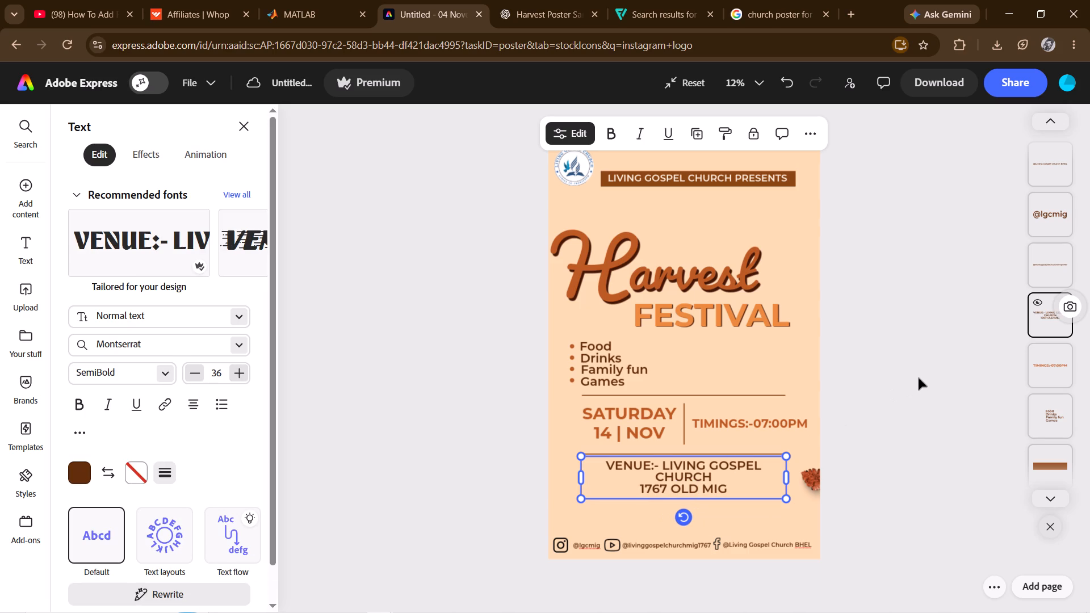
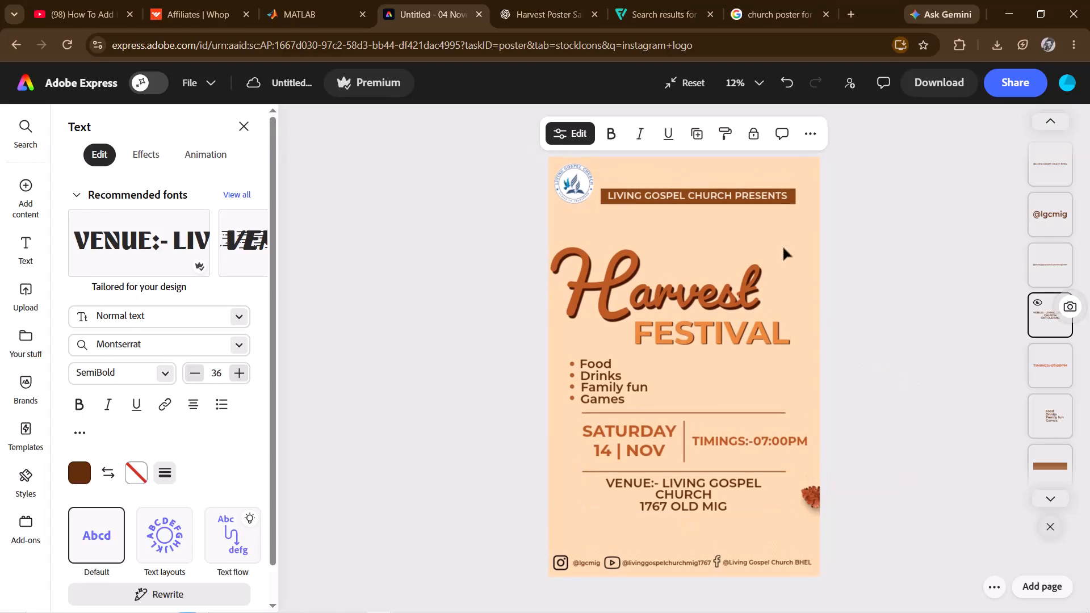
# Break the "LIVING GOSPEL CHURCH PRESENTS" banner text so that "PRESENTS" starts a second line.
pyautogui.keyDown('ctrl'); pyautogui.click(741, 201); pyautogui.keyUp('ctrl')
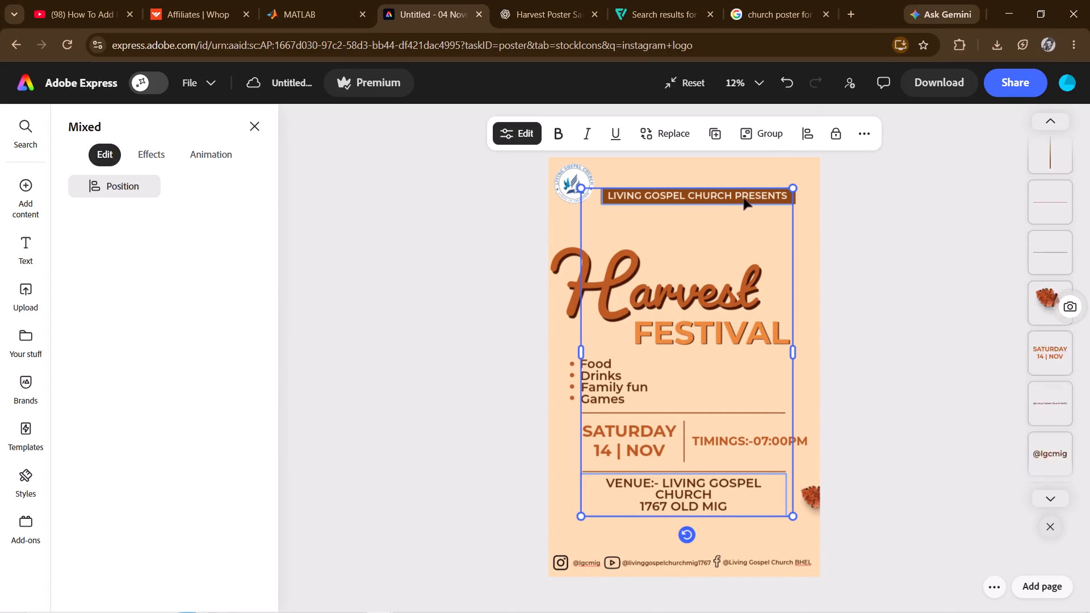
pyautogui.click(840, 215)
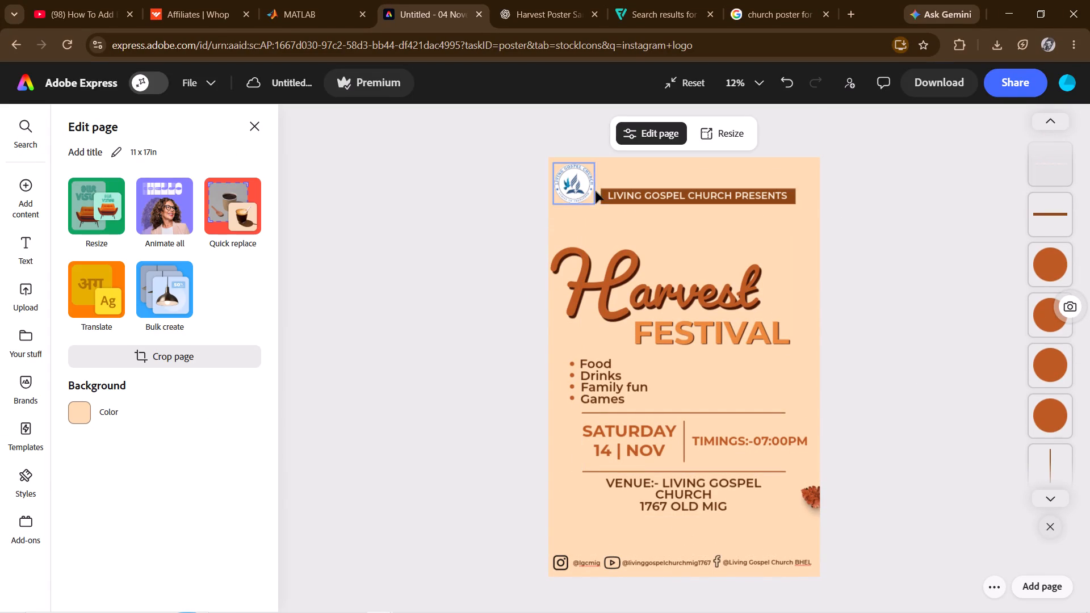
pyautogui.click(739, 192)
pyautogui.click(736, 195)
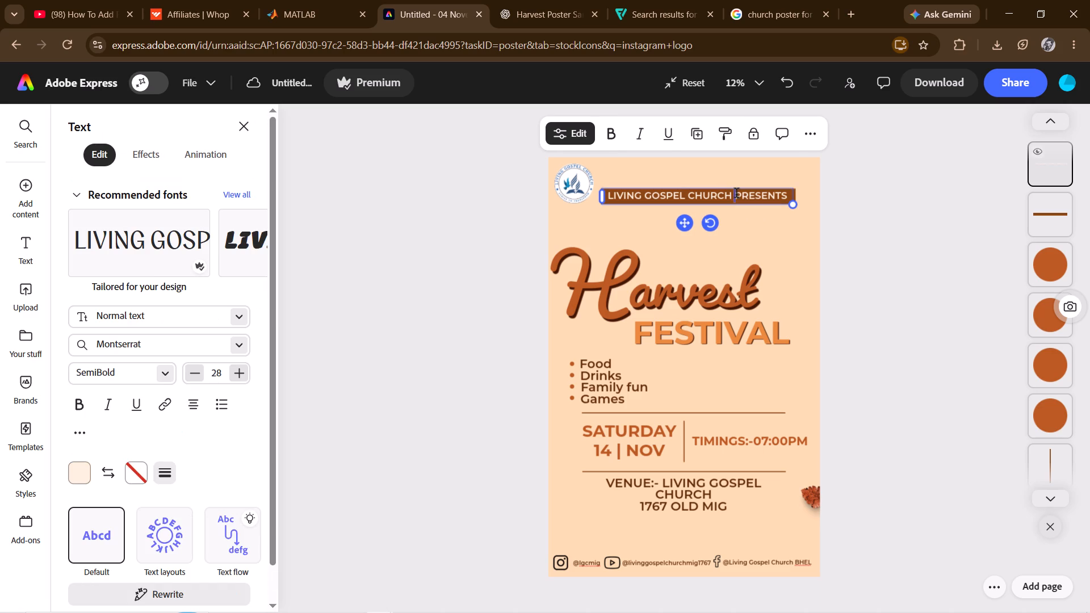
pyautogui.press('Return')
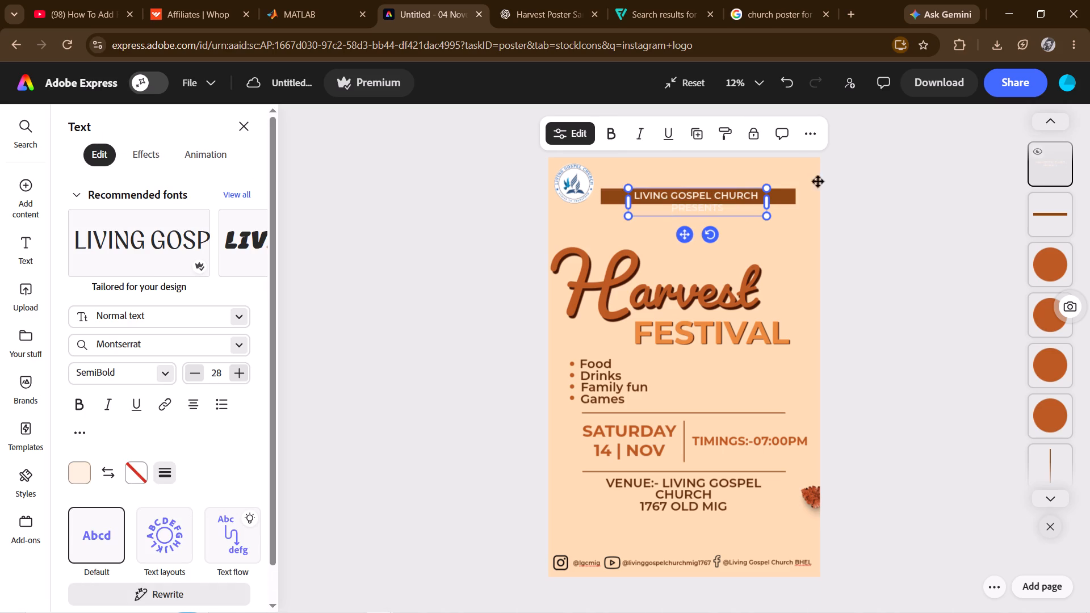
# Make the brown banner rectangle taller and narrower on both sides so it fits the two-line text.
pyautogui.click(783, 196)
pyautogui.click(783, 196)
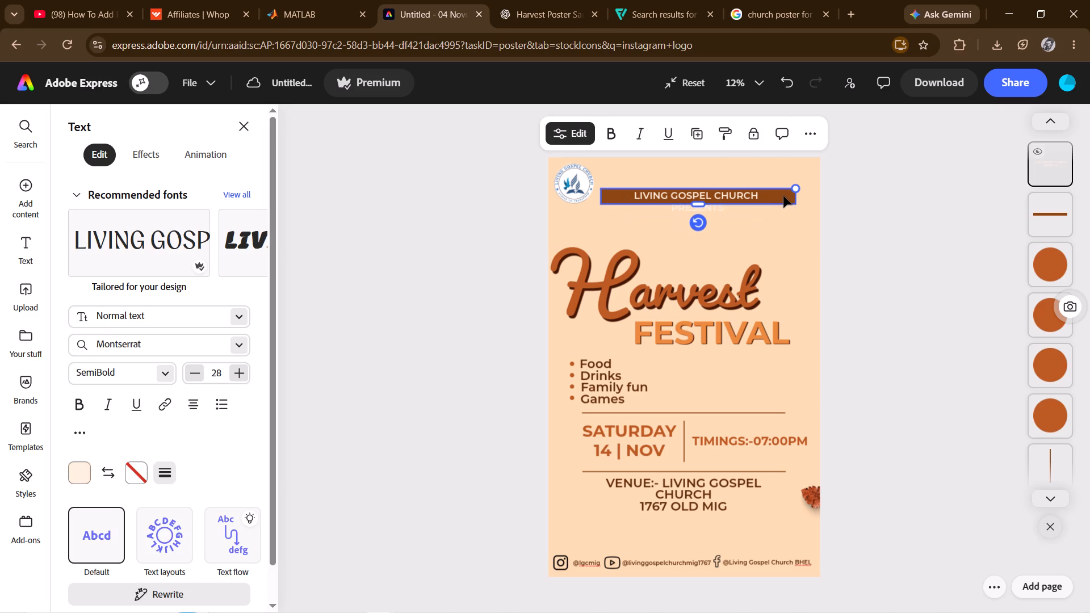
pyautogui.moveTo(699, 204); pyautogui.dragTo(699, 217)
pyautogui.moveTo(600, 205); pyautogui.dragTo(609, 206)
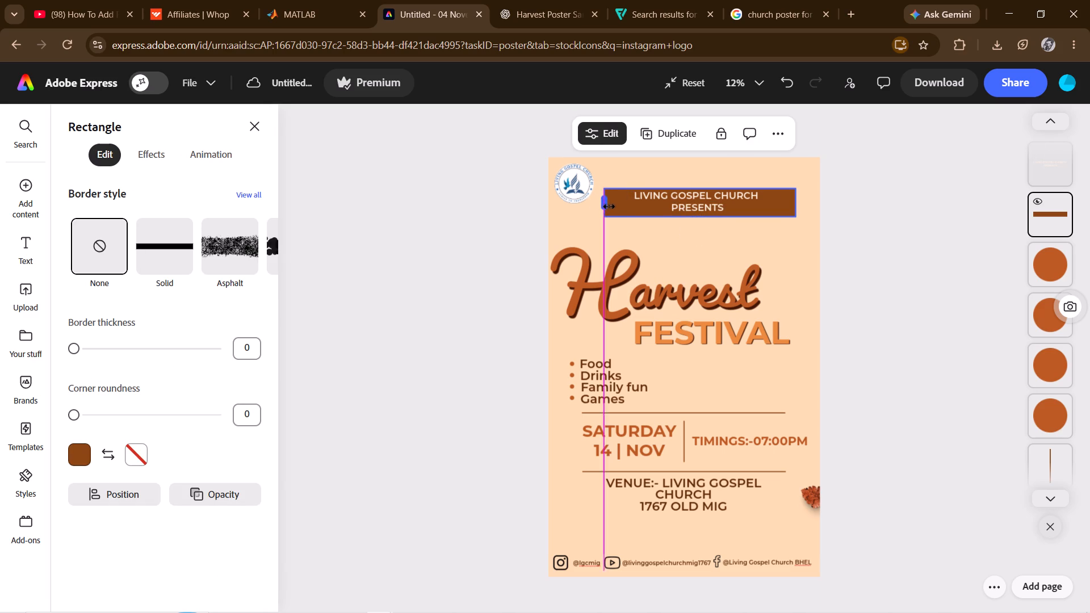
pyautogui.moveTo(609, 206); pyautogui.dragTo(626, 209)
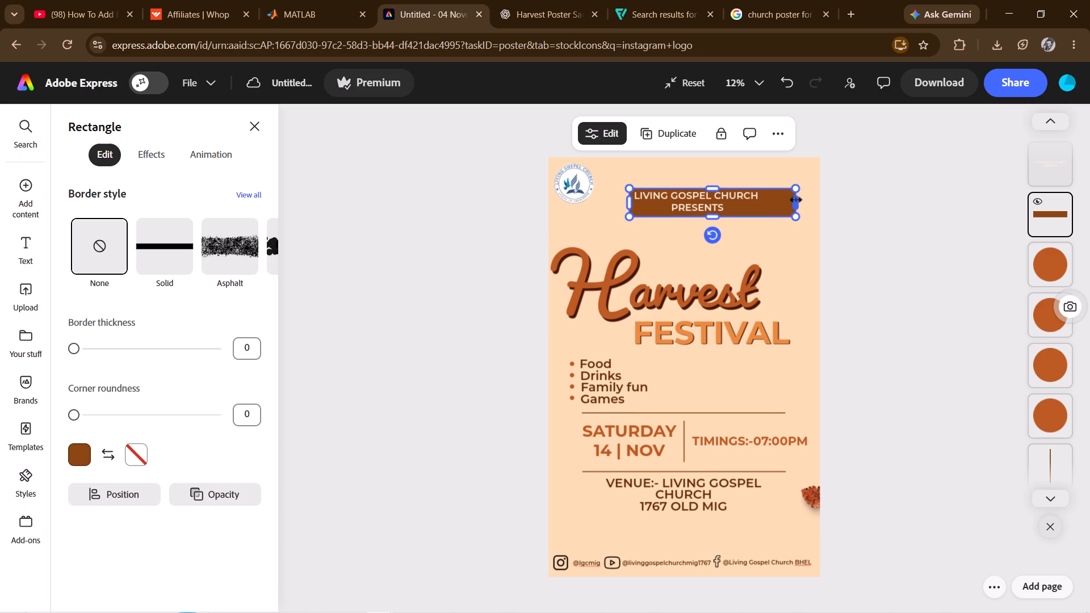
pyautogui.moveTo(794, 201); pyautogui.dragTo(766, 201)
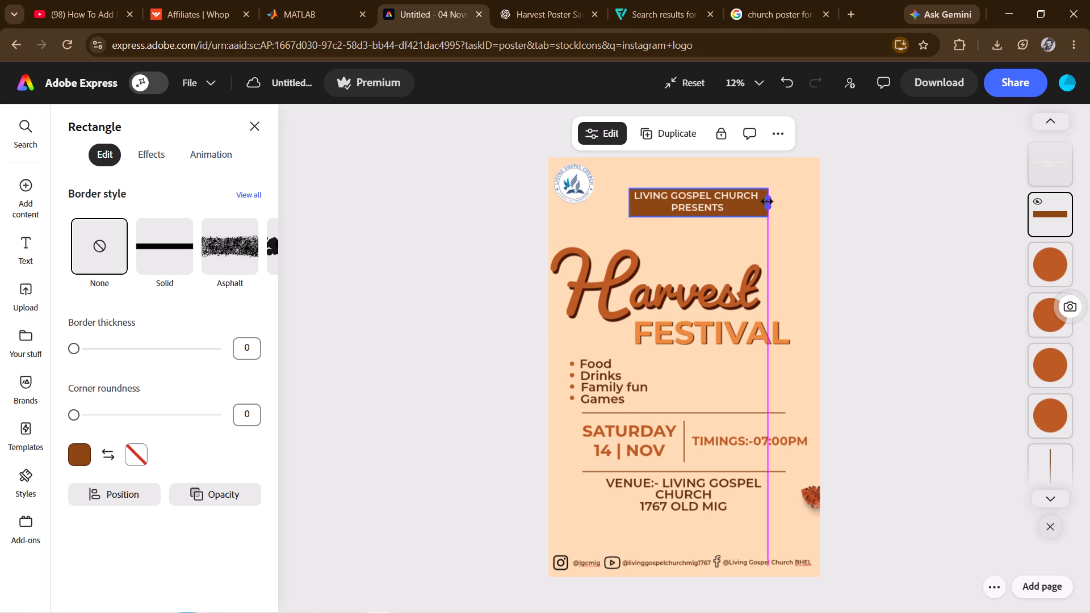
pyautogui.moveTo(766, 201); pyautogui.dragTo(767, 201)
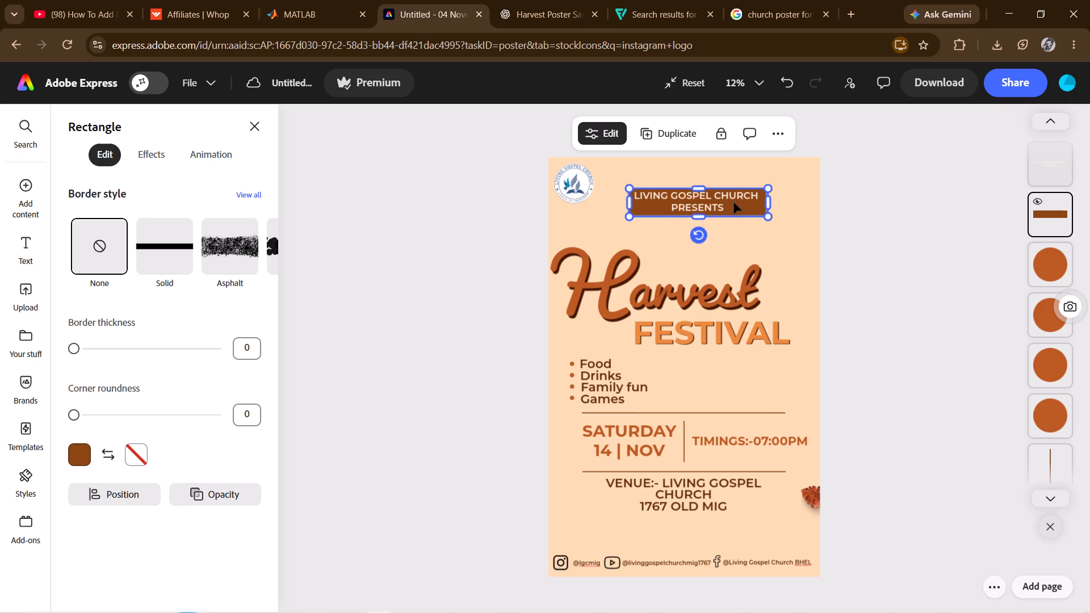
# Move the brown rectangle up level with the church logo and centre the two-line banner text on it.
pyautogui.moveTo(739, 209); pyautogui.dragTo(736, 190)
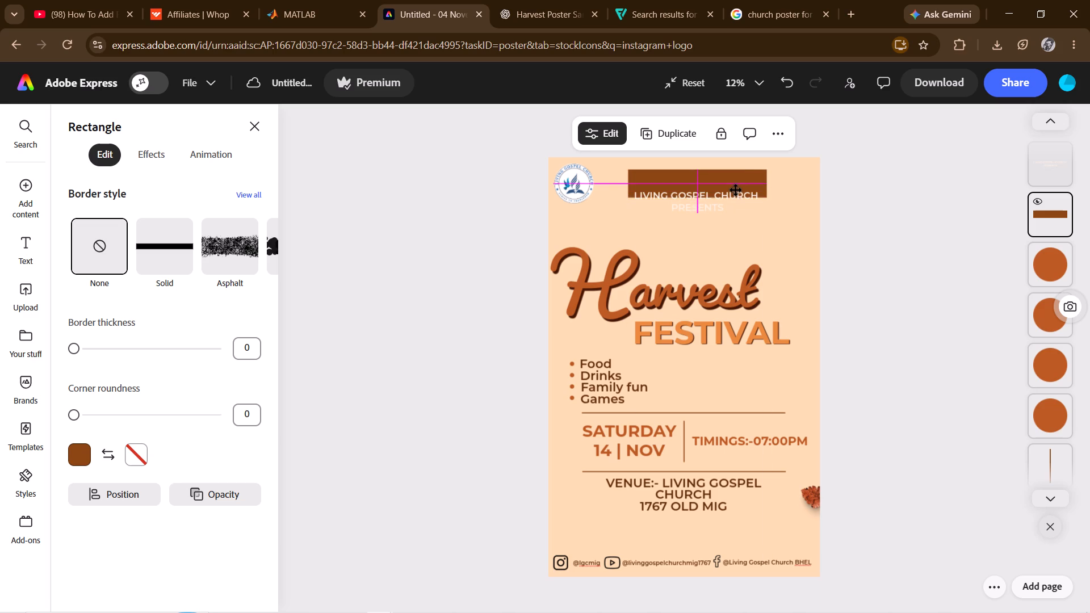
pyautogui.moveTo(736, 190); pyautogui.dragTo(732, 188)
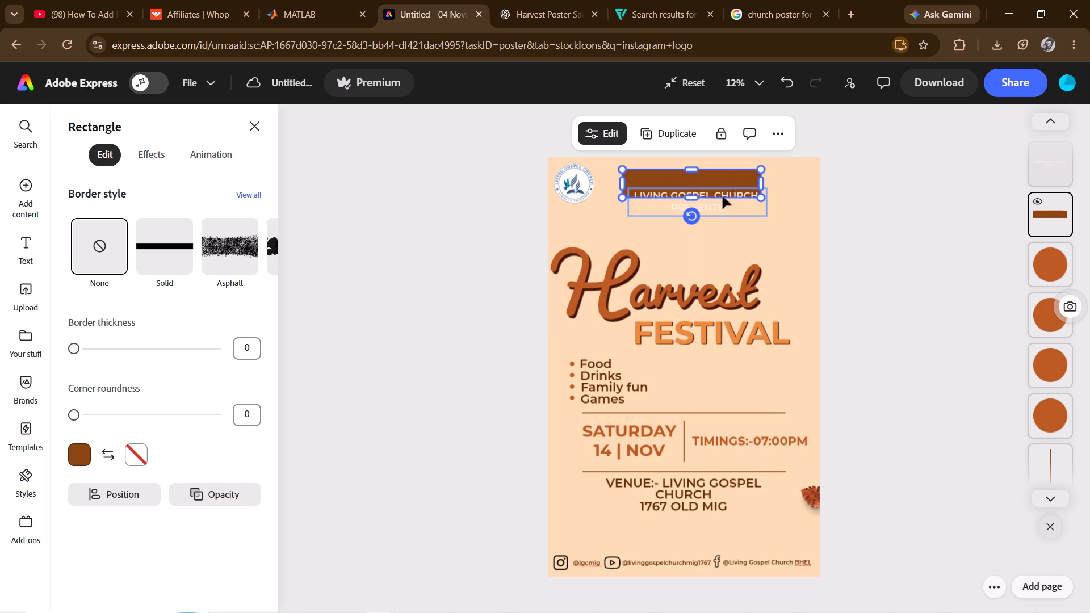
pyautogui.moveTo(721, 204); pyautogui.dragTo(721, 193)
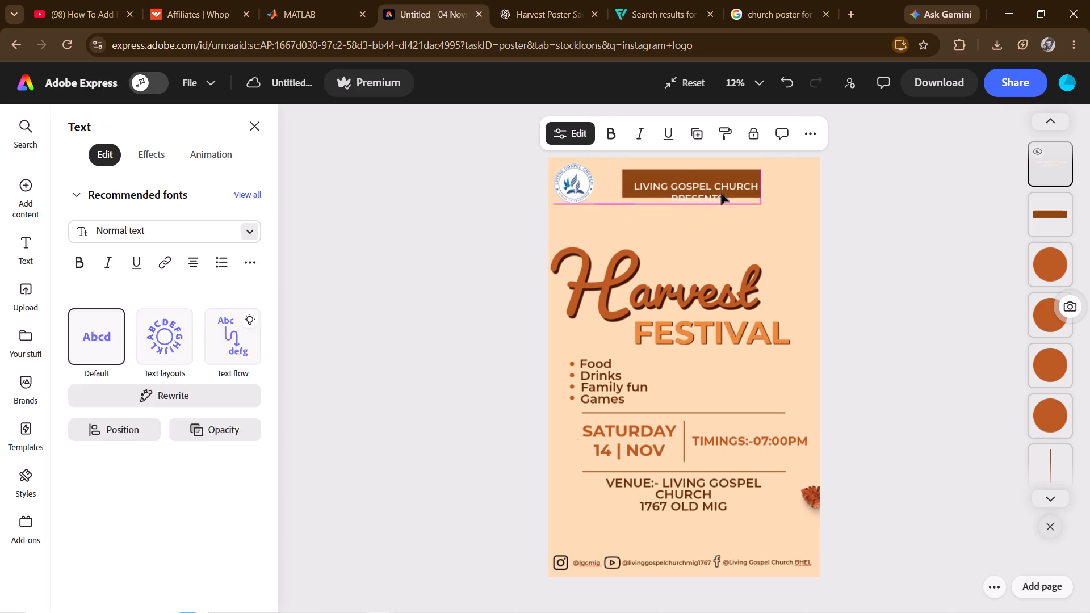
pyautogui.moveTo(721, 193); pyautogui.dragTo(716, 184)
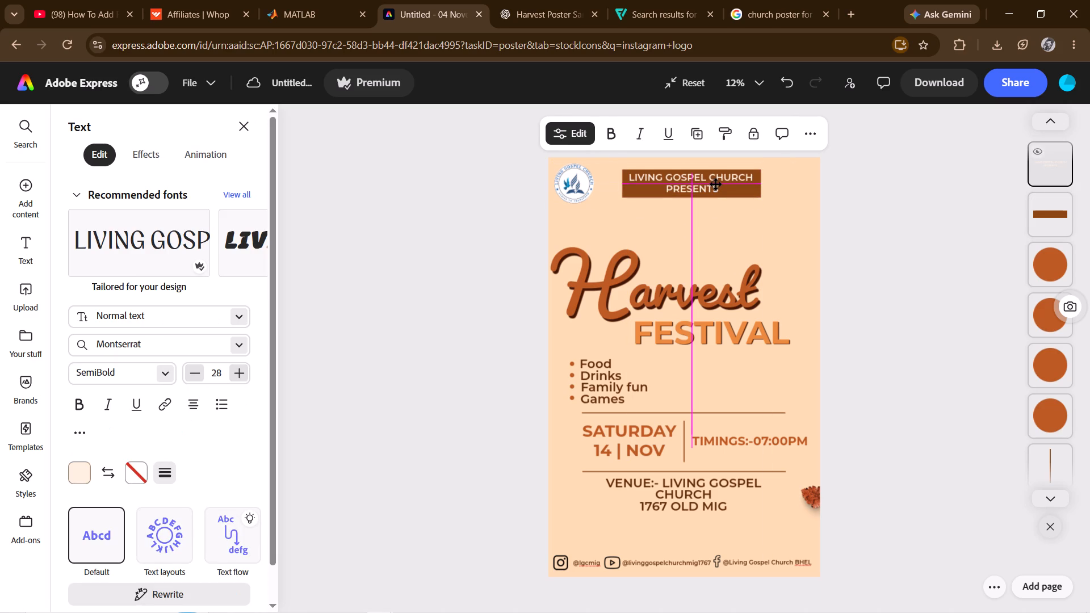
pyautogui.moveTo(716, 184); pyautogui.dragTo(716, 187)
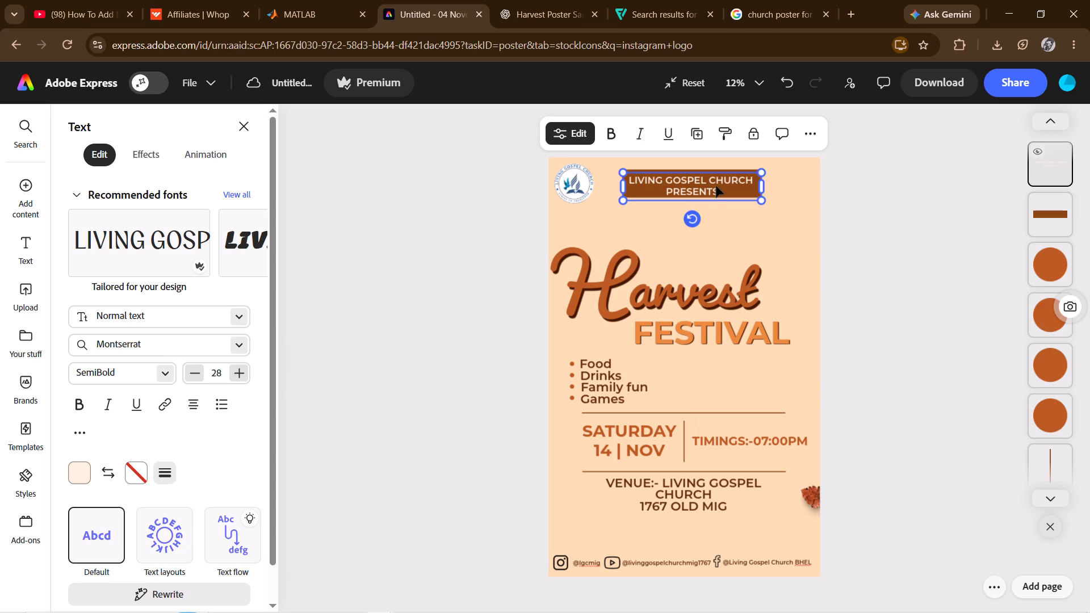
pyautogui.click(716, 186)
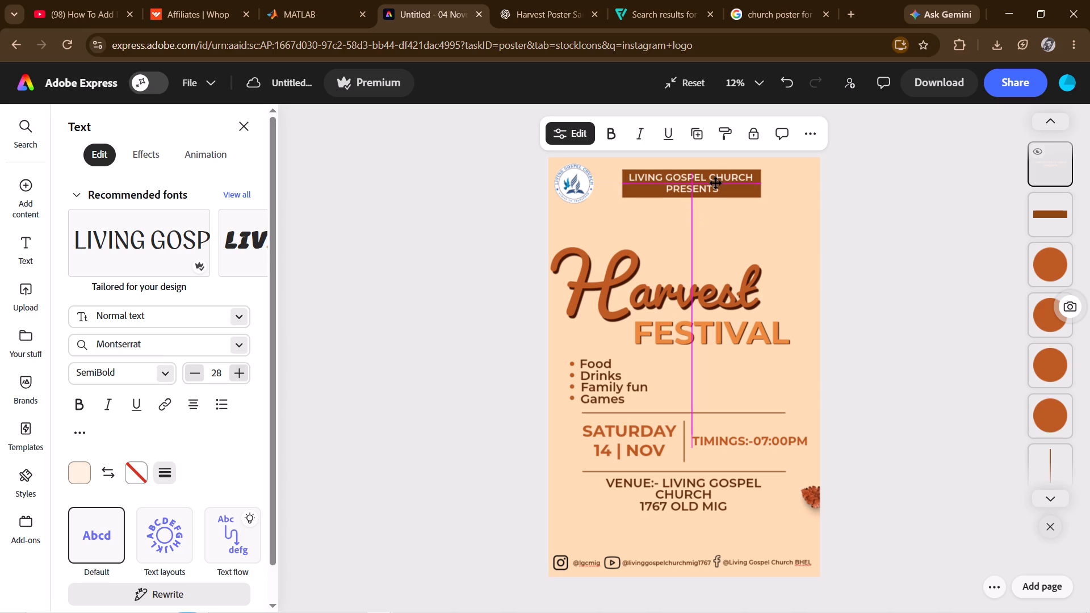
pyautogui.click(716, 186)
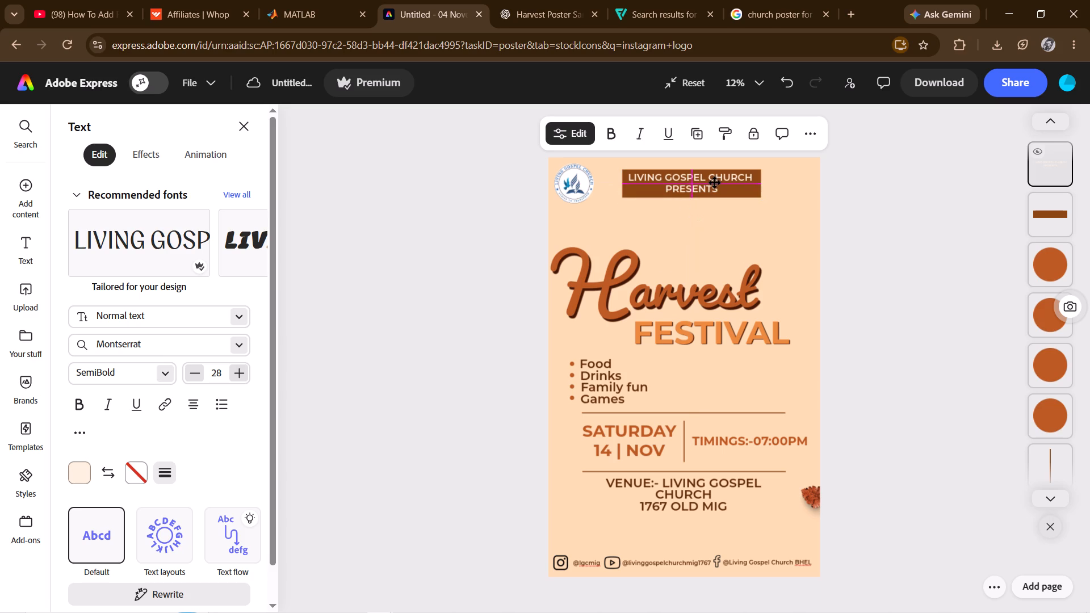
pyautogui.click(912, 274)
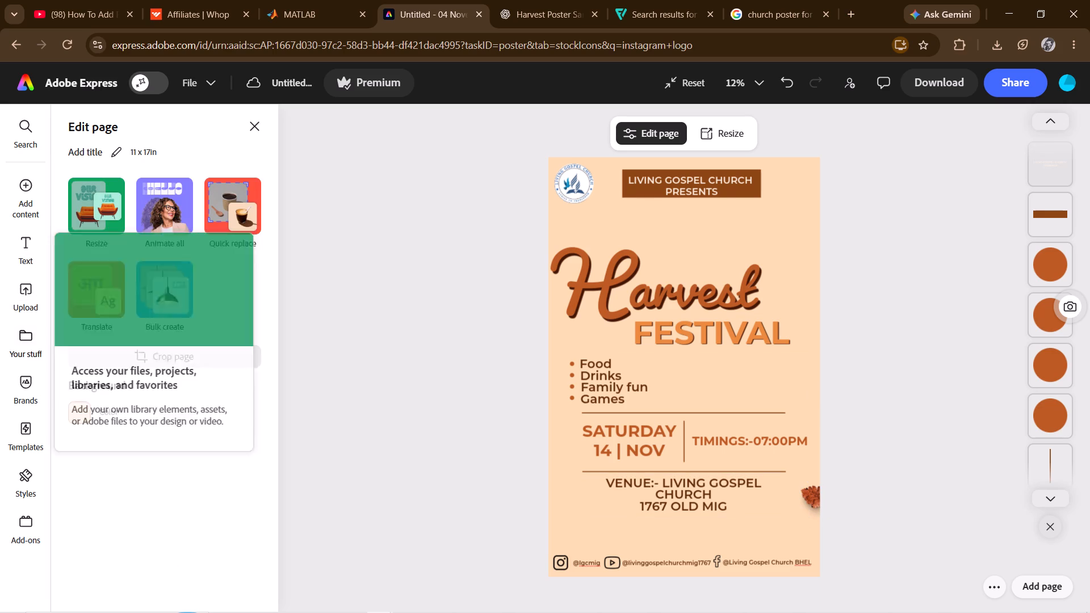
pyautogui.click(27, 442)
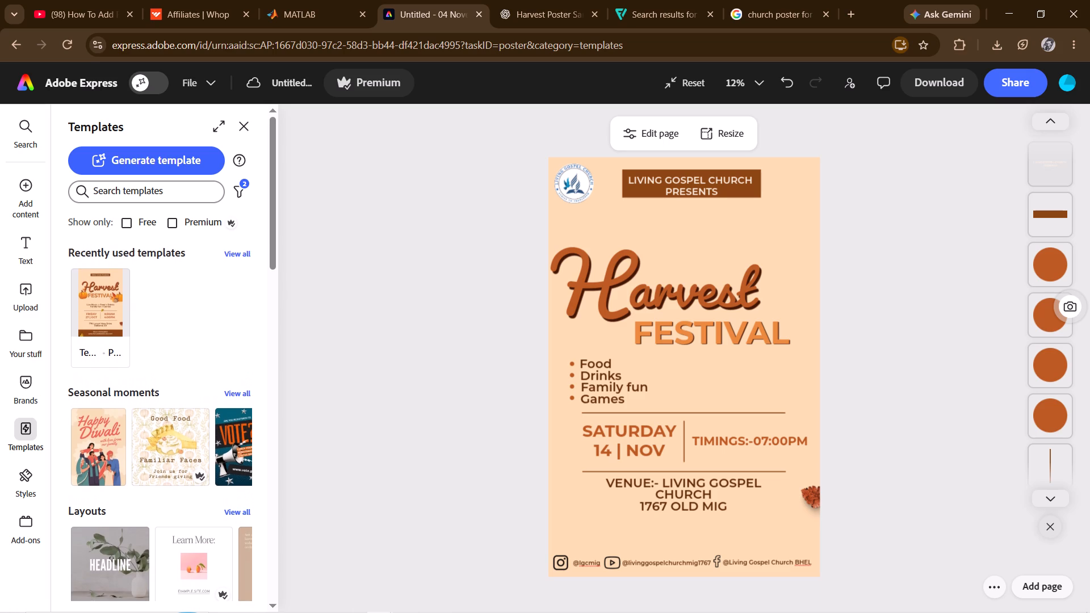
# Shift the "Harvest" title right towards the poster's centre and move "FESTIVAL" slightly left and down beneath it.
pyautogui.keyDown('ctrl'); pyautogui.click(626, 293); pyautogui.keyUp('ctrl')
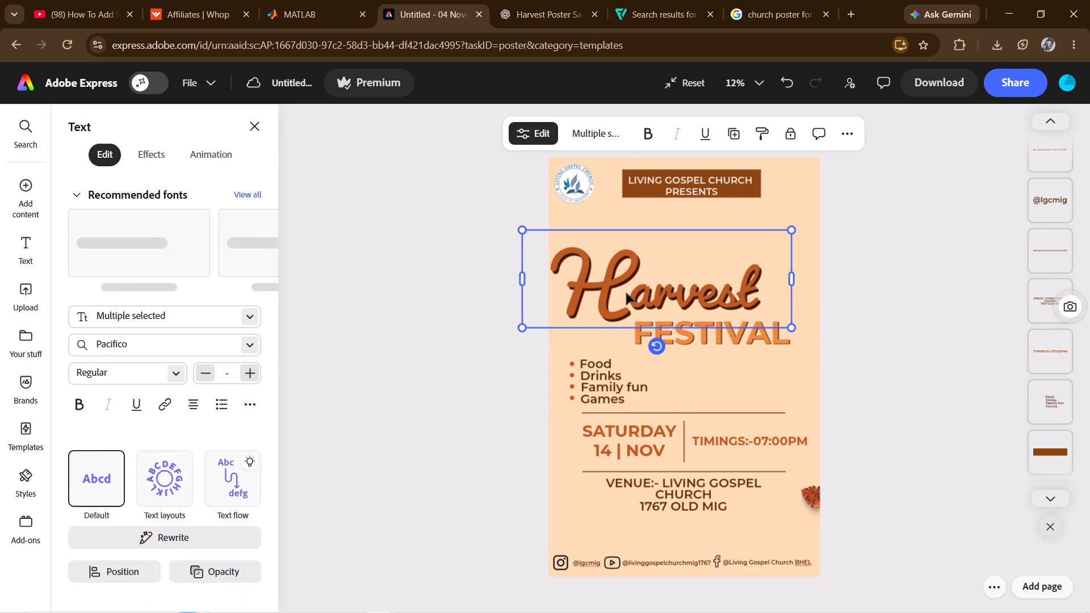
pyautogui.moveTo(627, 293); pyautogui.dragTo(648, 291)
pyautogui.click(702, 328)
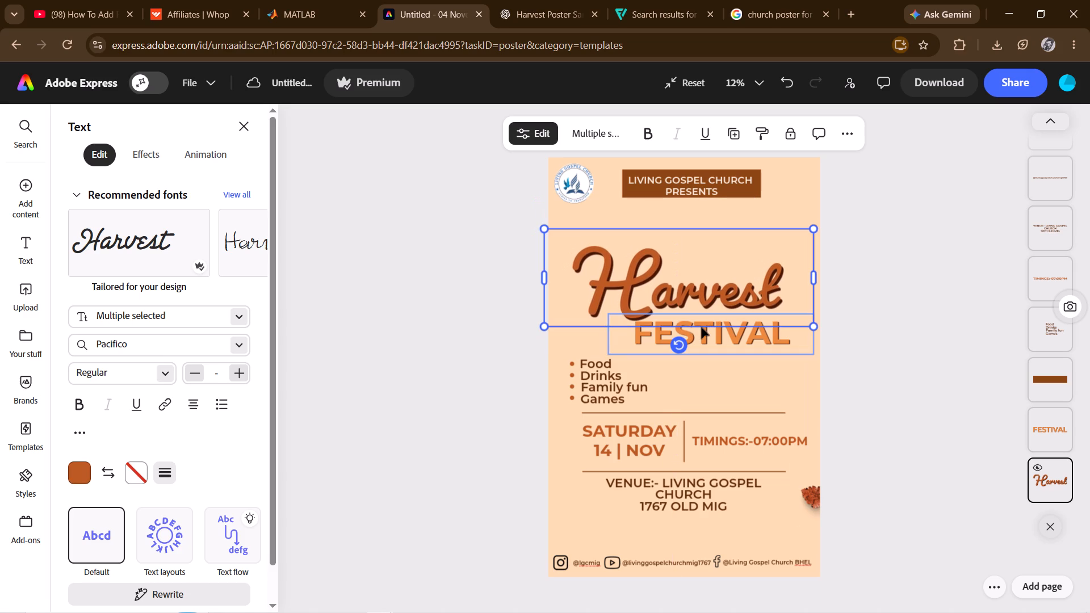
pyautogui.click(705, 331)
pyautogui.moveTo(705, 331); pyautogui.dragTo(696, 331)
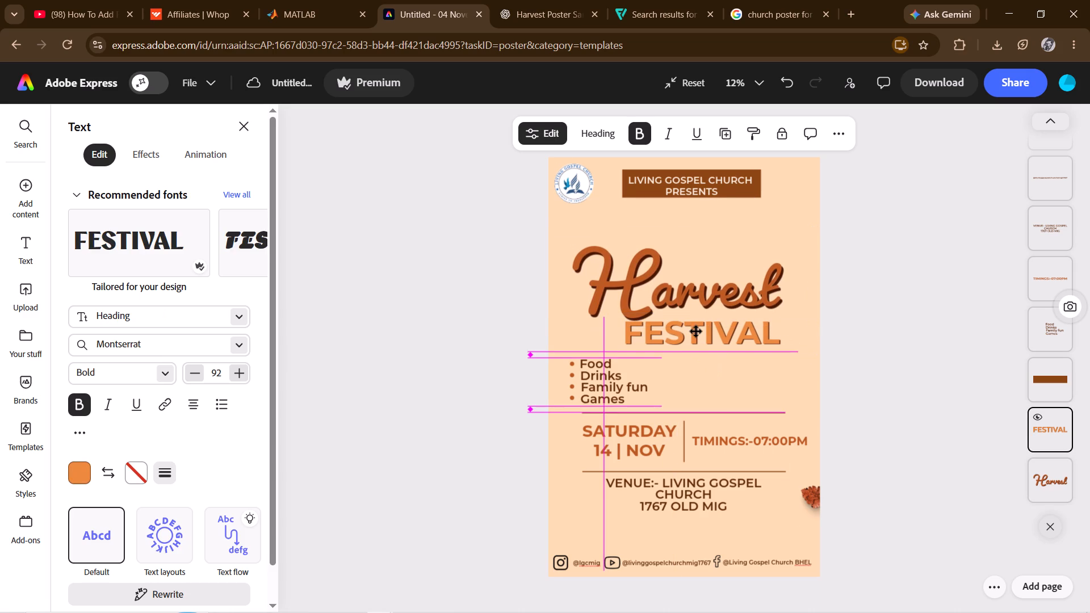
pyautogui.moveTo(696, 331); pyautogui.dragTo(687, 337)
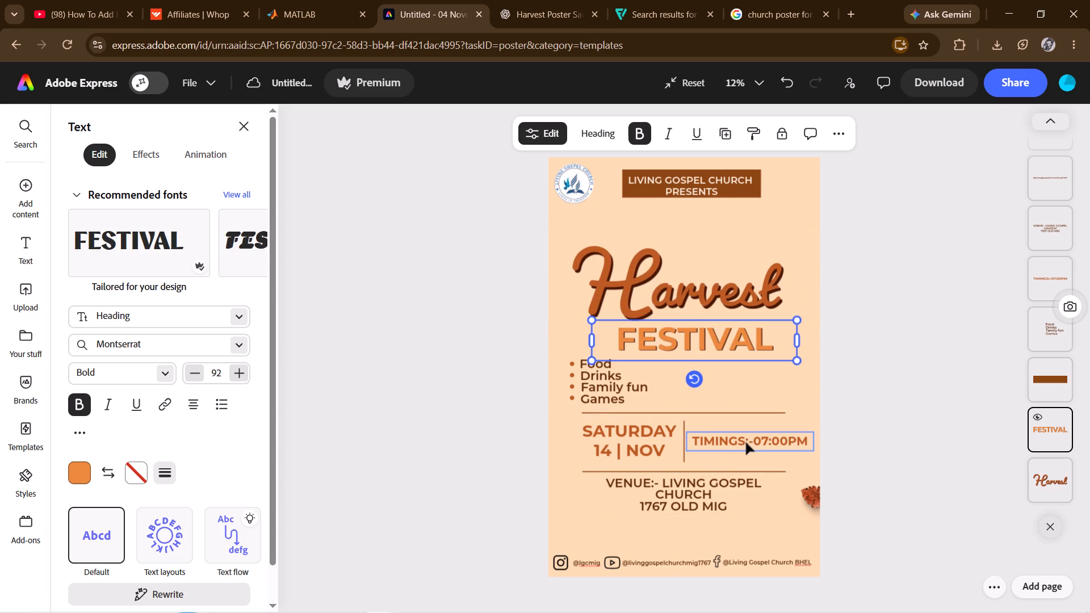
# Add a space before and after ":-" in the timings text.
pyautogui.click(746, 443)
pyautogui.click(746, 443)
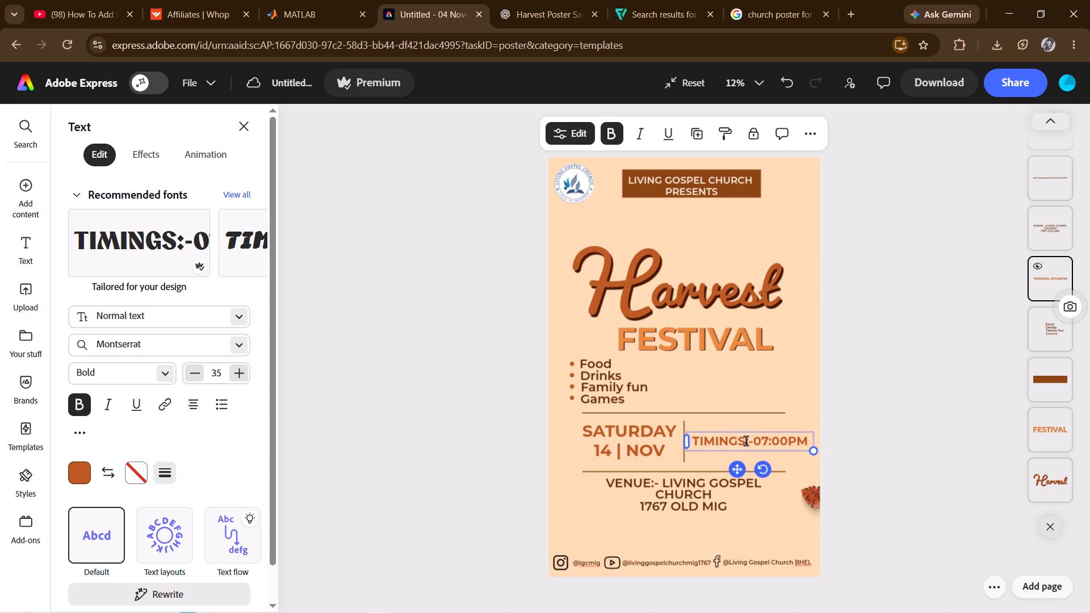
pyautogui.press('space')
pyautogui.write('ON')
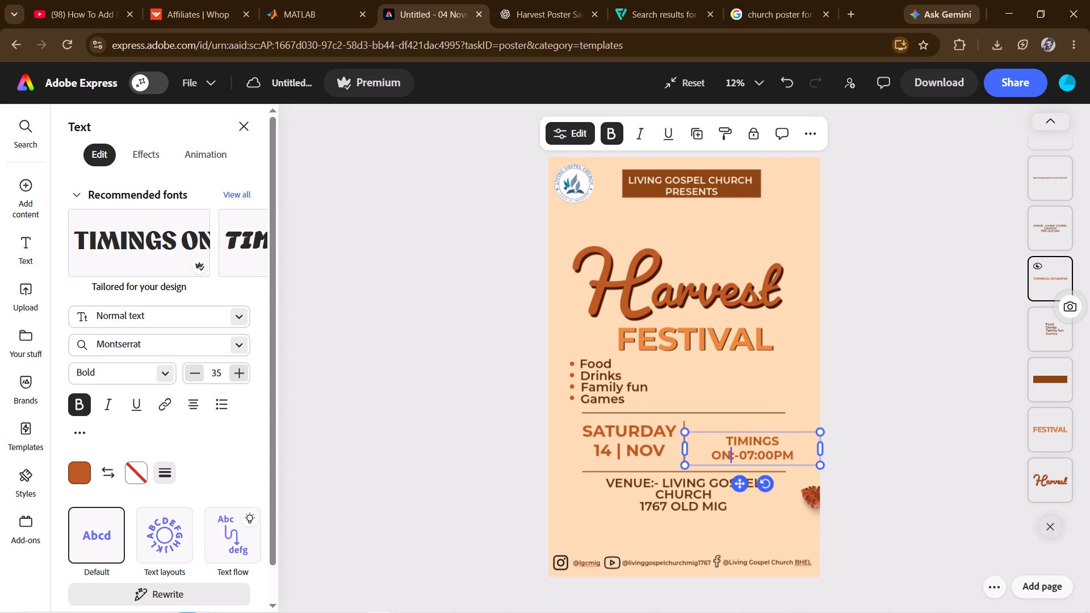
pyautogui.press('BackSpace')
pyautogui.press('BackSpace')
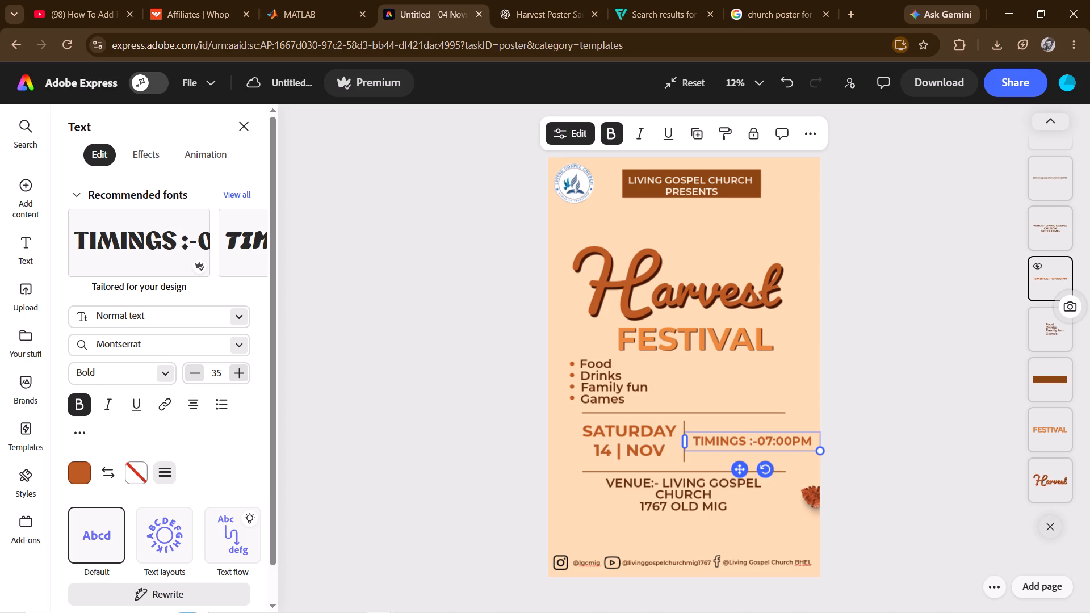
pyautogui.press('Right')
pyautogui.press('Right')
pyautogui.press('space')
# Append "ONWARDS" after "07:00PM" in the timings text.
pyautogui.press('Right')
pyautogui.press('Right')
pyautogui.press('Right')
pyautogui.press('Right')
pyautogui.press('Right')
pyautogui.press('Right')
pyautogui.press('Right')
pyautogui.press('Right')
pyautogui.press('Right')
pyautogui.press('Right')
pyautogui.press('Right')
pyautogui.press('Right')
pyautogui.press('Right')
pyautogui.press('Right')
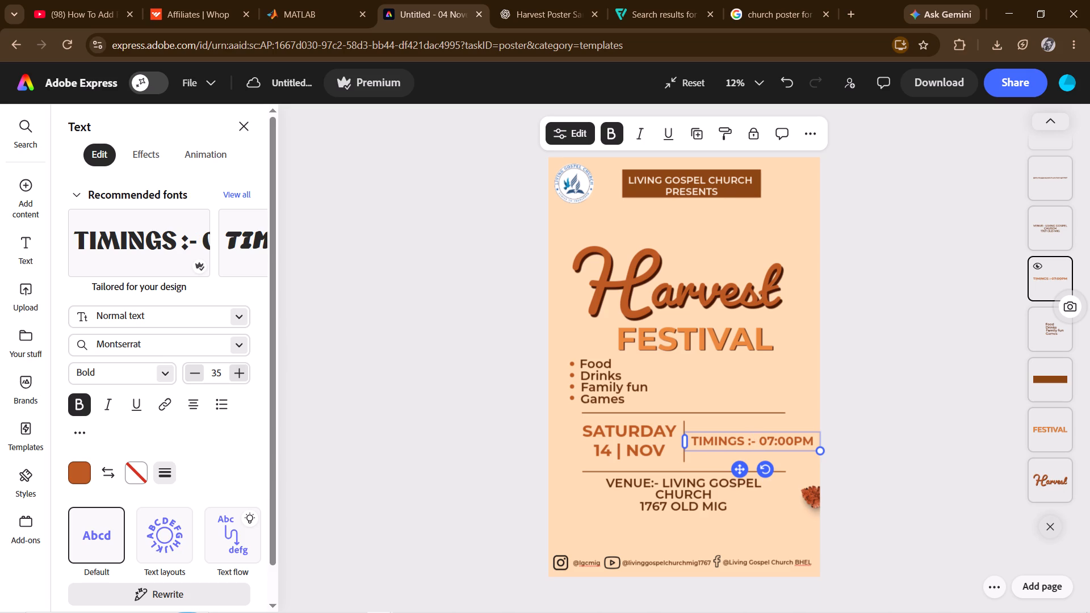
pyautogui.press('space')
pyautogui.write('ON')
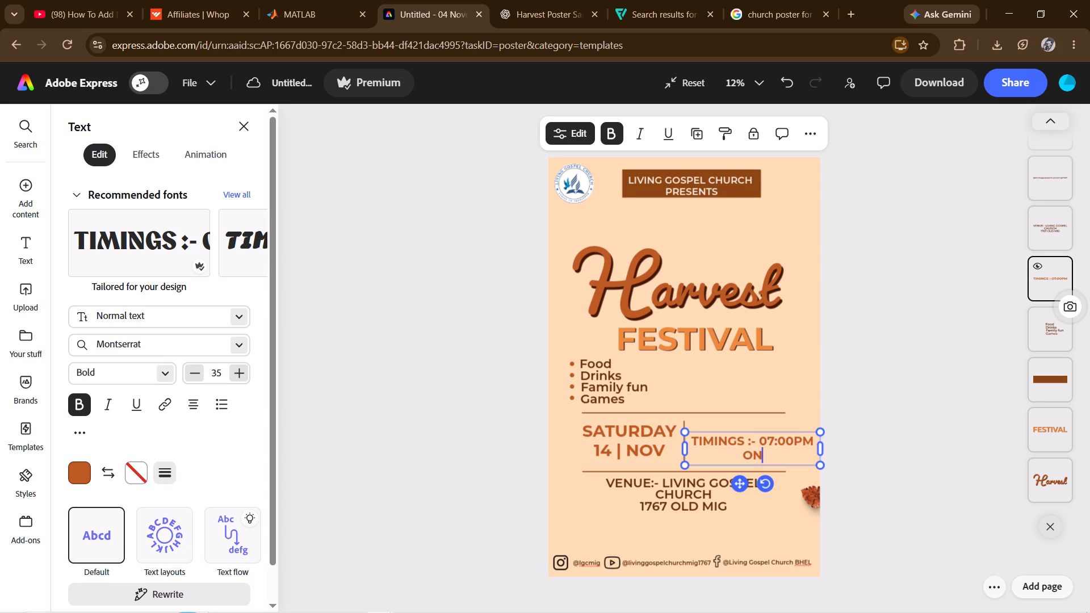
pyautogui.write('WARDA')
pyautogui.write('===')
pyautogui.press('BackSpace')
pyautogui.press('BackSpace')
pyautogui.press('BackSpace')
pyautogui.press('BackSpace')
pyautogui.press('BackSpace')
pyautogui.press('BackSpace')
pyautogui.press('BackSpace')
pyautogui.write('ARDS')
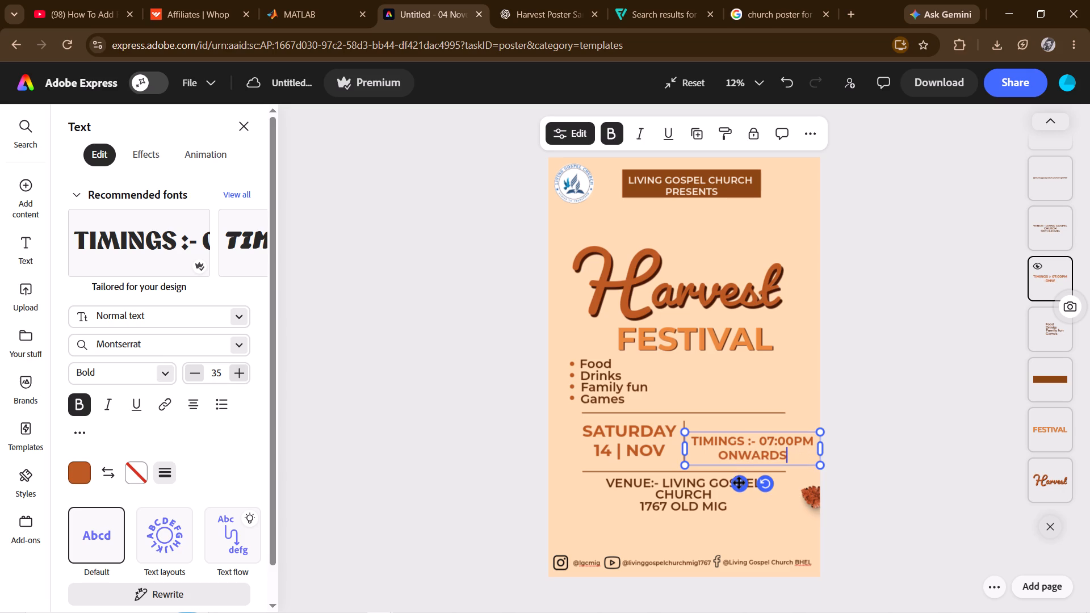
# Move the two-line timings text slightly up so it sits level with the date, between the horizontal lines.
pyautogui.moveTo(739, 483); pyautogui.dragTo(739, 476)
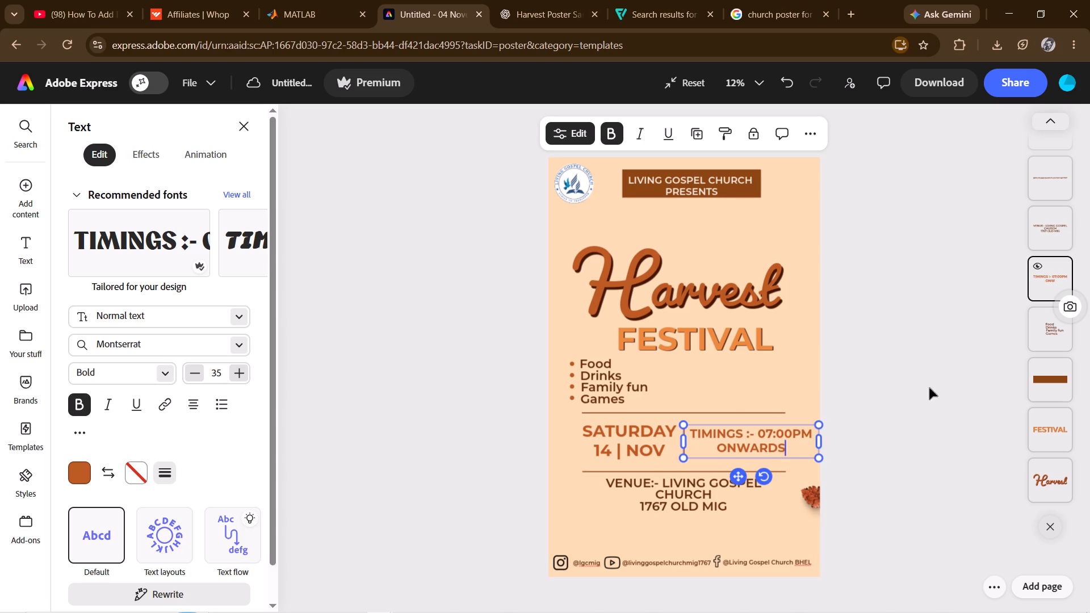
pyautogui.click(883, 316)
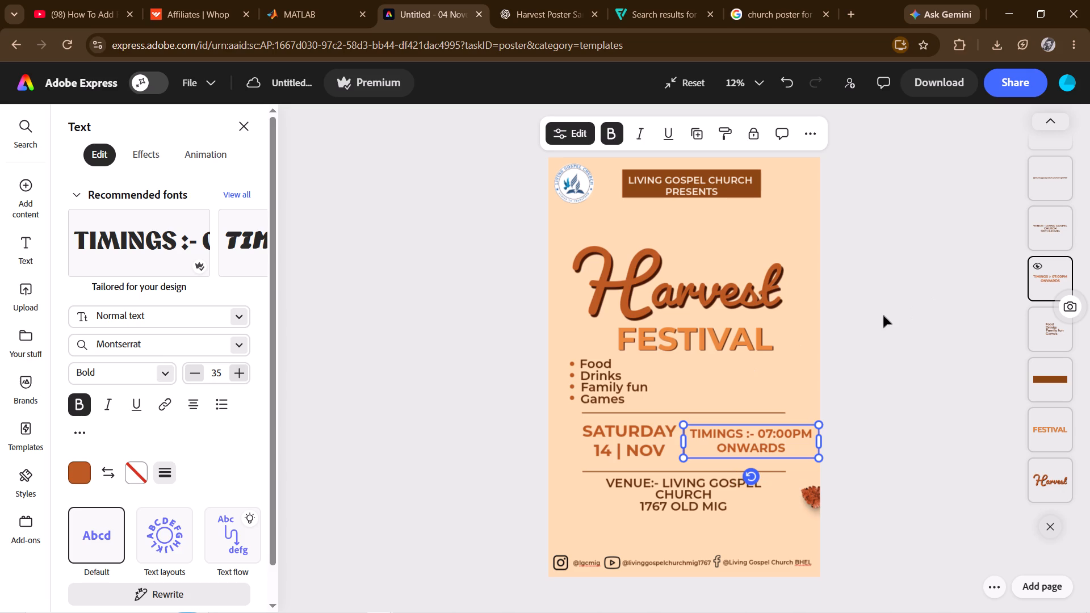
pyautogui.click(883, 316)
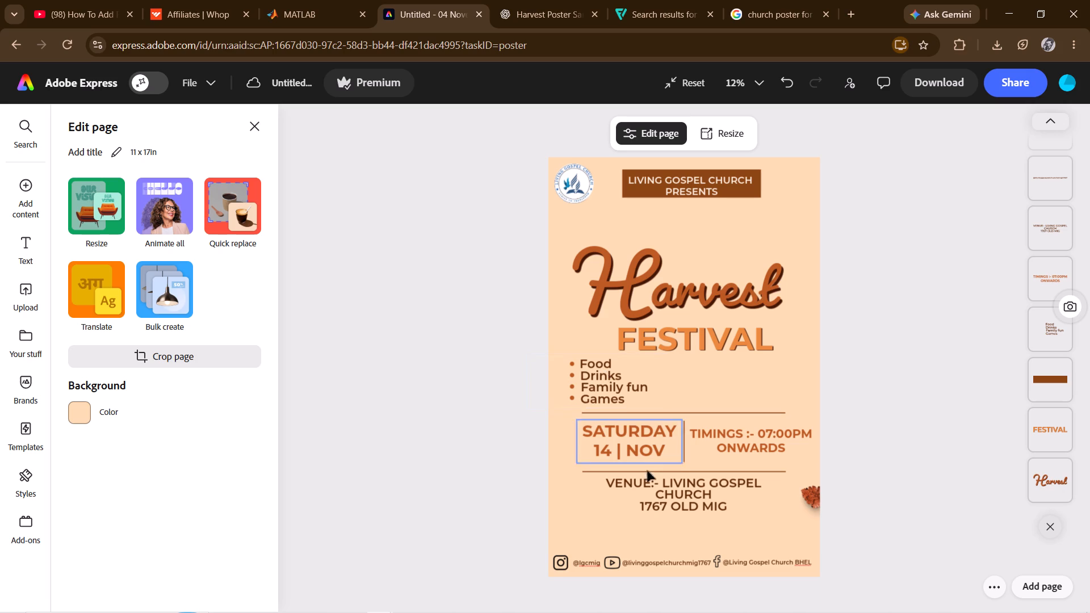
# Move the venue text block slightly down to leave more space below the horizontal line.
pyautogui.moveTo(658, 490); pyautogui.dragTo(657, 502)
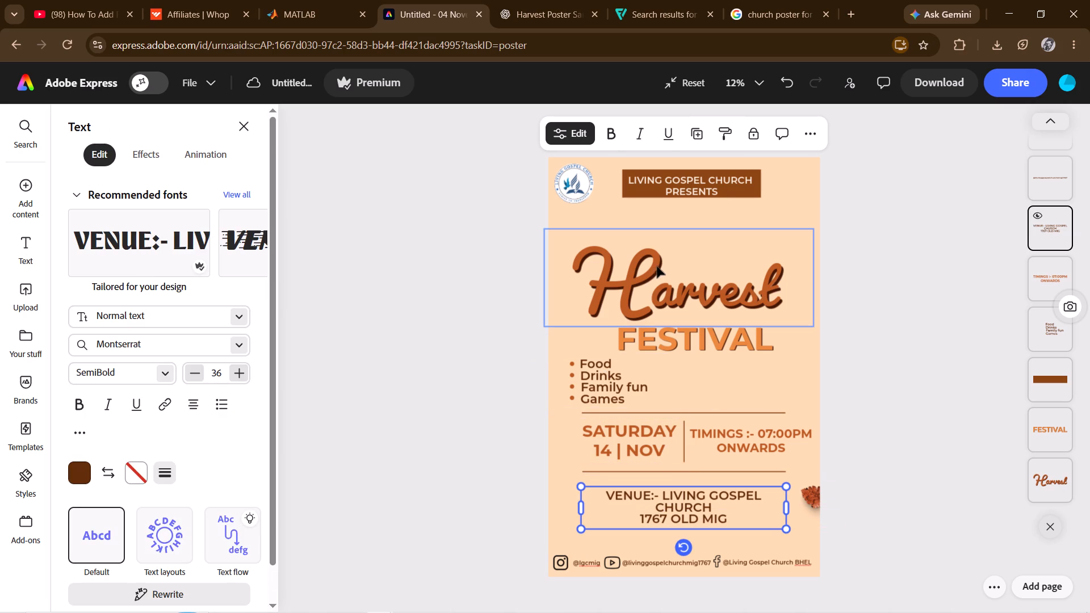
# Replace "PRESENTS" in the top banner's text with "COME JOIN US".
pyautogui.click(722, 188)
pyautogui.click(722, 188)
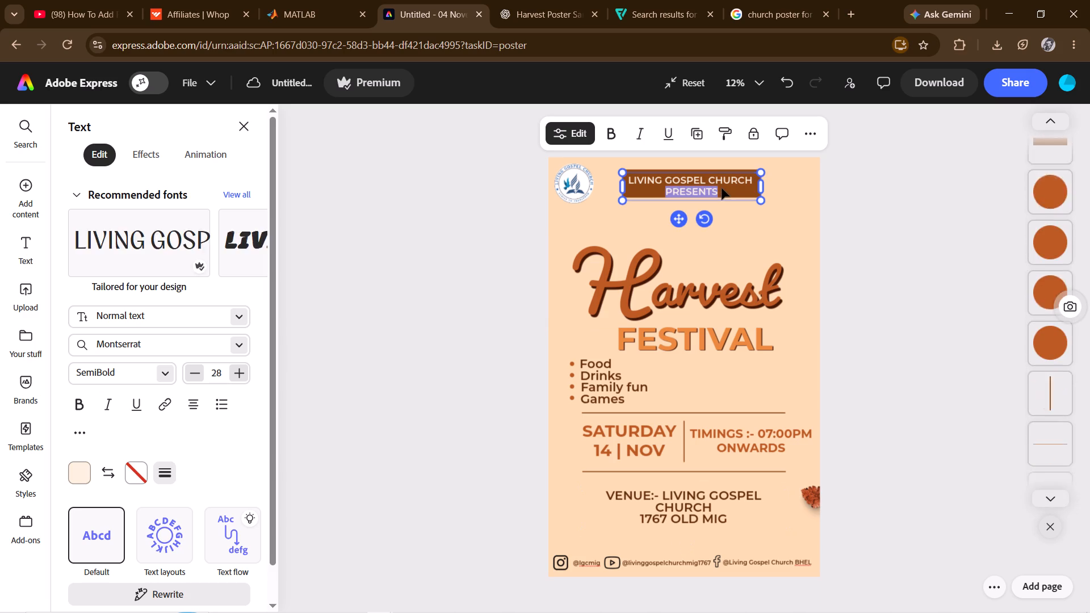
pyautogui.press('BackSpace')
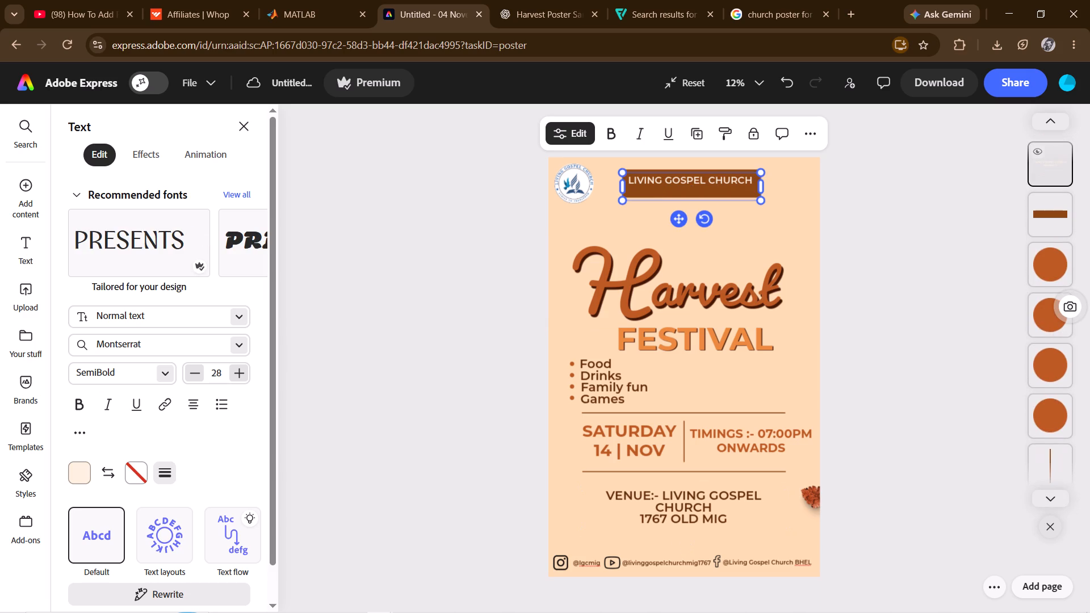
pyautogui.write('COME')
pyautogui.press('space')
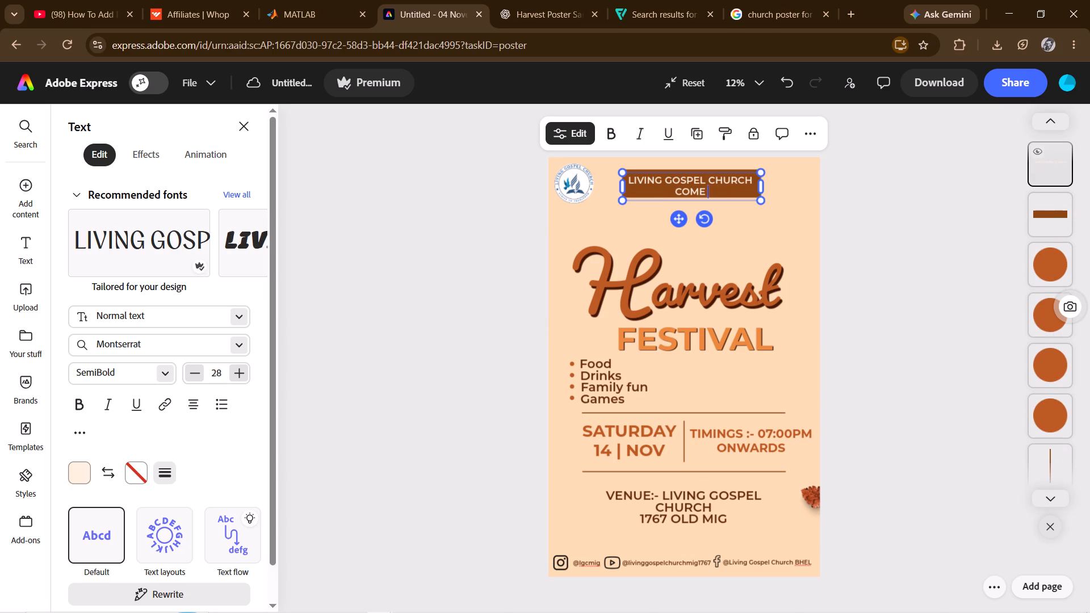
pyautogui.write('JIO')
pyautogui.press('space')
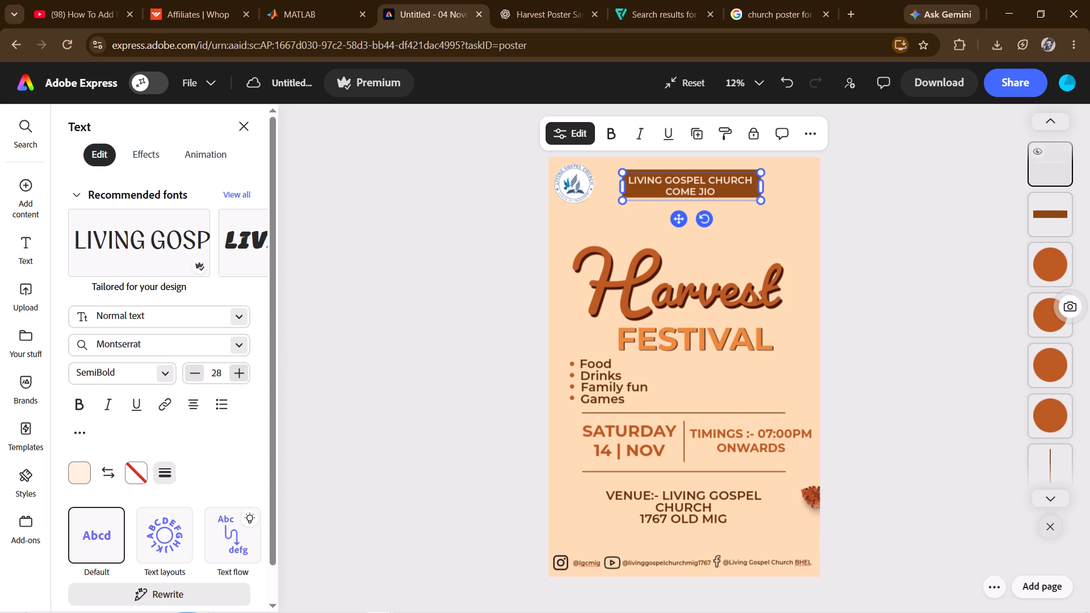
pyautogui.press('BackSpace')
pyautogui.press('BackSpace')
pyautogui.press('BackSpace')
pyautogui.write('OIN US')
pyautogui.press('space')
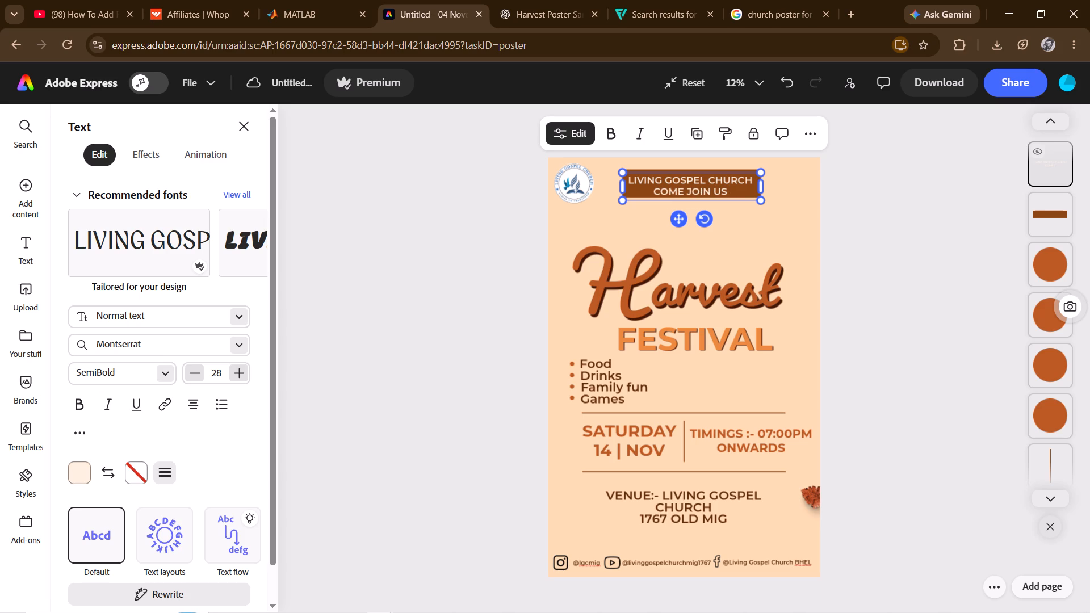
pyautogui.click(903, 222)
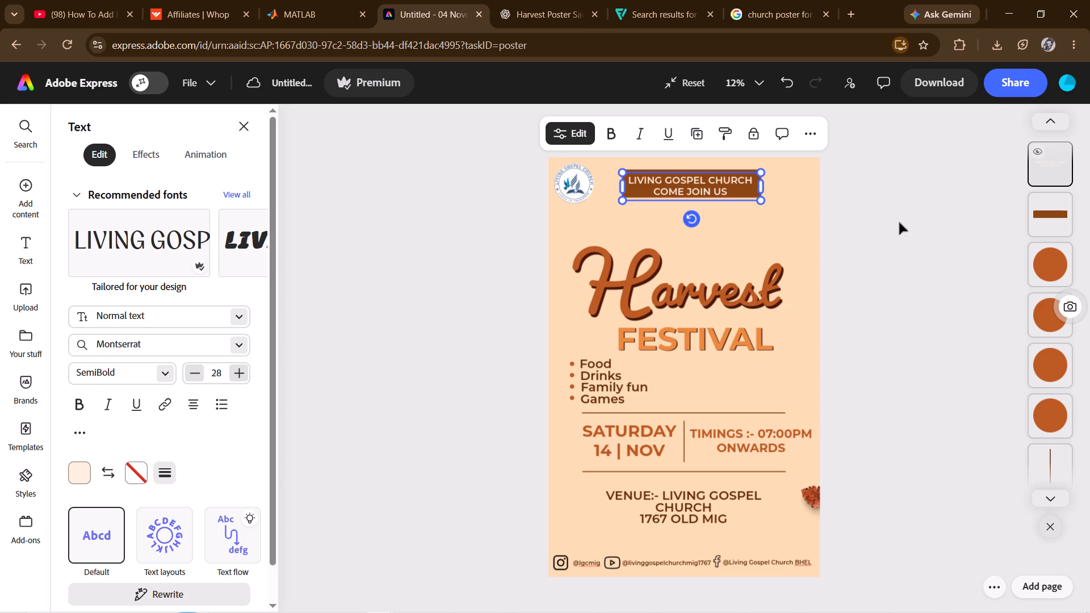
# Append "TO CELBERATE" to the second line of the banner text, after "COME JOIN US".
pyautogui.click(735, 188)
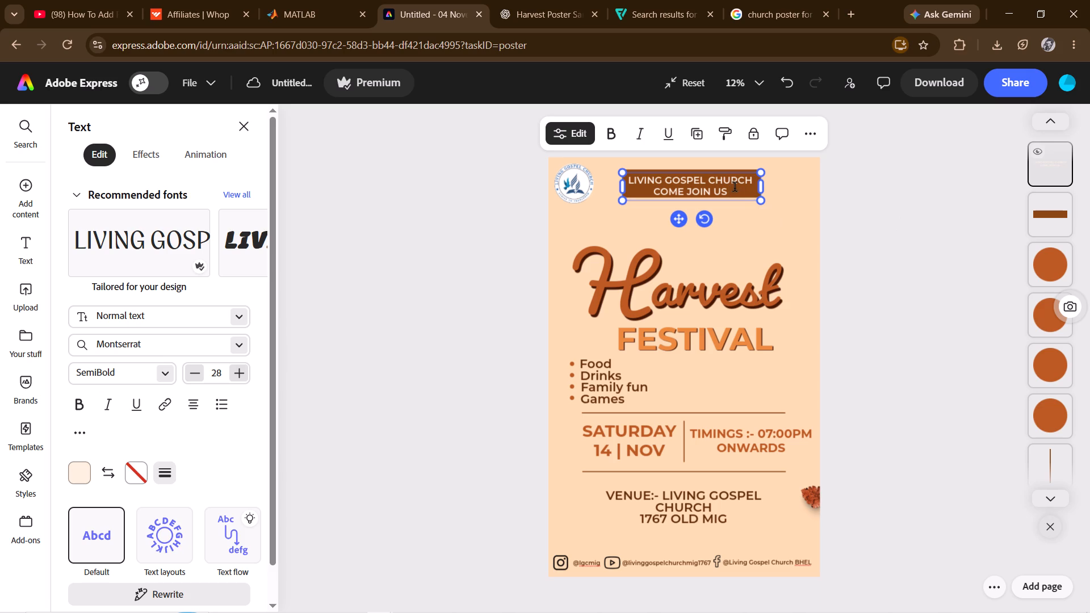
pyautogui.write('TO')
pyautogui.press('space')
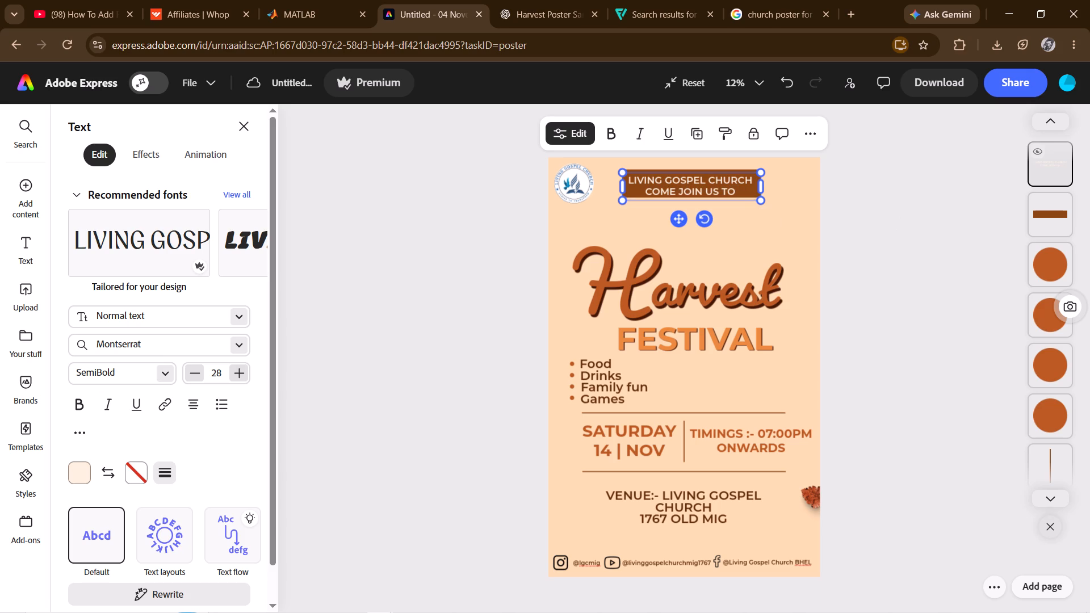
pyautogui.write('CELBERATE')
pyautogui.press('space')
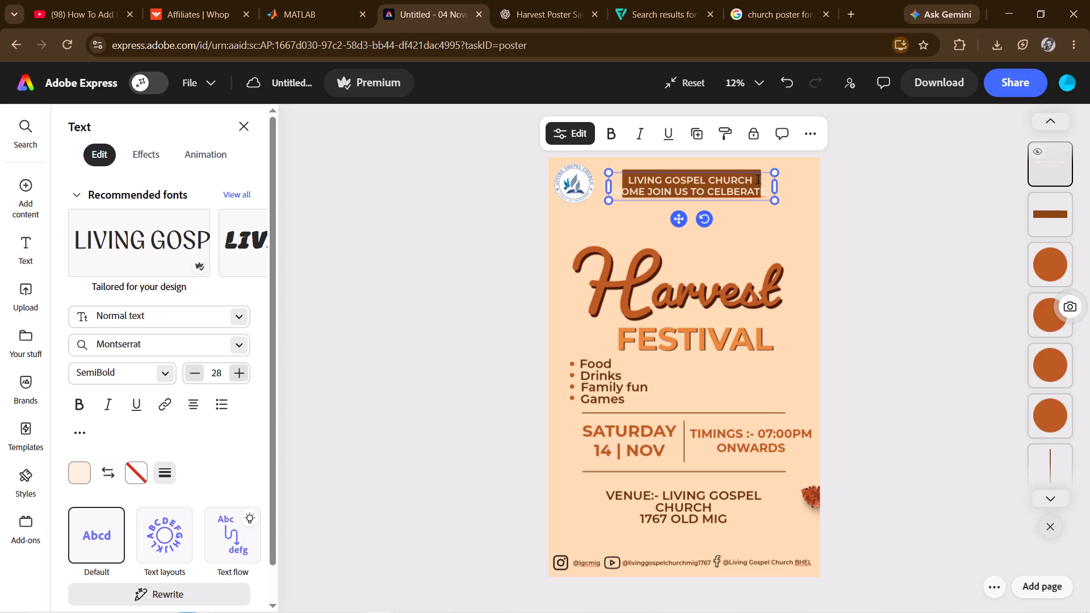
# Widen the brown banner rectangle slightly on both sides to fit behind the longer second line of text.
pyautogui.click(1051, 222)
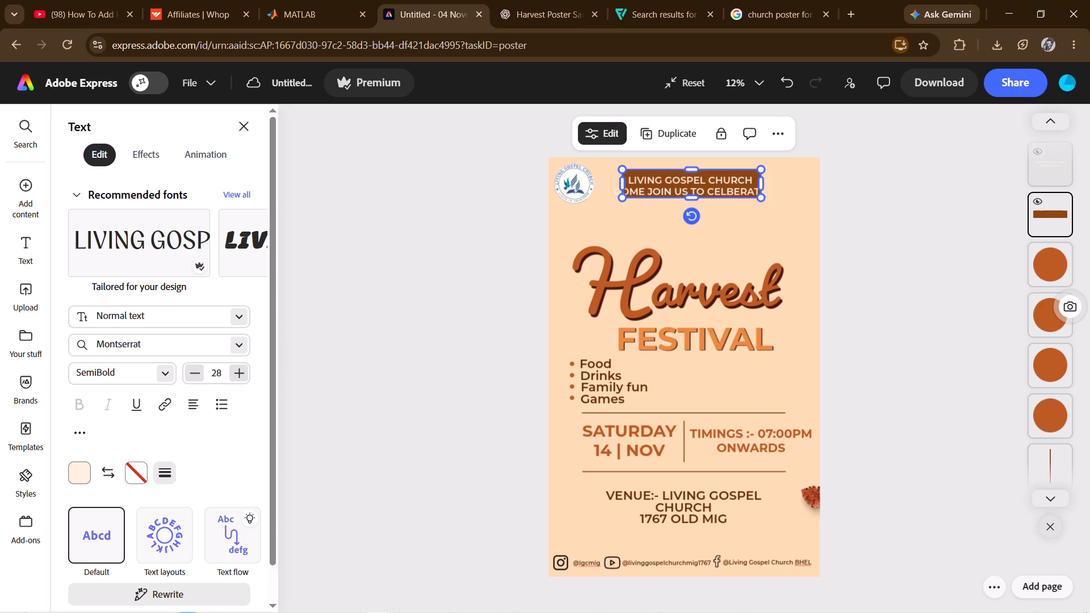
pyautogui.moveTo(762, 184); pyautogui.dragTo(775, 186)
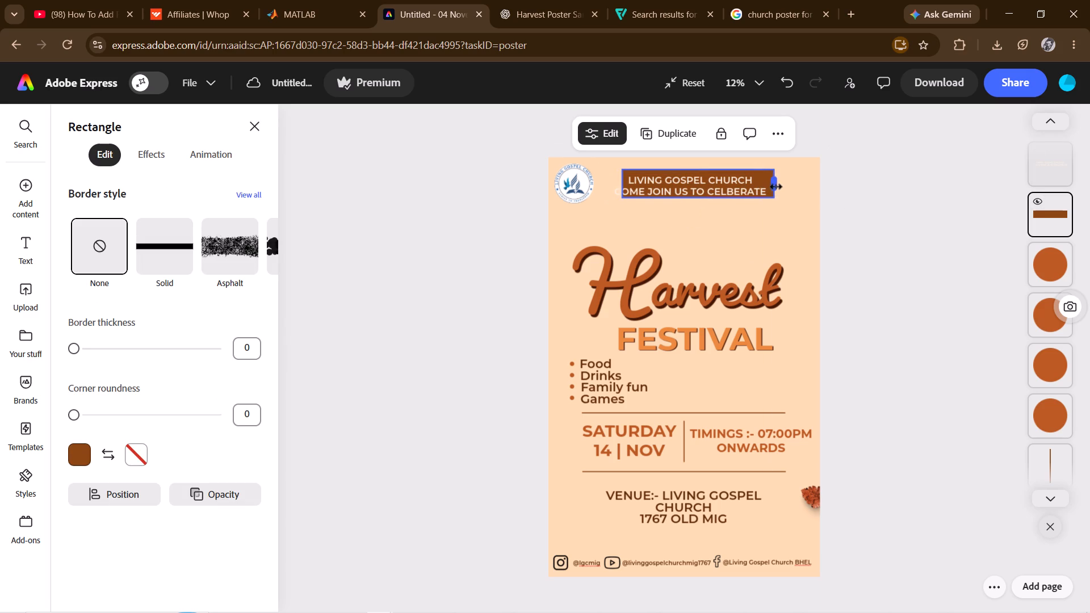
pyautogui.moveTo(775, 186); pyautogui.dragTo(770, 187)
pyautogui.moveTo(622, 185); pyautogui.dragTo(617, 186)
pyautogui.click(920, 266)
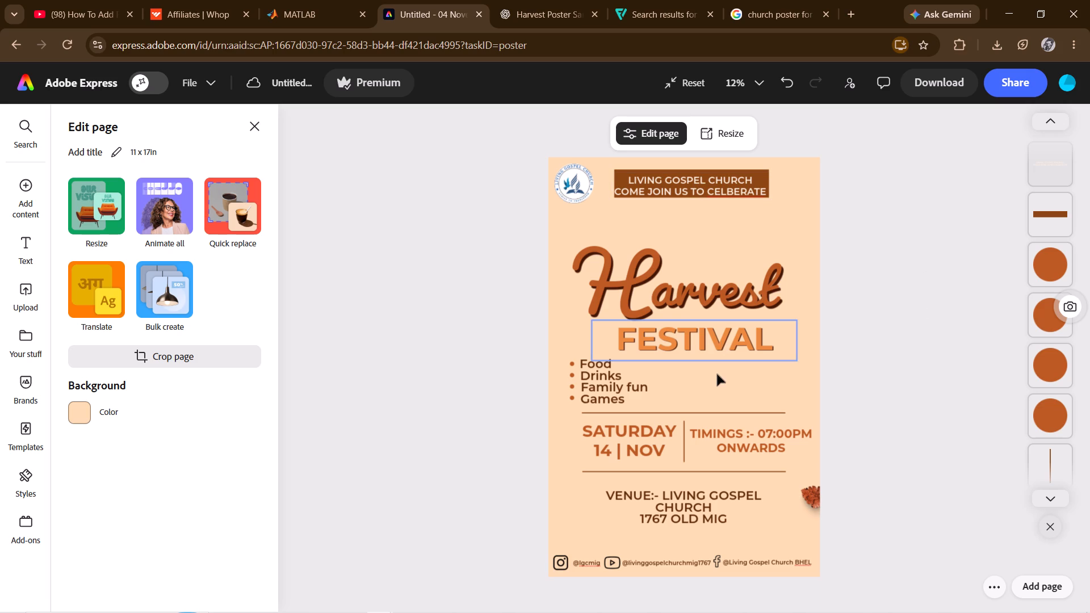
# Nudge the two-line banner text slightly up and to the right within the brown rectangle.
pyautogui.click(709, 186)
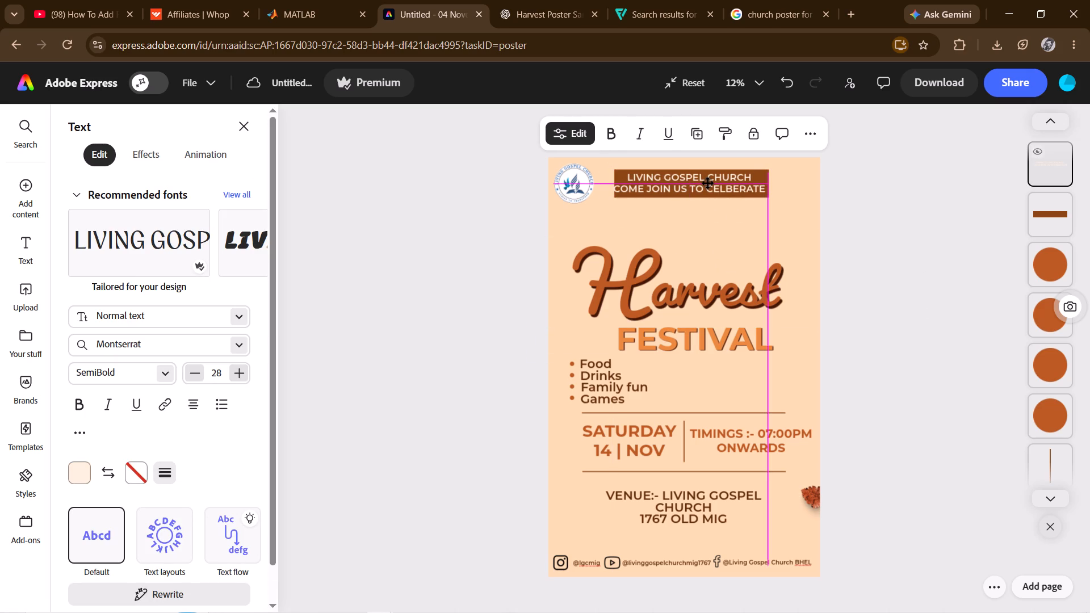
pyautogui.click(930, 225)
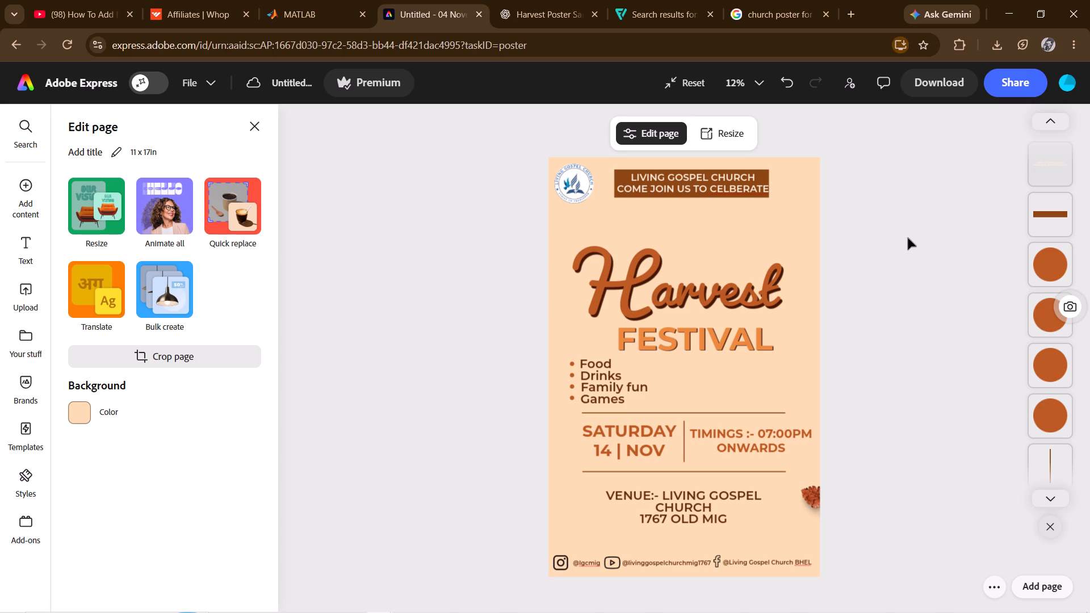
# Extend the brown banner rectangle slightly further on its right side, past the end of "CELBERATE".
pyautogui.click(764, 182)
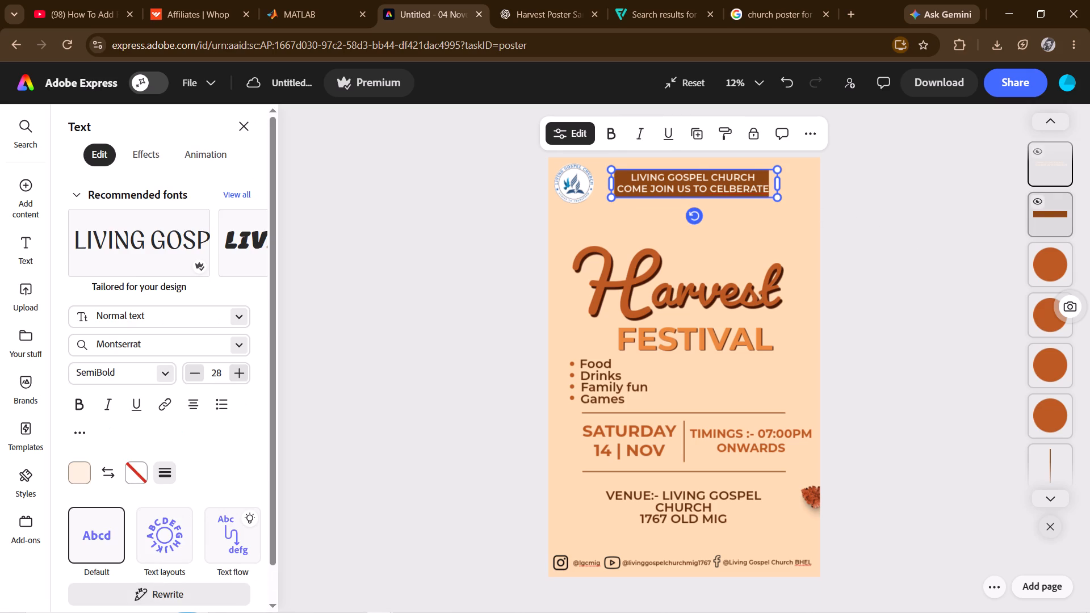
pyautogui.click(1034, 228)
pyautogui.moveTo(769, 182); pyautogui.dragTo(776, 181)
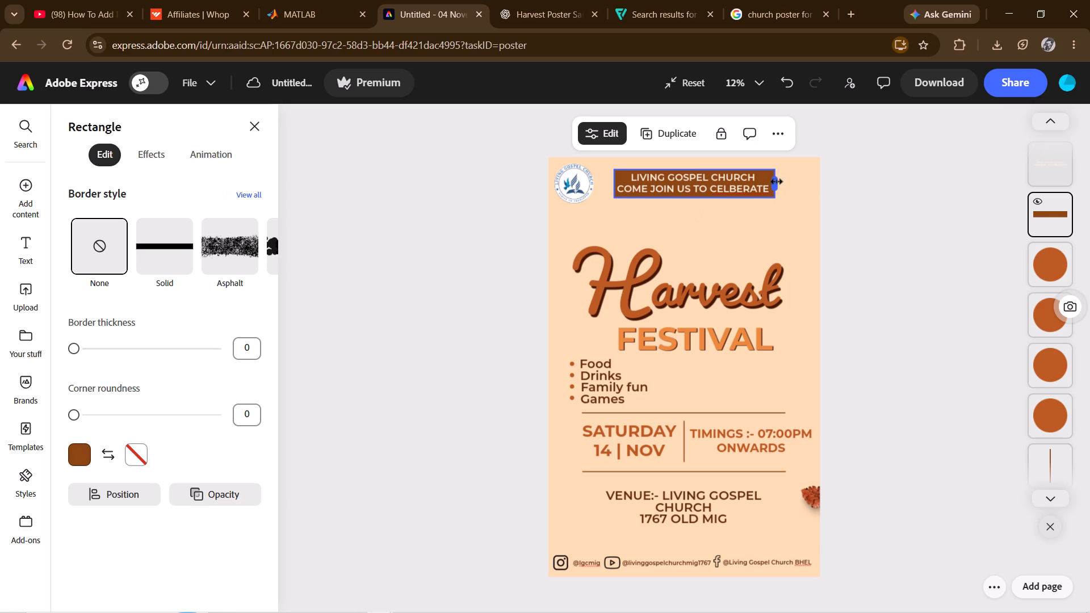
pyautogui.moveTo(776, 181); pyautogui.dragTo(775, 181)
pyautogui.click(920, 211)
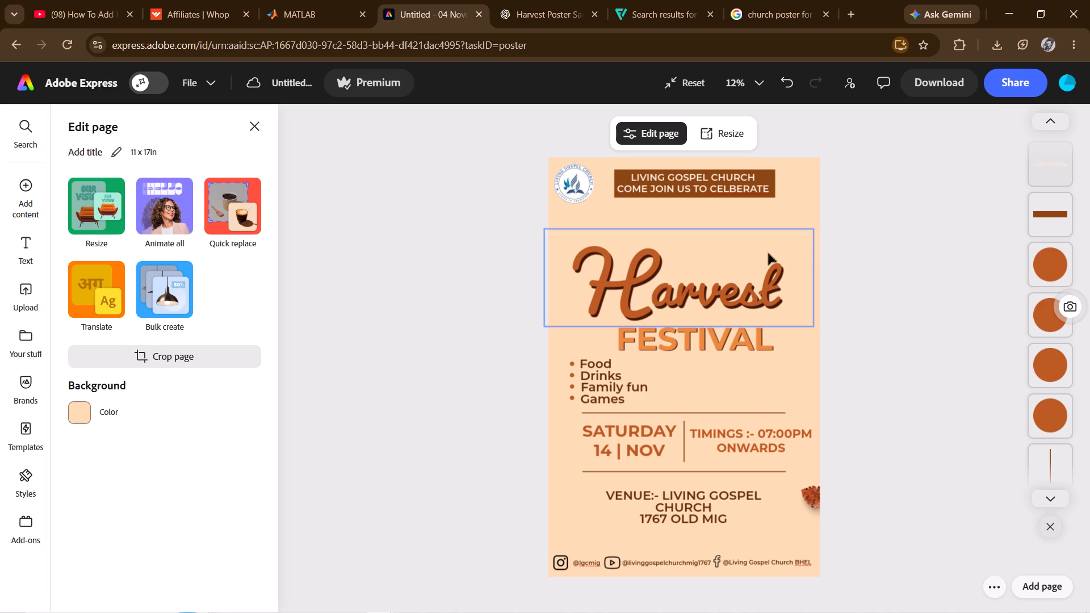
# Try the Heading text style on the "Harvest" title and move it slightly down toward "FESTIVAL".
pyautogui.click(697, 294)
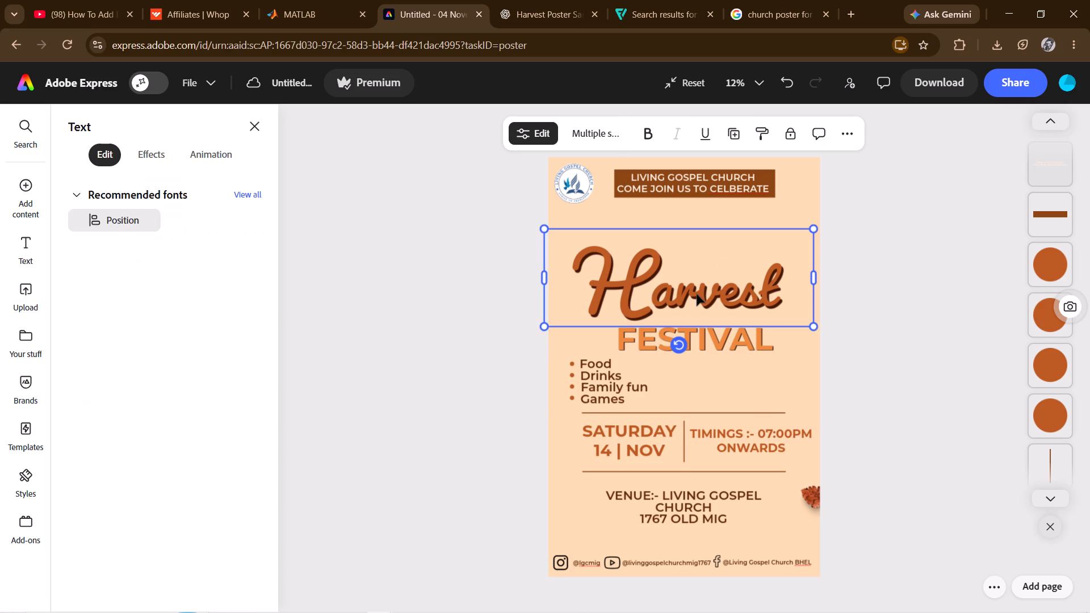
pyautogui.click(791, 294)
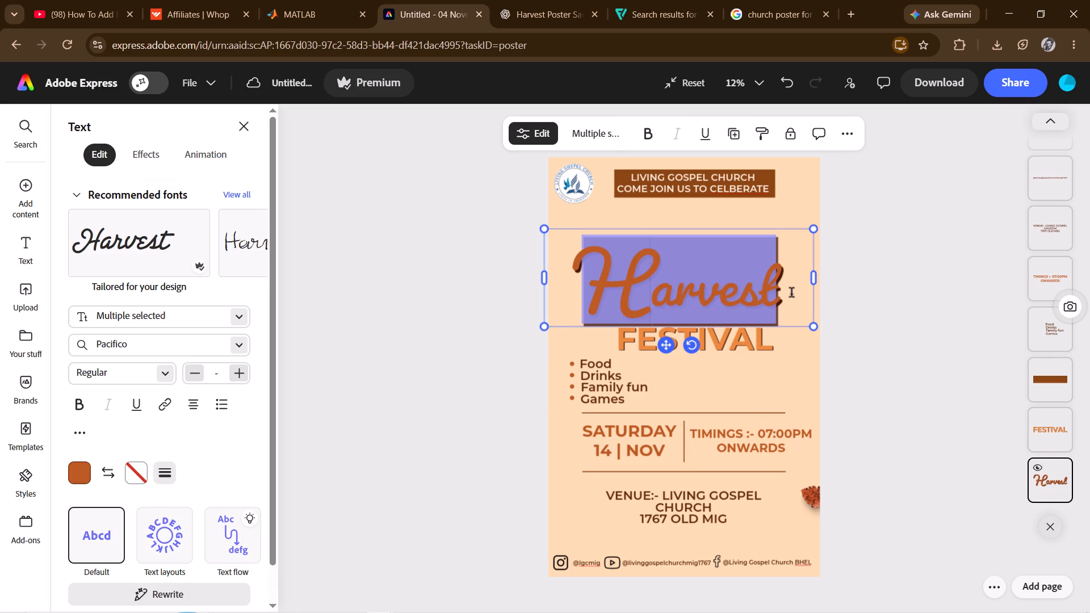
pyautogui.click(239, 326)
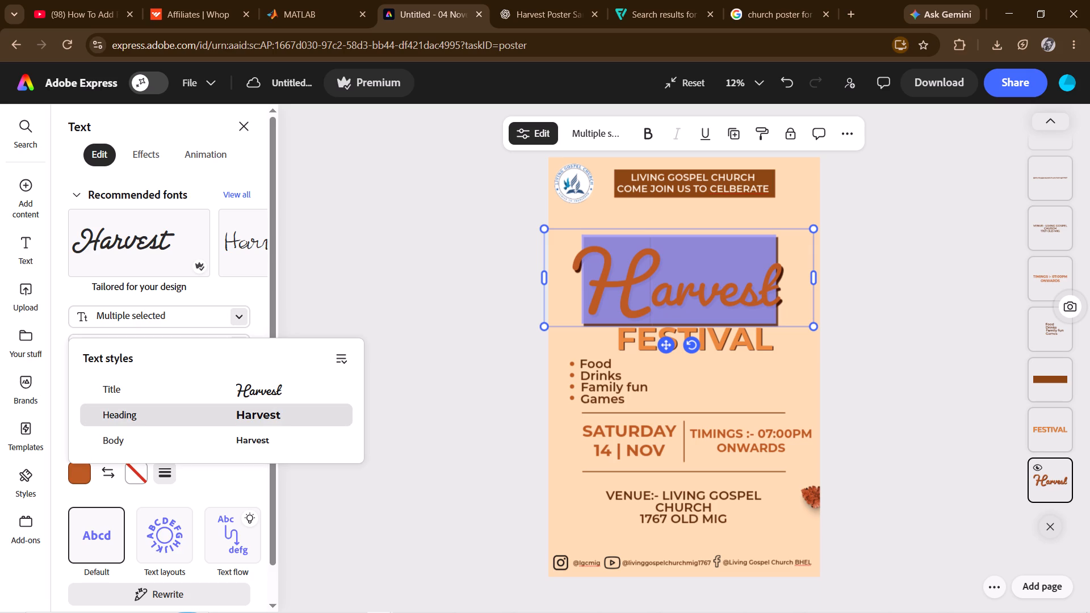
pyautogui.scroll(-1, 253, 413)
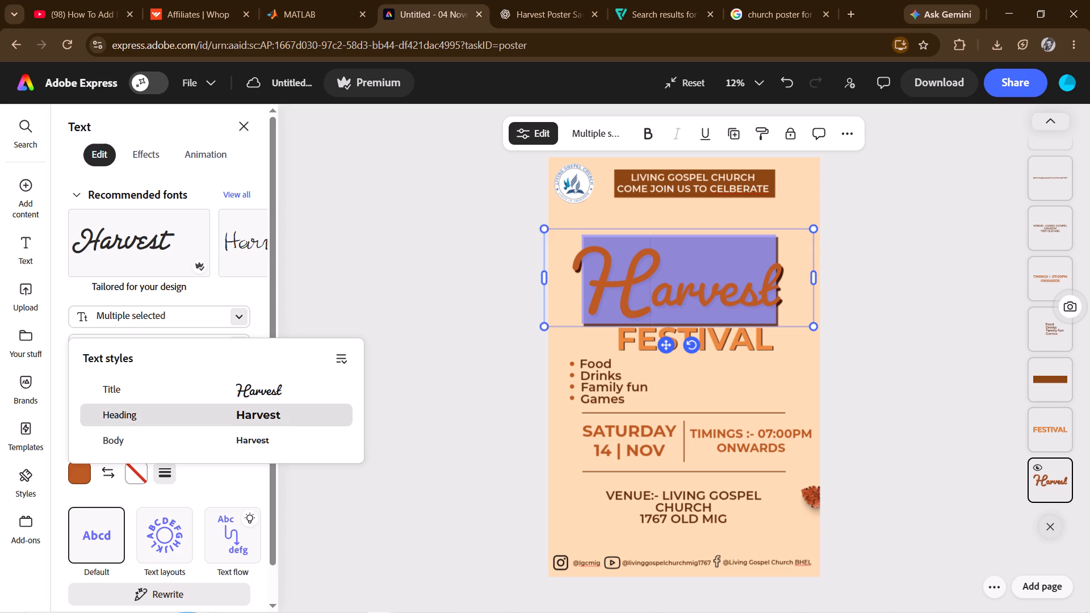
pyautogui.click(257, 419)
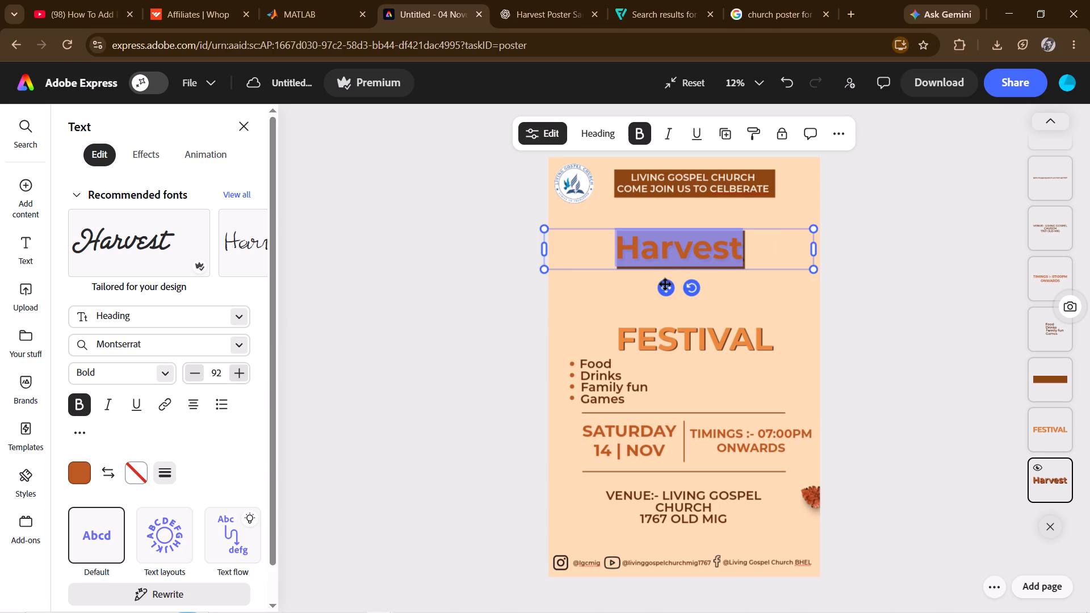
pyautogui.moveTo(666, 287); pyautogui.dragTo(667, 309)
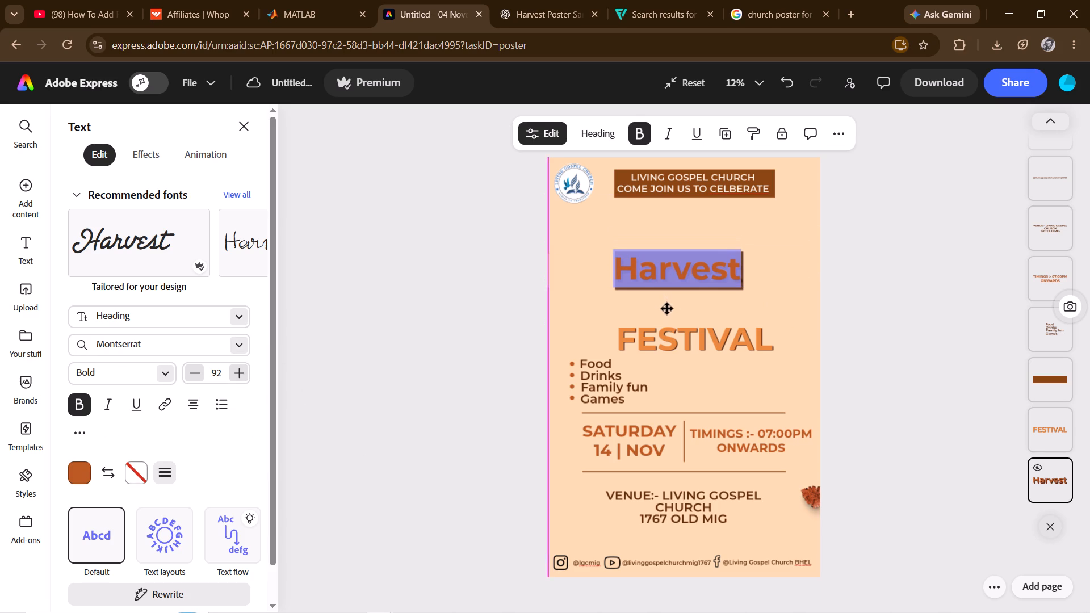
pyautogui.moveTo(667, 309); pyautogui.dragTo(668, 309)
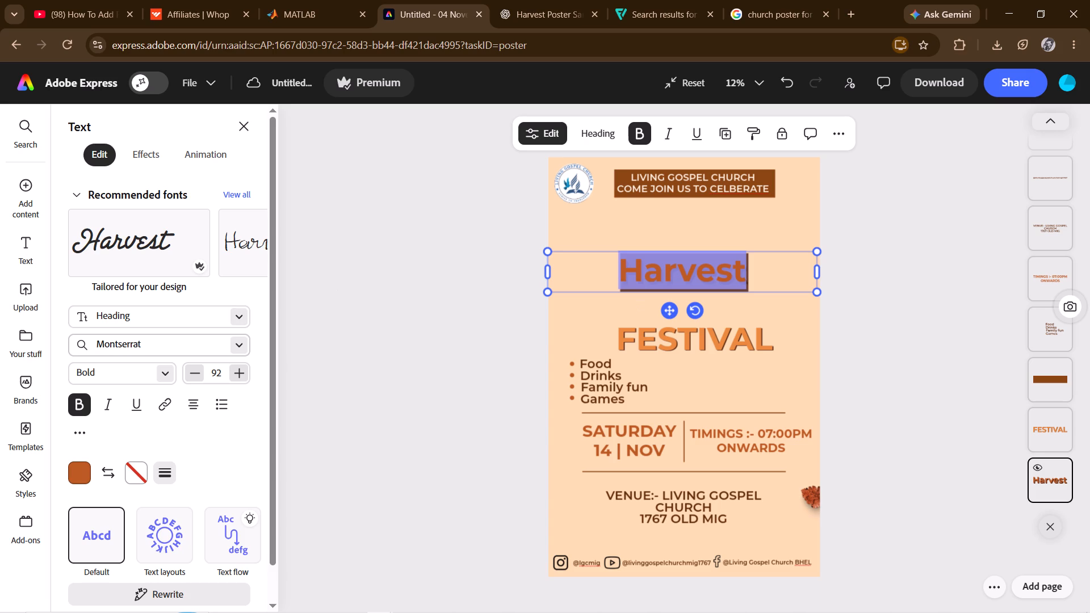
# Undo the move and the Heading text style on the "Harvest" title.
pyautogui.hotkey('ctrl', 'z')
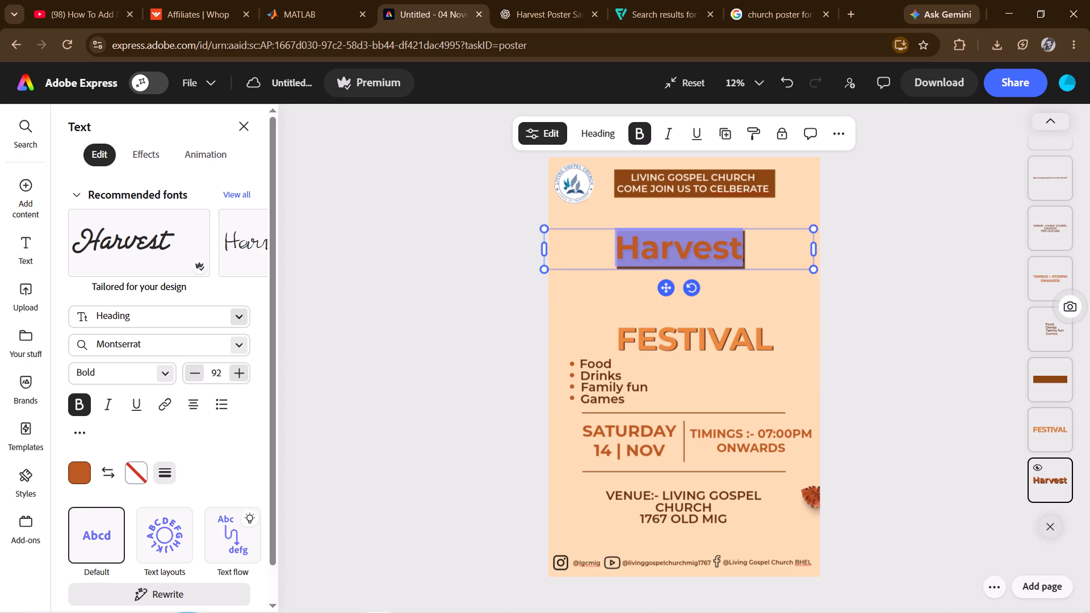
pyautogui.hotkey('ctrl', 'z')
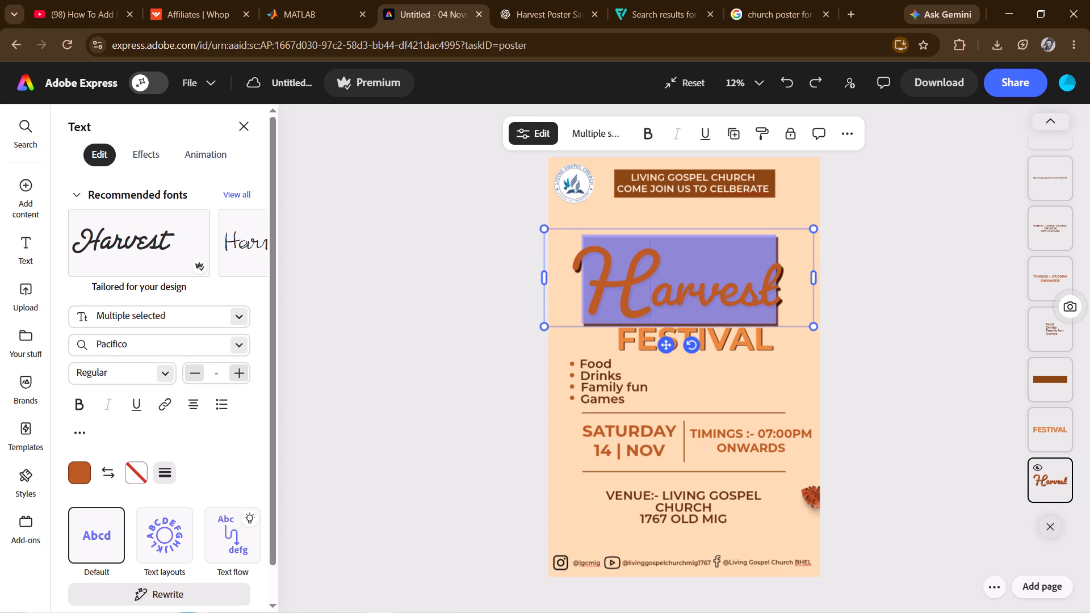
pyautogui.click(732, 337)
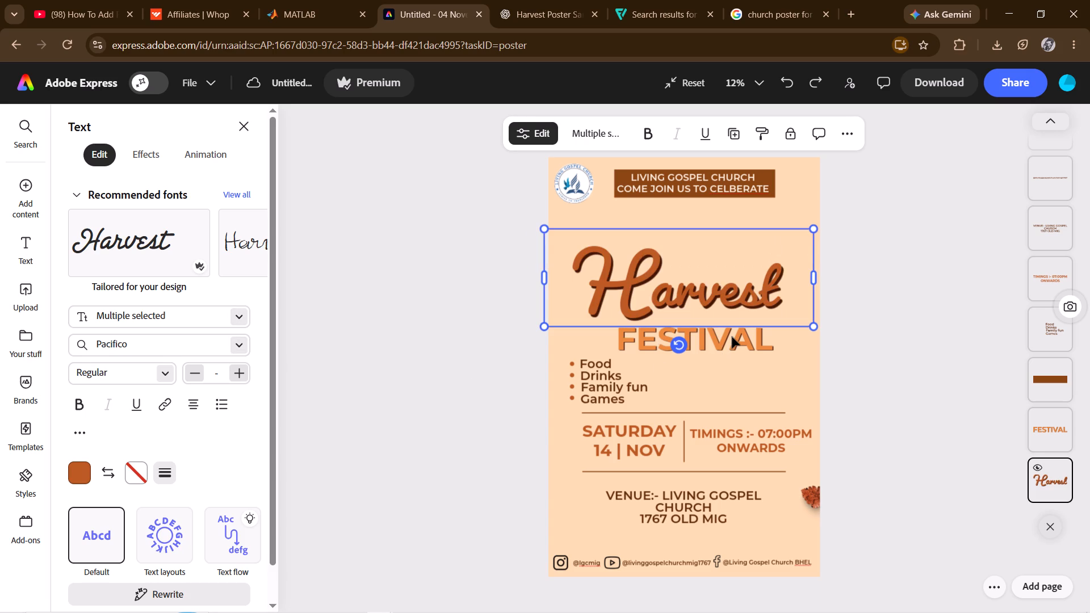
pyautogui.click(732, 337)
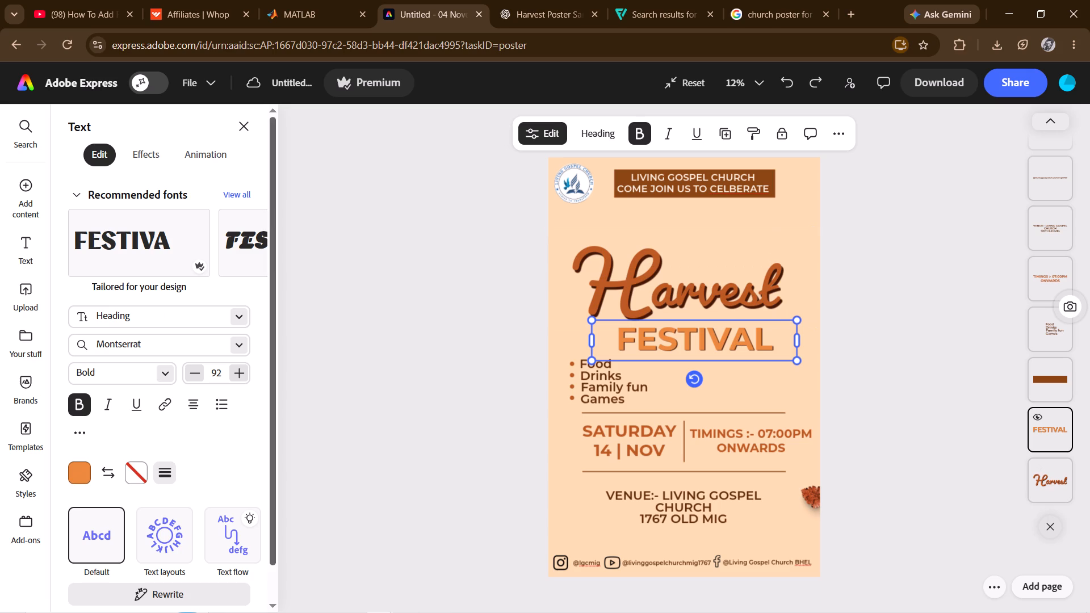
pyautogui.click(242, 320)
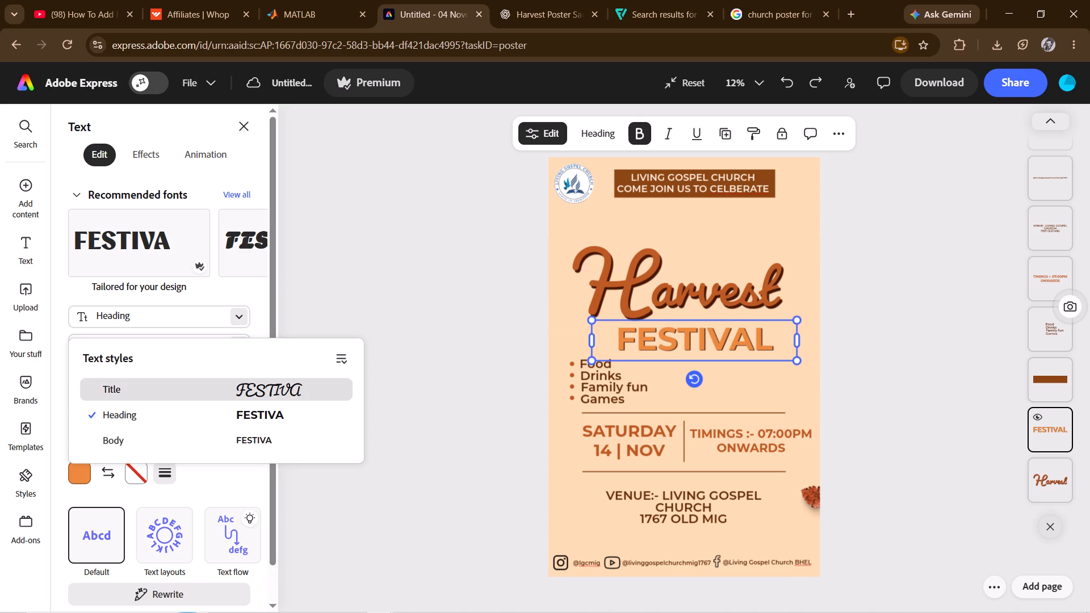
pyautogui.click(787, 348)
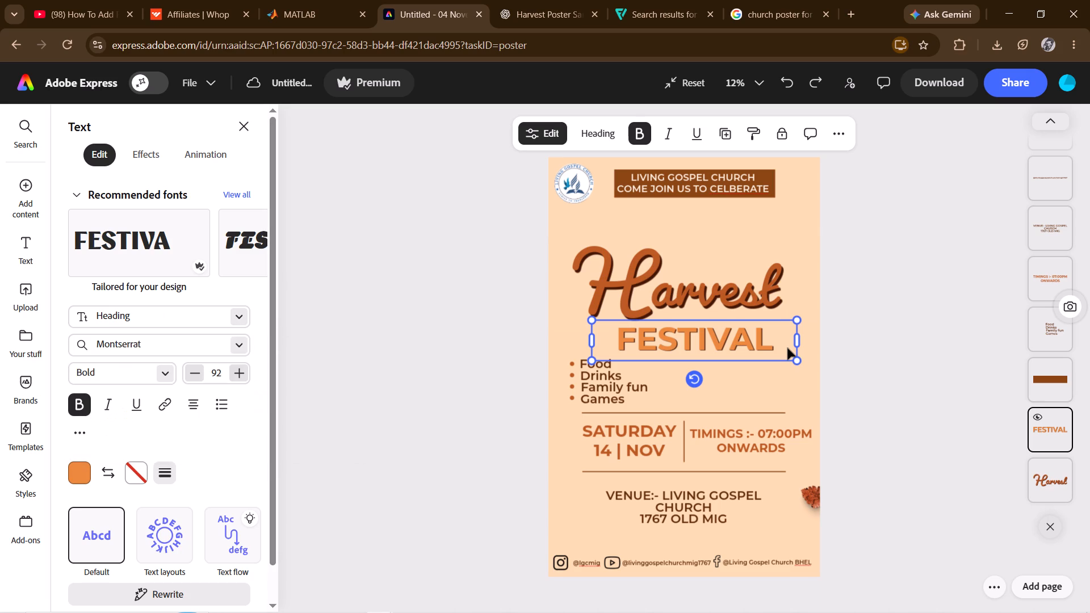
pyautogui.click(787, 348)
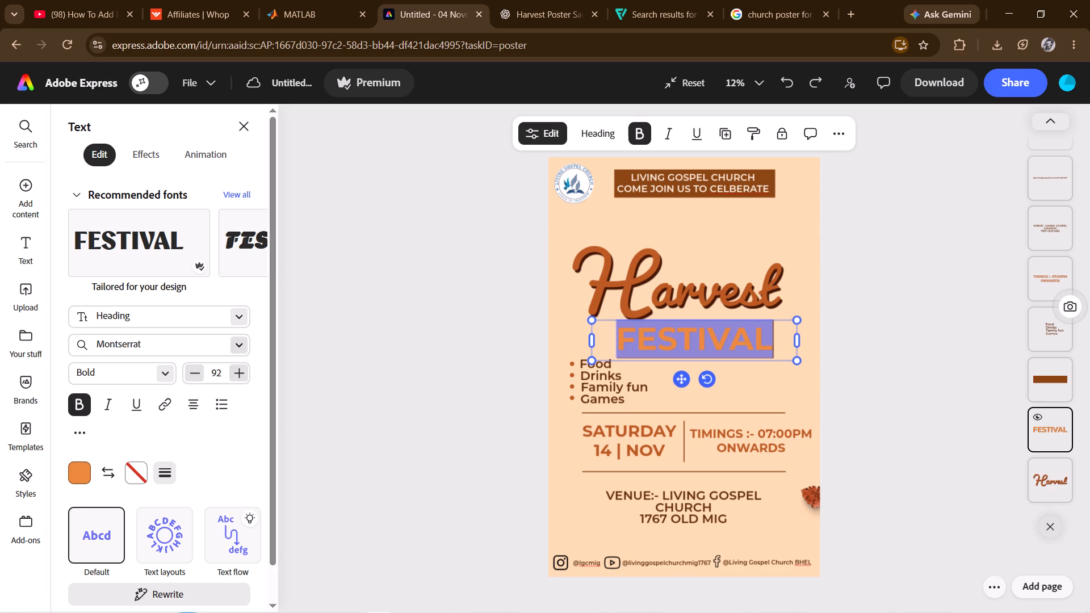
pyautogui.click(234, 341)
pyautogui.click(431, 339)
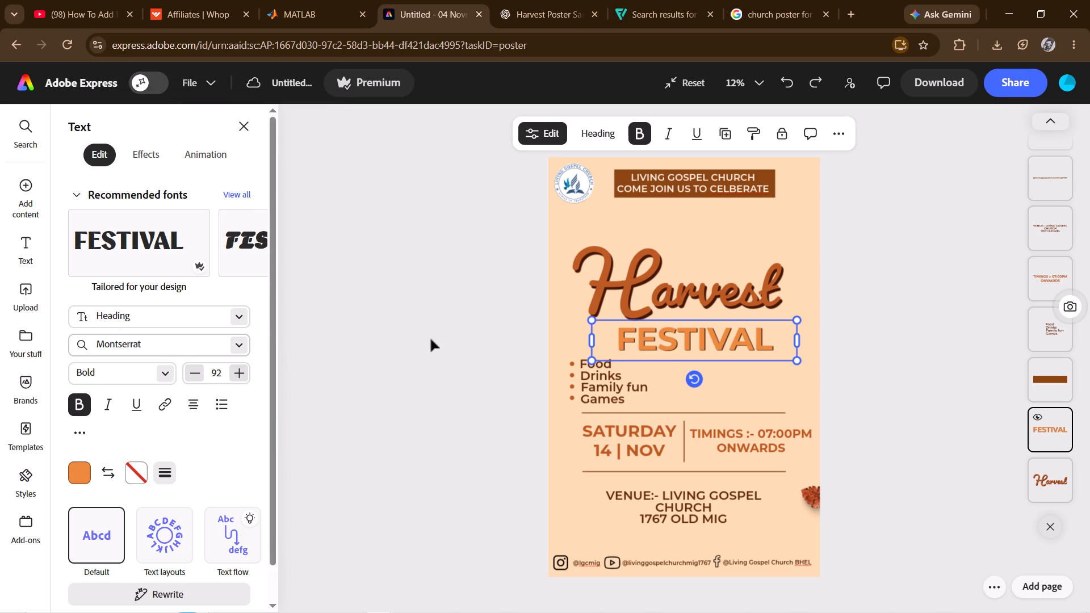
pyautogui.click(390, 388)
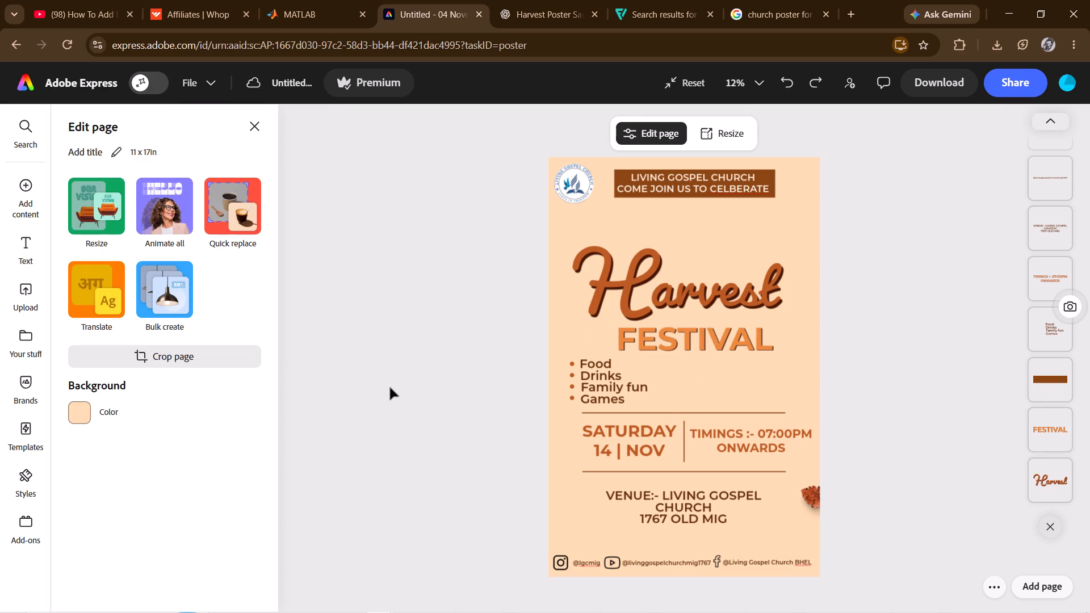